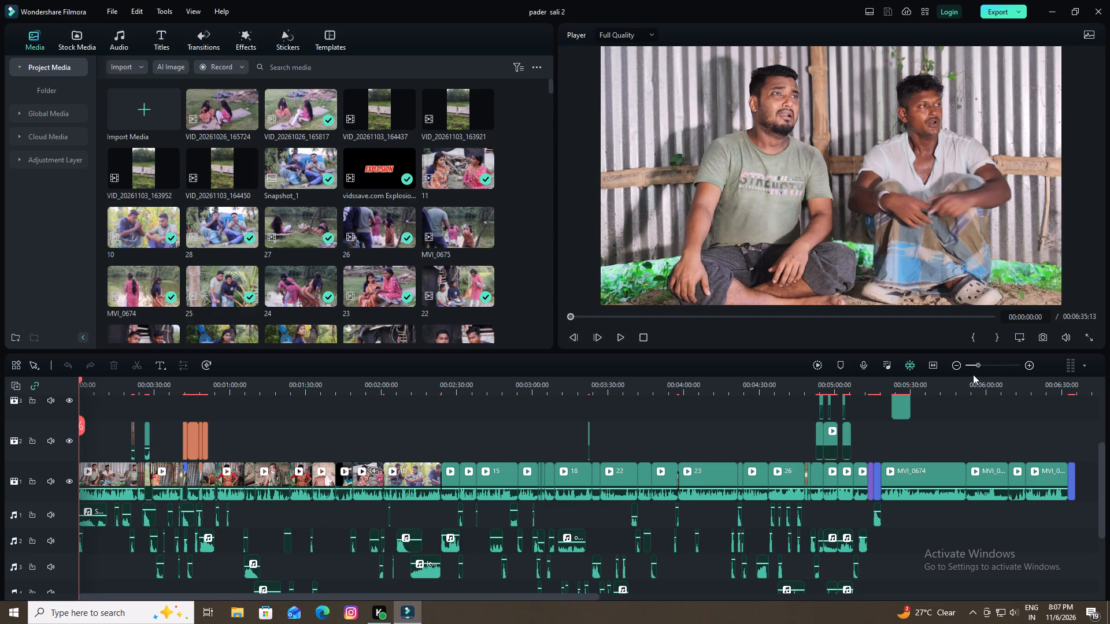
Import the video MVI_9677 from New Volume (D:) and insert it at the very start of video track 1.
double_click(1028, 367)
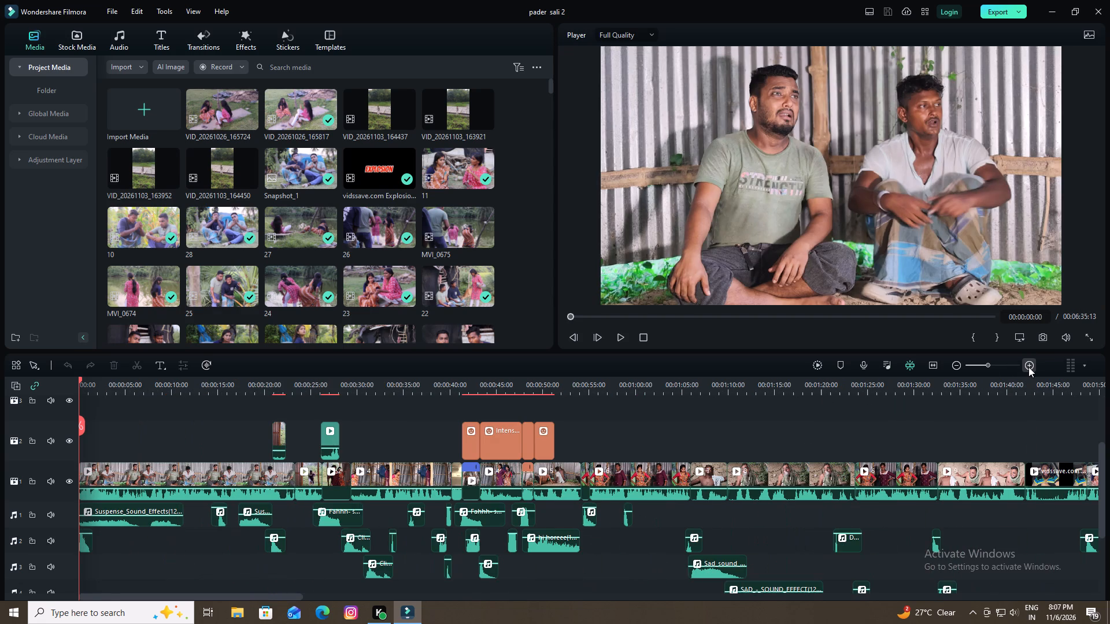
click(159, 110)
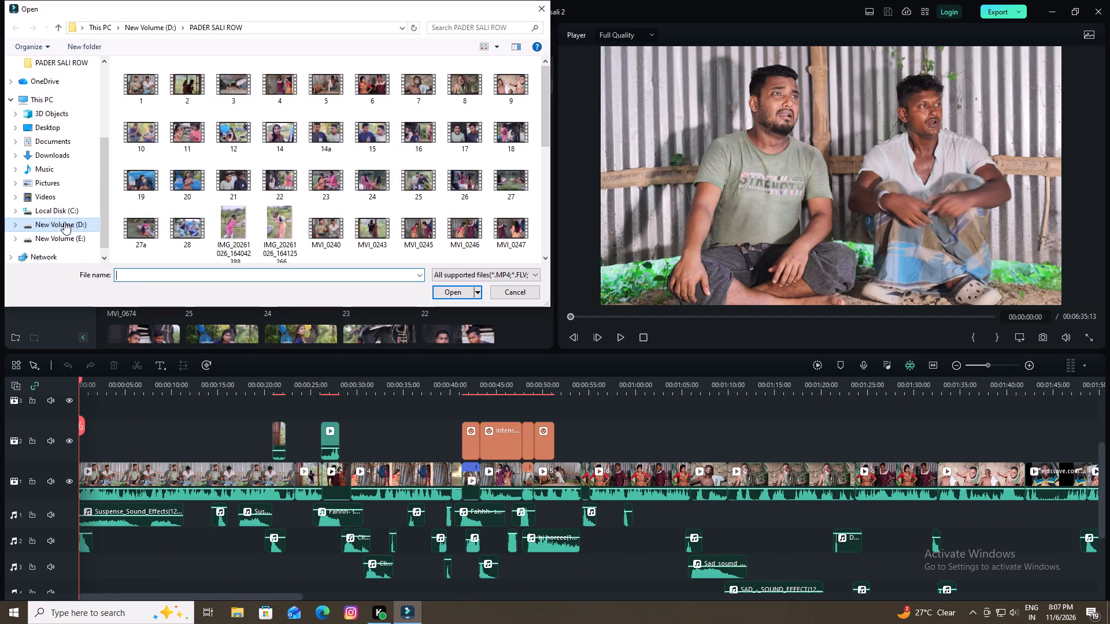
click(64, 221)
scroll(208, 187, down, 15)
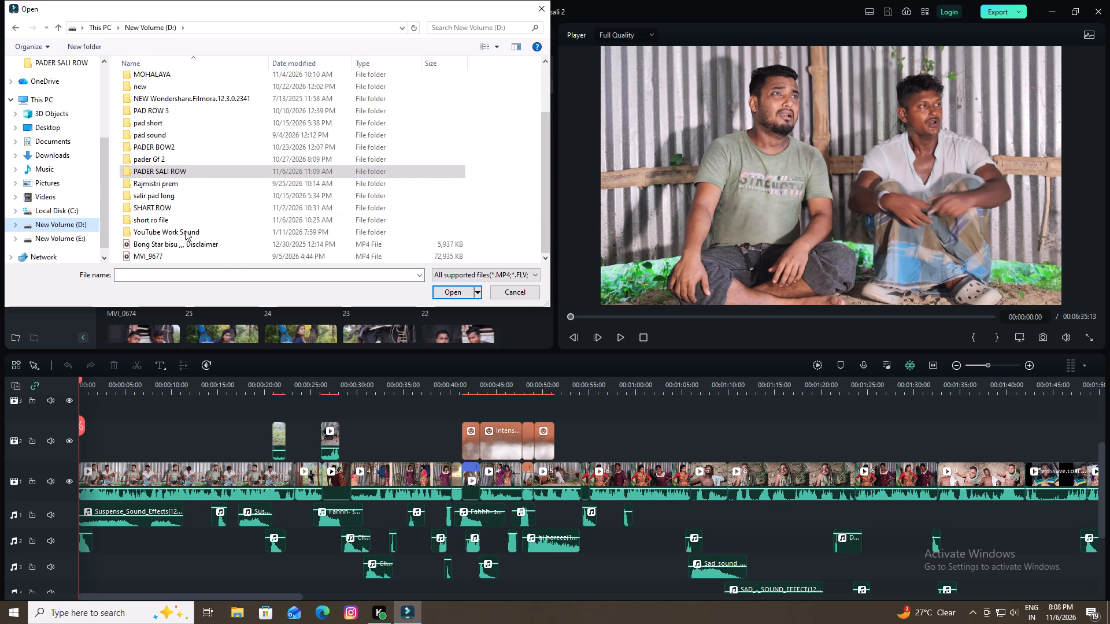
click(162, 259)
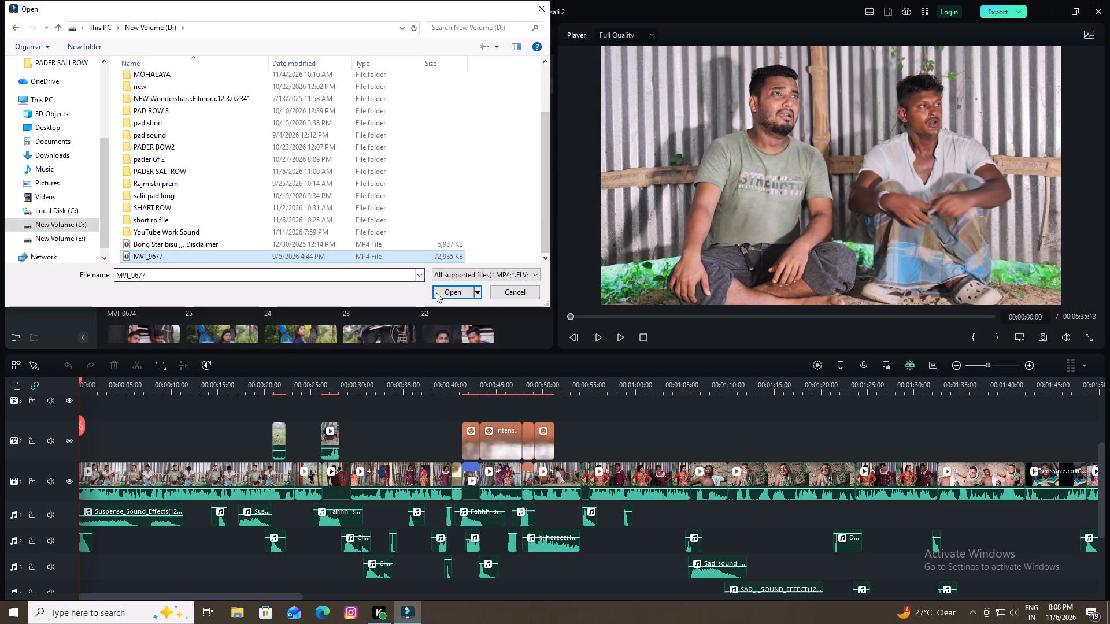
click(447, 289)
drag(220, 129, 89, 447)
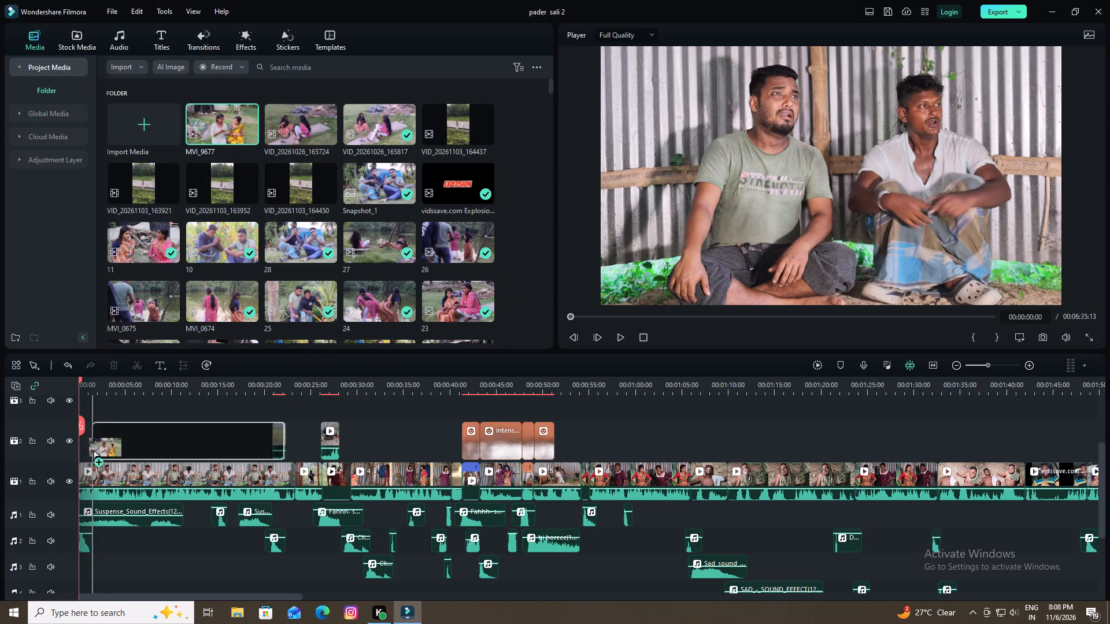
drag(89, 447, 68, 481)
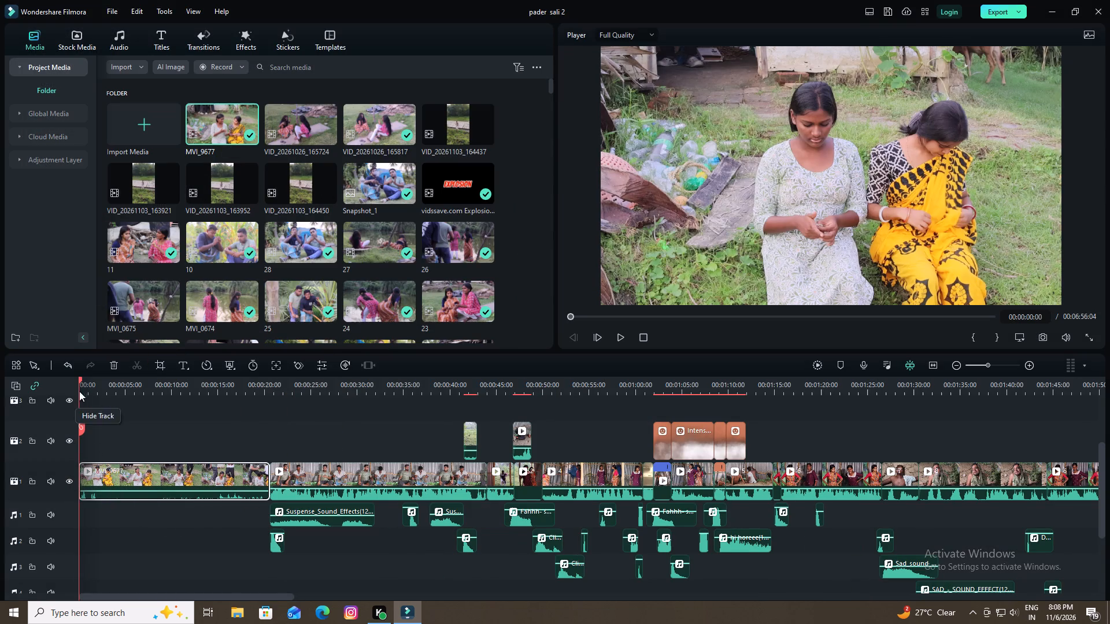
Raise the audio volume of the MVI_9677 clip at the start of the timeline.
key(space)
key(space)
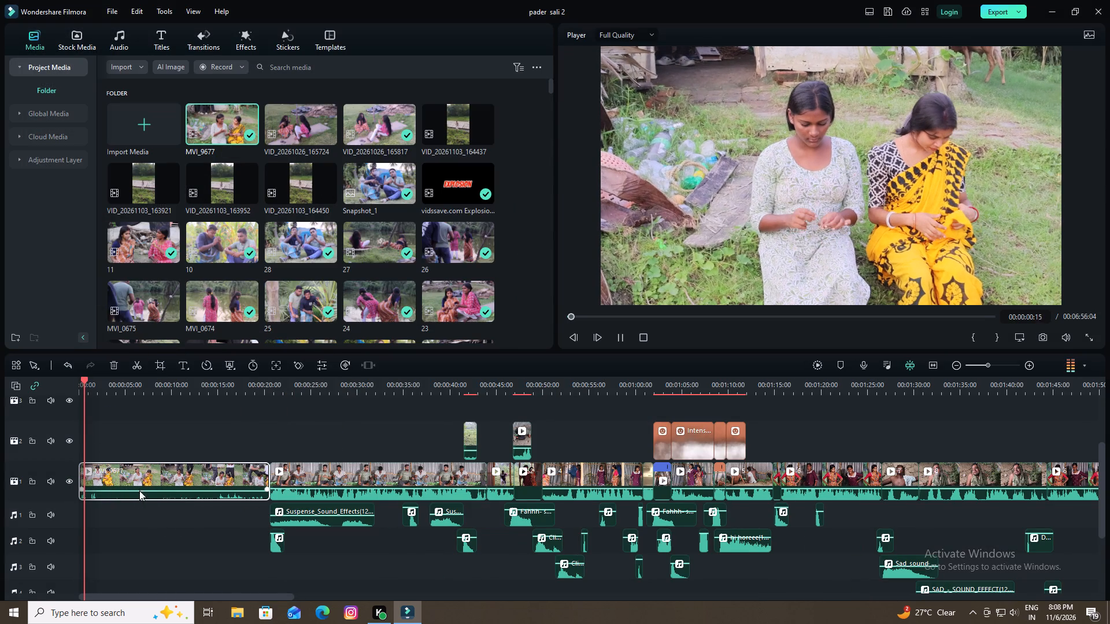
drag(142, 489, 157, 432)
Play through the MVI_9677 clip, split it at 00:00:10:23 and delete the part before the cut.
key(space)
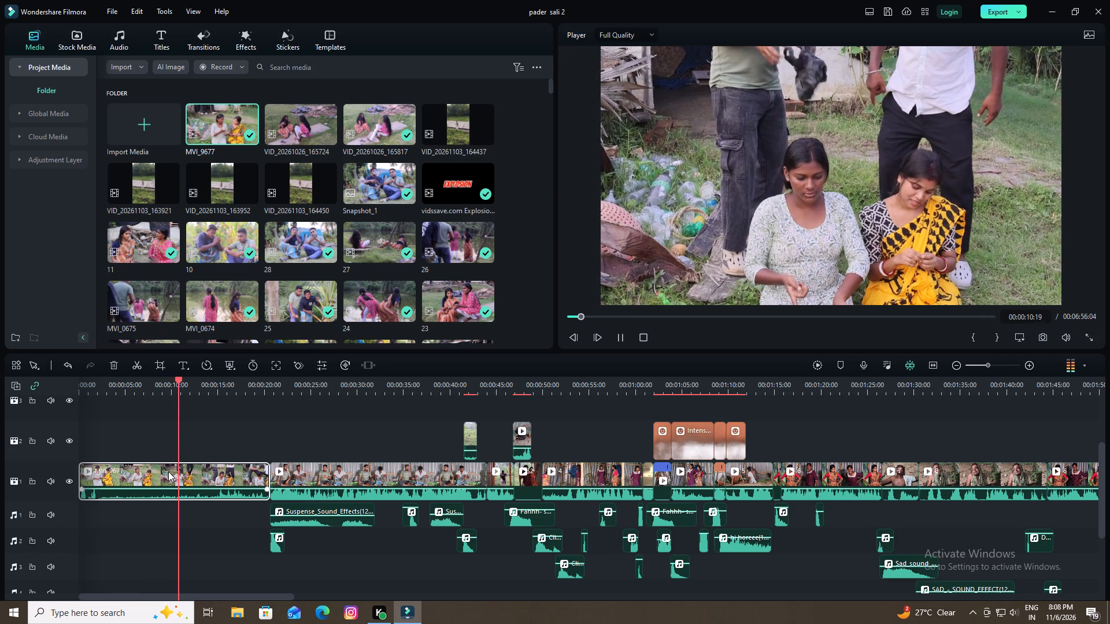
key(space)
key(space)
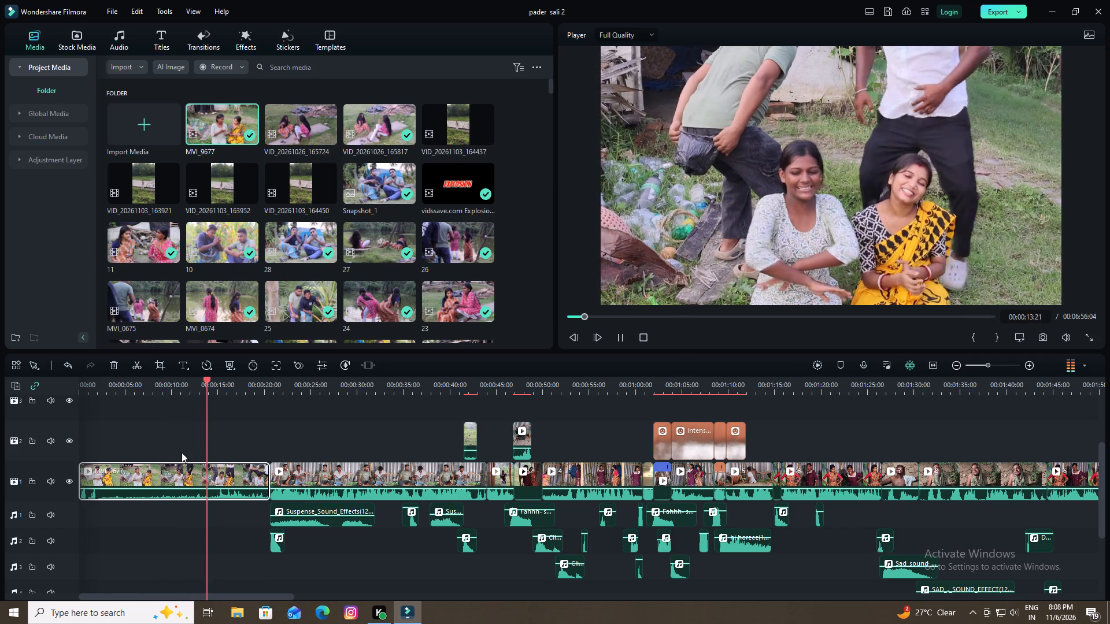
key(space)
drag(210, 380, 197, 387)
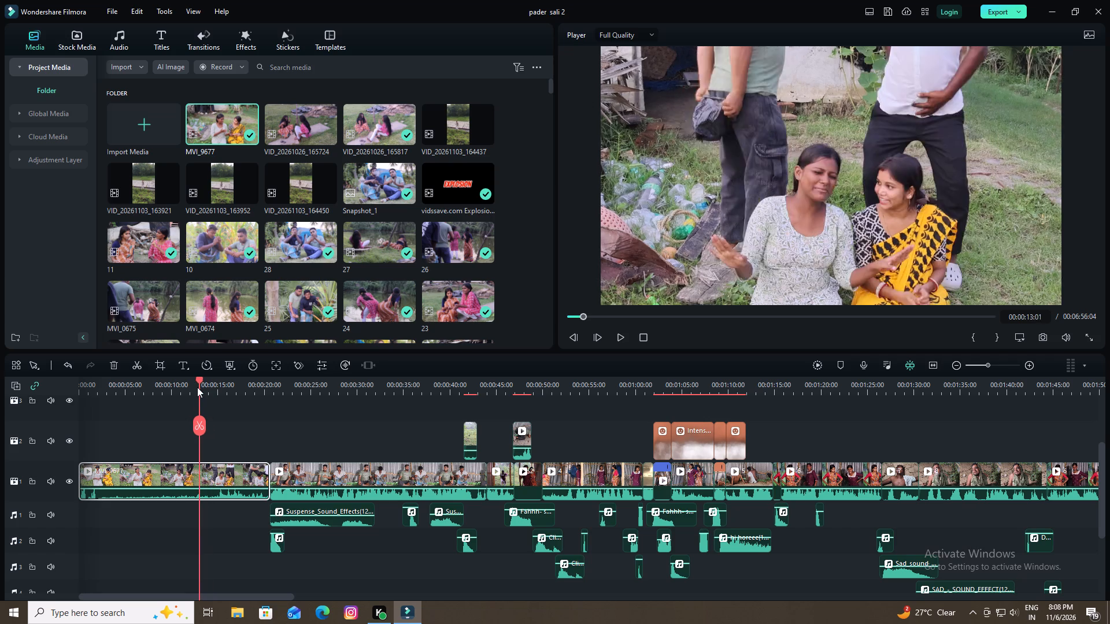
drag(197, 387, 180, 390)
click(198, 483)
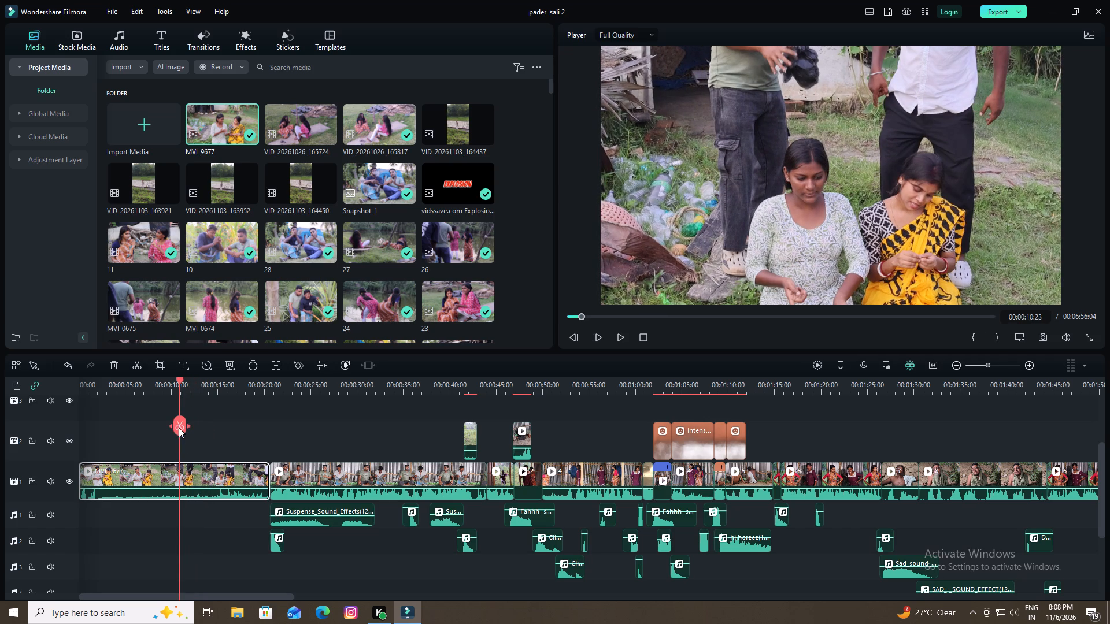
click(179, 428)
click(141, 481)
key(Delete)
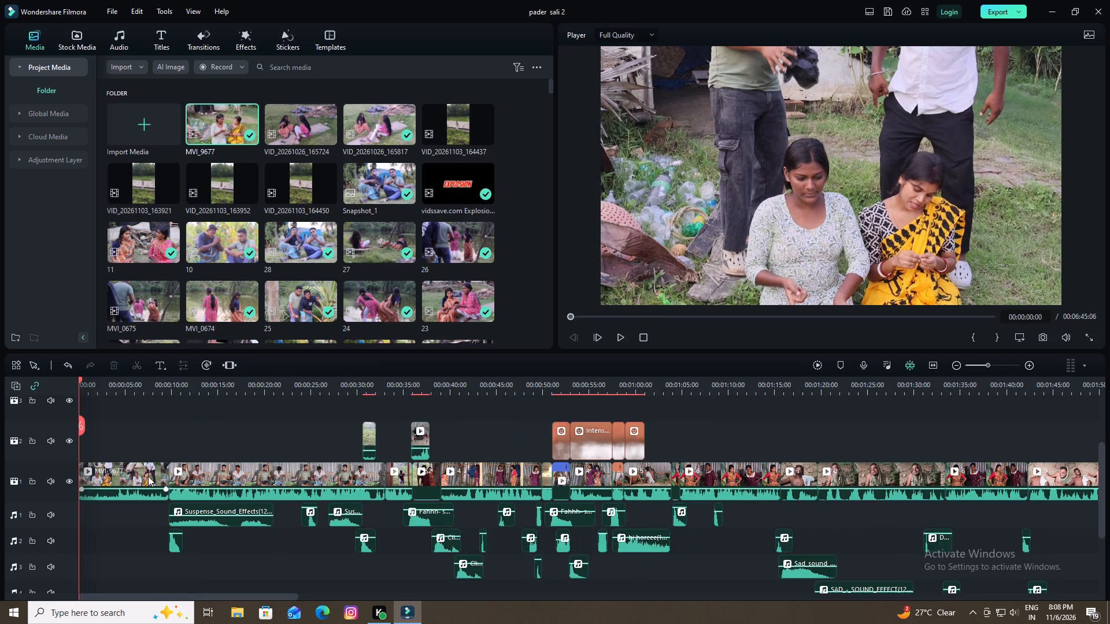
Play back the opening to check the trimmed MVI_9677 clip and its cut into the following scene.
key(space)
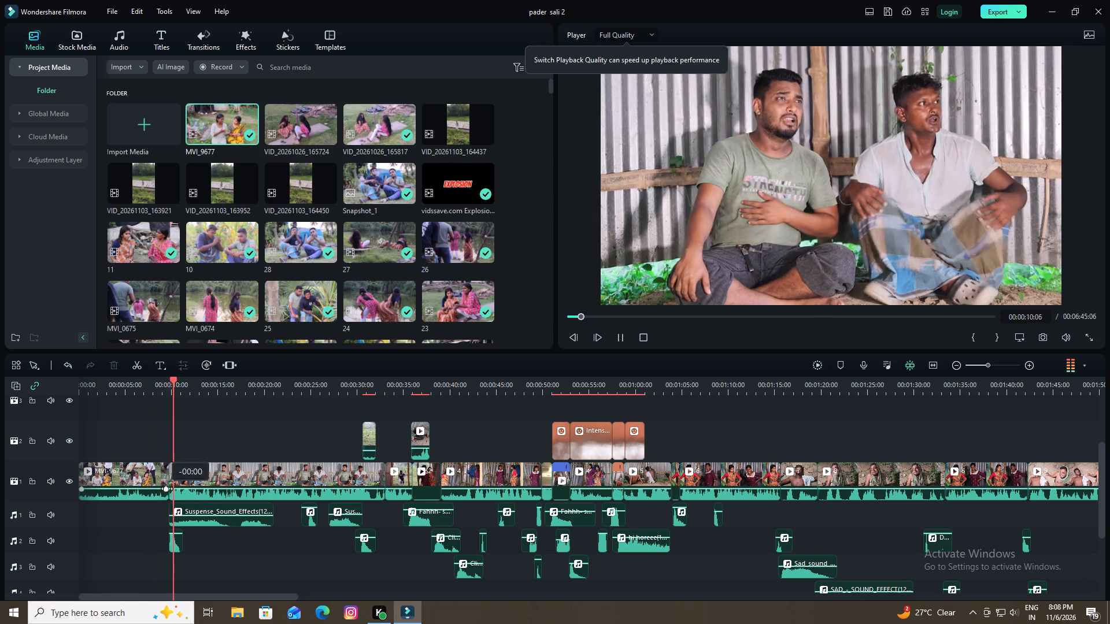
key(space)
drag(177, 384, 60, 430)
key(space)
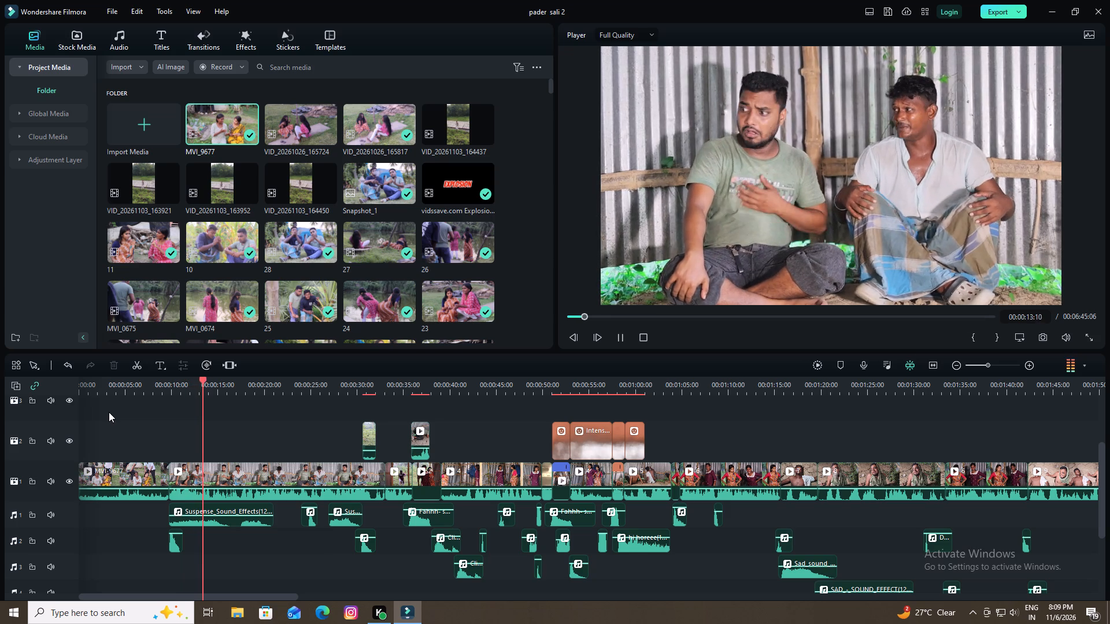
key(space)
drag(209, 380, 37, 434)
double_click(141, 474)
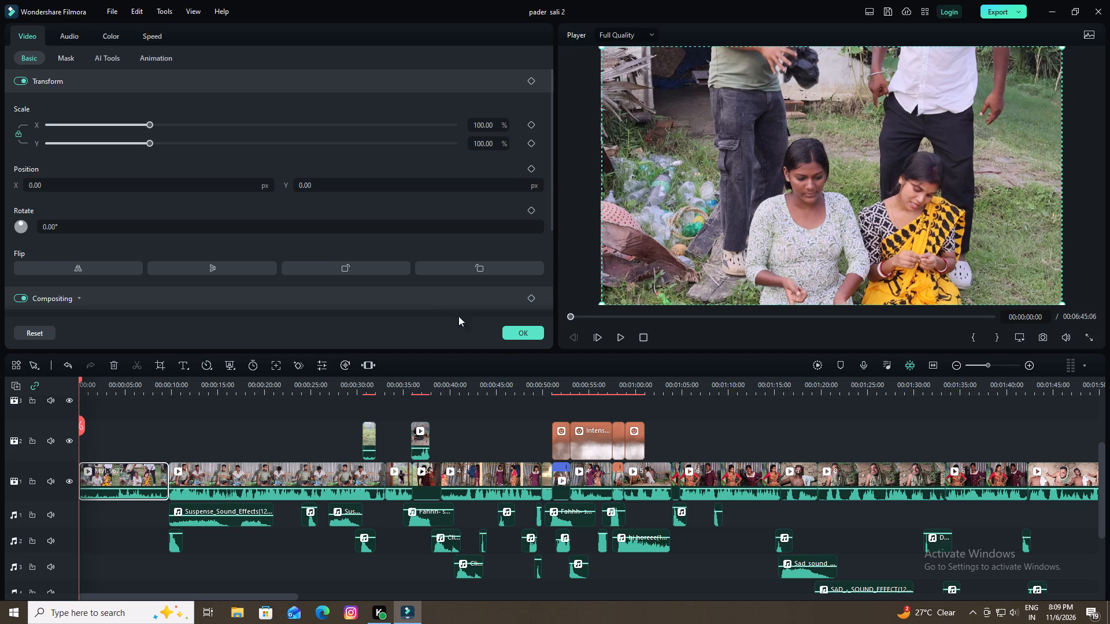
click(160, 439)
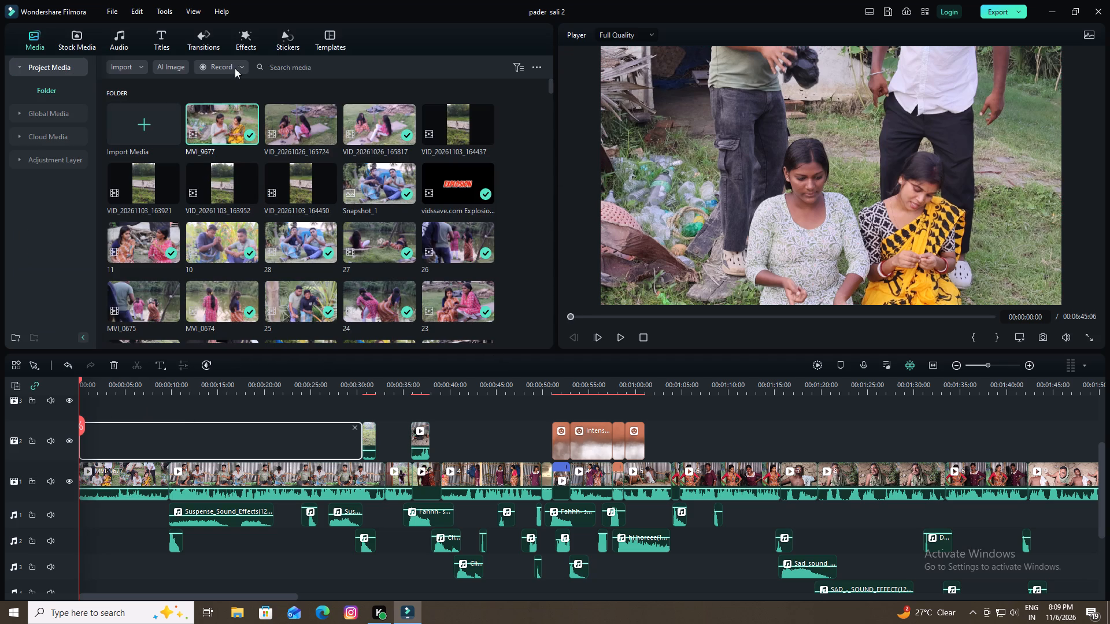
Add the Big Title Pack Title 19 title at the start of video track 2 and extend it to the end of the MVI_9677 clip.
click(155, 39)
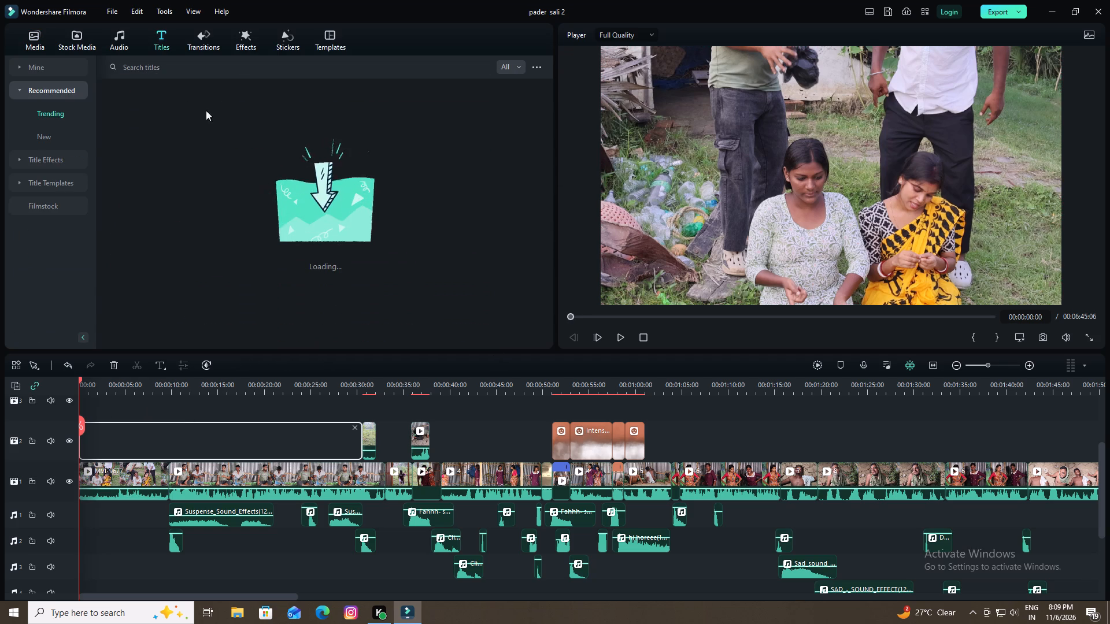
click(355, 426)
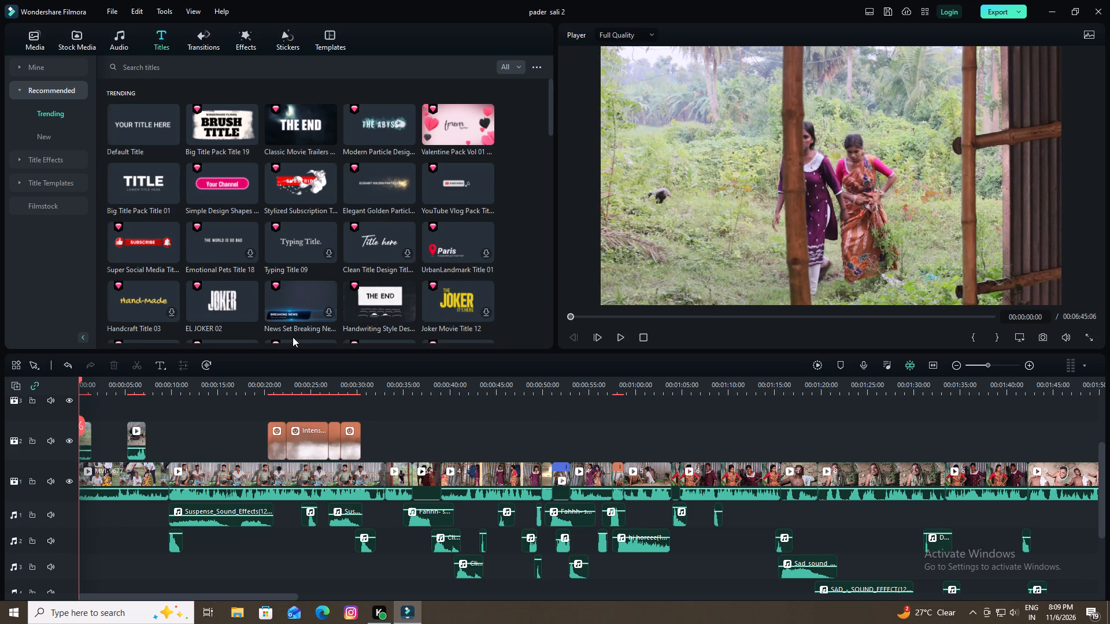
key(ctrl+z)
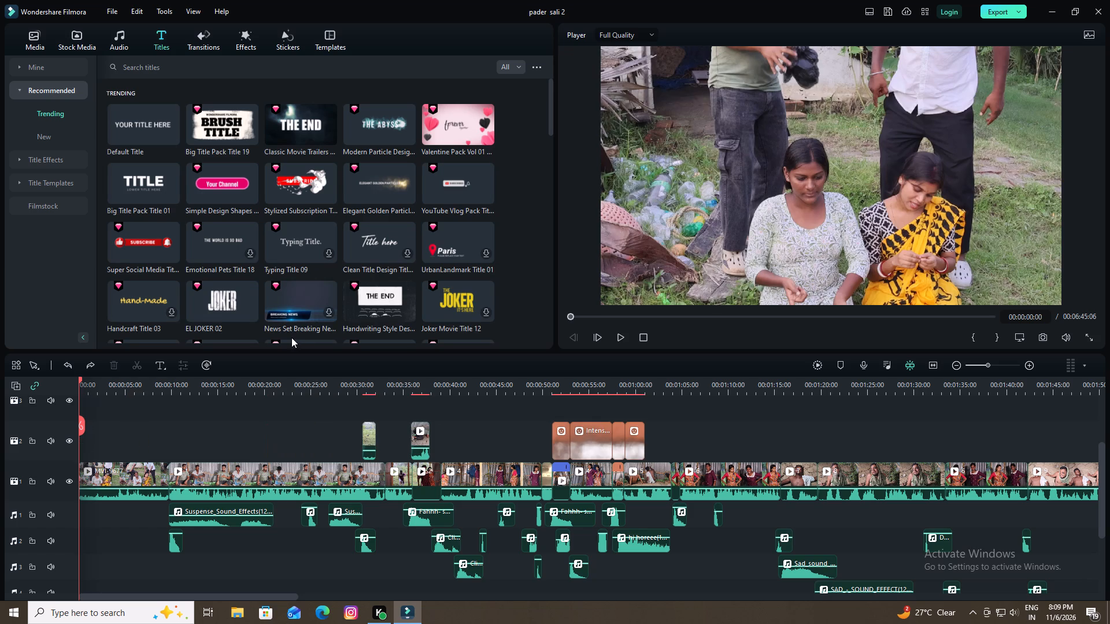
drag(226, 126, 210, 326)
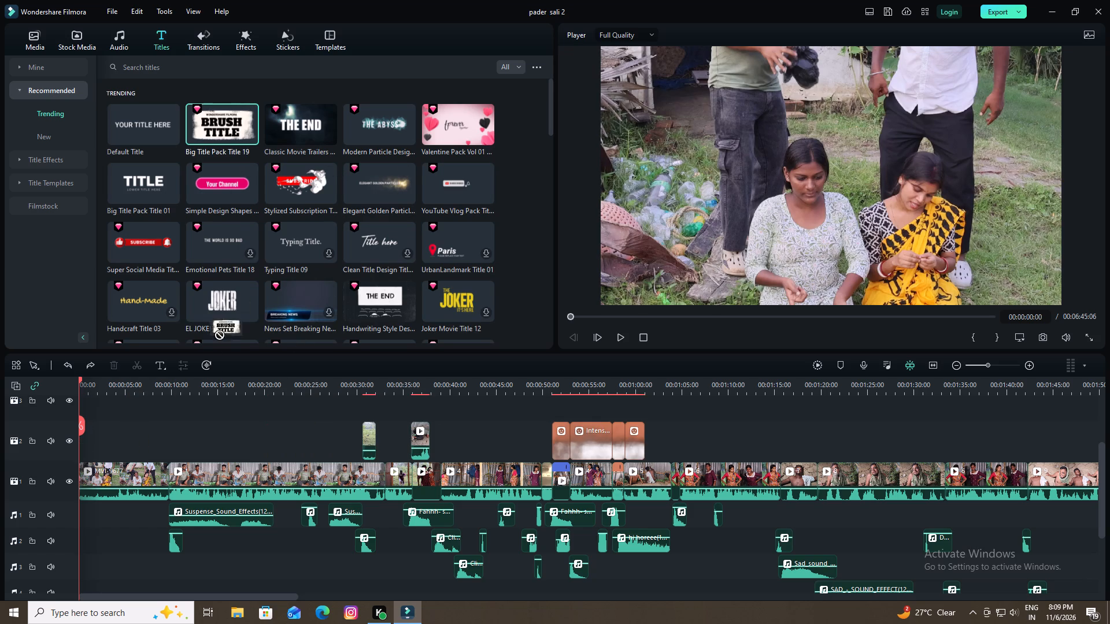
drag(210, 326, 79, 435)
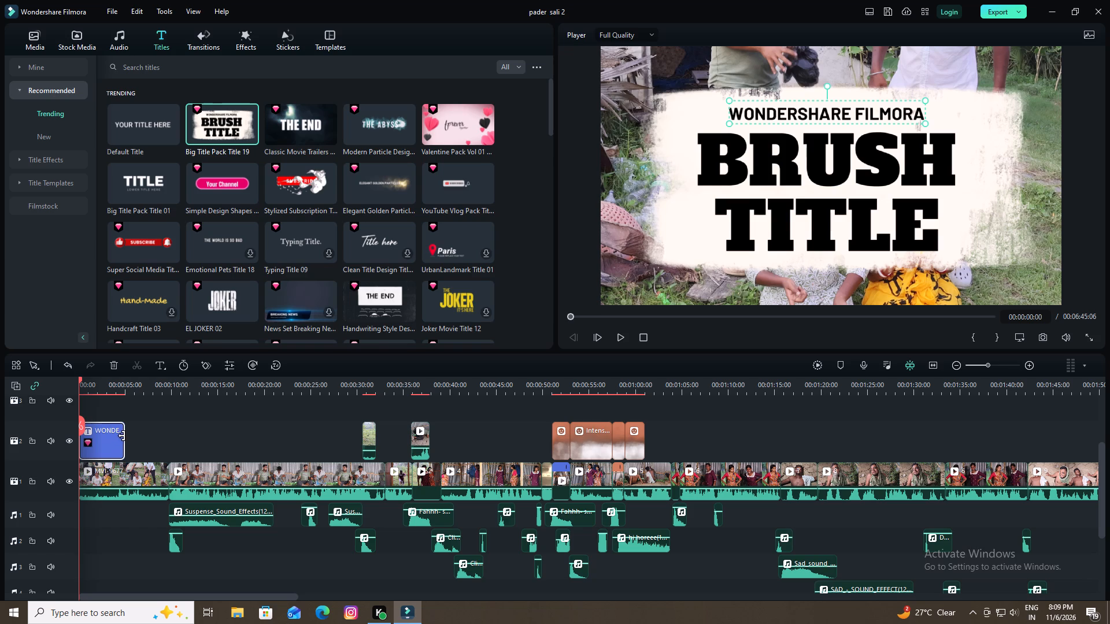
drag(123, 439, 166, 444)
Remove the TITLE and WONDERSHARE FILMORA text lines from the title, keeping BRUSH and the brush-stroke background.
double_click(114, 444)
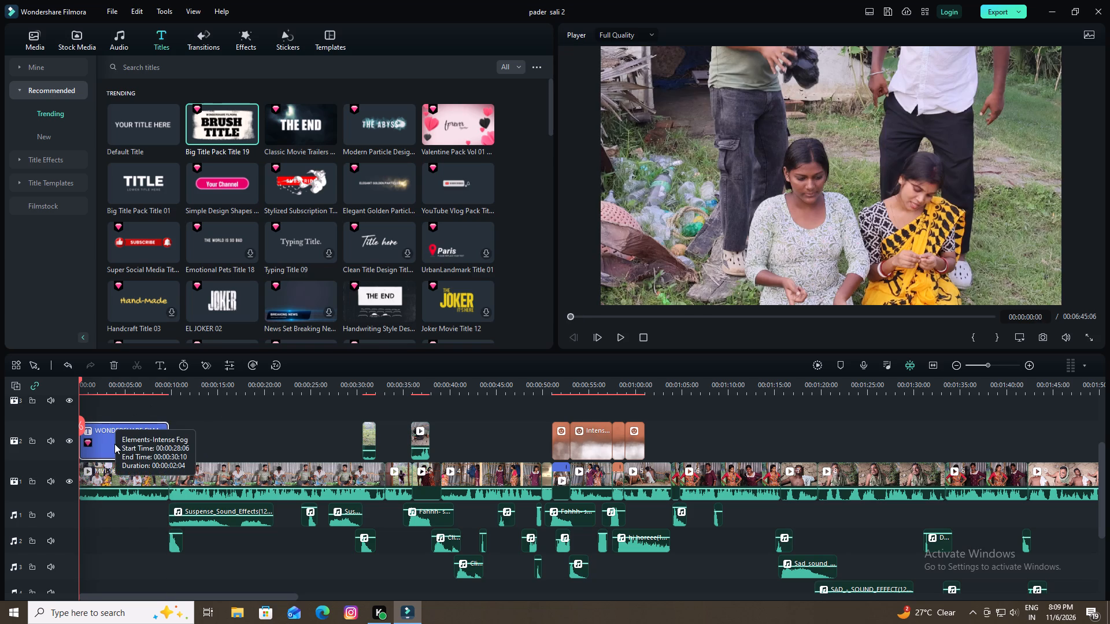
click(797, 234)
key(Delete)
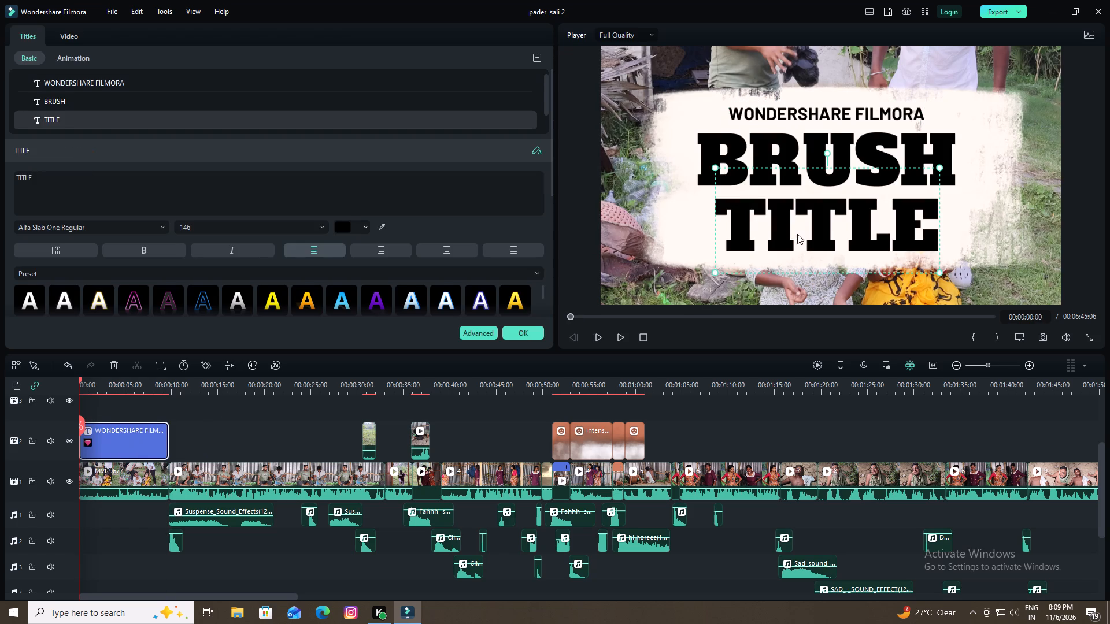
click(830, 114)
key(Delete)
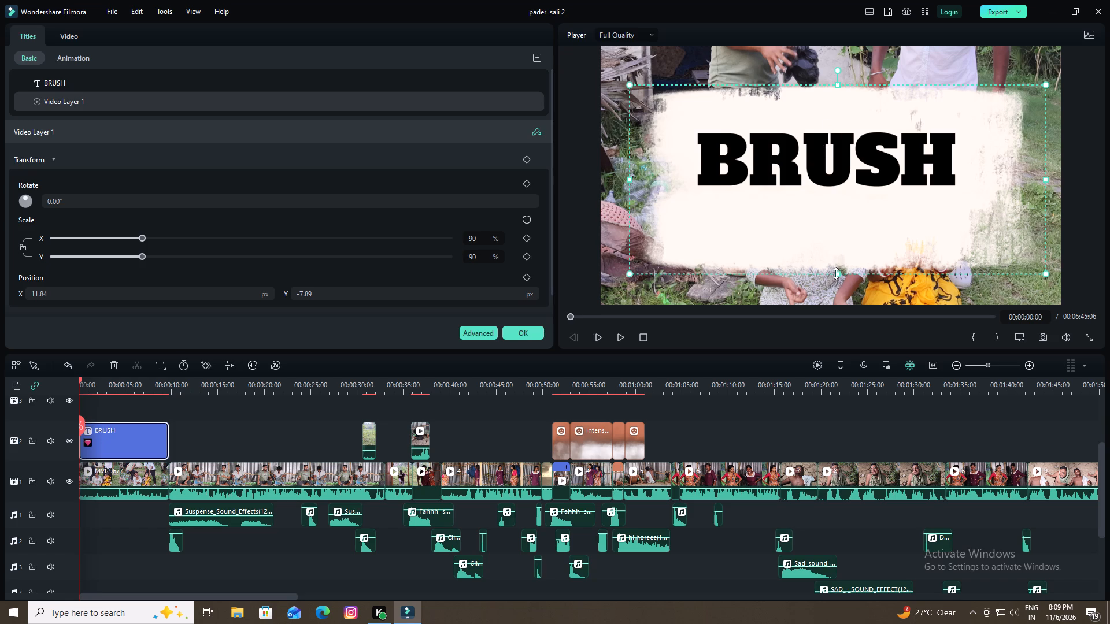
Resize the title's brush-stroke background into a thin strip, about 68% scale in X and 16% in Y.
drag(837, 273, 838, 116)
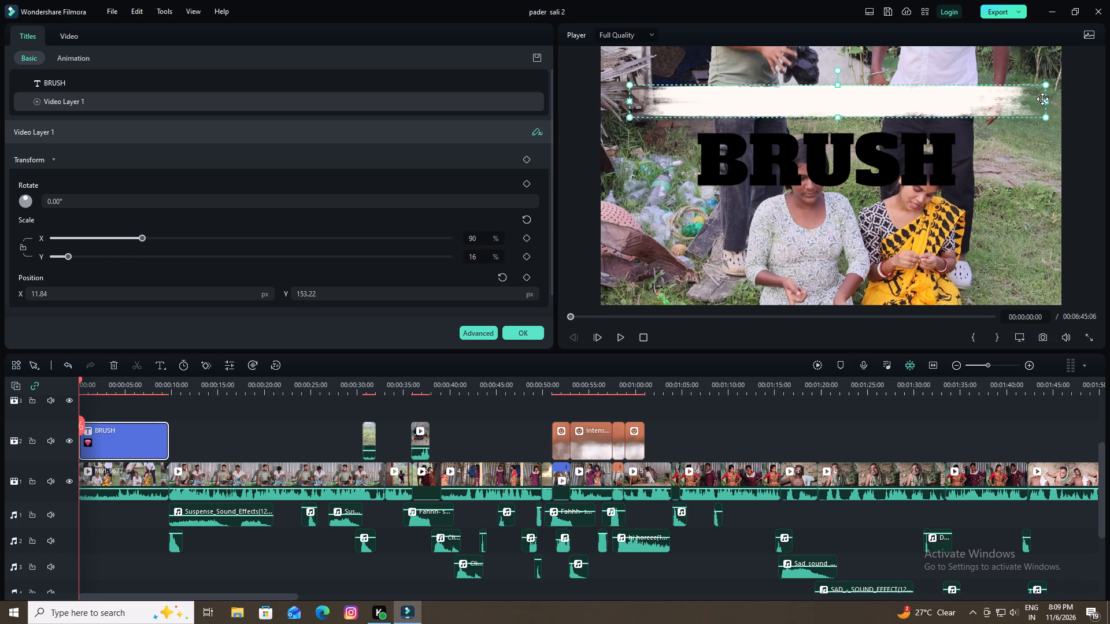
drag(1047, 101, 945, 101)
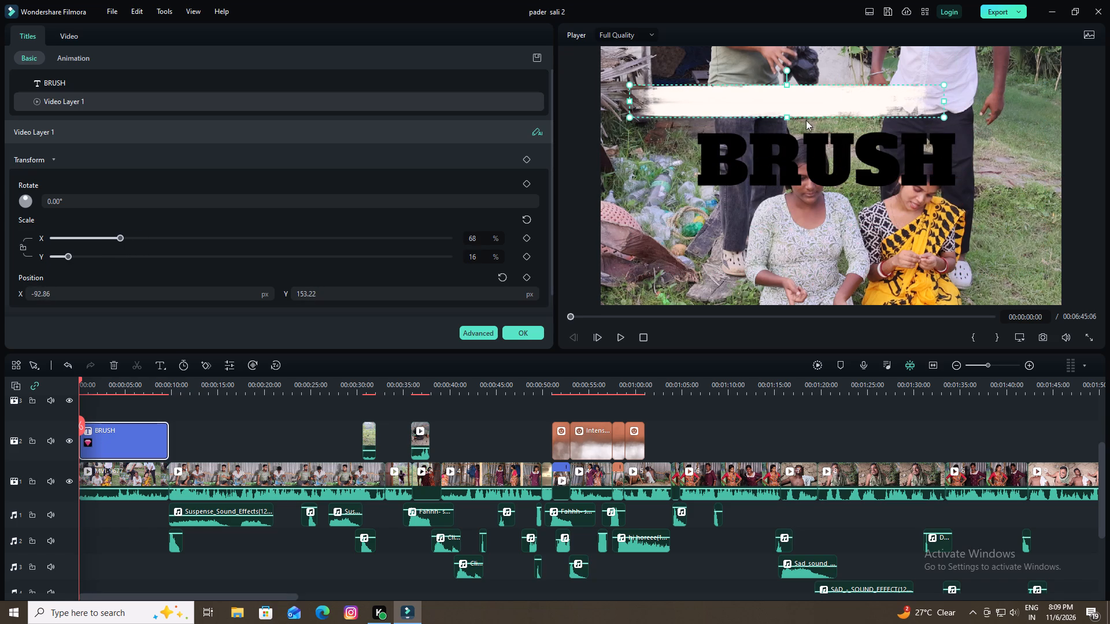
Shrink the BRUSH text to font size 47 and move it up over the brush strip.
drag(727, 103, 713, 157)
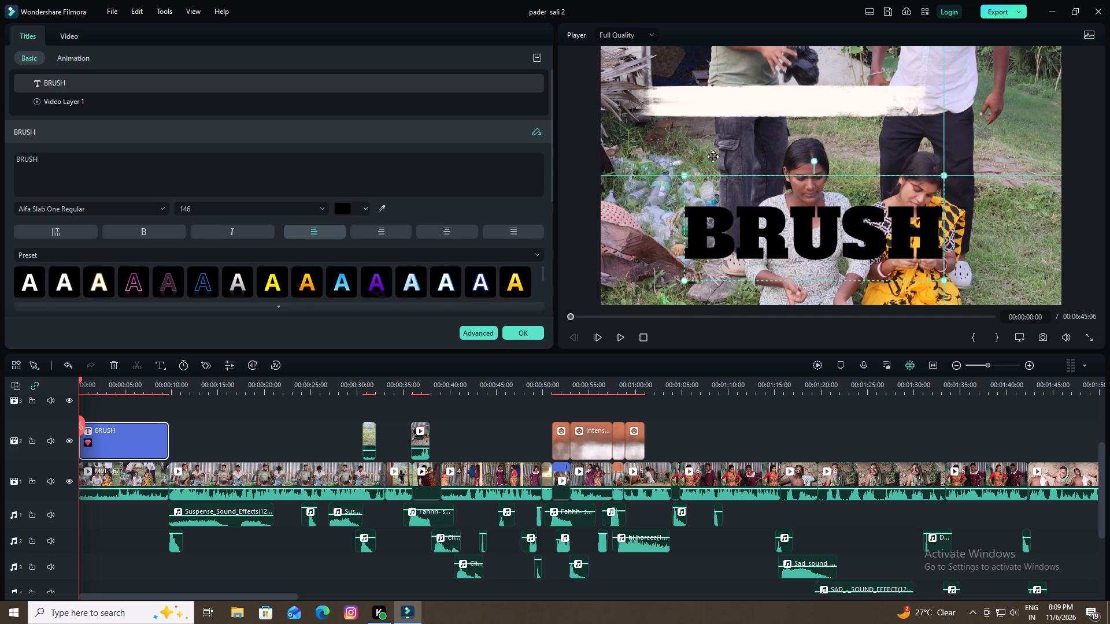
drag(713, 157, 713, 154)
drag(943, 257, 782, 198)
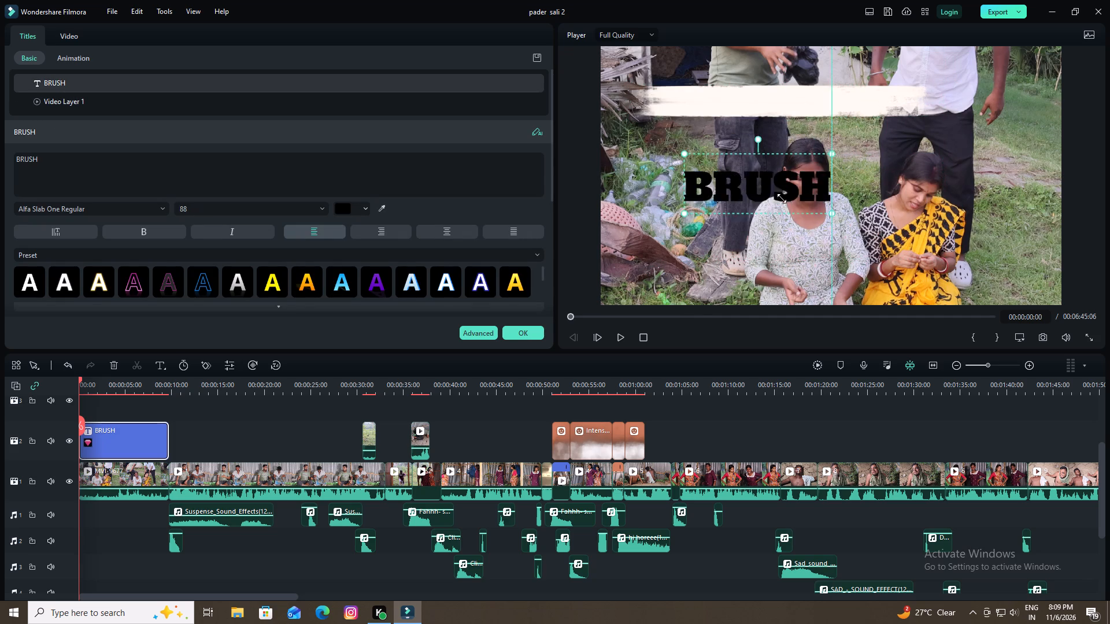
drag(782, 198, 749, 187)
drag(712, 177, 713, 111)
Move the brush strip to the bottom-left corner of the video frame and centre the BRUSH text on it.
drag(841, 102, 799, 262)
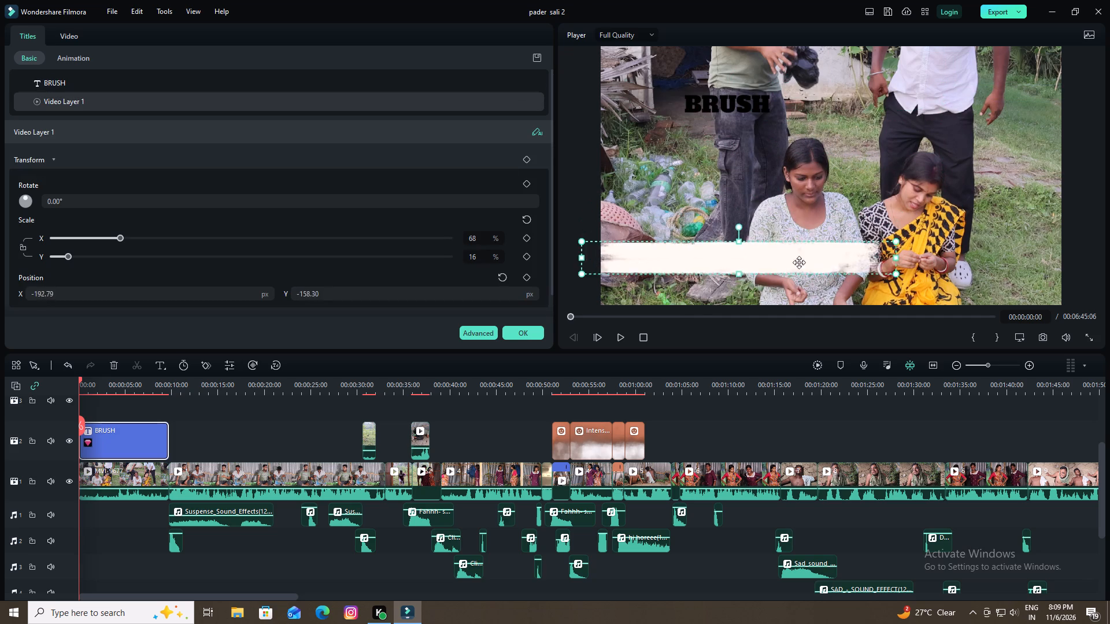
drag(799, 262, 816, 284)
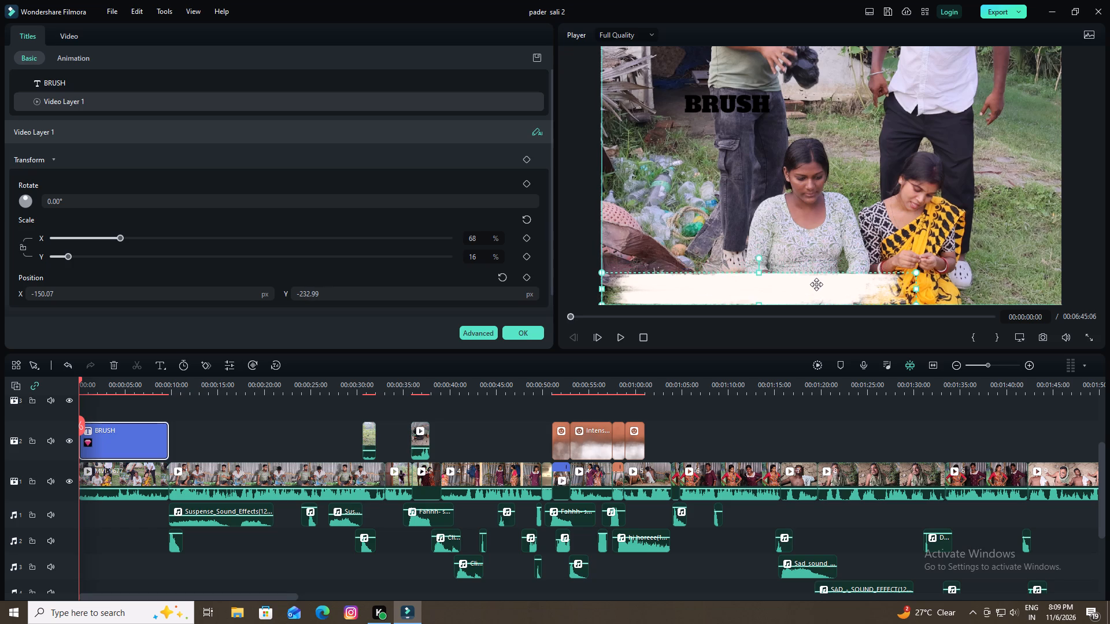
drag(816, 284, 817, 281)
drag(726, 105, 693, 251)
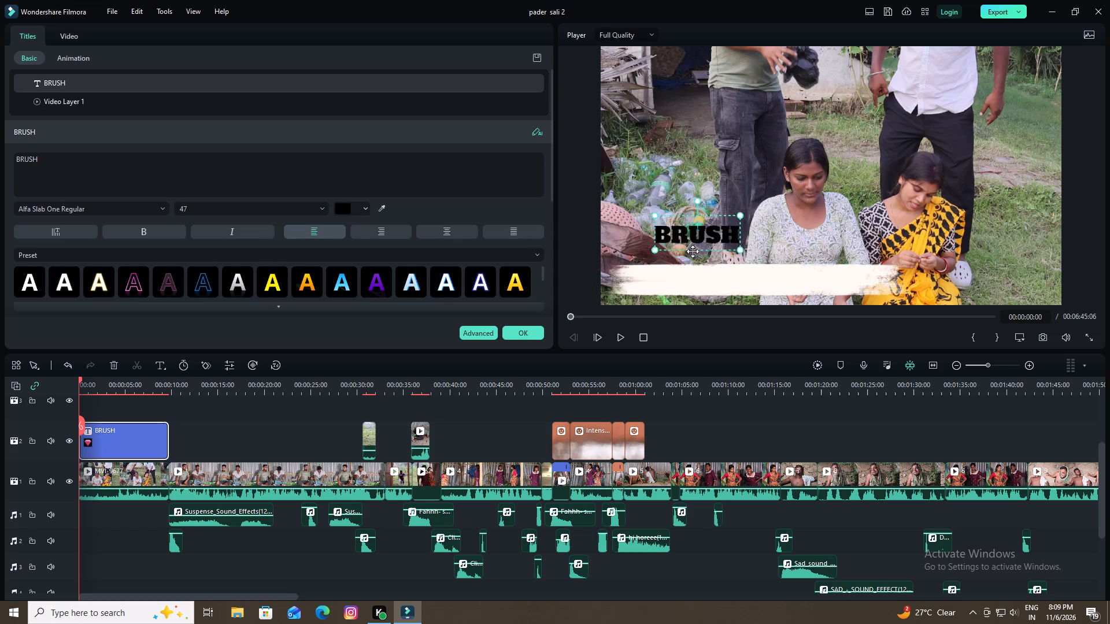
drag(693, 251, 748, 277)
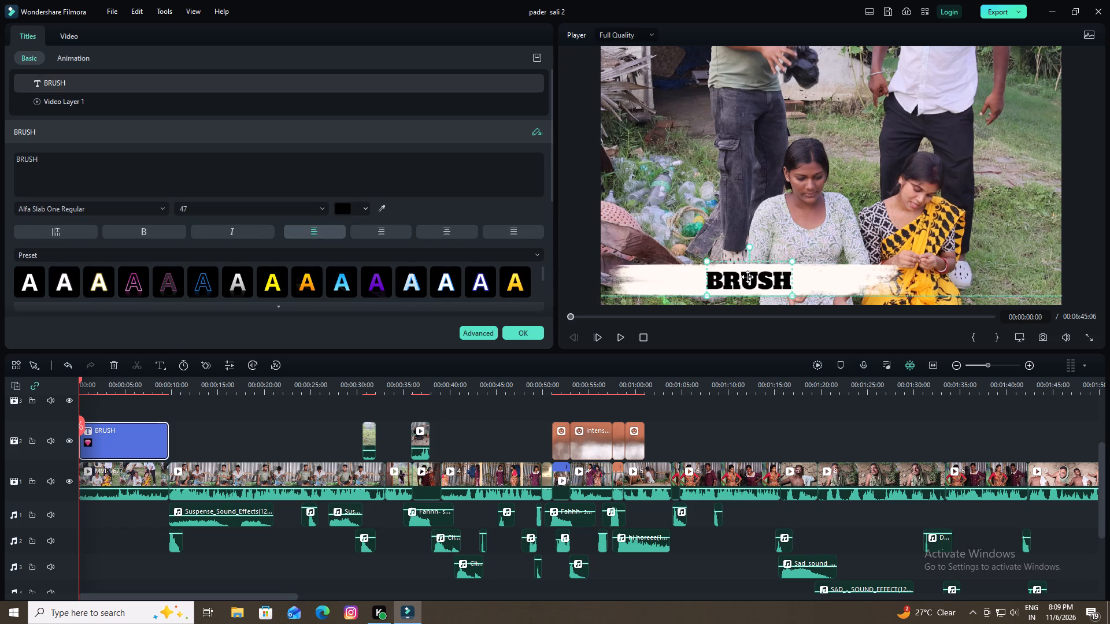
drag(748, 277, 748, 277)
Select the BRUSH title text for replacement and switch the input language to Bengali (India) Bangla Phonetic.
double_click(750, 277)
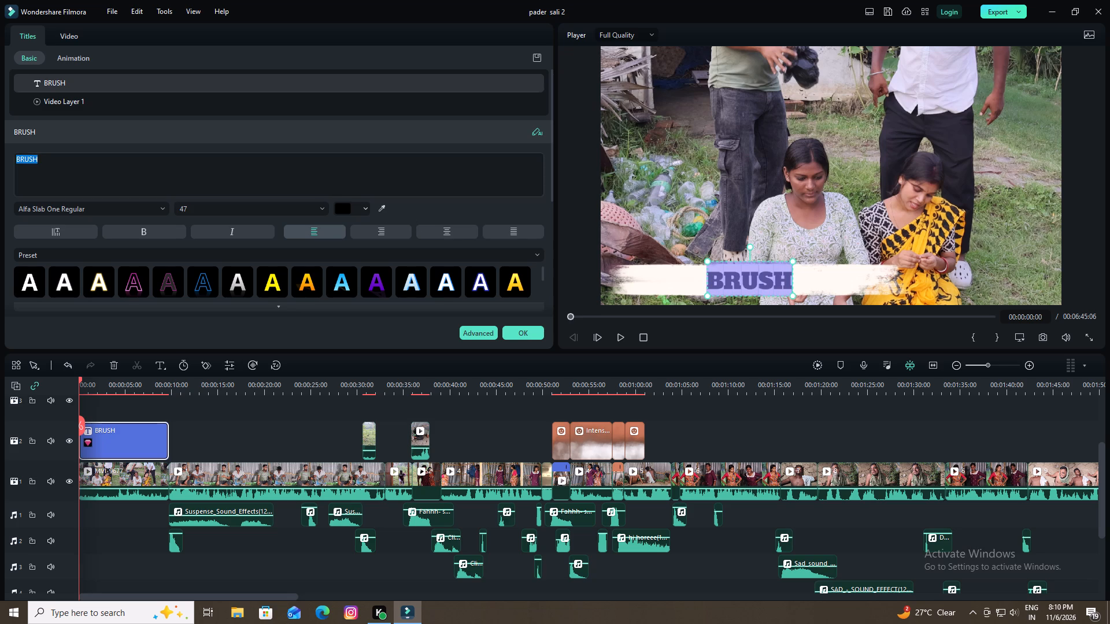
click(1039, 616)
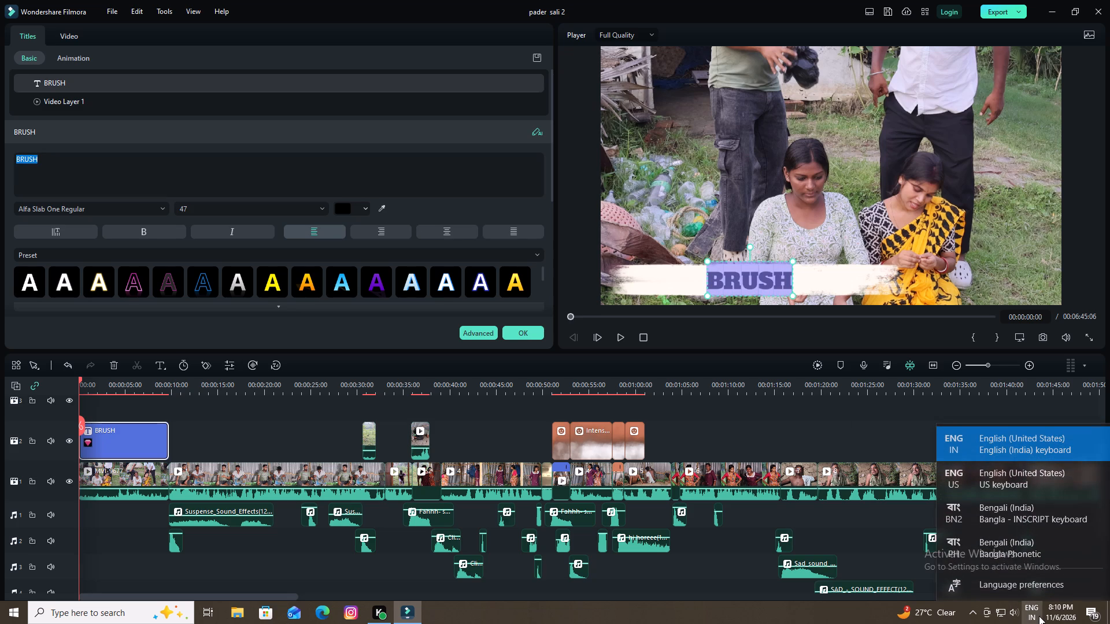
click(970, 549)
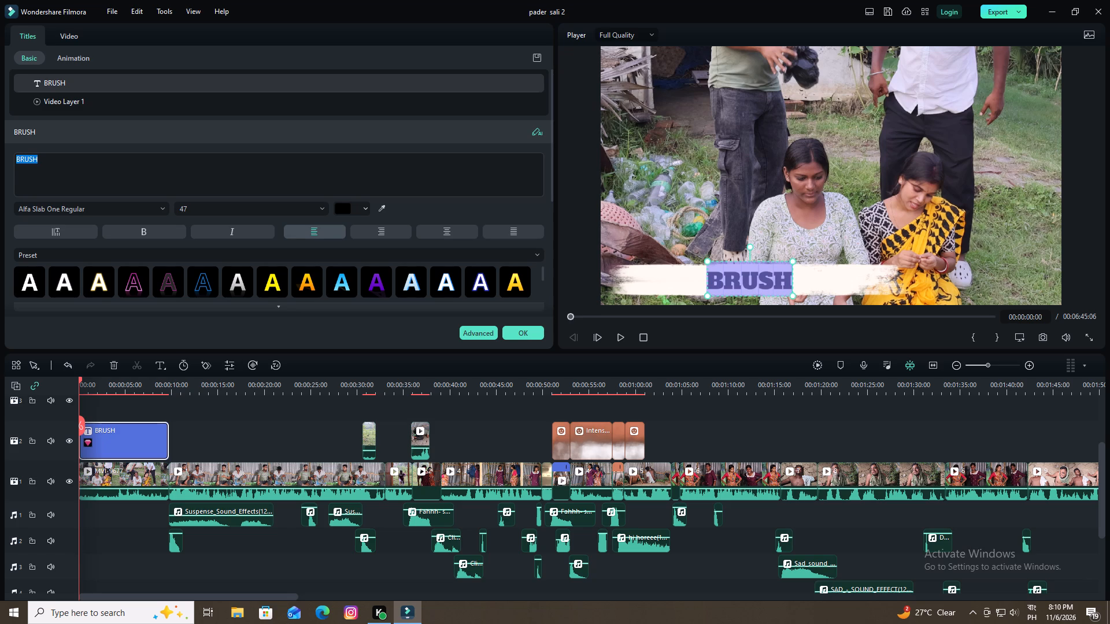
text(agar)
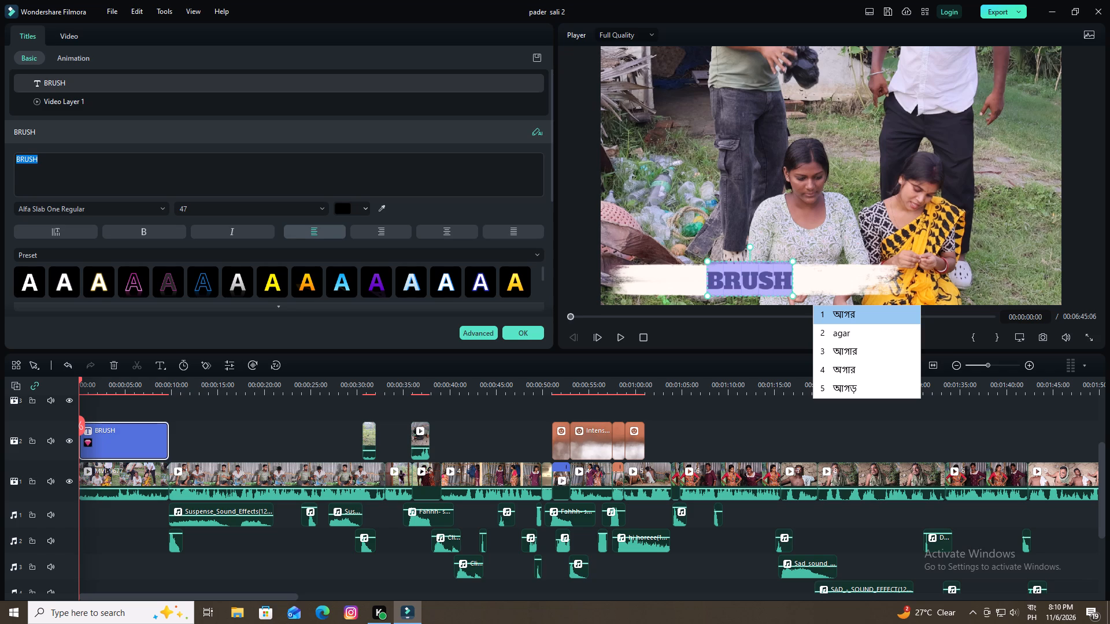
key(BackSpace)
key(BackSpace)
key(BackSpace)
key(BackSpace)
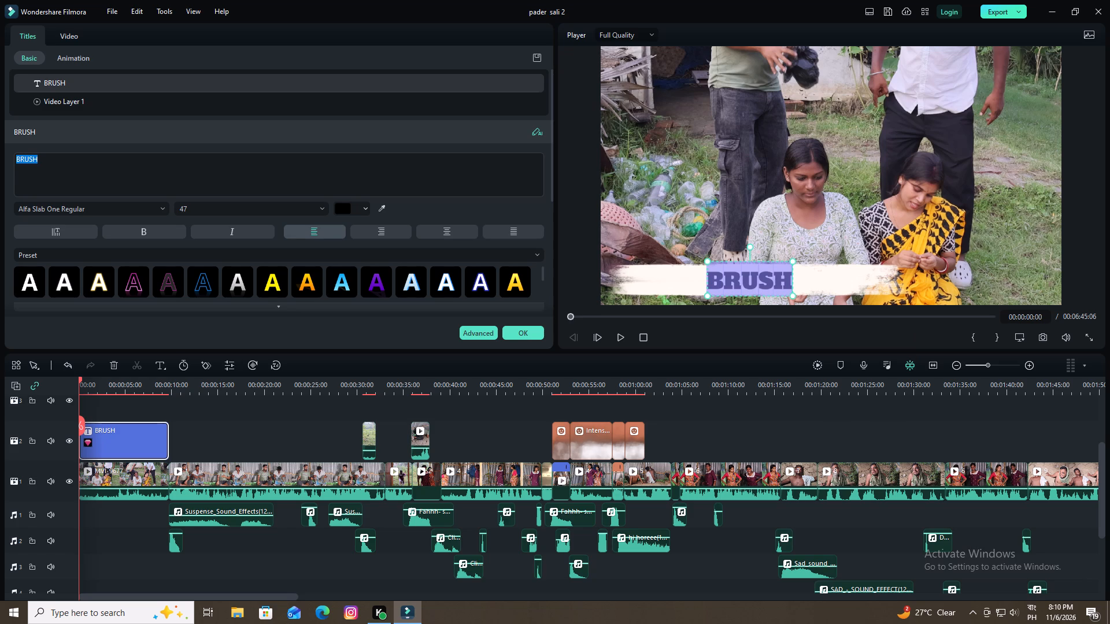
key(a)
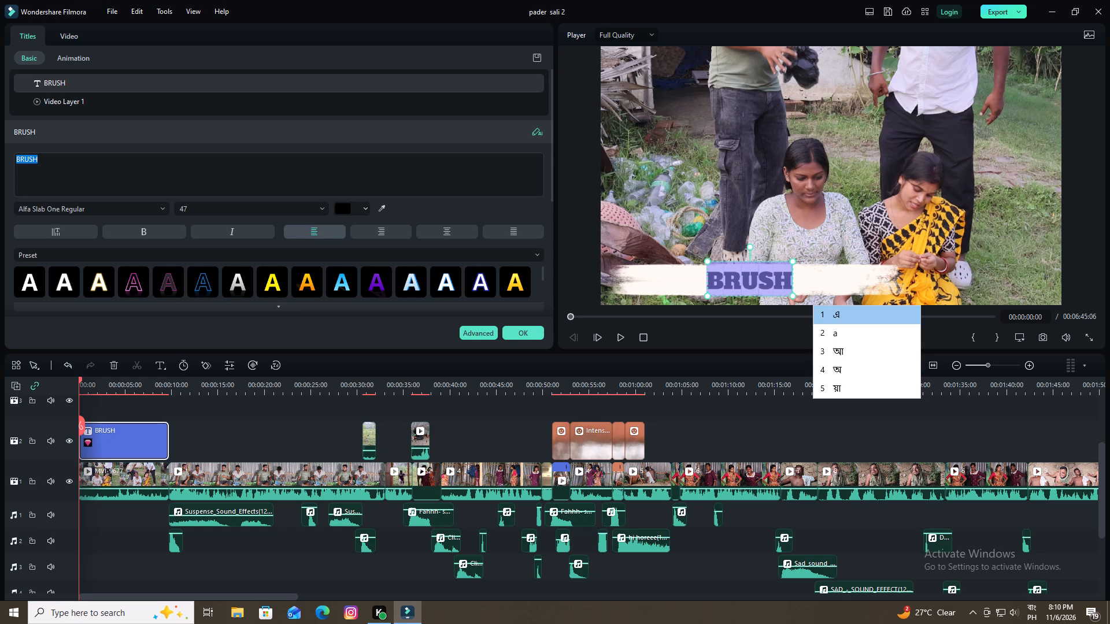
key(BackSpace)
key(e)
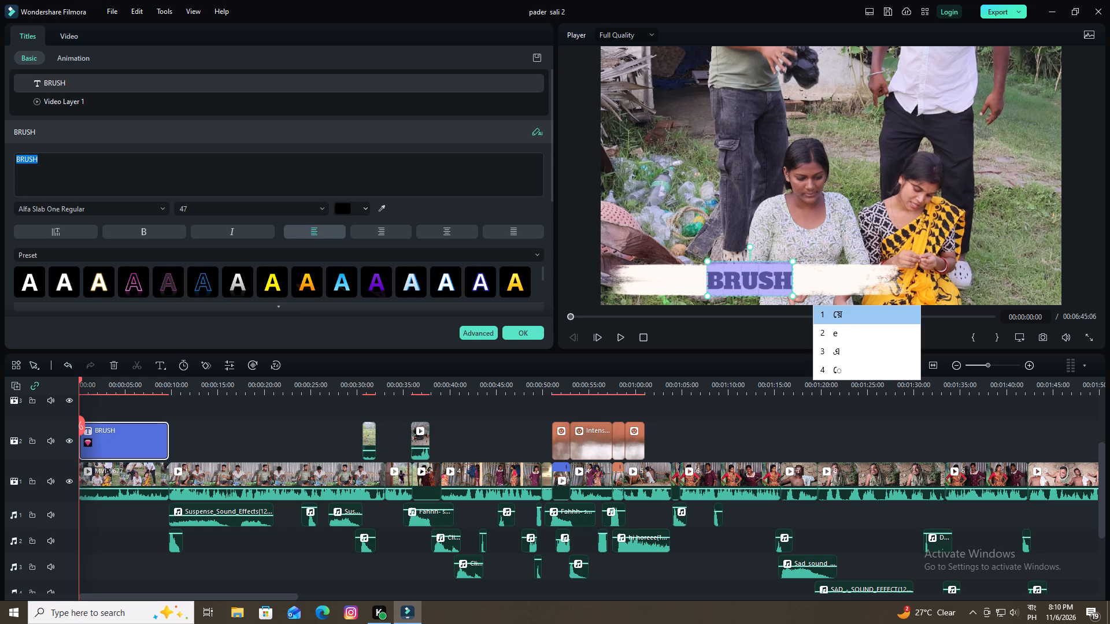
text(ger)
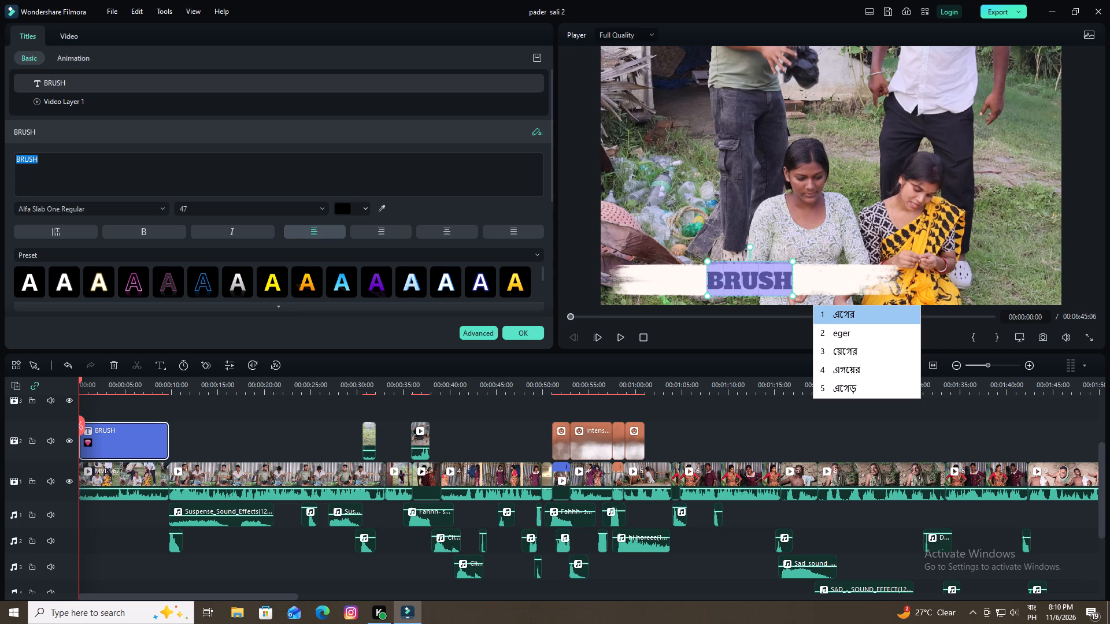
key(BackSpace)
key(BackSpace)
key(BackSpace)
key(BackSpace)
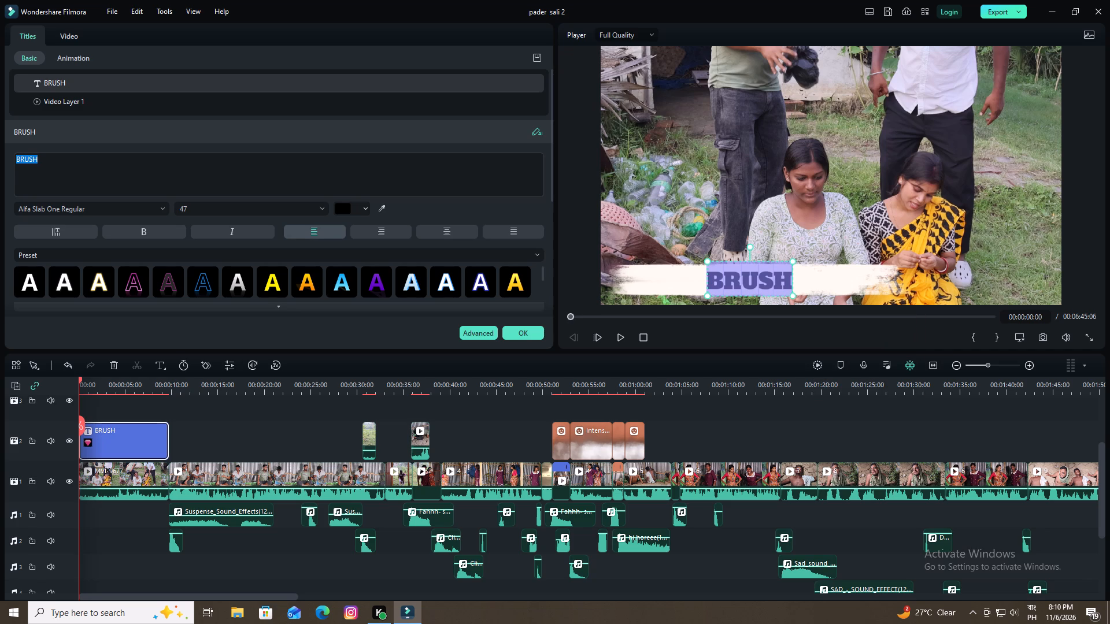
Replace the BRUSH text with the Bengali word আগের.
key(a)
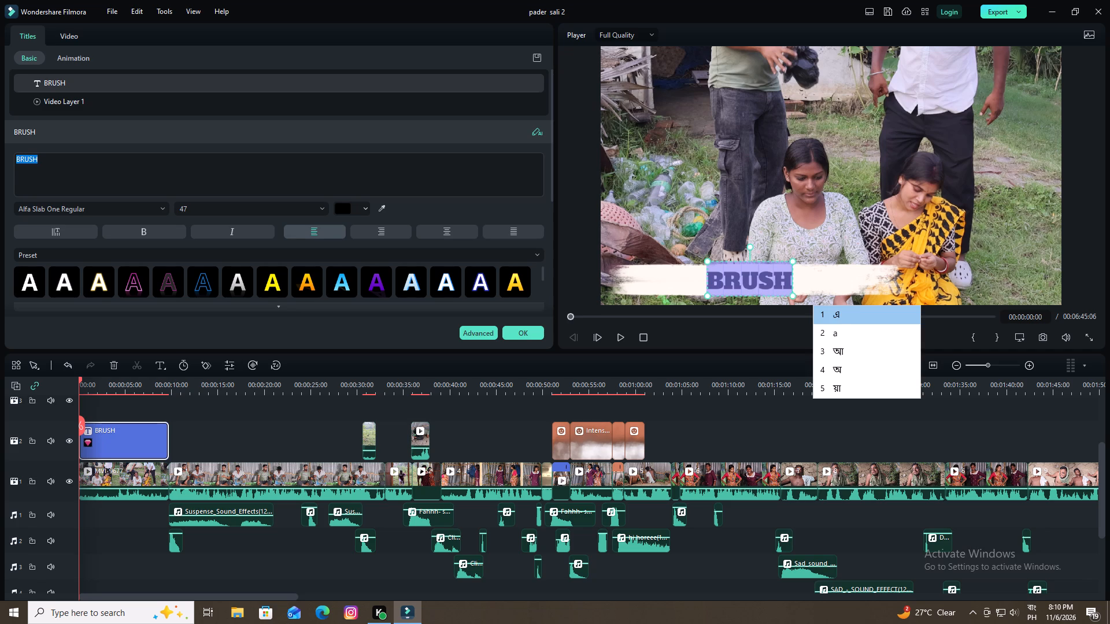
key(g)
text(er)
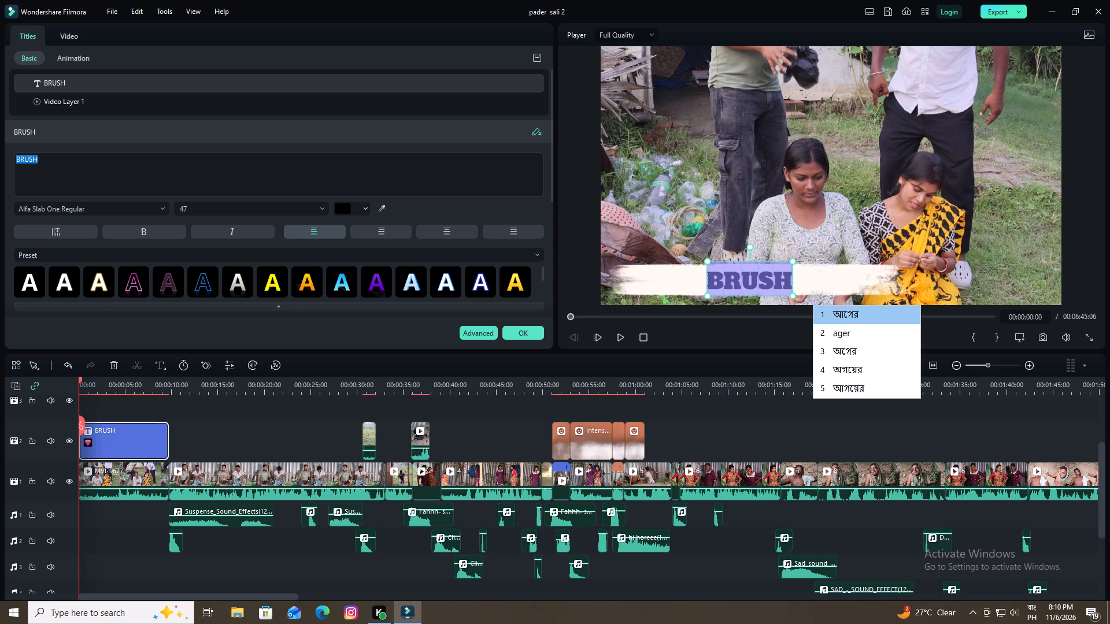
click(841, 315)
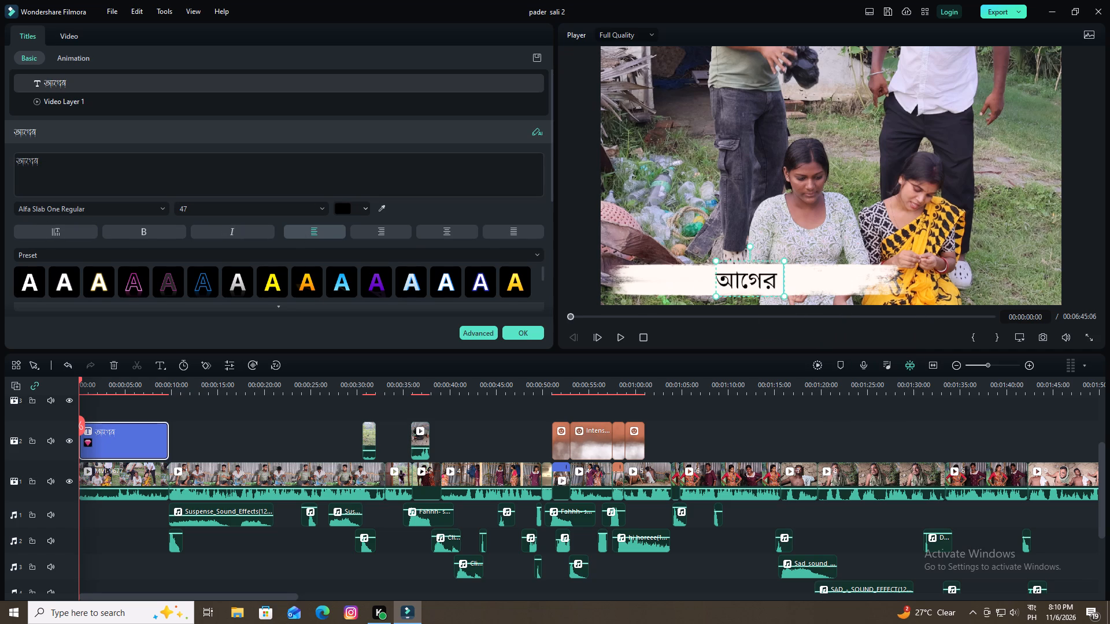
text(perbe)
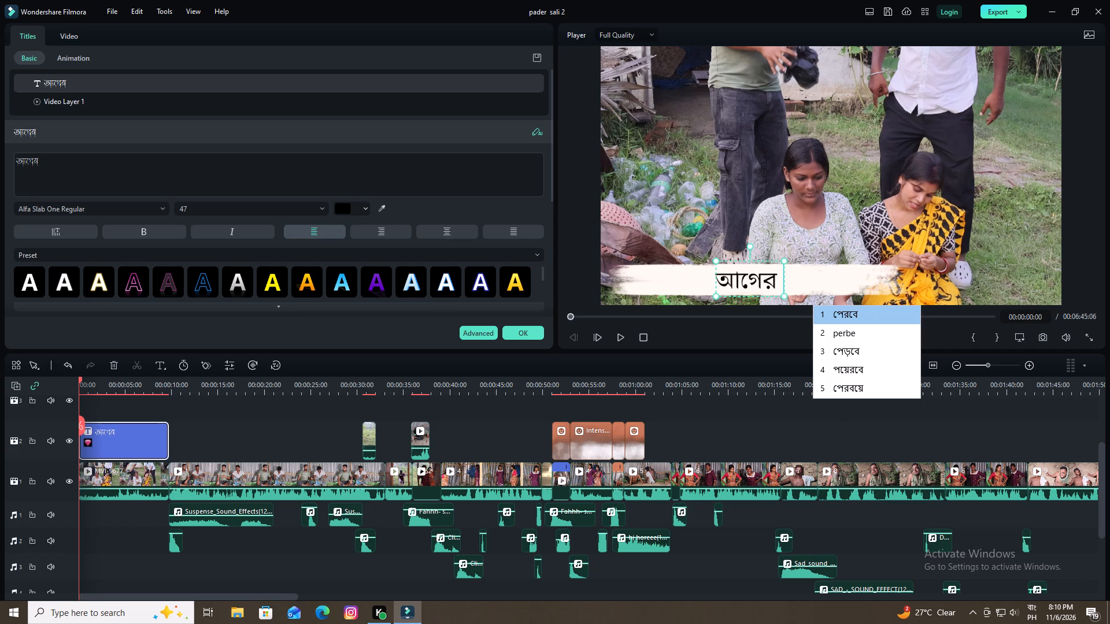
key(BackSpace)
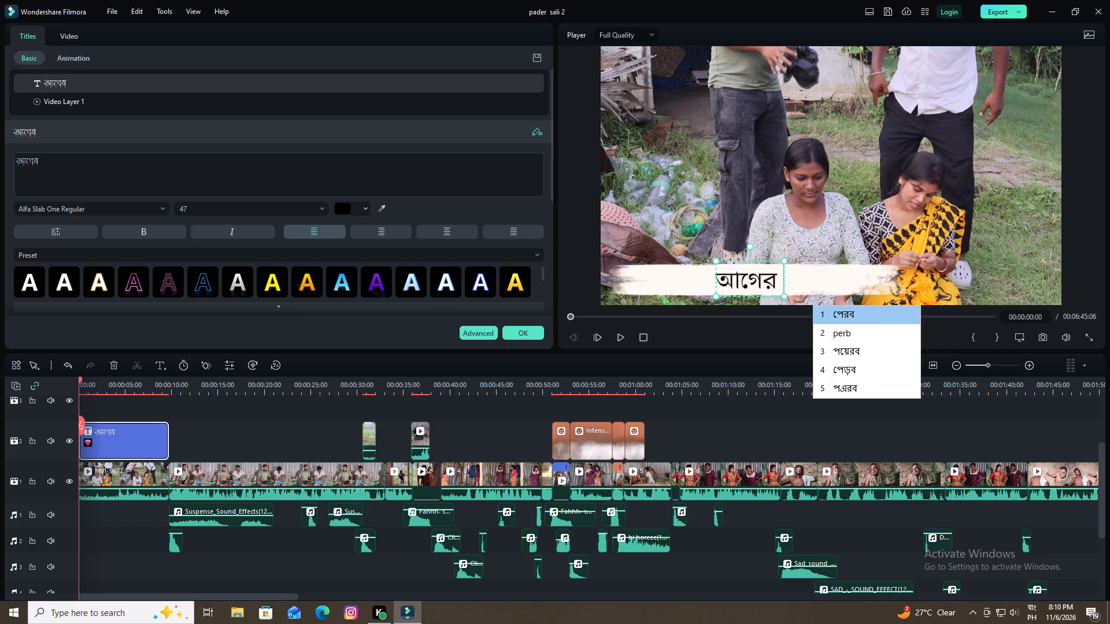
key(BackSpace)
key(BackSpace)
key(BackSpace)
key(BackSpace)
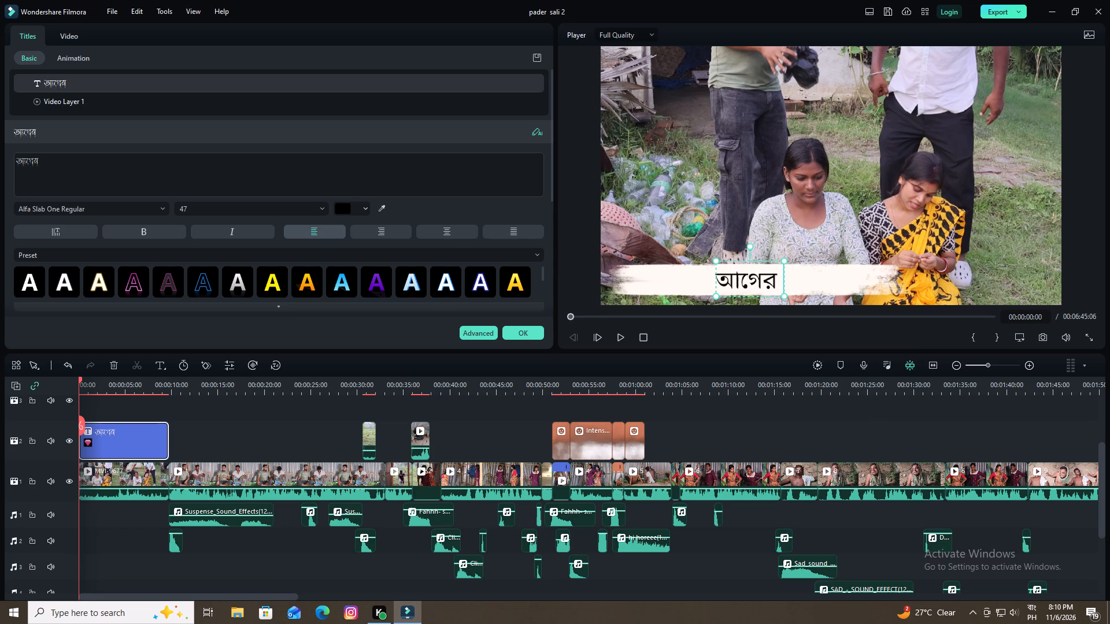
Continue the title text after আগের with the Bengali words পর্বে যা ঘটেছিল.
text(porbe)
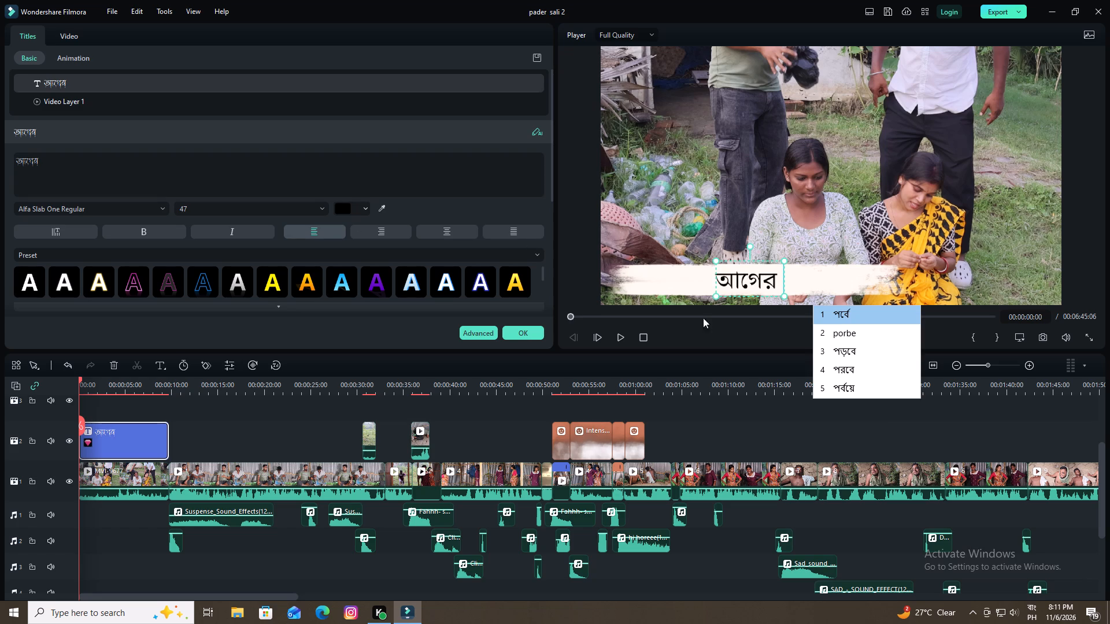
click(857, 318)
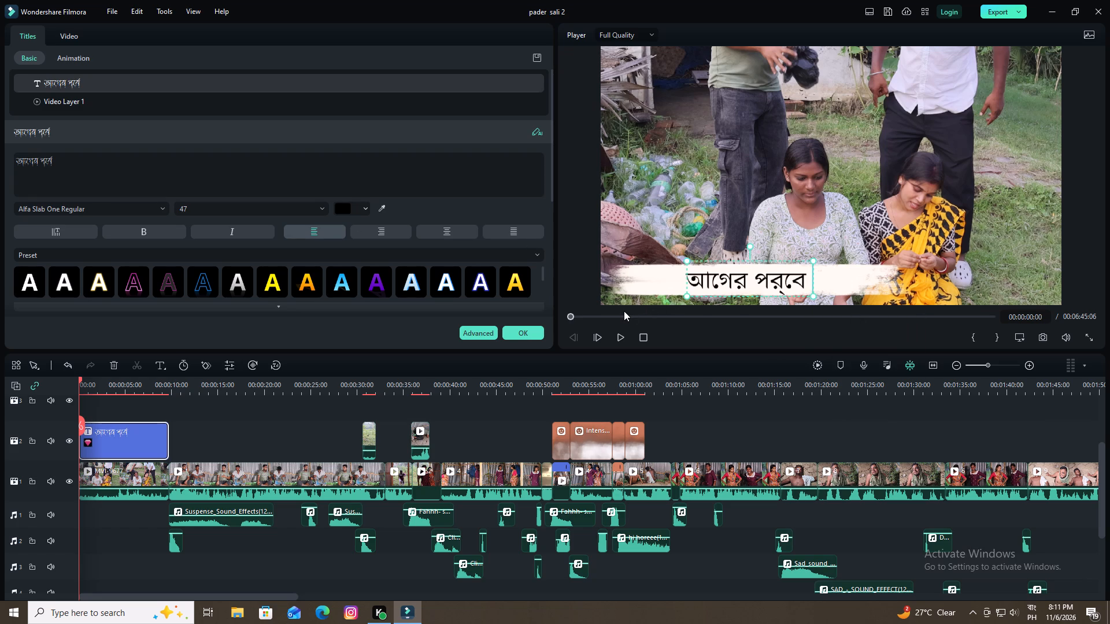
text(ja)
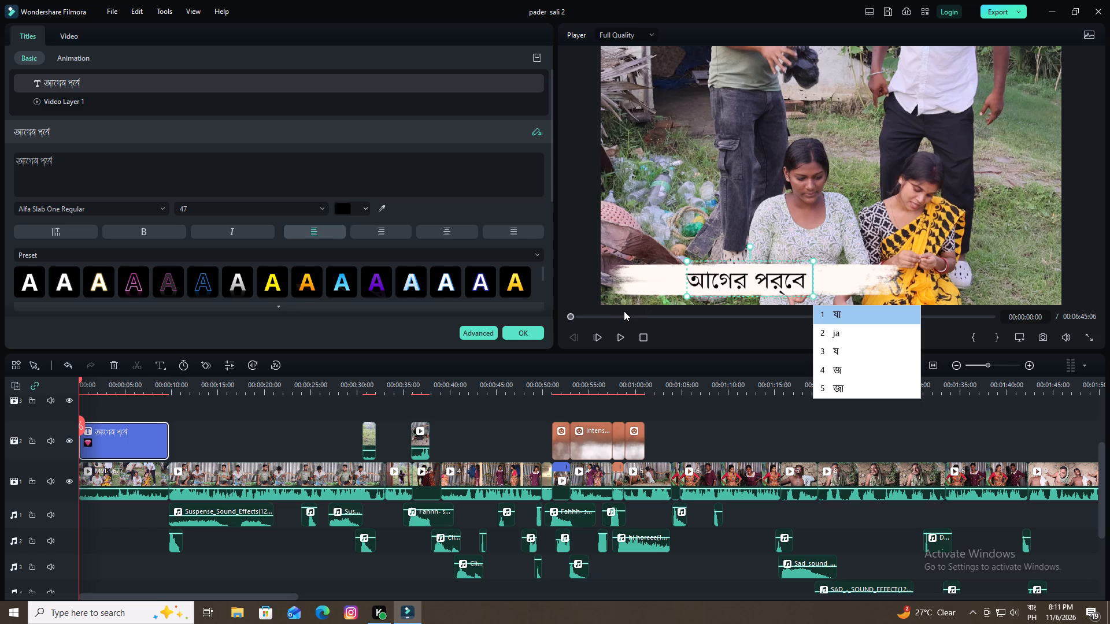
click(878, 314)
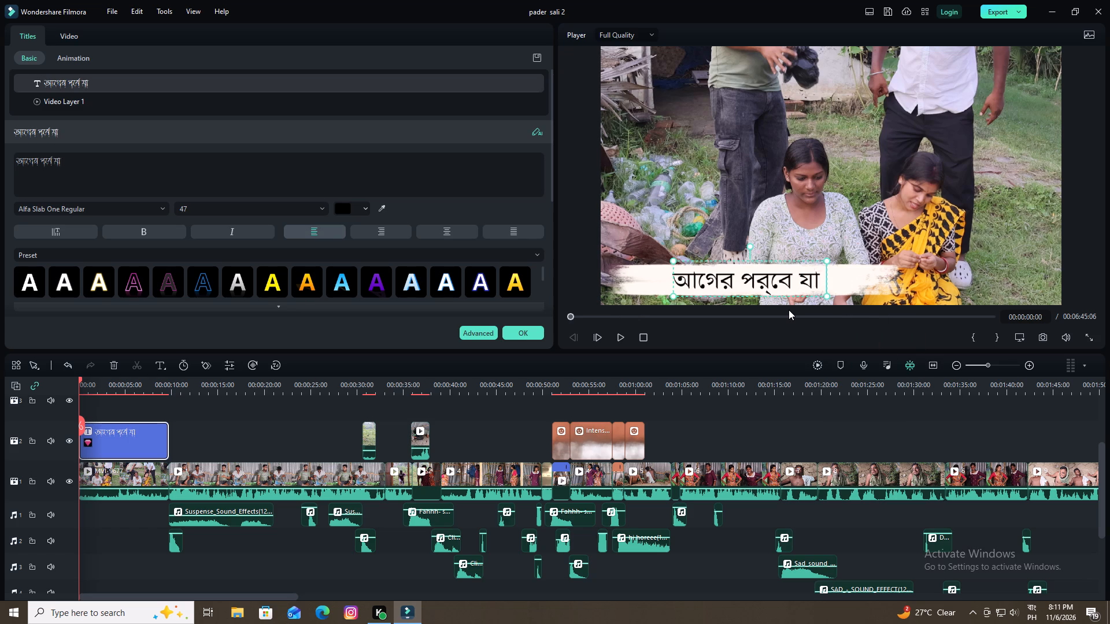
text(gho)
text(te)
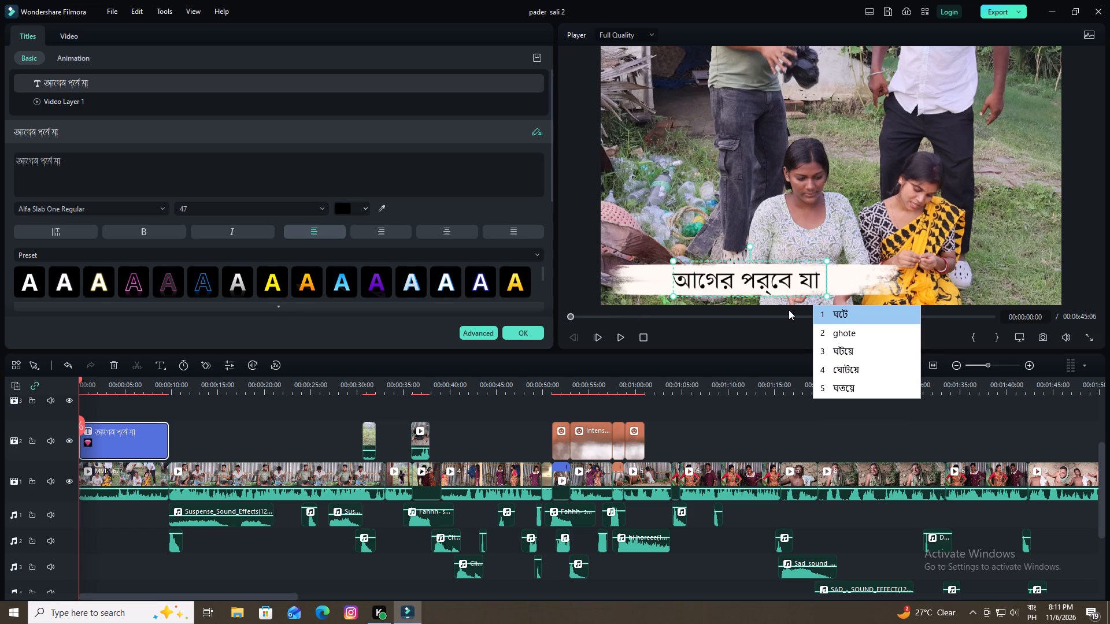
key(c)
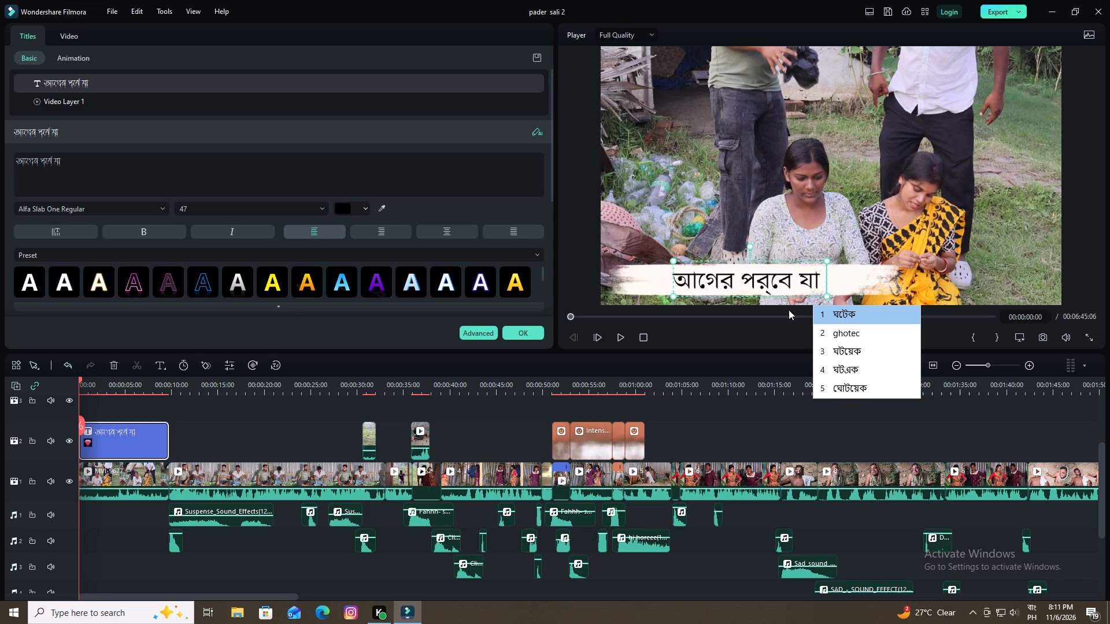
key(h)
text(ilo)
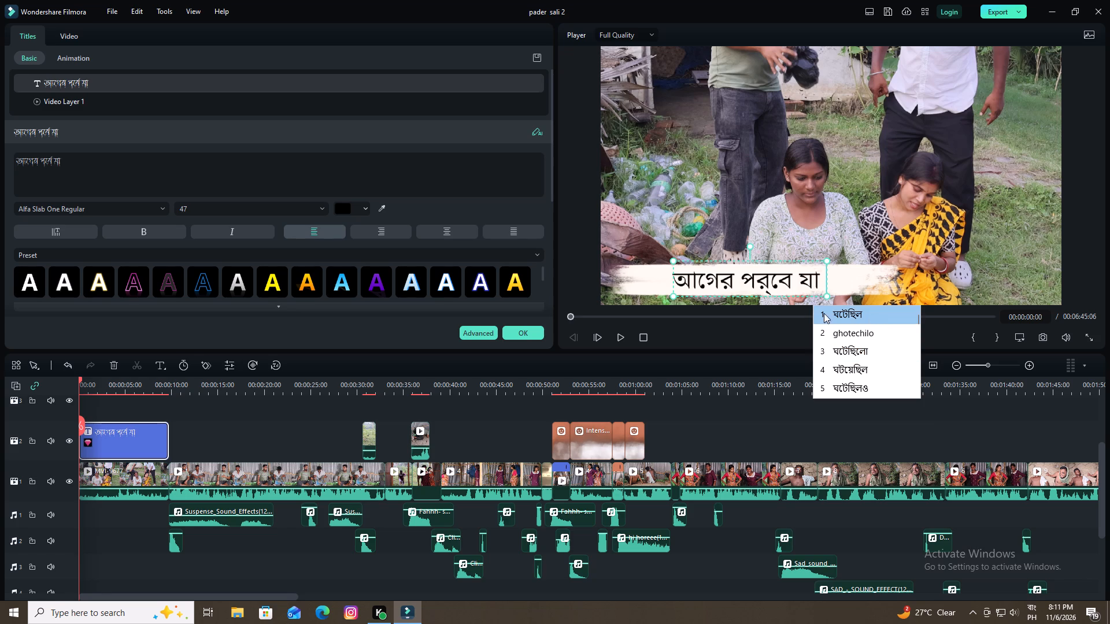
click(861, 319)
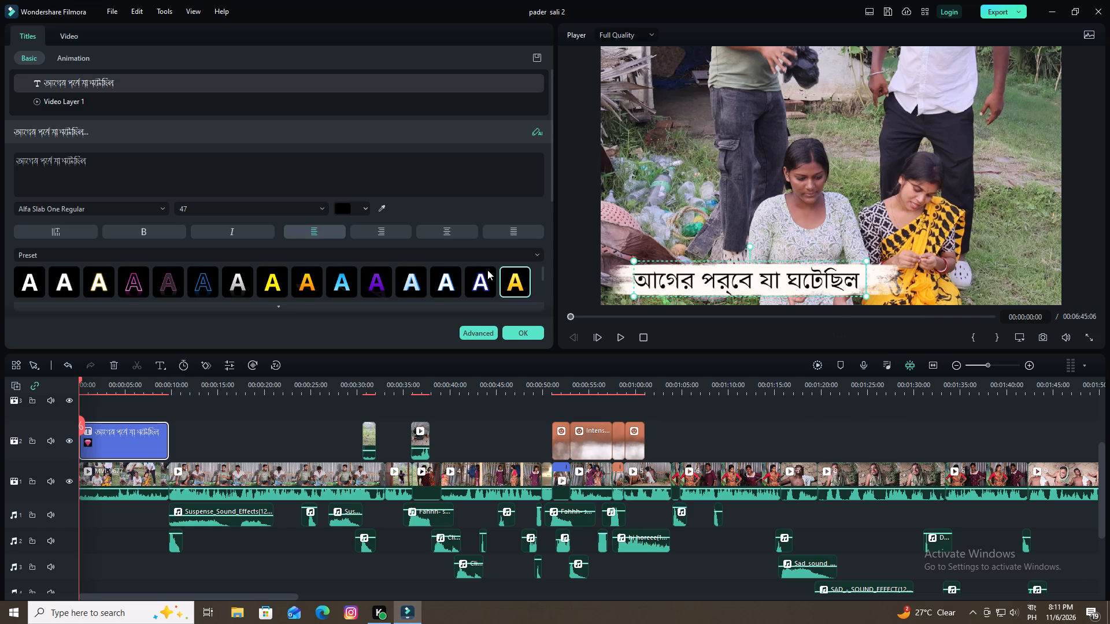
Change the Bengali title's font to Li Tahir Zaman Unicode Italic.
click(160, 207)
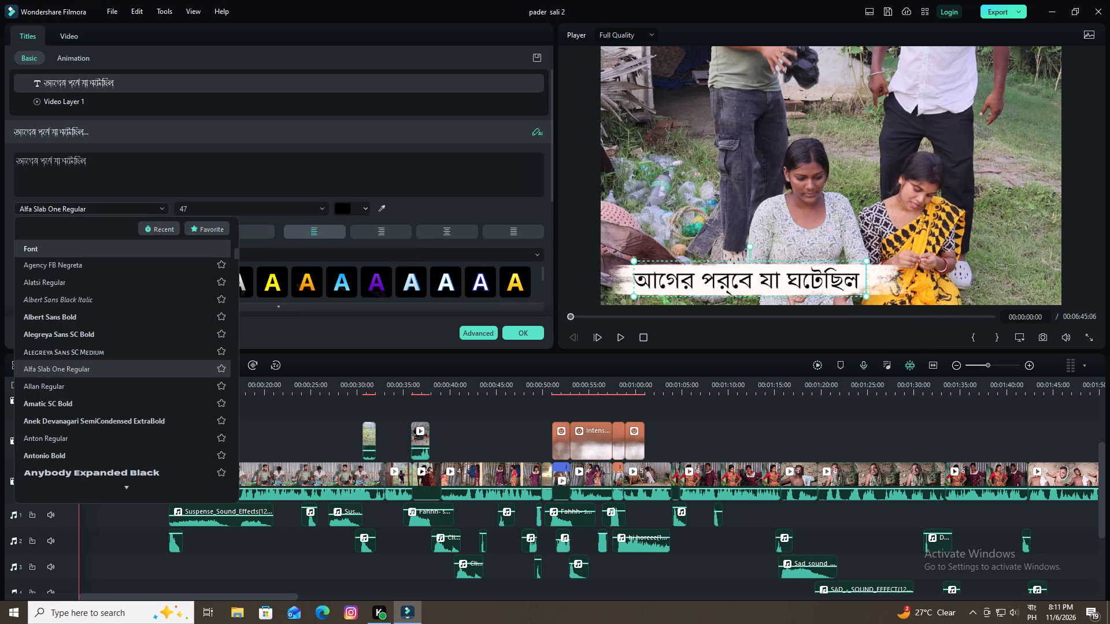
scroll(134, 328, up, 15)
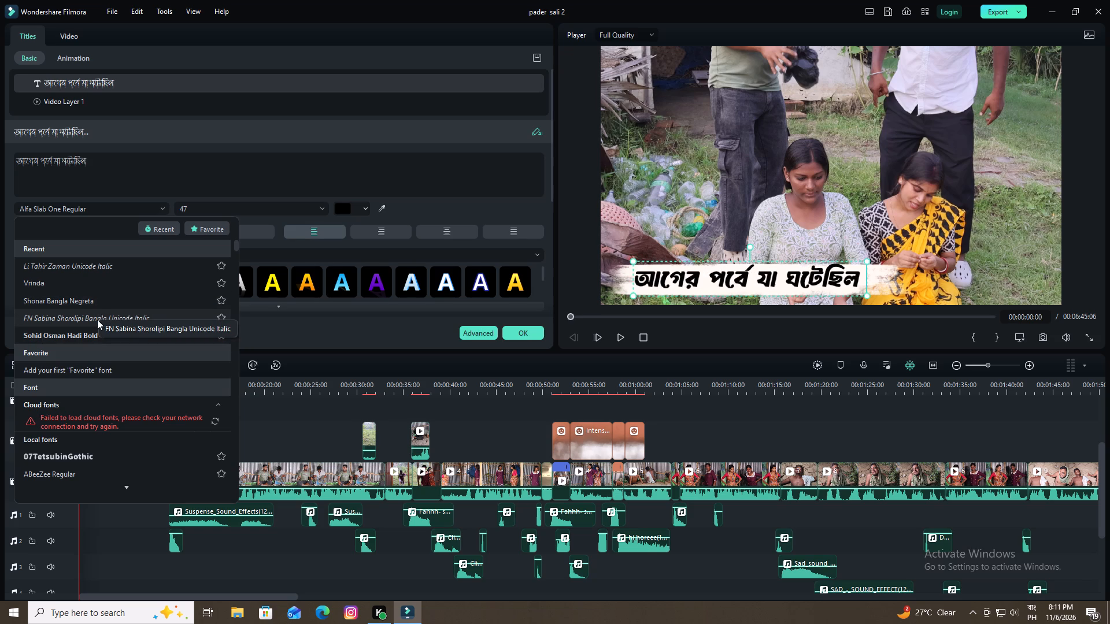
click(101, 270)
click(841, 280)
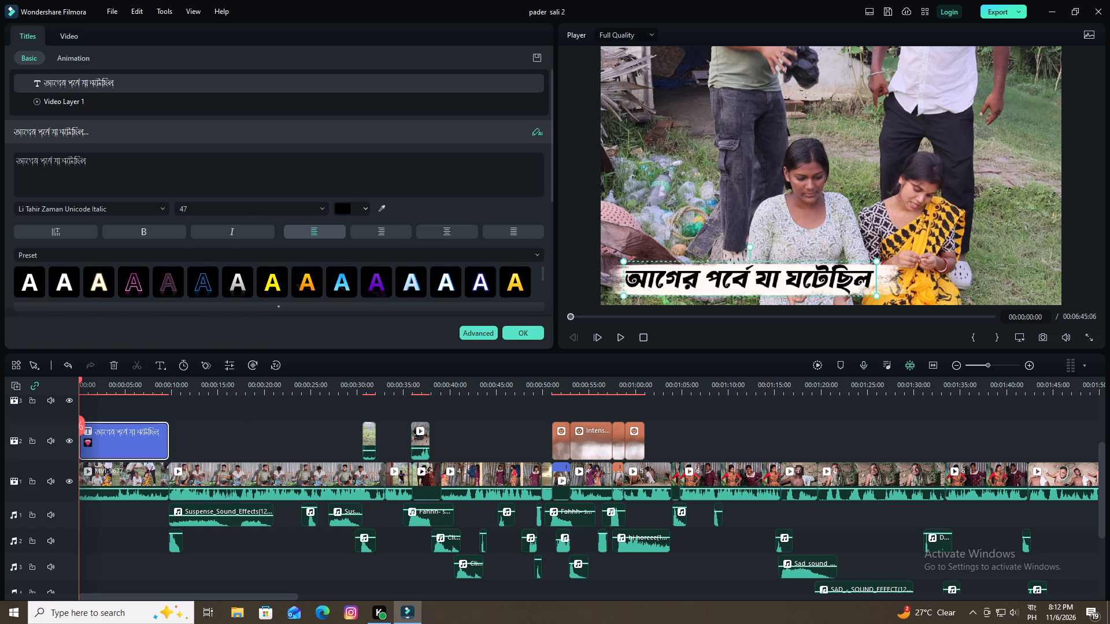
Shrink the Bengali title text to font size 32 and reposition it within the brush strip.
drag(877, 296, 838, 287)
drag(875, 294, 836, 278)
drag(875, 294, 874, 291)
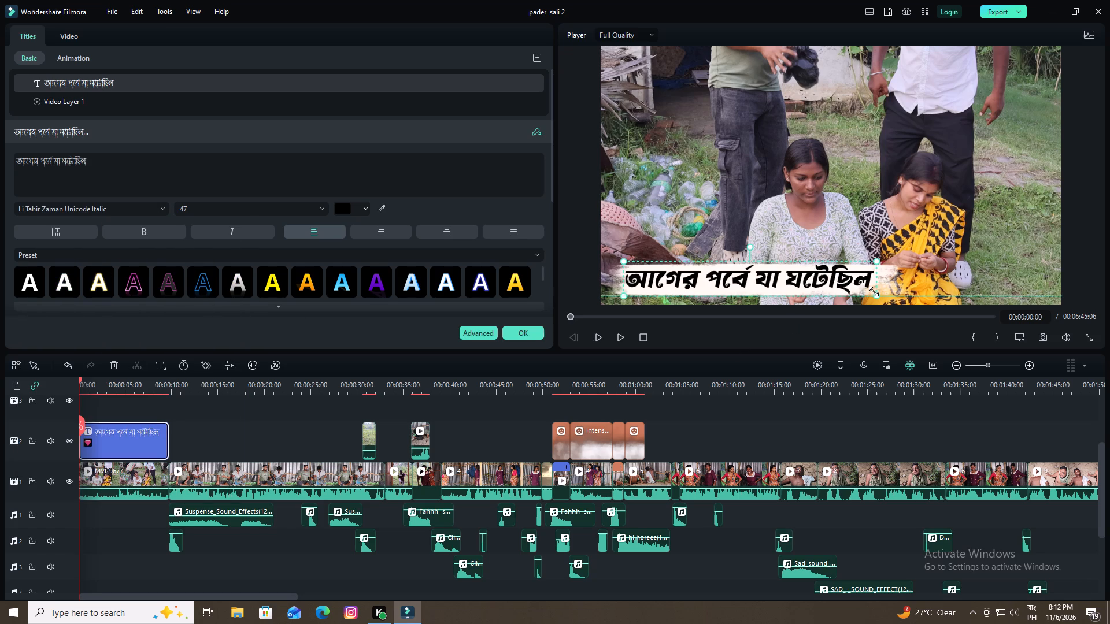
drag(874, 291, 860, 284)
drag(876, 261, 836, 272)
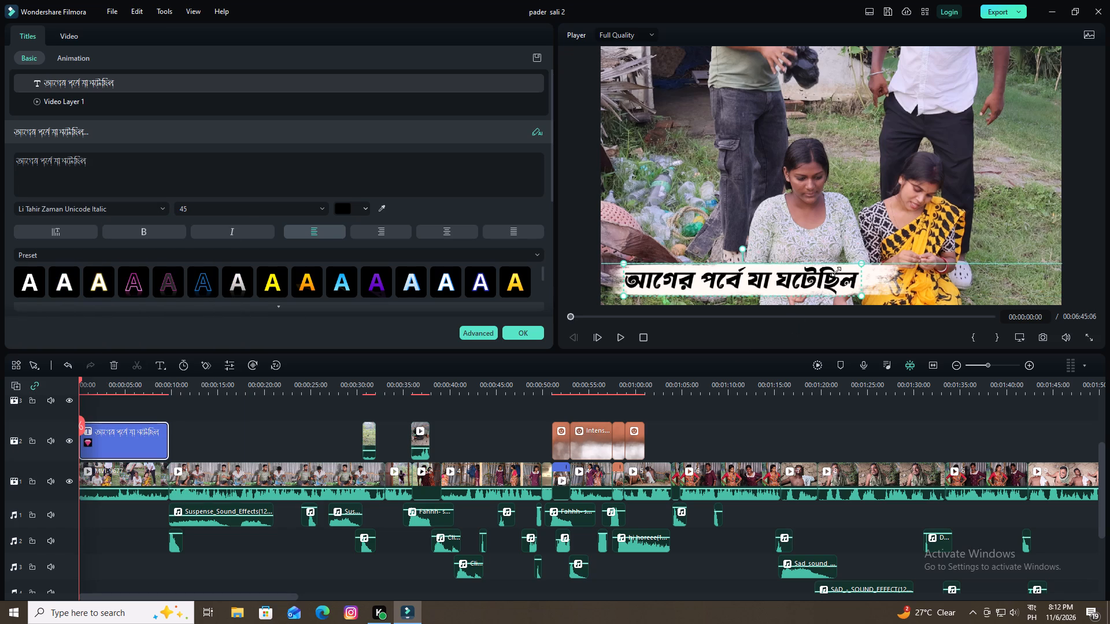
drag(836, 272, 795, 283)
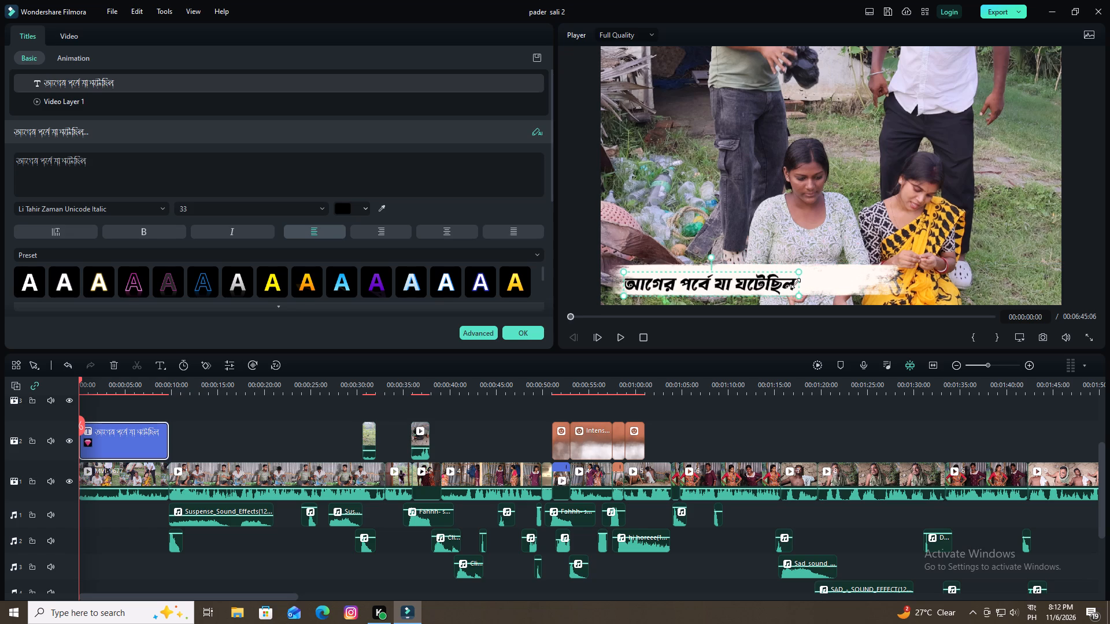
drag(795, 283, 795, 284)
drag(734, 285, 743, 280)
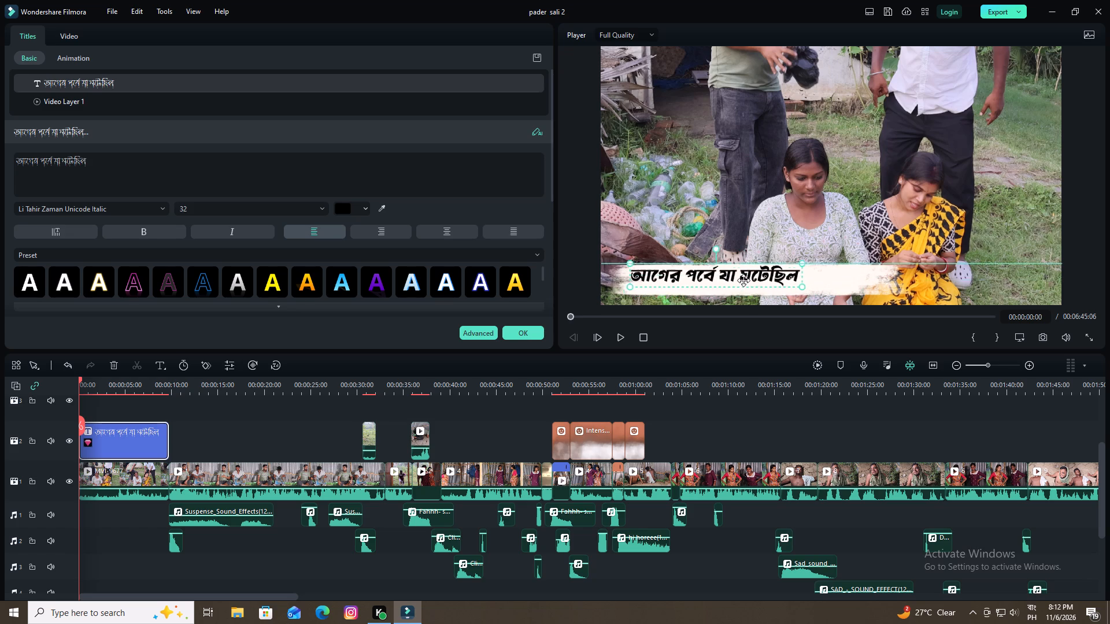
drag(743, 280, 750, 286)
Narrow the brush strip to about 52% X scale and re-centre the Bengali text on it.
click(845, 283)
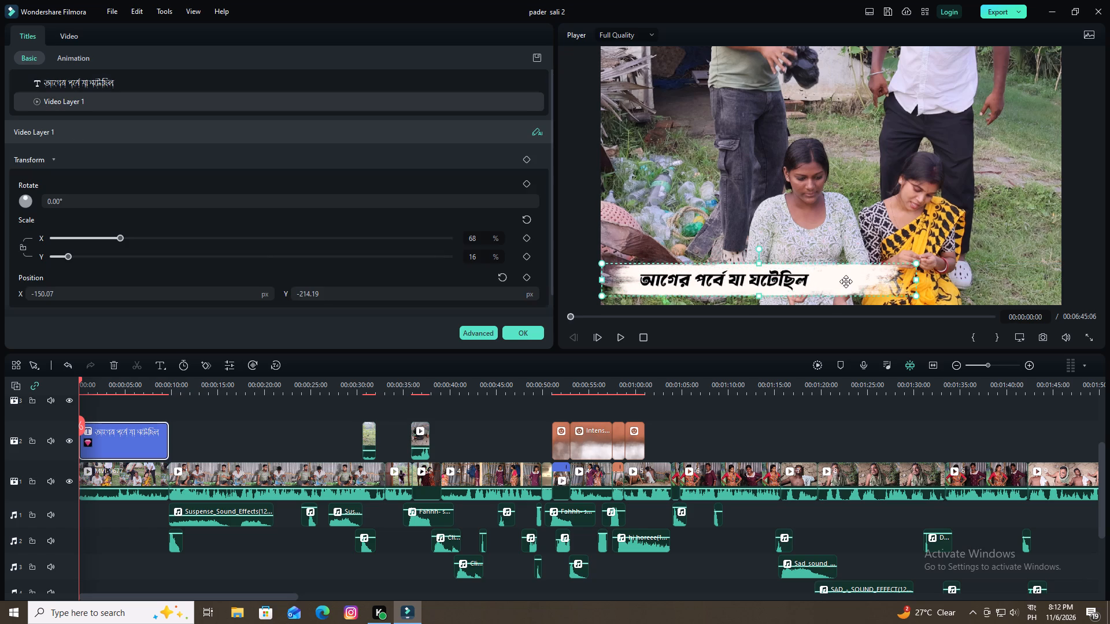
drag(915, 280, 842, 287)
drag(757, 280, 757, 280)
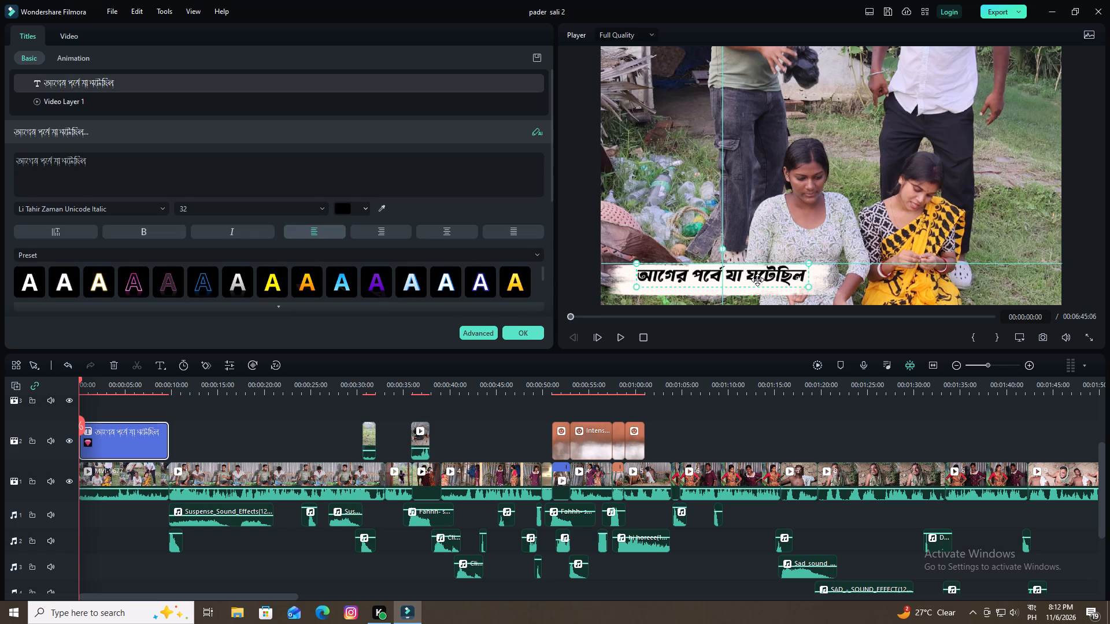
drag(757, 280, 742, 284)
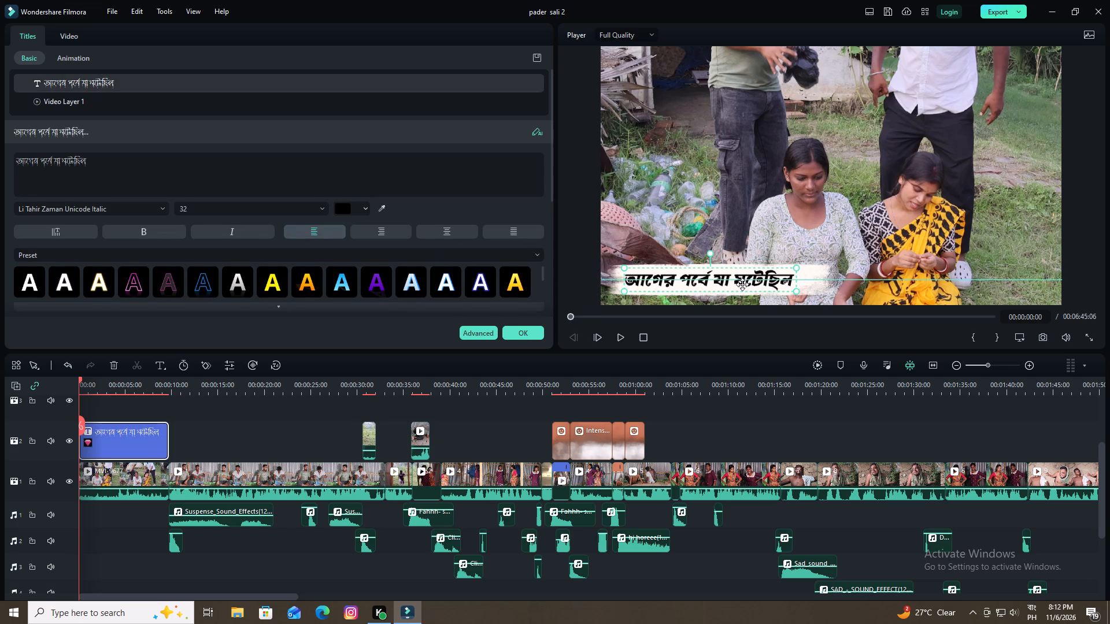
drag(742, 284, 742, 284)
Narrow the title's brush strip to 47% X scale and reposition it behind the Bengali text at about X -250.60, Y -214.19.
click(826, 281)
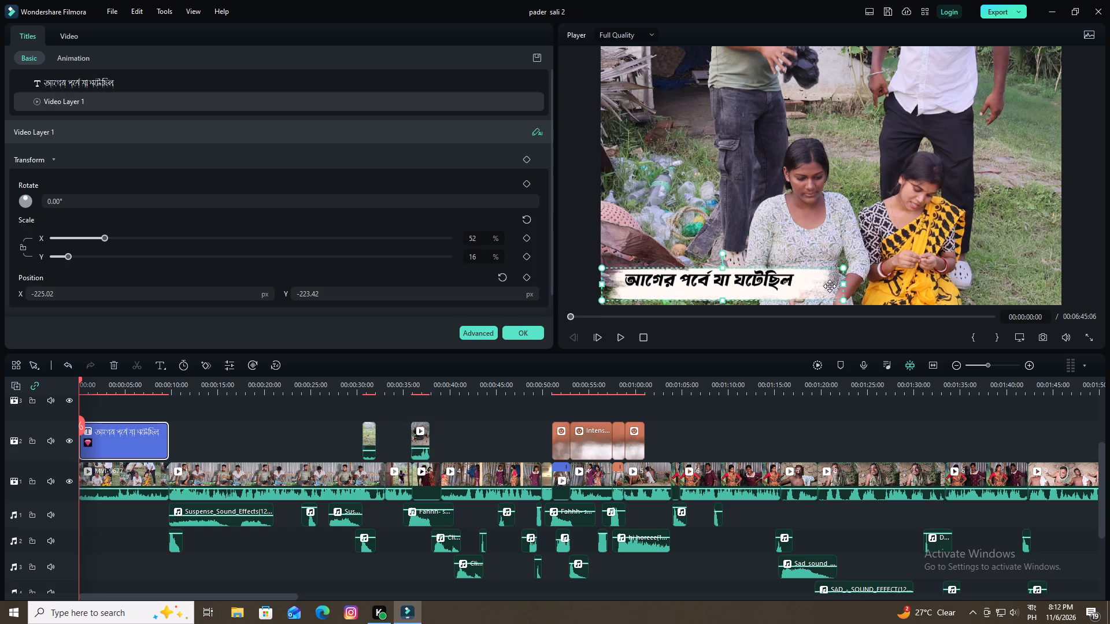
drag(842, 285, 817, 285)
drag(805, 288, 806, 282)
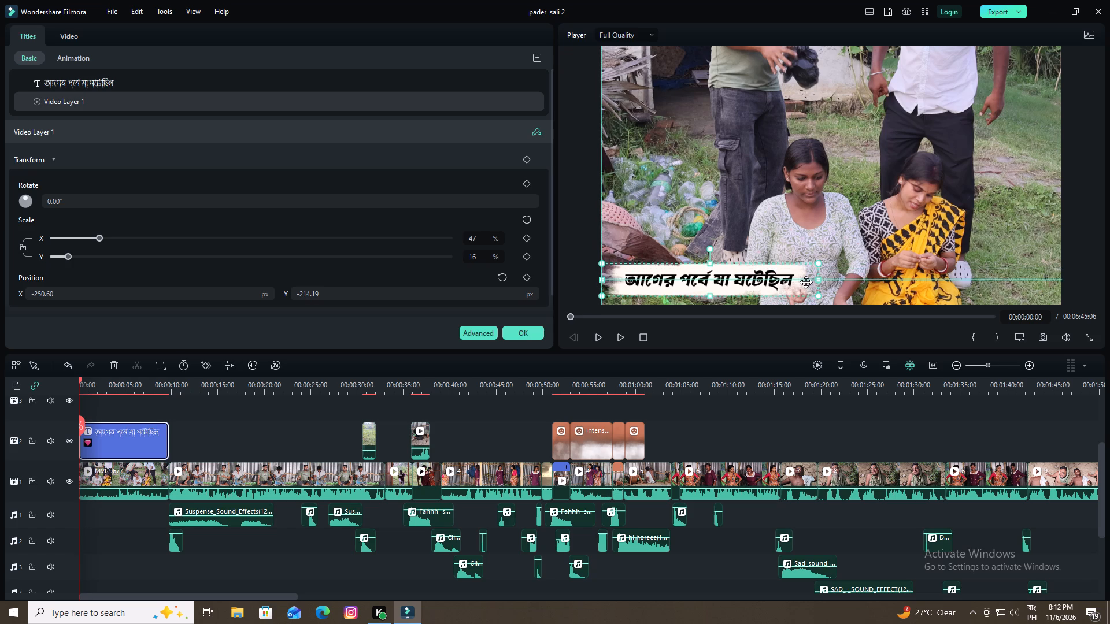
drag(806, 282, 806, 281)
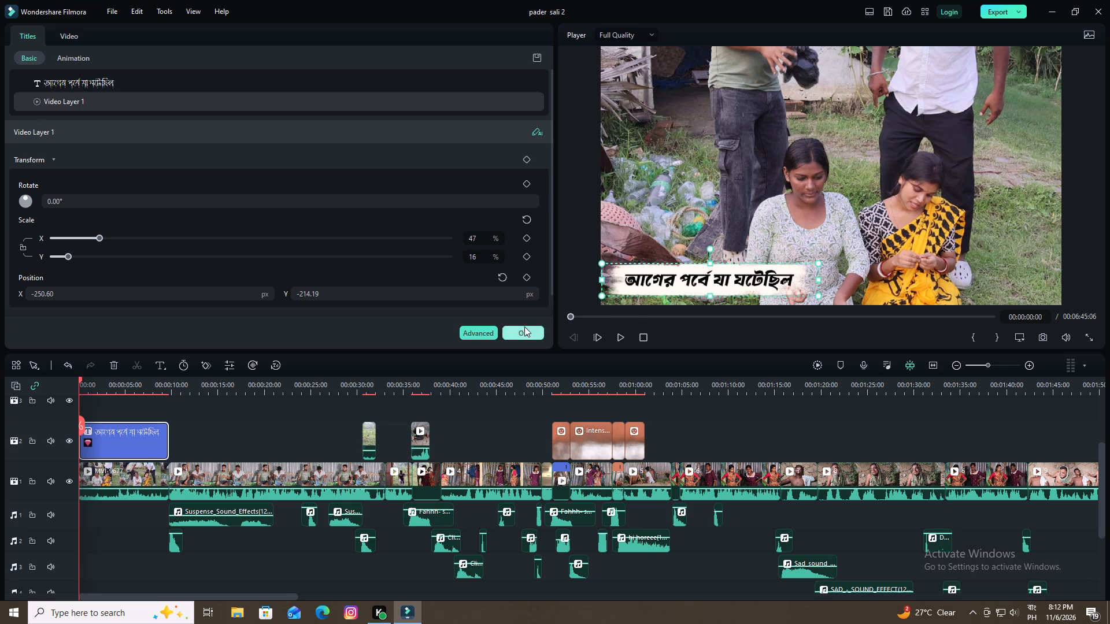
Find the teaser's end point and split the Bengali title clip at 00:00:08:04.
key(space)
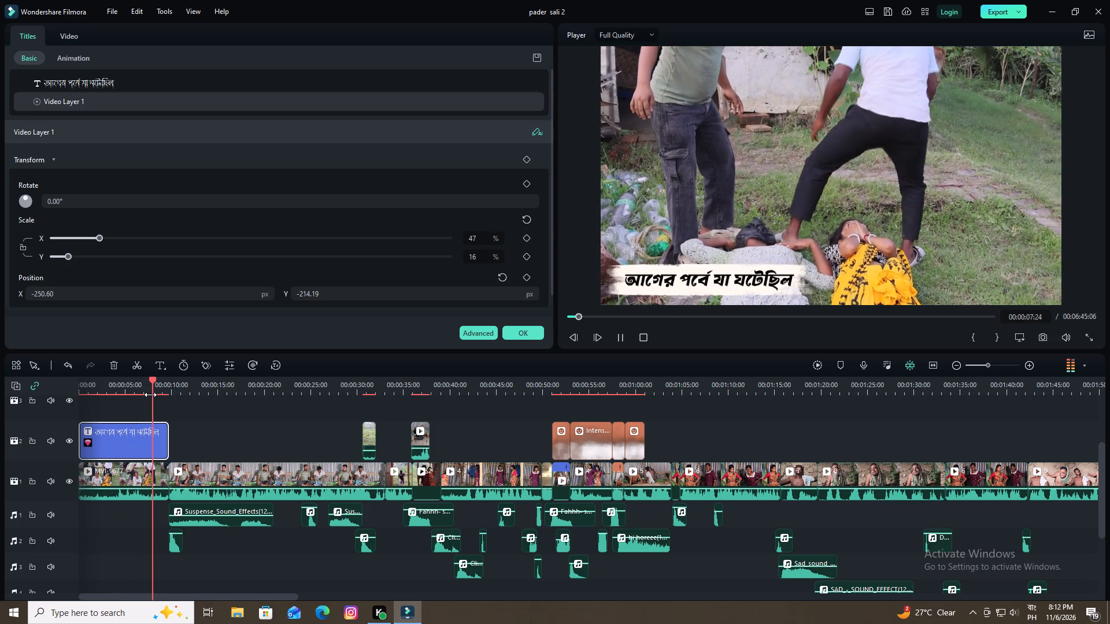
key(space)
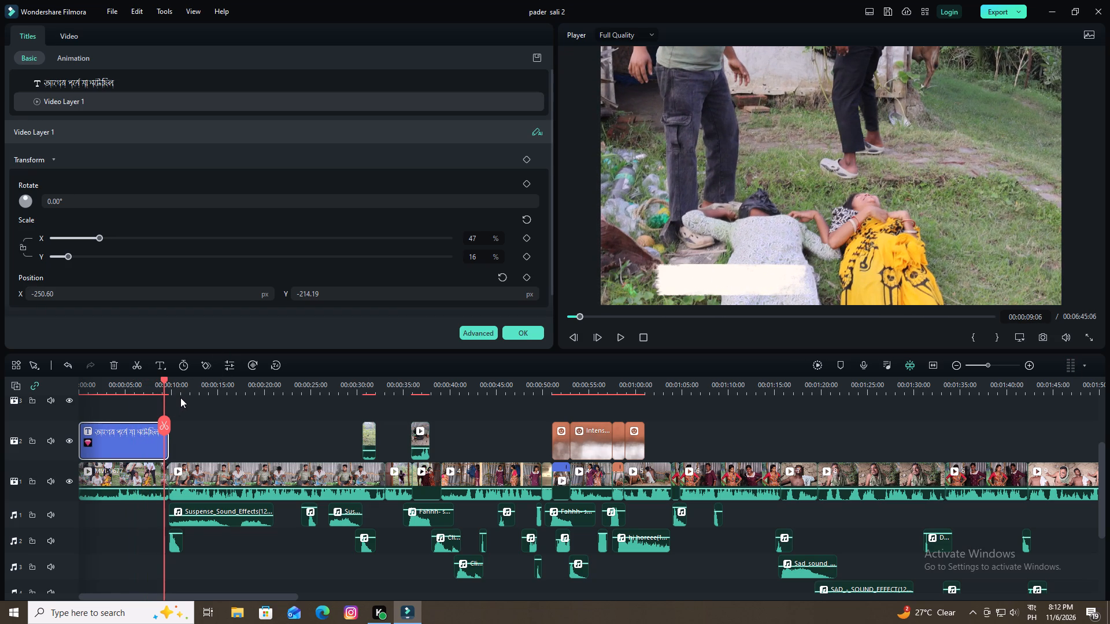
key(Left)
key(Left)
key(Left)
key(Left)
key(Left)
key(Left)
key(Left)
key(Left)
key(Left)
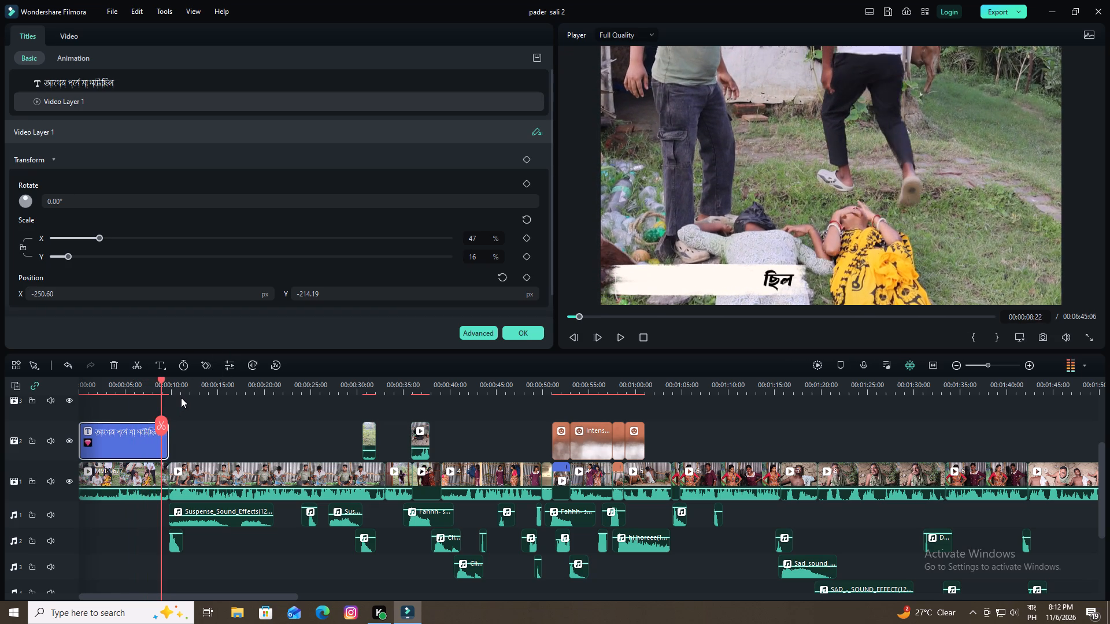
key(Left)
key(Left)
key(Left)
key(Left)
key(Left)
key(Left)
key(Left)
key(Left)
key(Left)
key(Left)
key(Left)
key(Left)
key(Left)
key(Left)
key(Left)
key(Left)
key(Left)
key(Left)
key(Left)
key(Left)
key(Left)
key(Left)
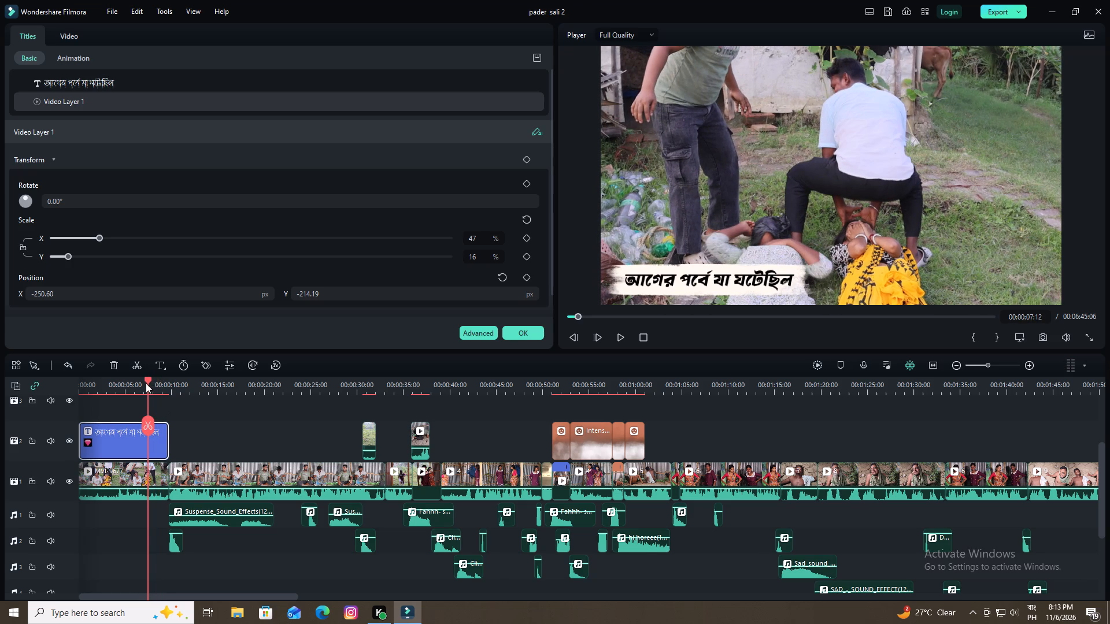
drag(146, 378, 139, 381)
key(space)
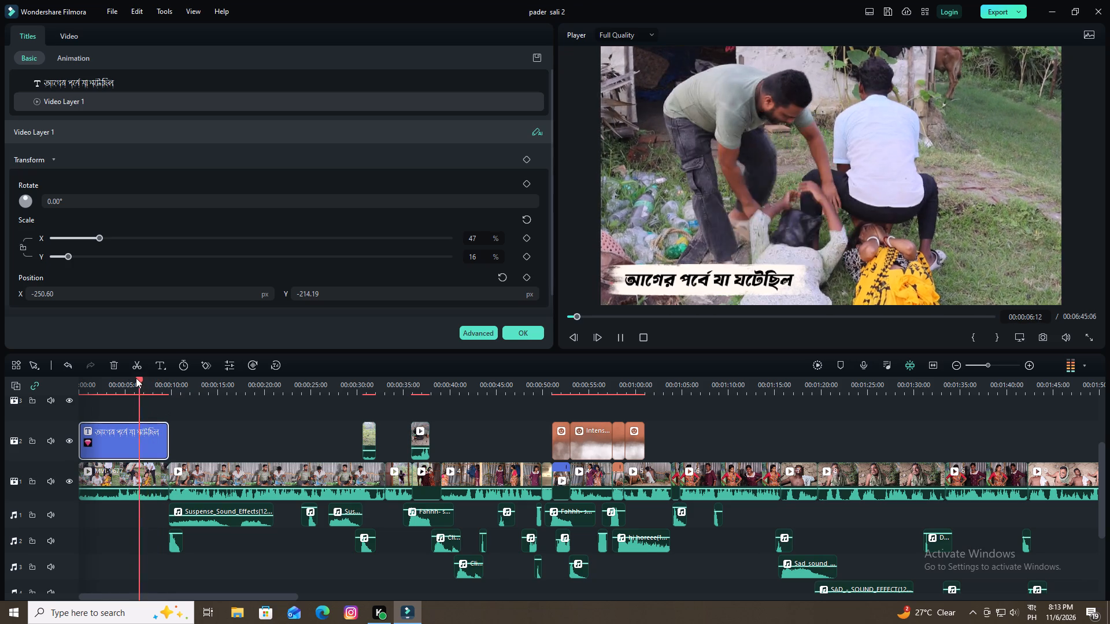
key(space)
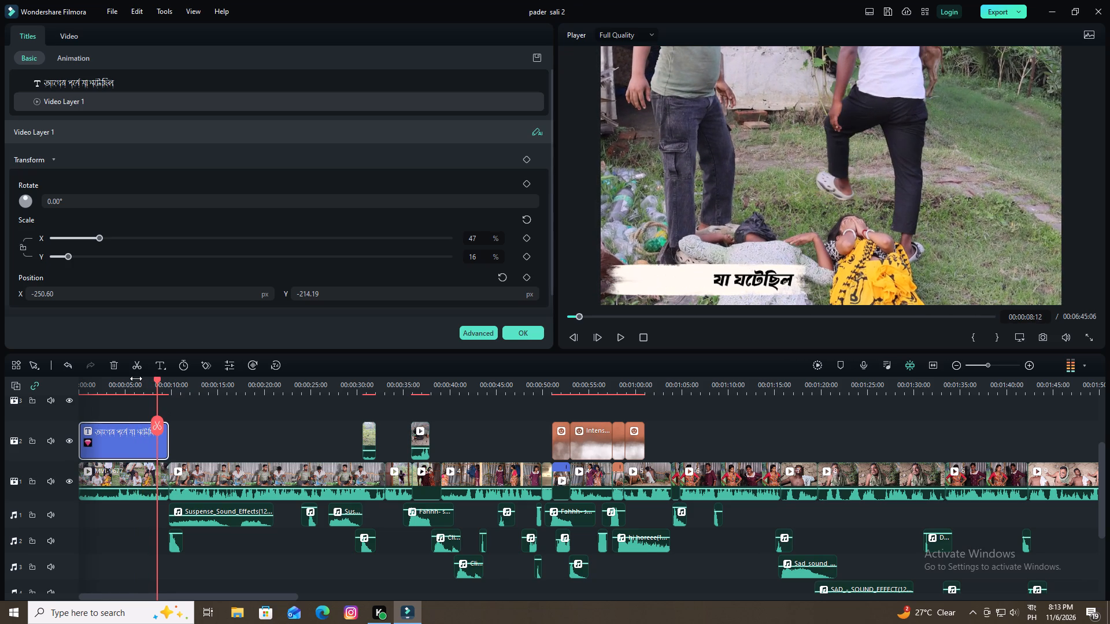
key(Left)
key(Left)
key(Left)
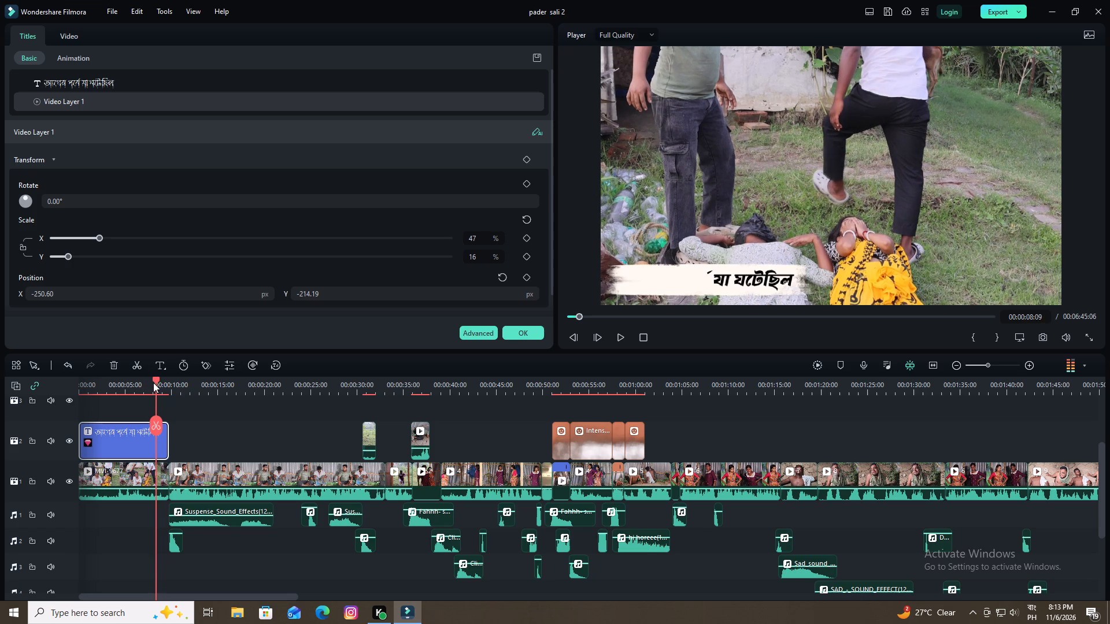
key(Left)
key(Left)
key(Left)
key(Left)
key(Left)
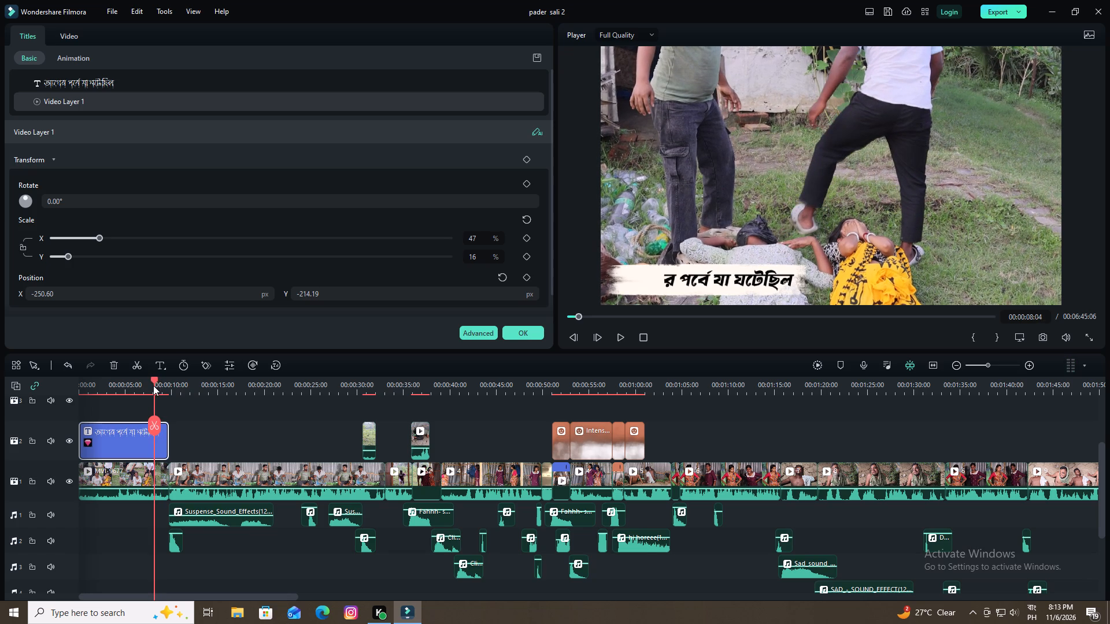
click(129, 445)
click(153, 425)
Split the MVI_9677 teaser clip at 00:00:08:04 and delete the leftover pieces of both the clip and the title.
click(159, 481)
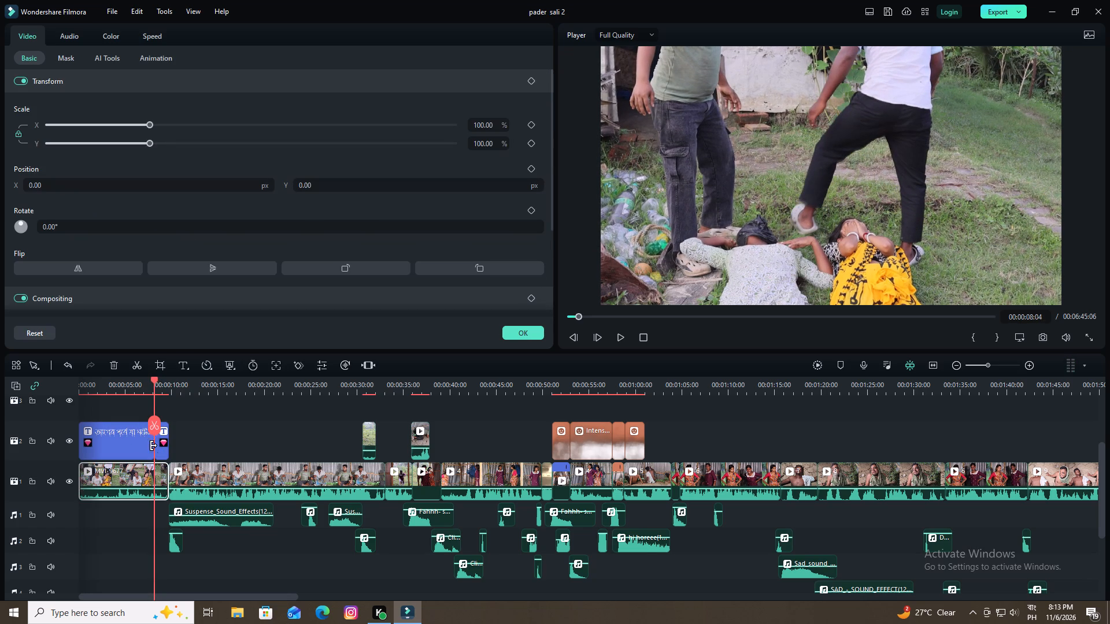
click(151, 428)
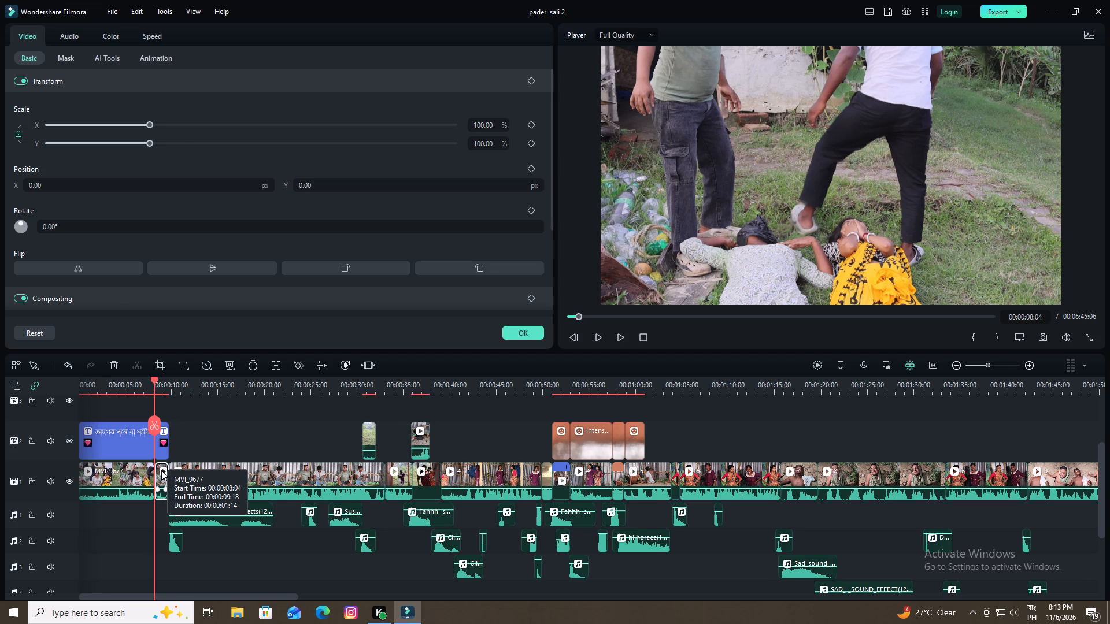
key(Delete)
click(164, 452)
key(Delete)
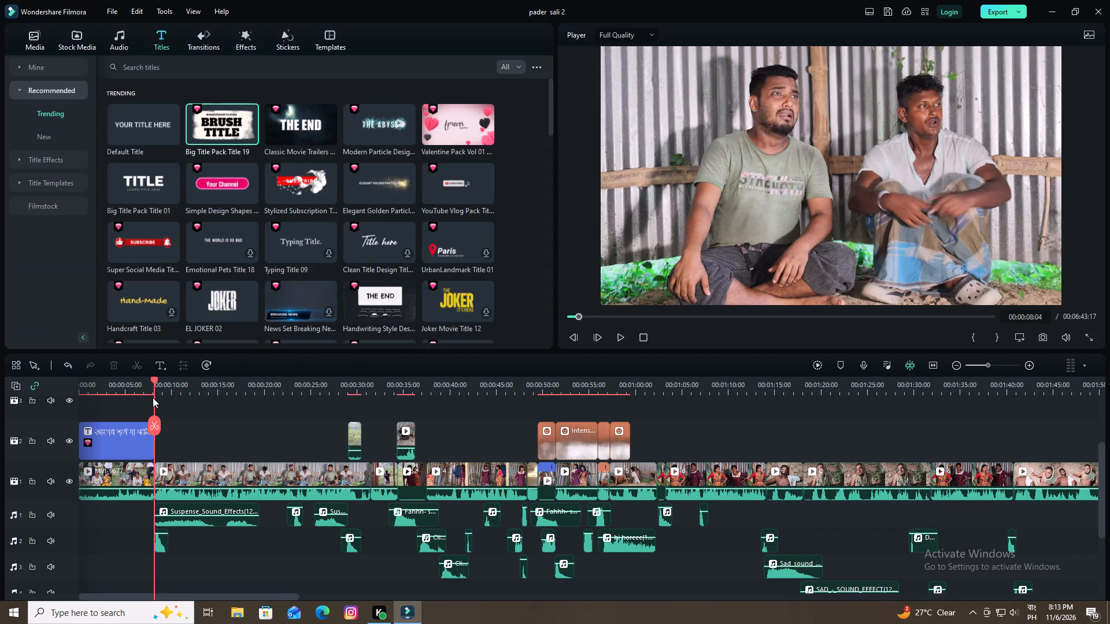
Play back the opening to check the trimmed teaser, its title animation and the cut into the main footage.
drag(154, 382, 123, 395)
key(space)
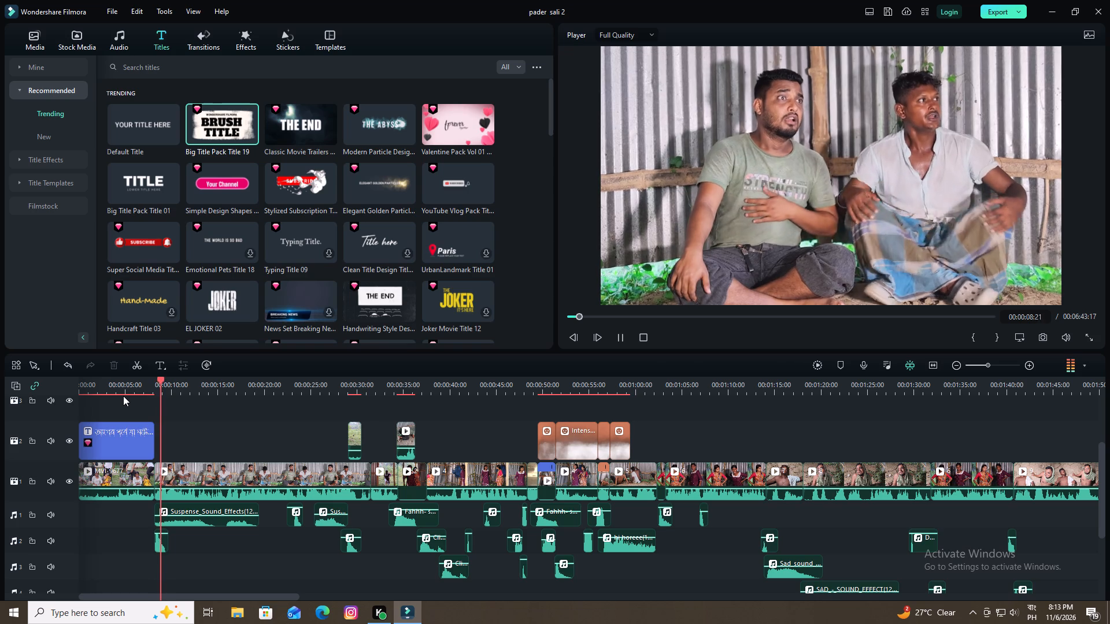
key(space)
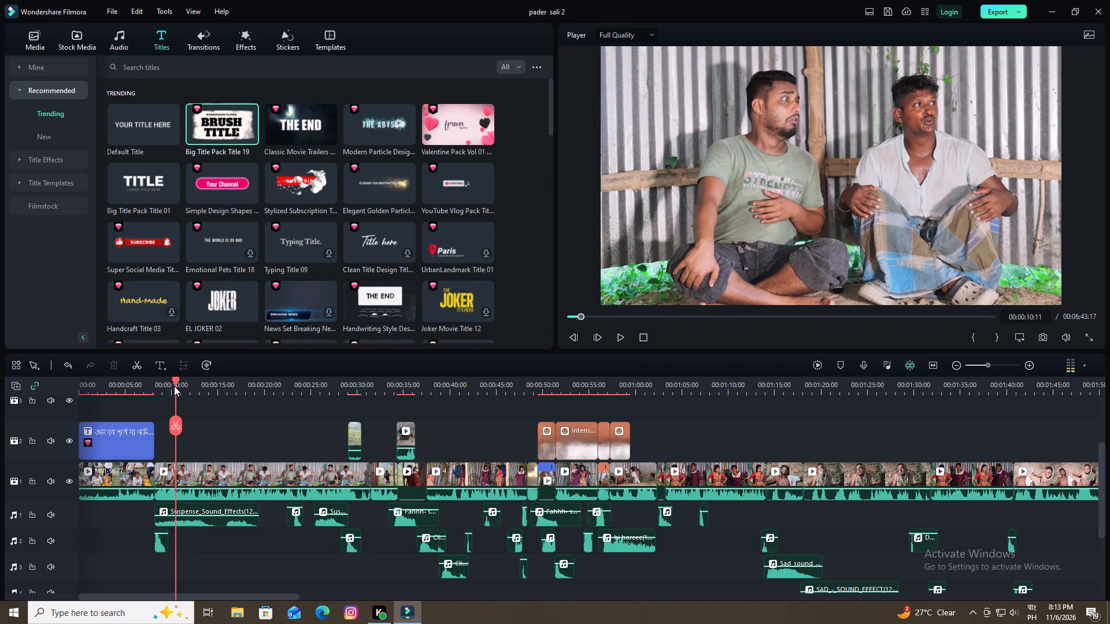
drag(175, 381, 63, 423)
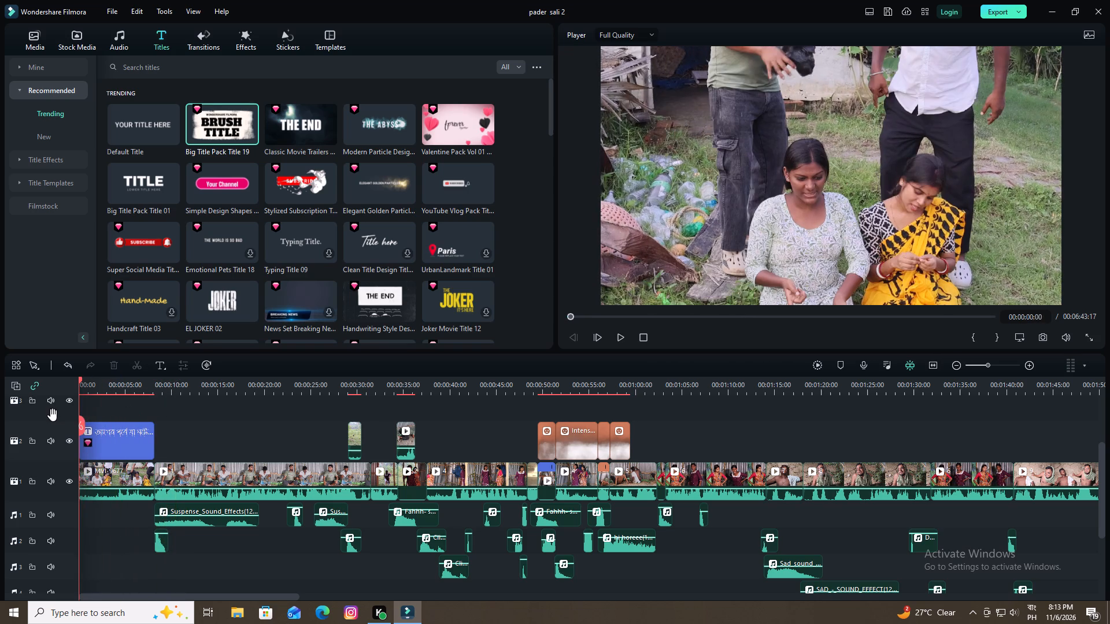
key(space)
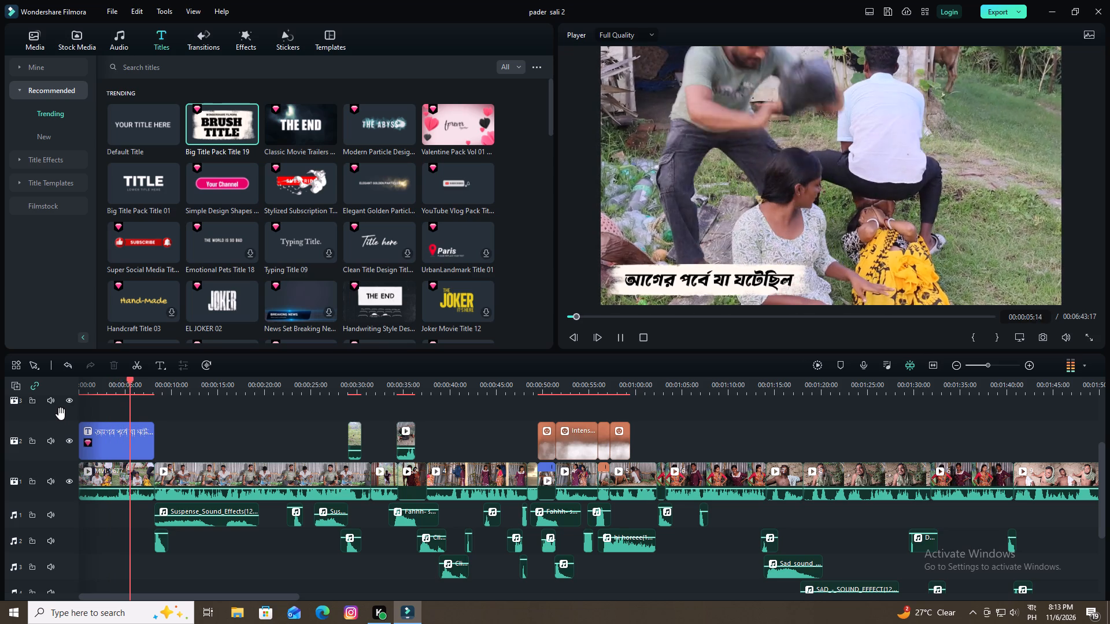
key(space)
key(space)
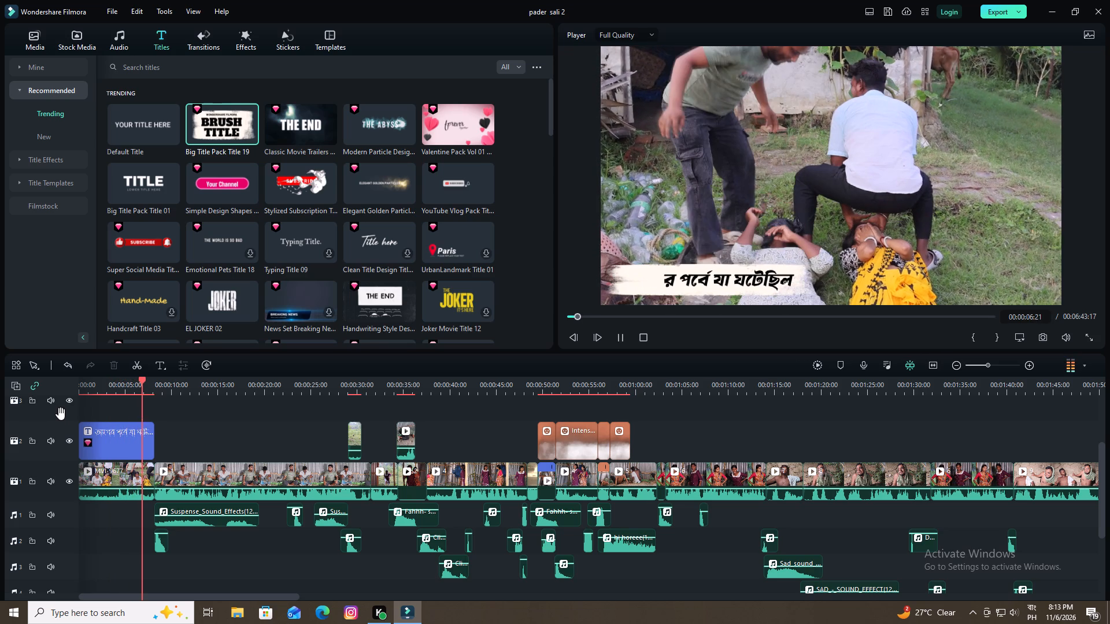
key(space)
key(space)
key(space)
key(space)
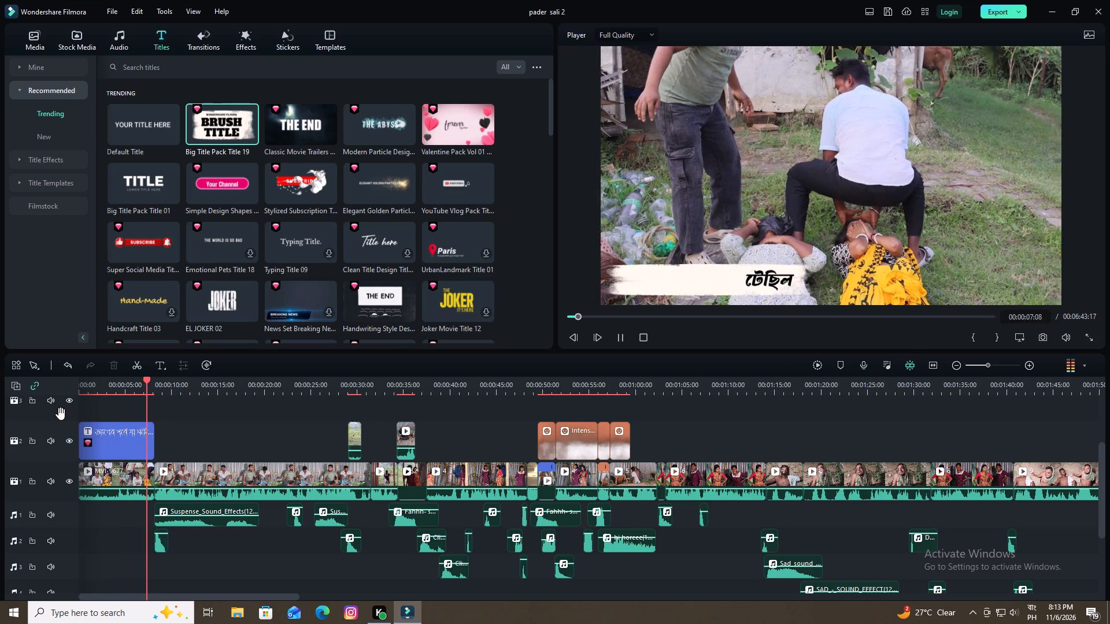
key(space)
key(space)
key(space)
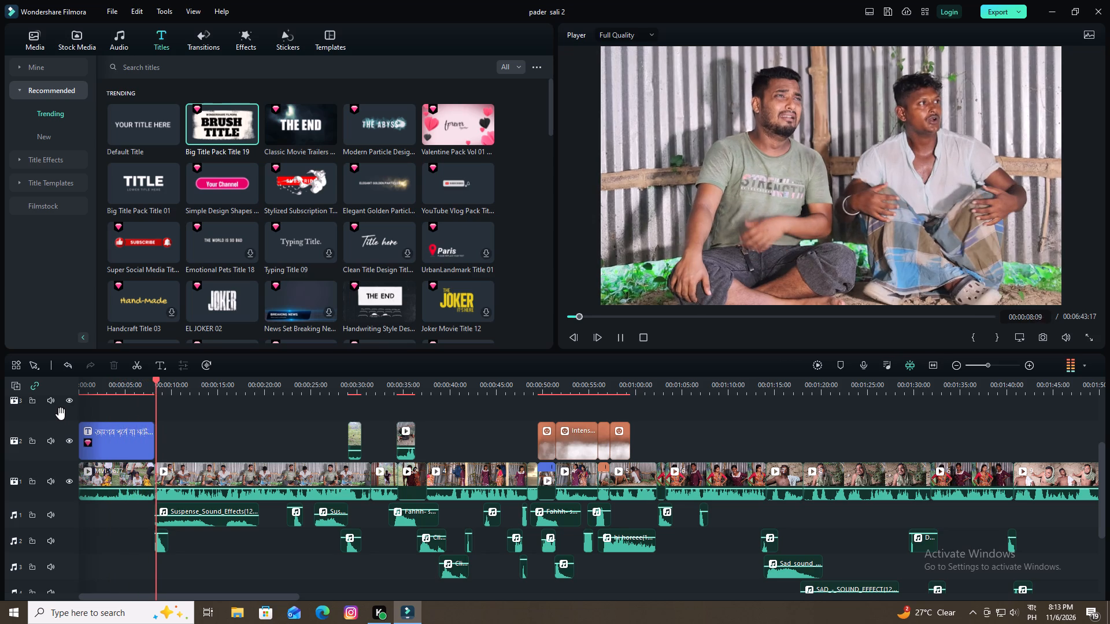
Lower the MVI_9677 teaser clip's audio volume all the way down to silence.
drag(116, 488, 120, 536)
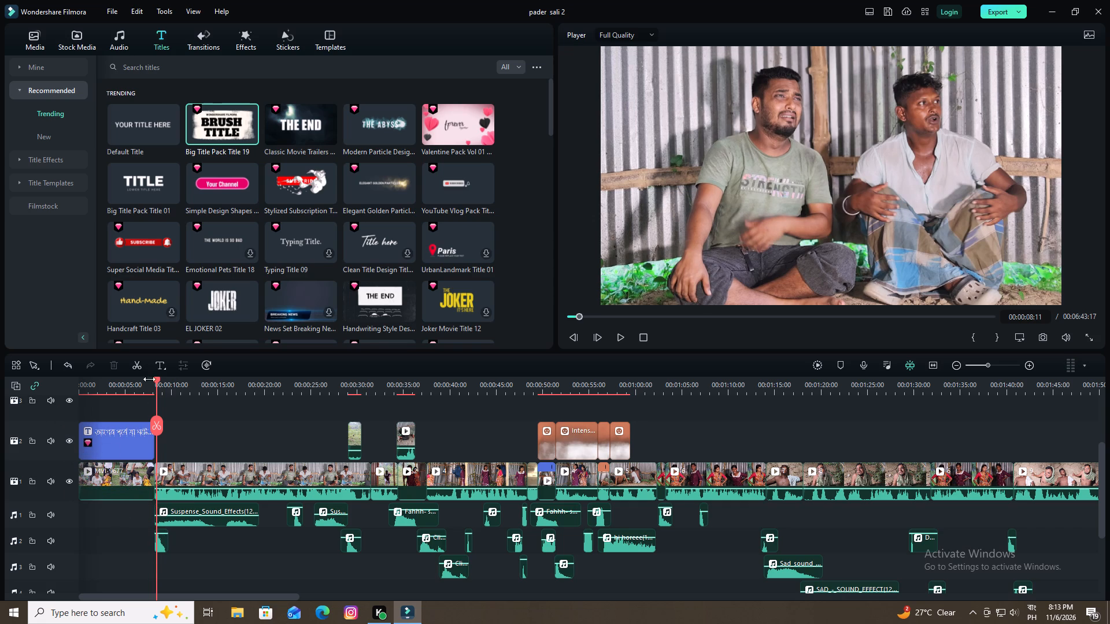
Audition Fart Short 03 and Fart Long 04, and place the Fart Long 04 - AISFX sound effect on audio track 1 at 00:00:02:18.
drag(156, 379, 40, 424)
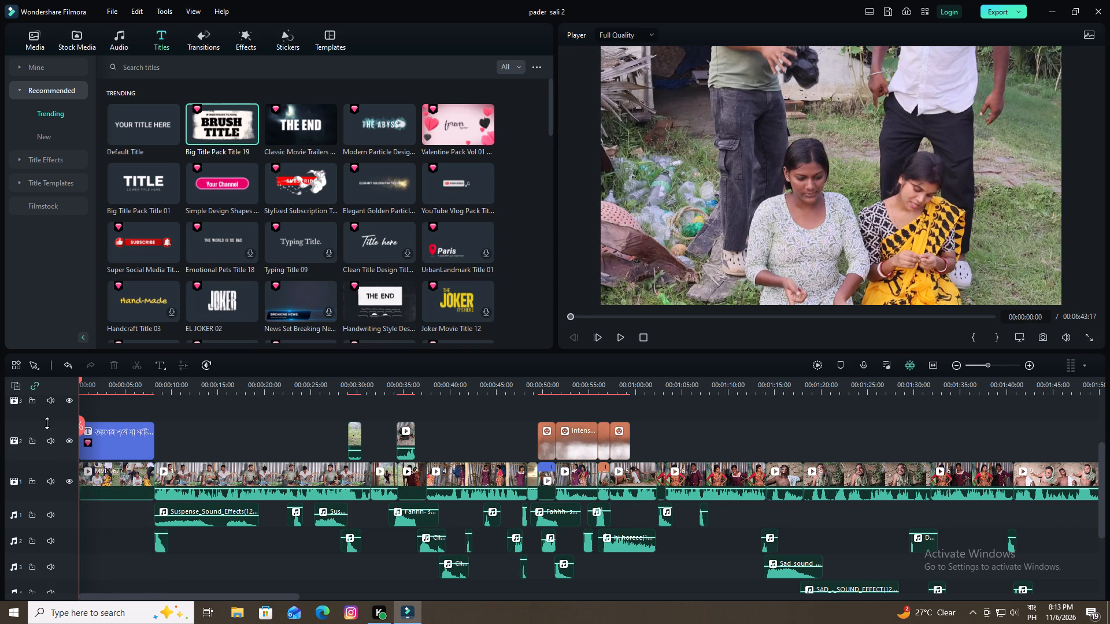
key(space)
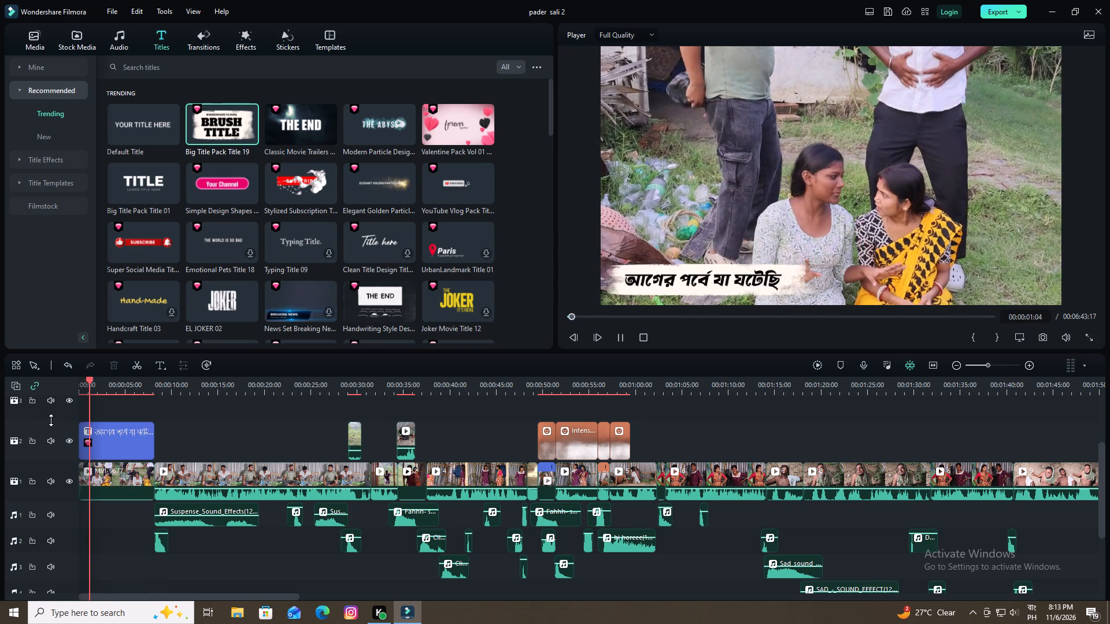
key(space)
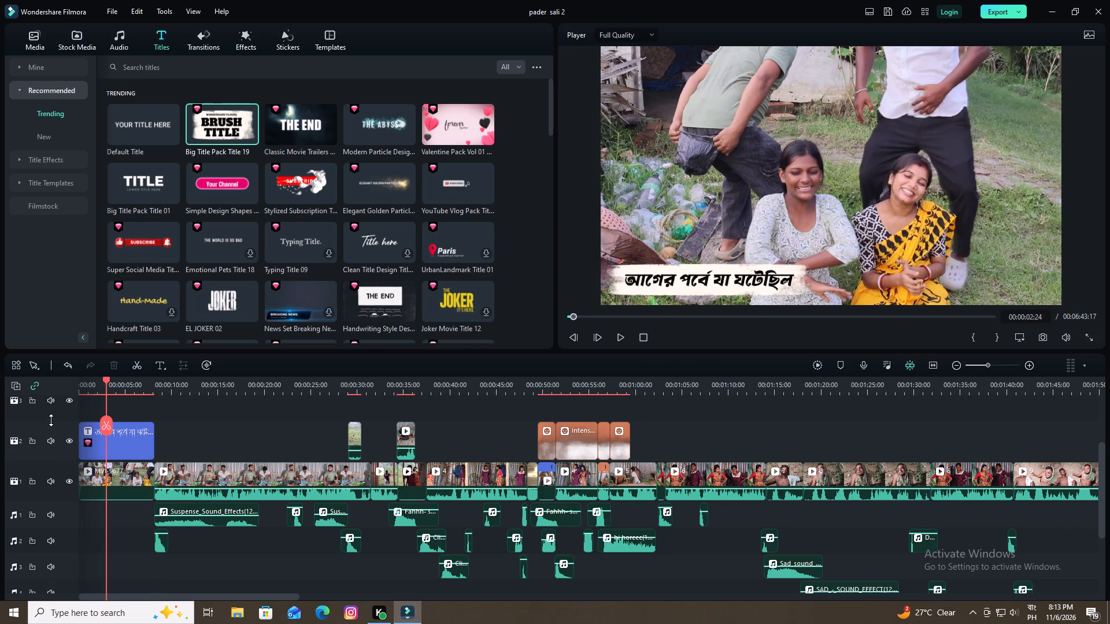
key(Left)
key(Left)
key(Left)
key(Left)
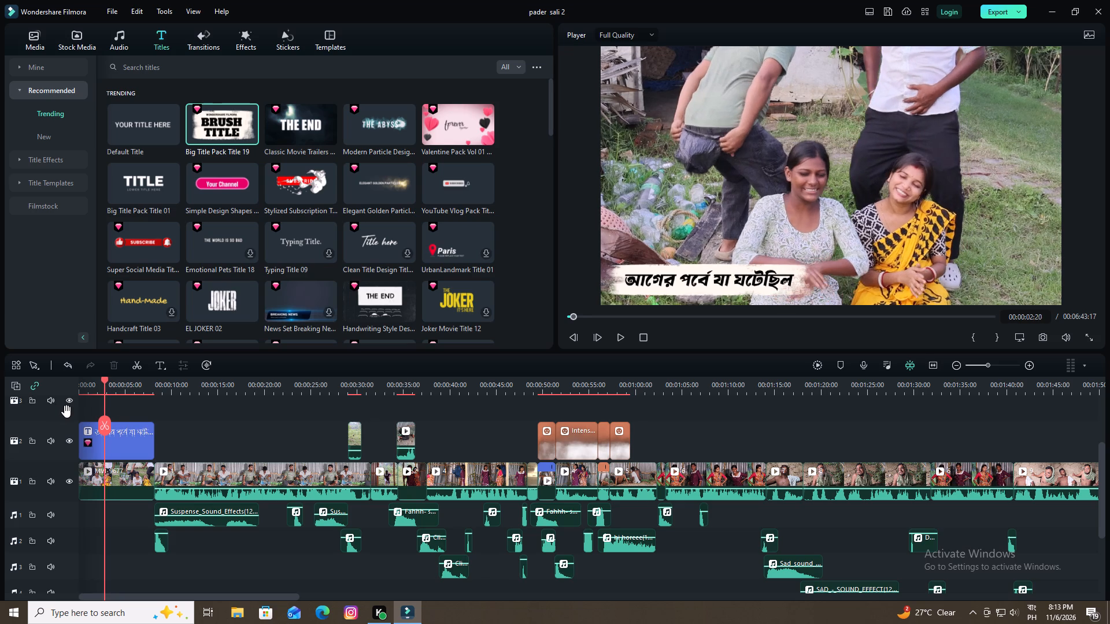
key(Left)
key(Left)
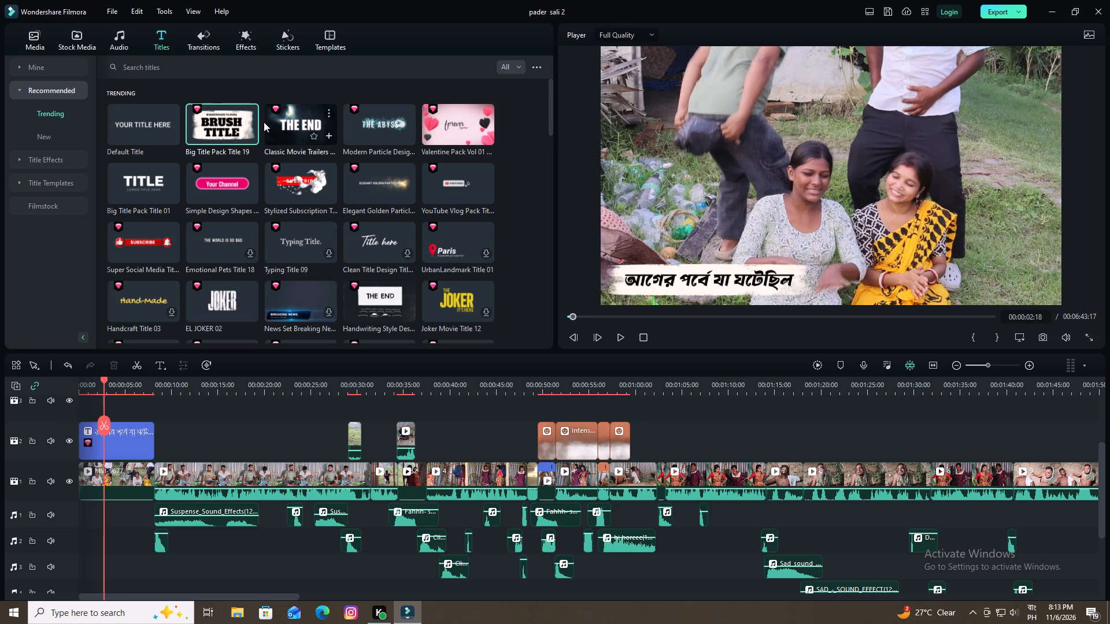
click(118, 38)
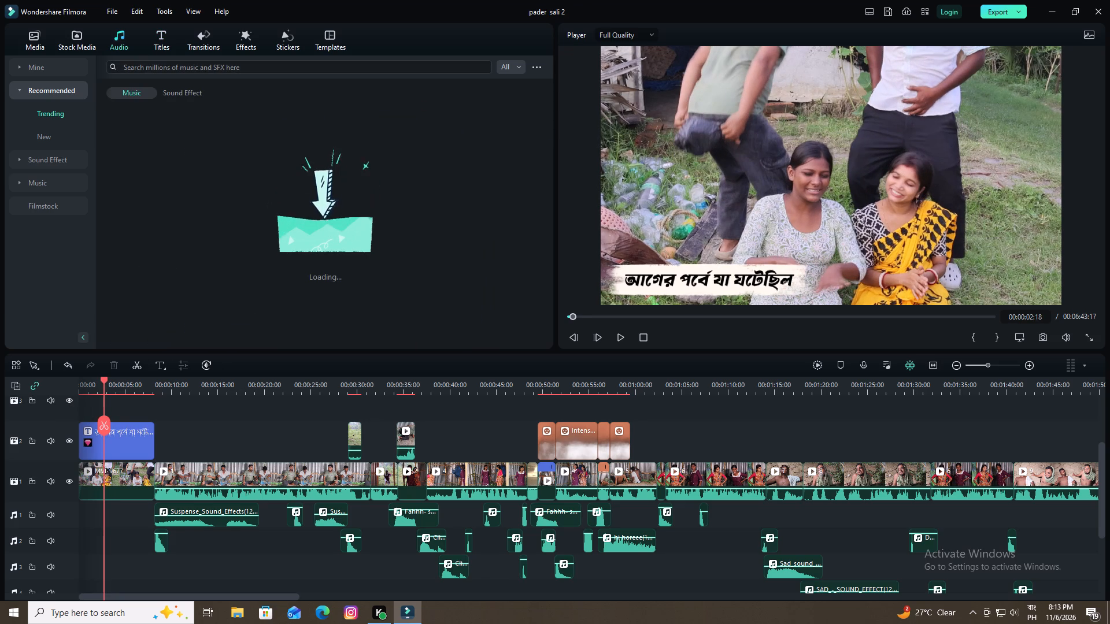
click(184, 90)
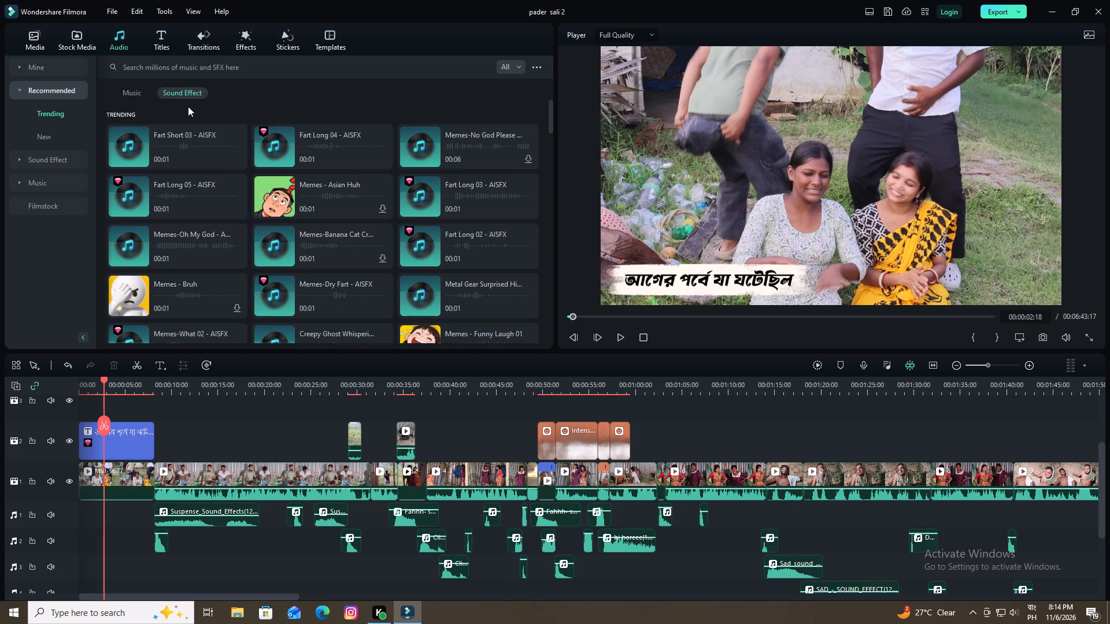
click(127, 141)
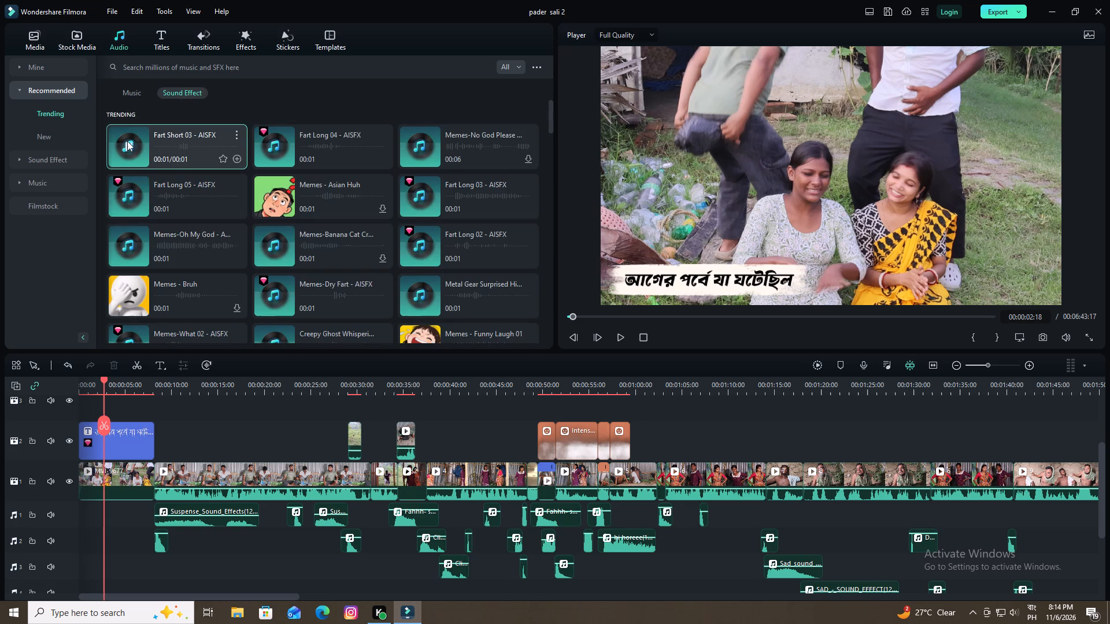
click(127, 146)
click(275, 146)
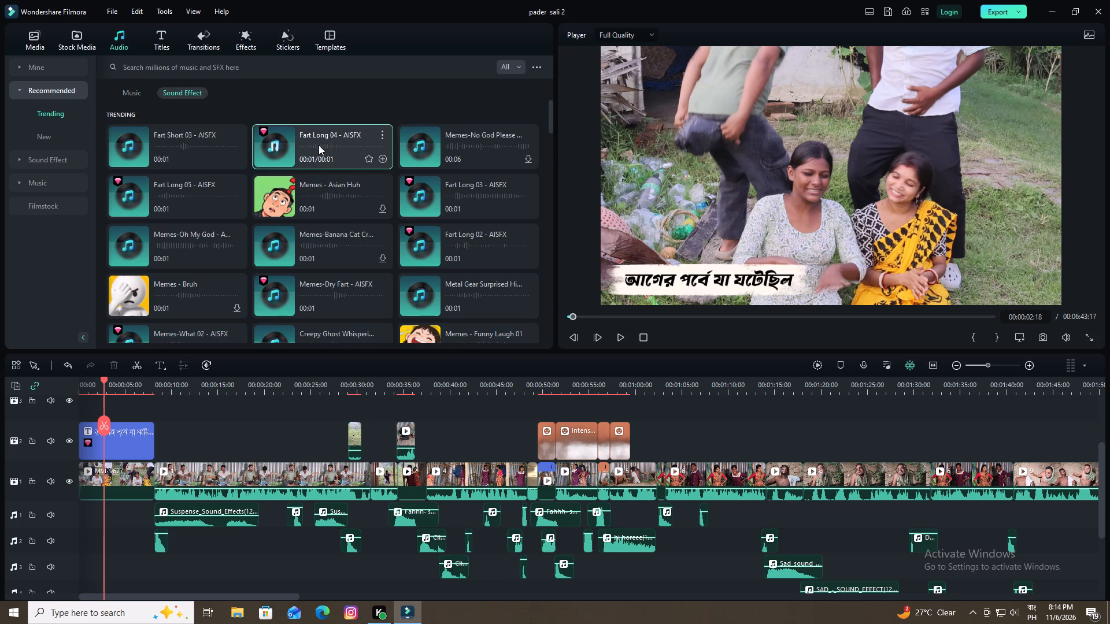
drag(319, 145, 97, 478)
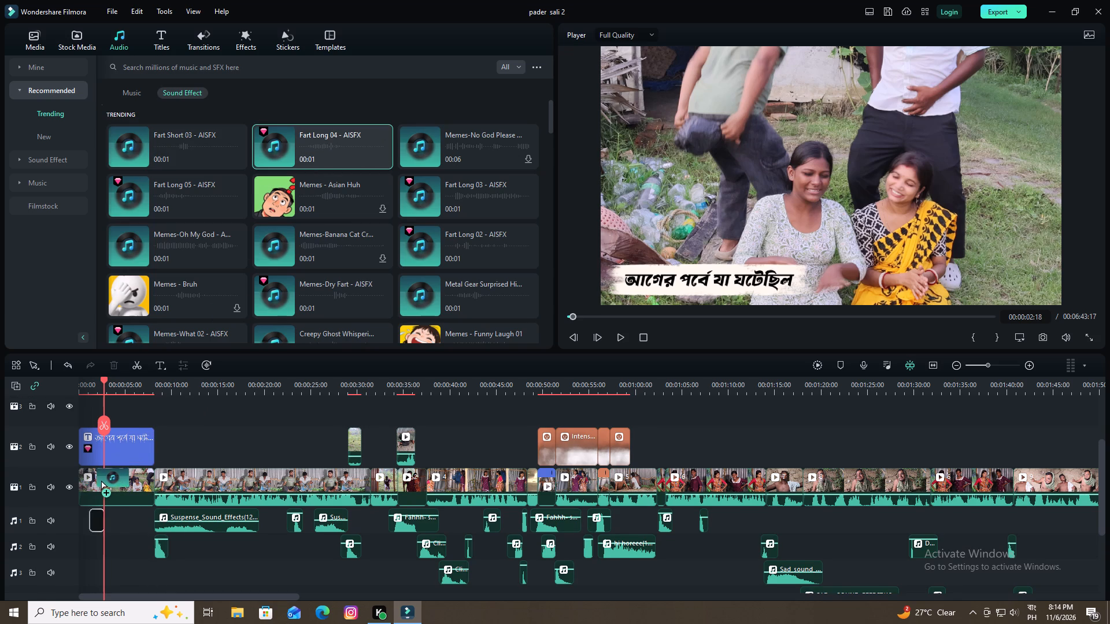
drag(97, 478, 106, 477)
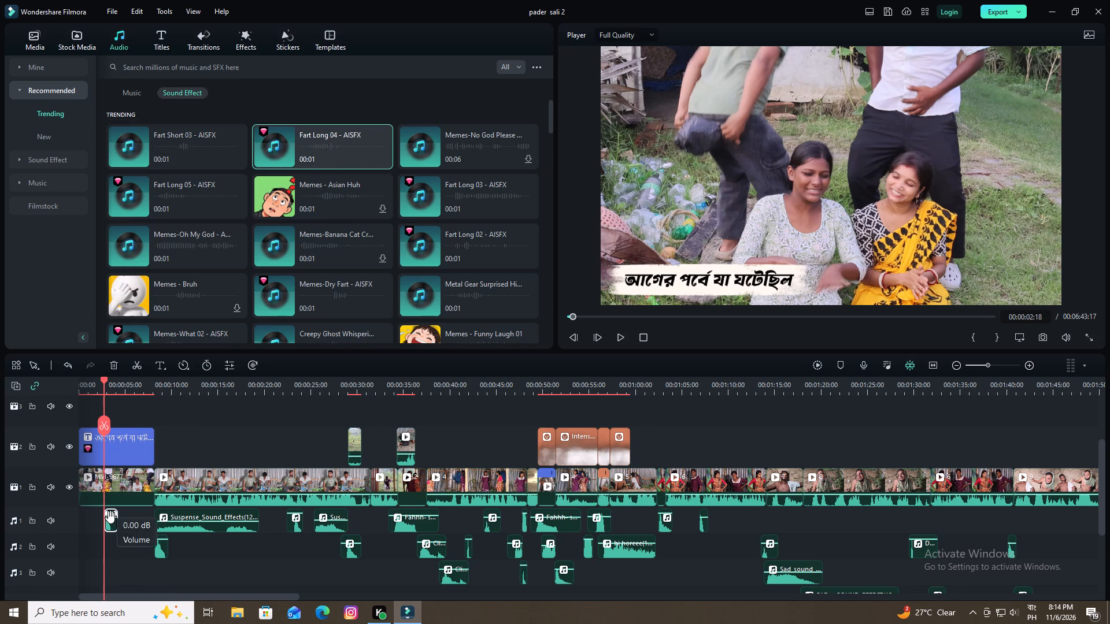
Raise the volume of the Fart Long 04 - AISFX clip on audio track 1 under the teaser.
drag(110, 516, 134, 424)
Play the teaser to find the next cue, audition Fart Short 03 - AISFX and place it on audio track 2 at 00:00:03:20.
drag(103, 381, 87, 391)
key(space)
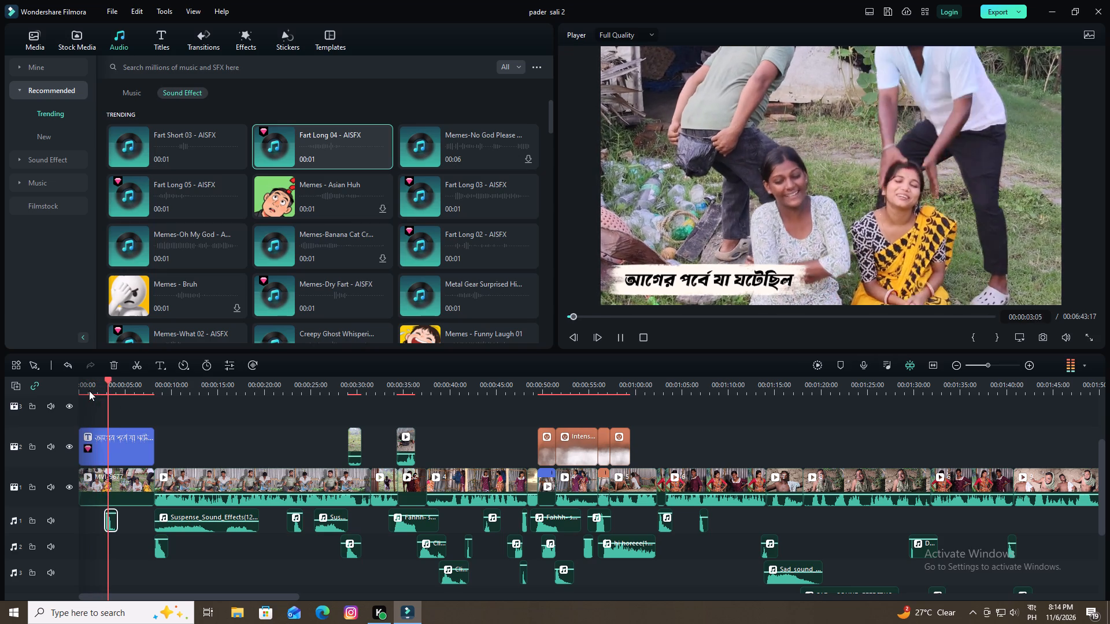
key(space)
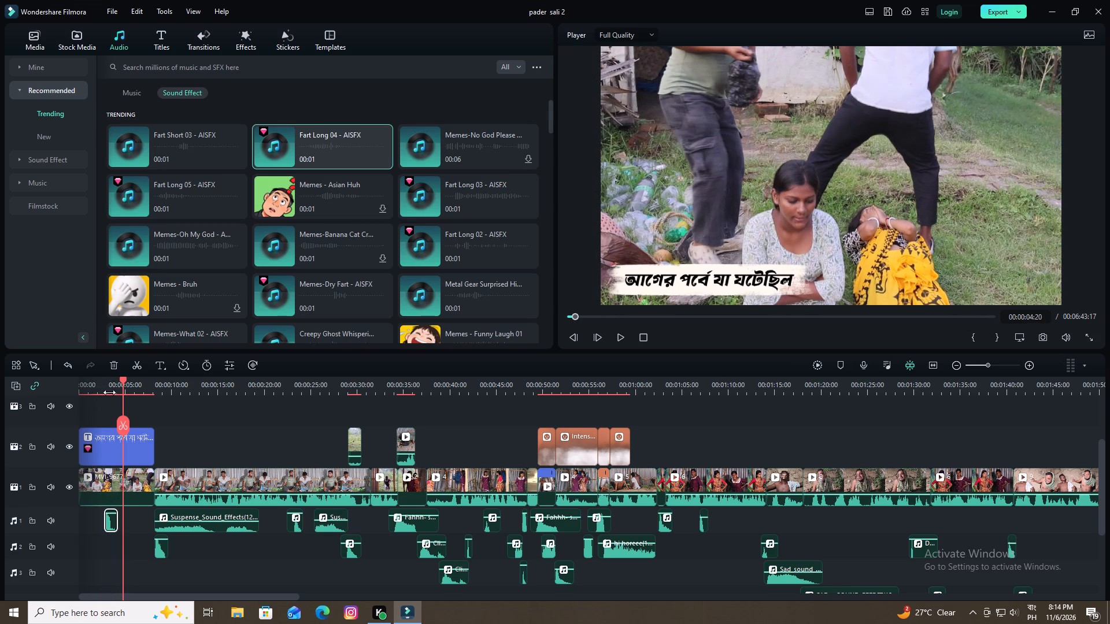
drag(124, 380, 113, 395)
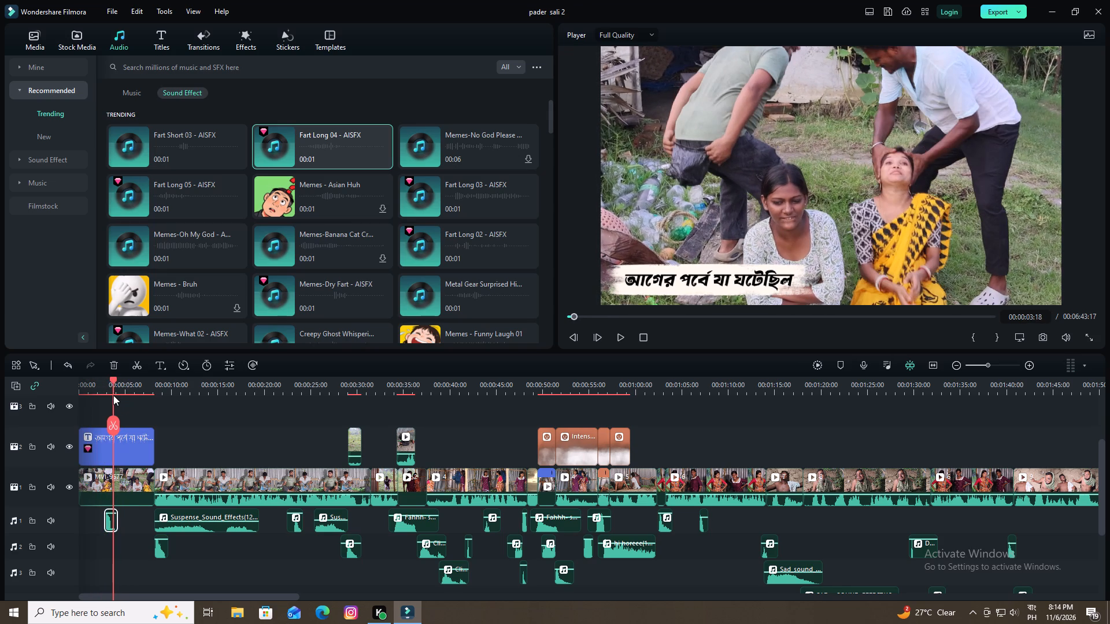
drag(113, 395, 103, 404)
key(space)
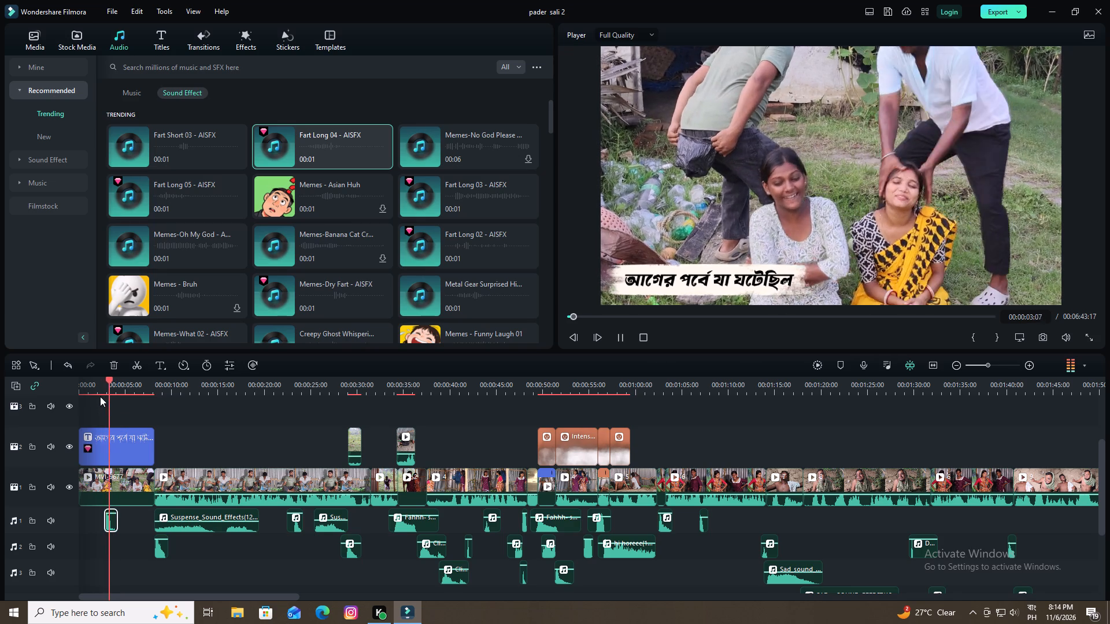
key(space)
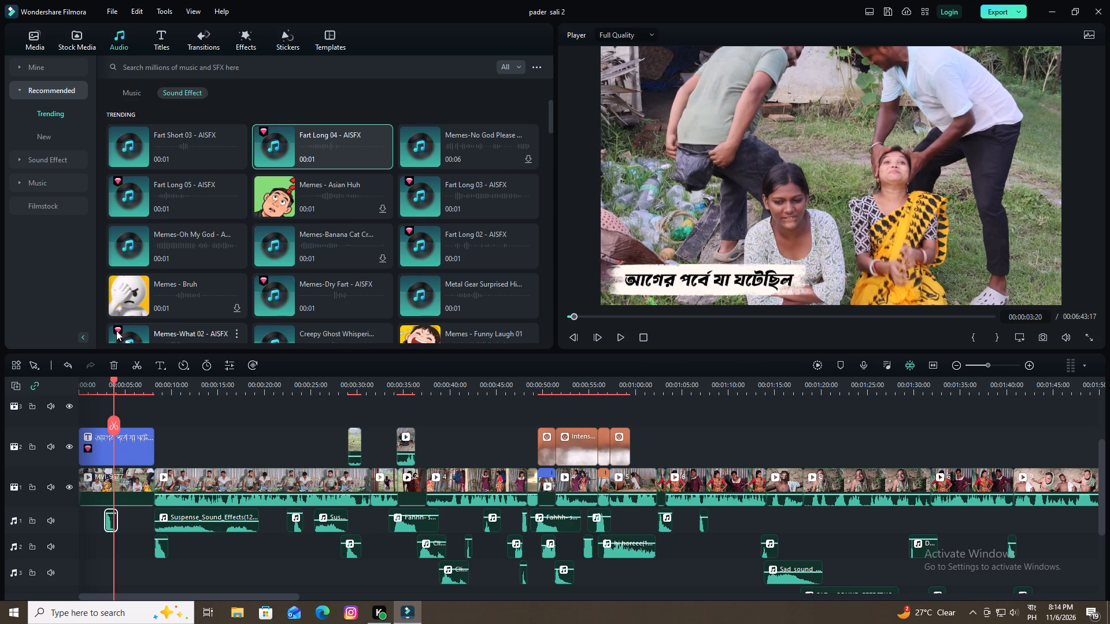
click(128, 145)
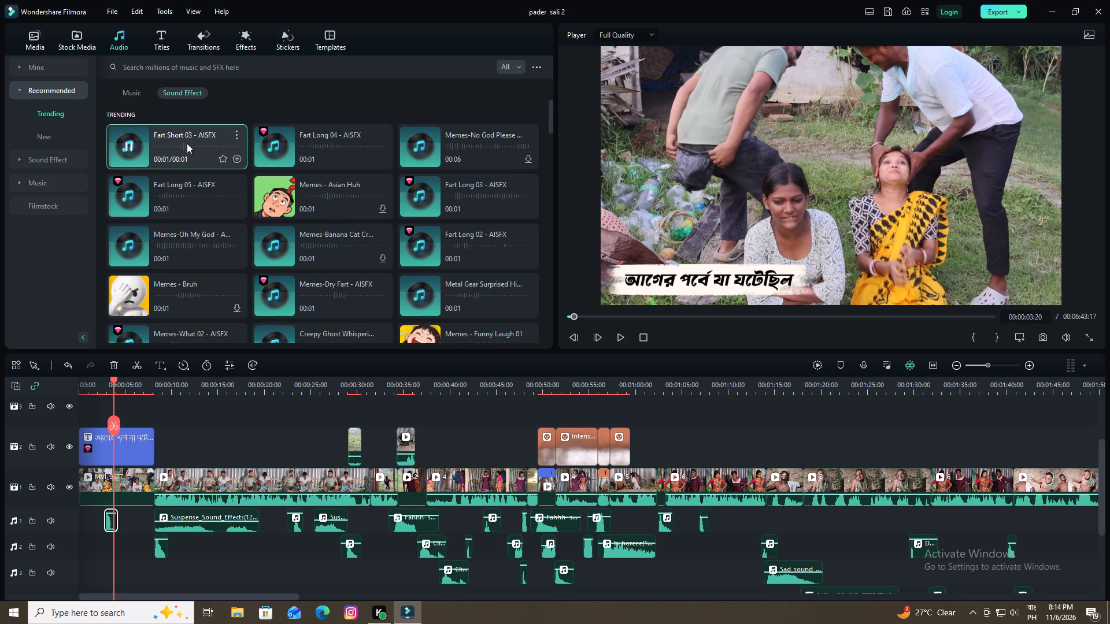
drag(187, 143, 112, 551)
Raise the volume of the new Fart Short 03 clip on audio track 2 to 12.00 dB.
drag(119, 542, 124, 494)
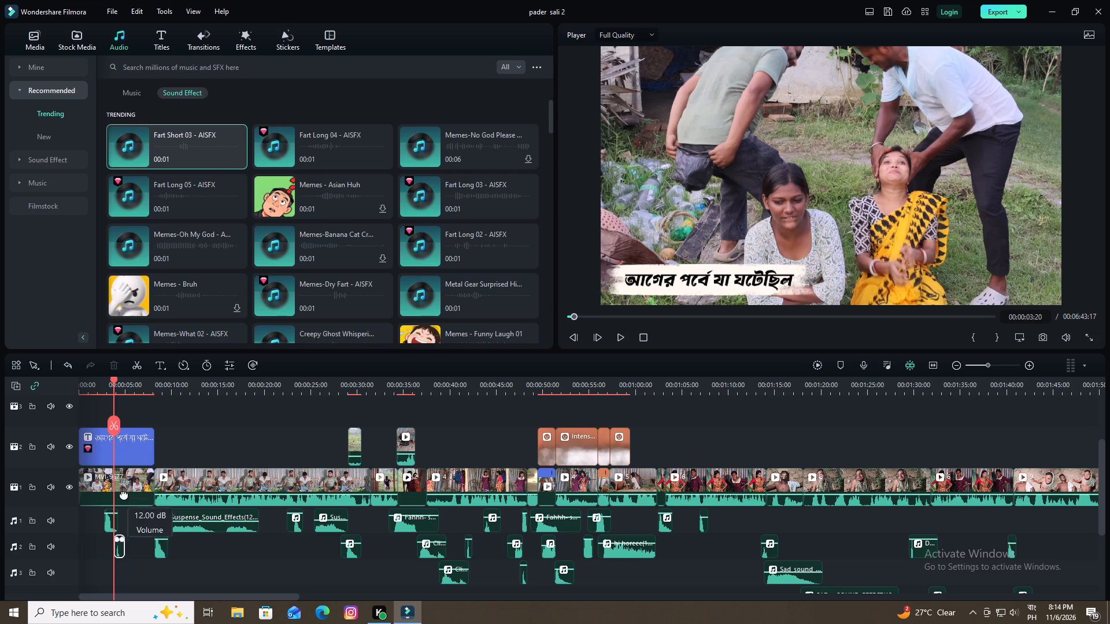
drag(124, 494, 124, 490)
Move the Fart Short 03 clip three frames earlier so that it starts at 00:00:03:17.
key(Left)
key(Left)
key(Left)
drag(120, 547, 111, 549)
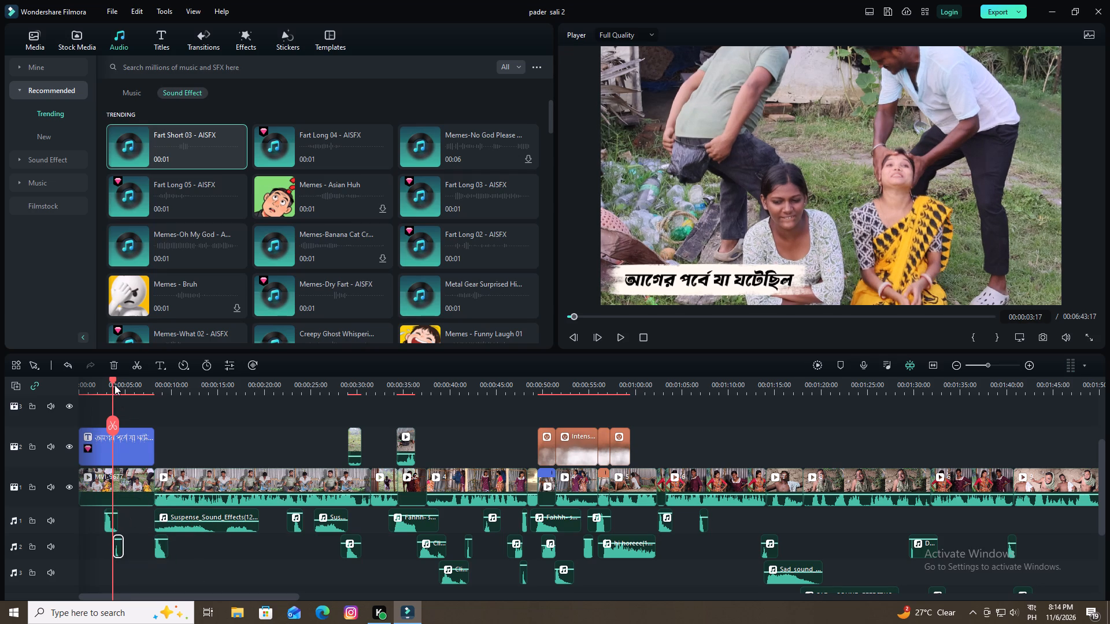
Play back the teaser from before the two fart sounds to check their timing against the action.
drag(112, 381, 91, 391)
key(space)
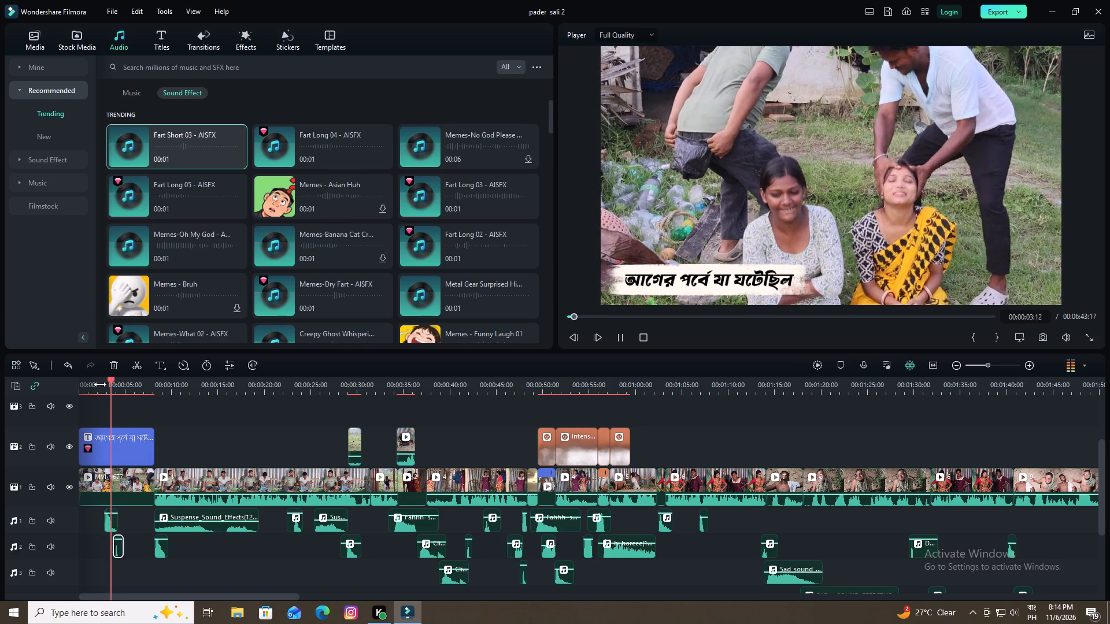
key(space)
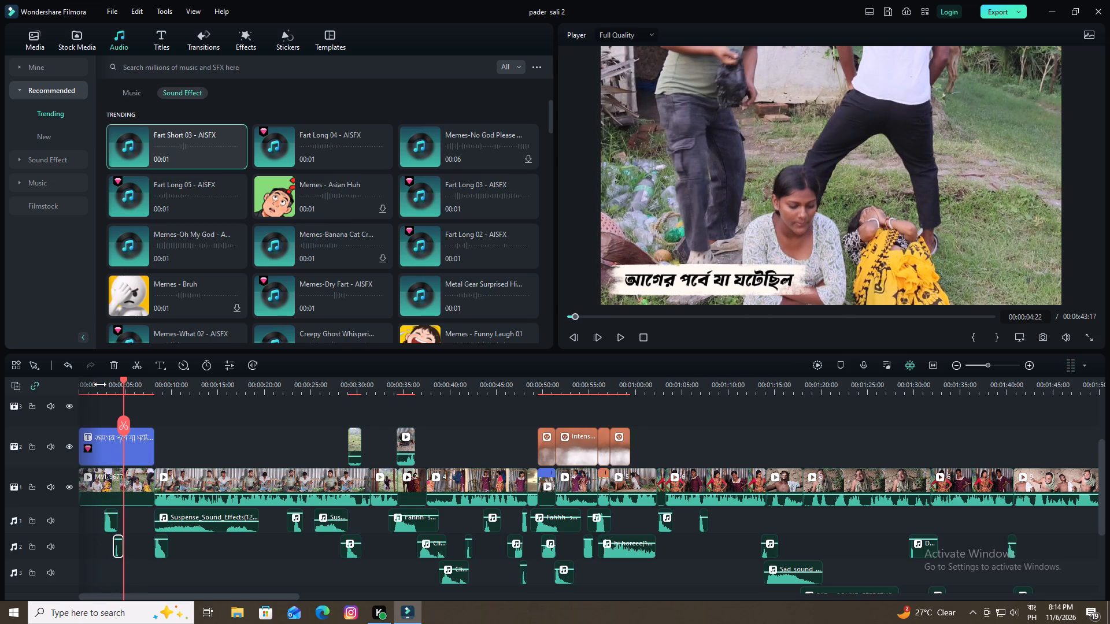
drag(122, 379, 100, 388)
key(space)
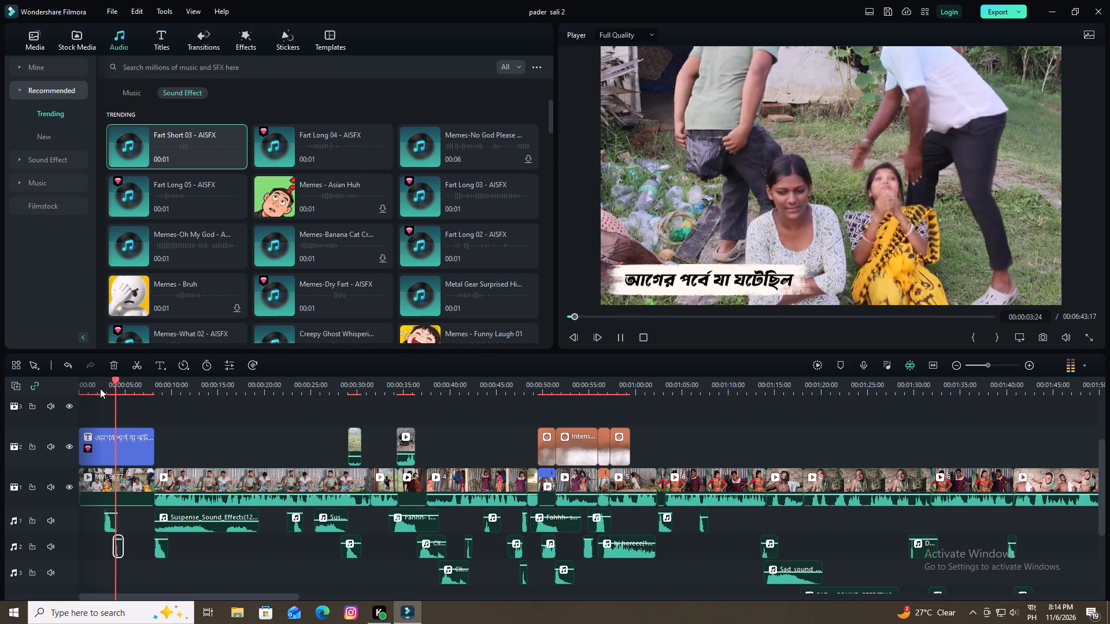
key(space)
key(space)
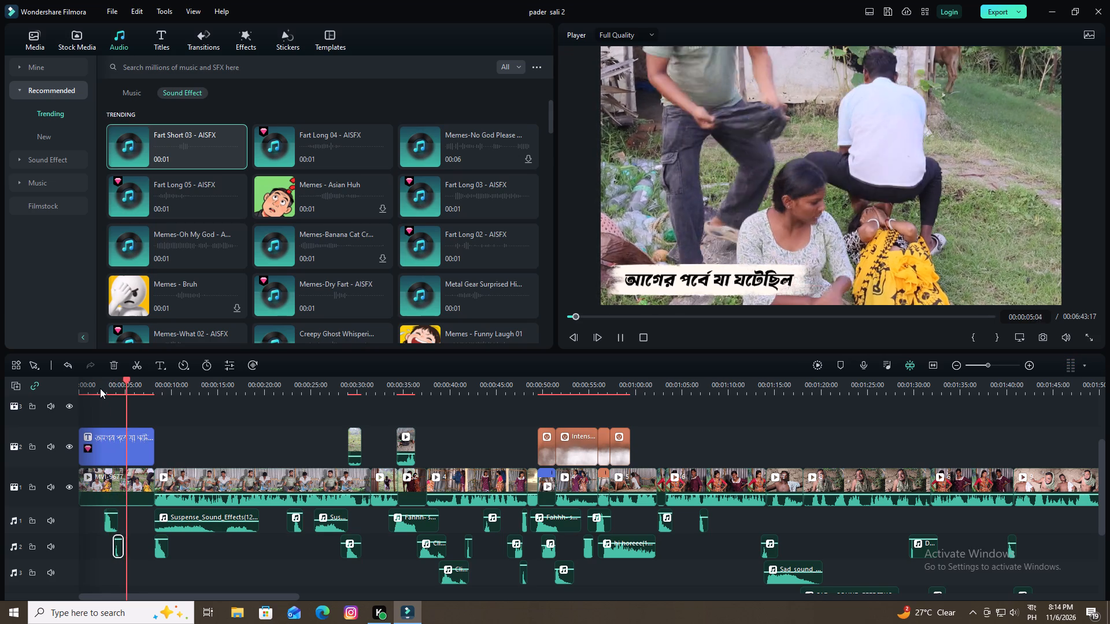
key(space)
Step and play through the teaser between about 00:00:04:21 and 00:00:06:18 to examine the action for the next sound cue.
key(Left)
key(Left)
key(Left)
key(Left)
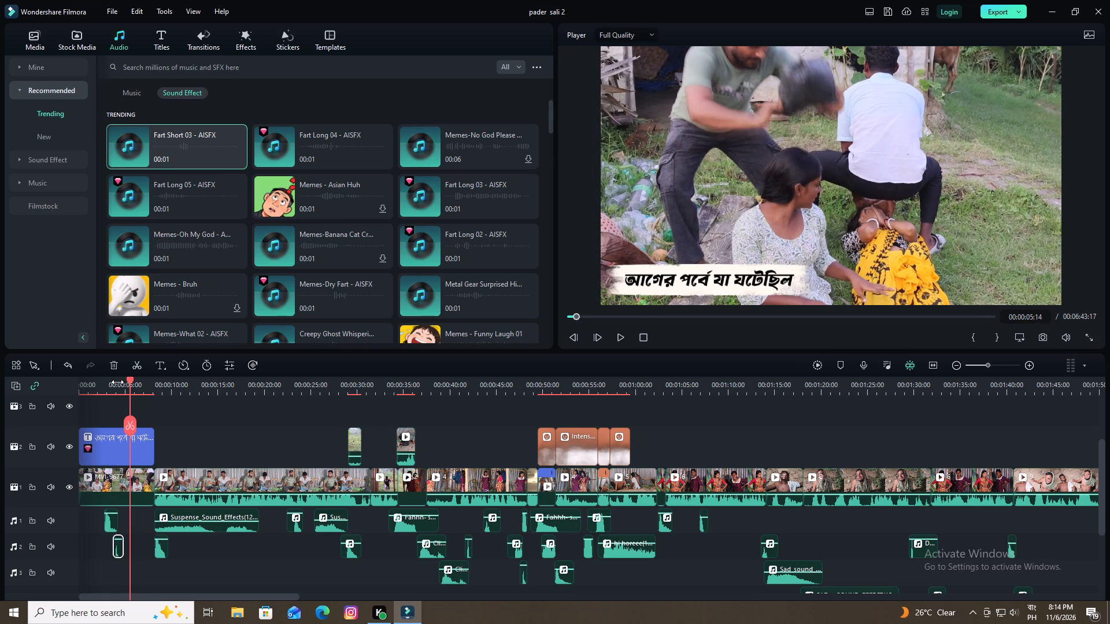
key(Left)
key(Left)
key(Left)
key(Left)
key(Left)
key(Left)
key(Left)
key(Left)
key(Left)
key(Left)
key(Left)
key(Left)
key(Left)
key(Left)
key(Left)
key(Left)
key(Left)
key(Left)
key(Left)
key(Left)
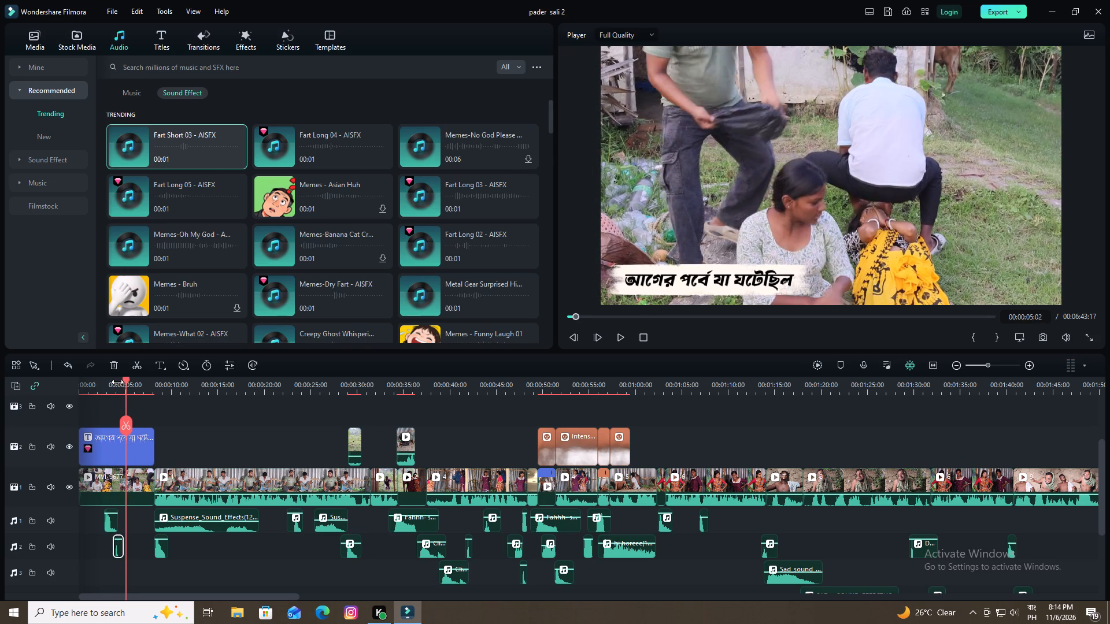
key(space)
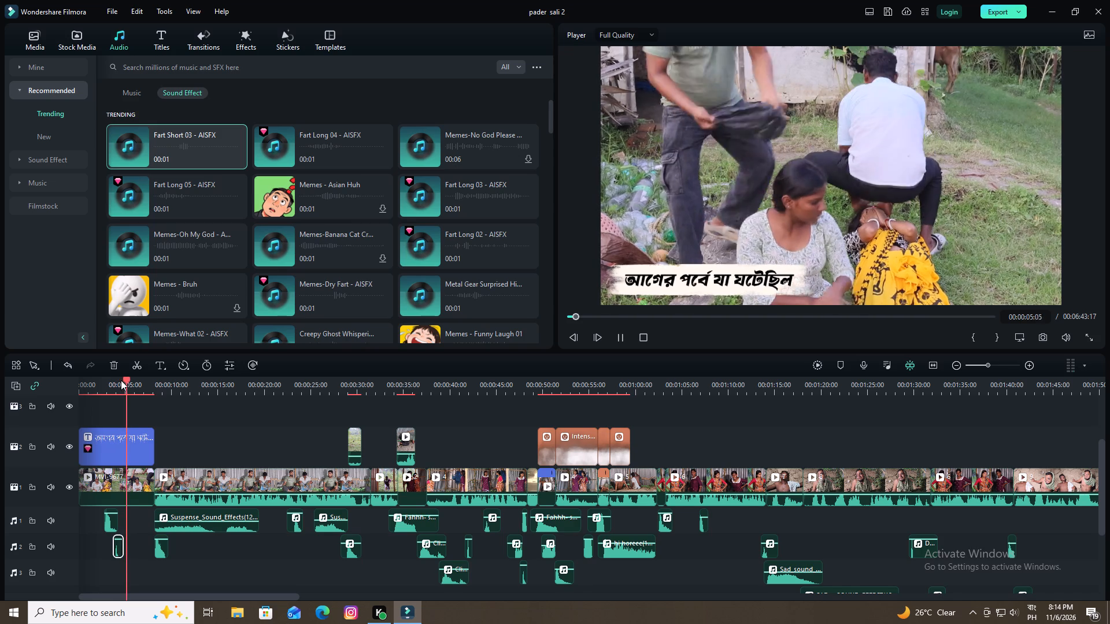
key(space)
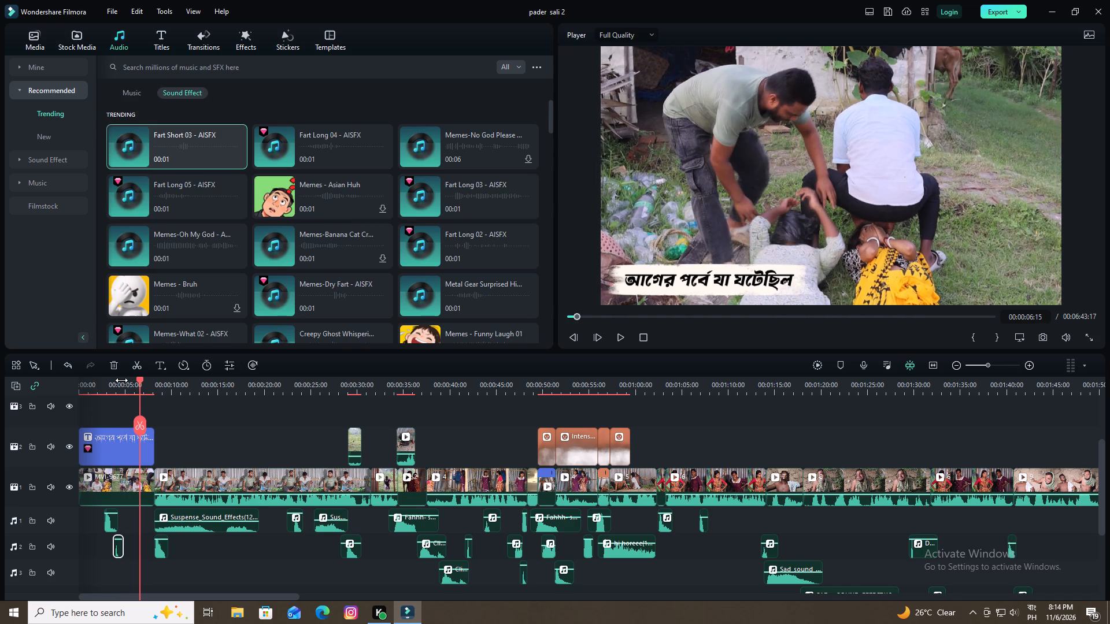
key(Right)
key(Right)
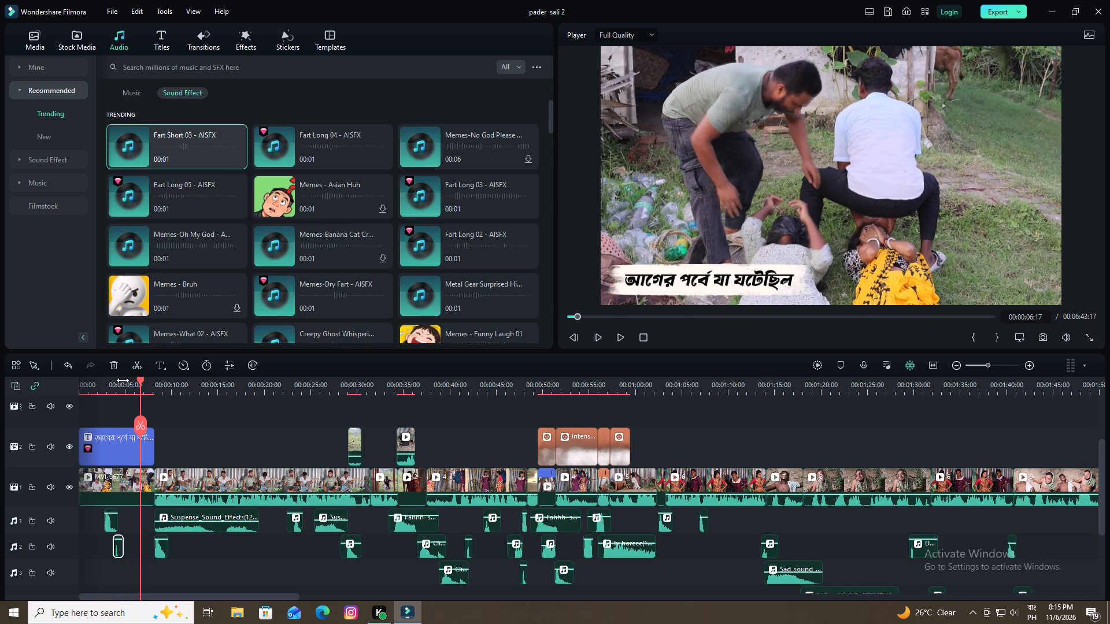
key(Right)
key(Right)
key(Left)
key(Left)
key(Left)
key(Left)
key(Left)
key(Left)
key(Left)
key(Left)
key(Left)
key(Left)
key(Left)
key(Left)
key(Left)
key(Left)
key(Left)
key(Left)
key(Left)
key(Left)
key(Left)
key(Left)
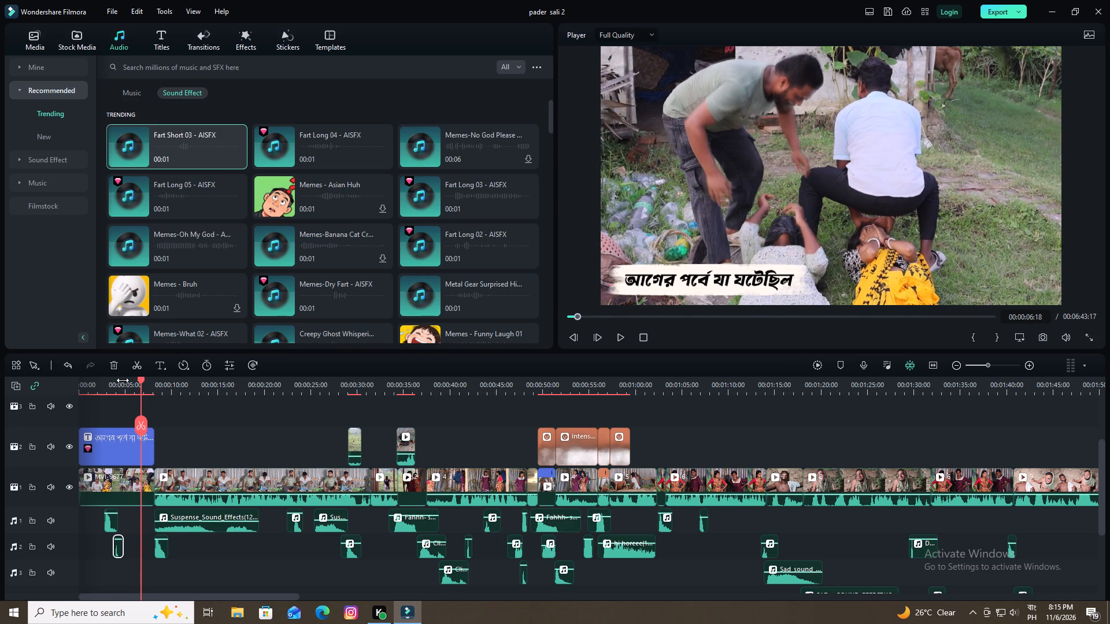
key(Left)
key(Left)
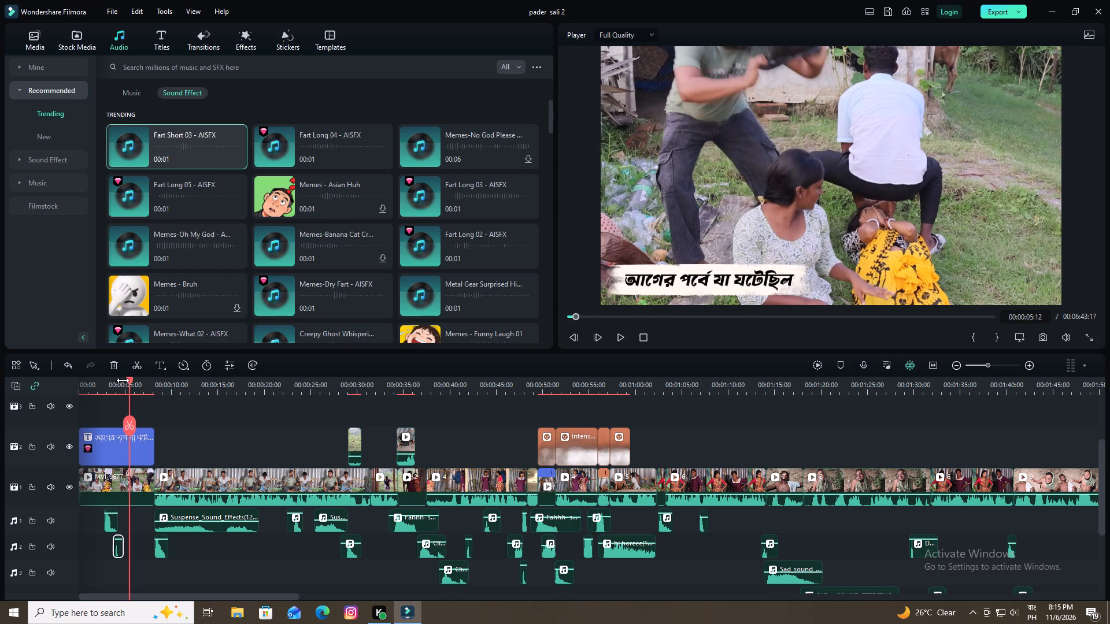
key(Left)
key(Left)
key(Left)
key(Left)
key(Left)
key(Left)
key(Left)
key(Left)
key(Left)
key(Left)
key(Left)
key(Left)
key(Left)
key(Left)
key(Left)
key(Left)
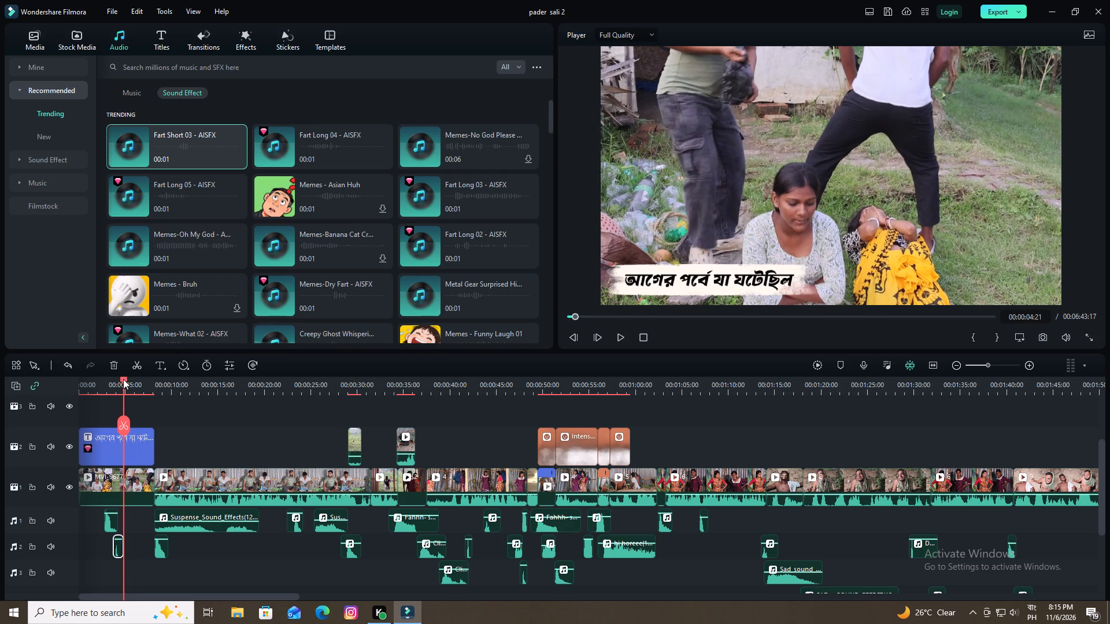
key(space)
key(space)
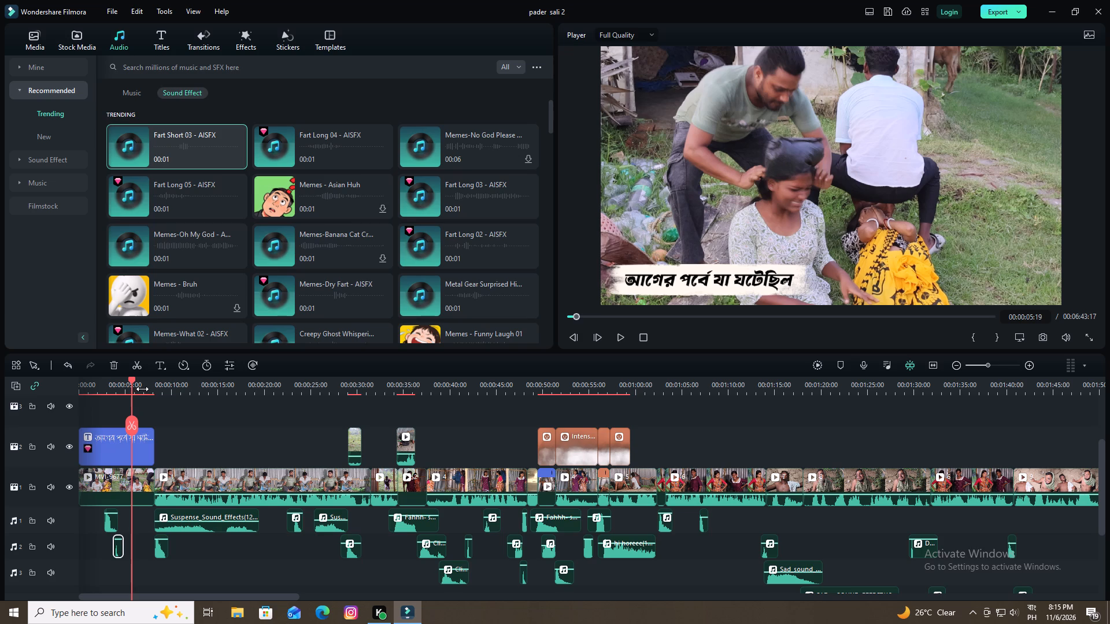
Set the playhead at 00:00:05:06, just before the man swings the black cloth toward the seated woman.
key(Left)
key(Left)
key(Left)
key(Left)
key(Left)
key(Left)
key(Left)
key(Left)
key(Left)
key(Left)
key(Left)
key(Left)
key(Left)
key(Left)
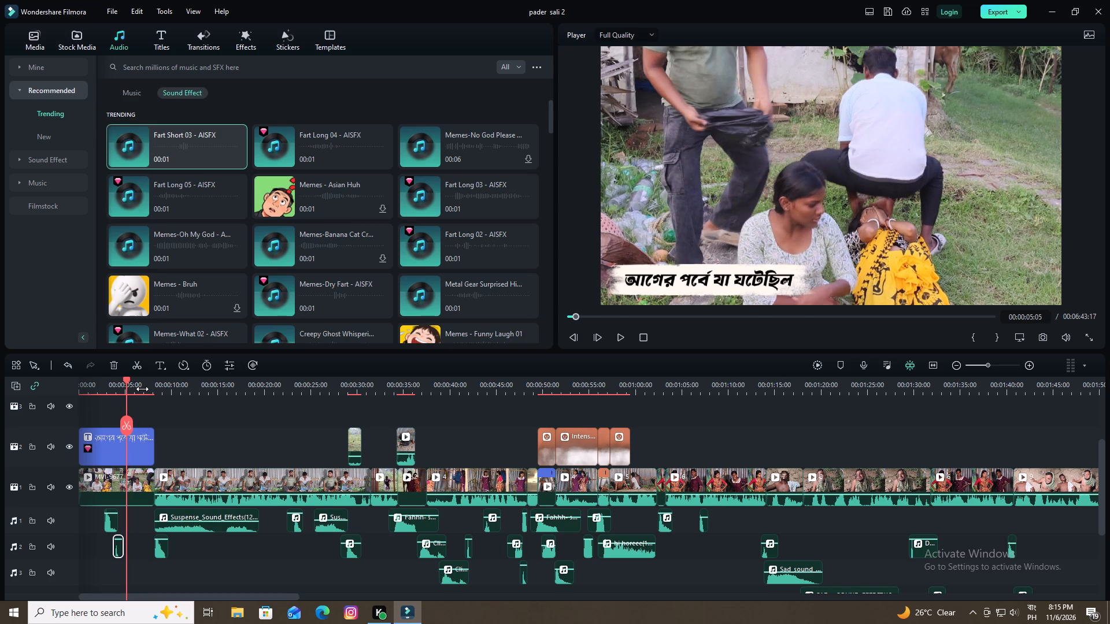
key(Left)
key(Right)
key(Right)
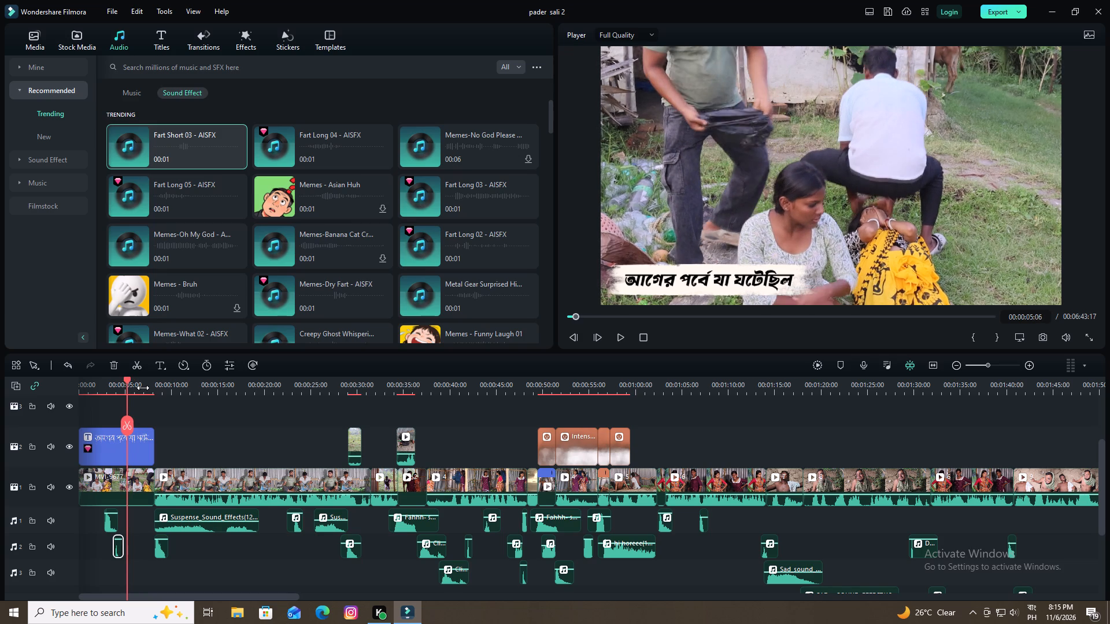
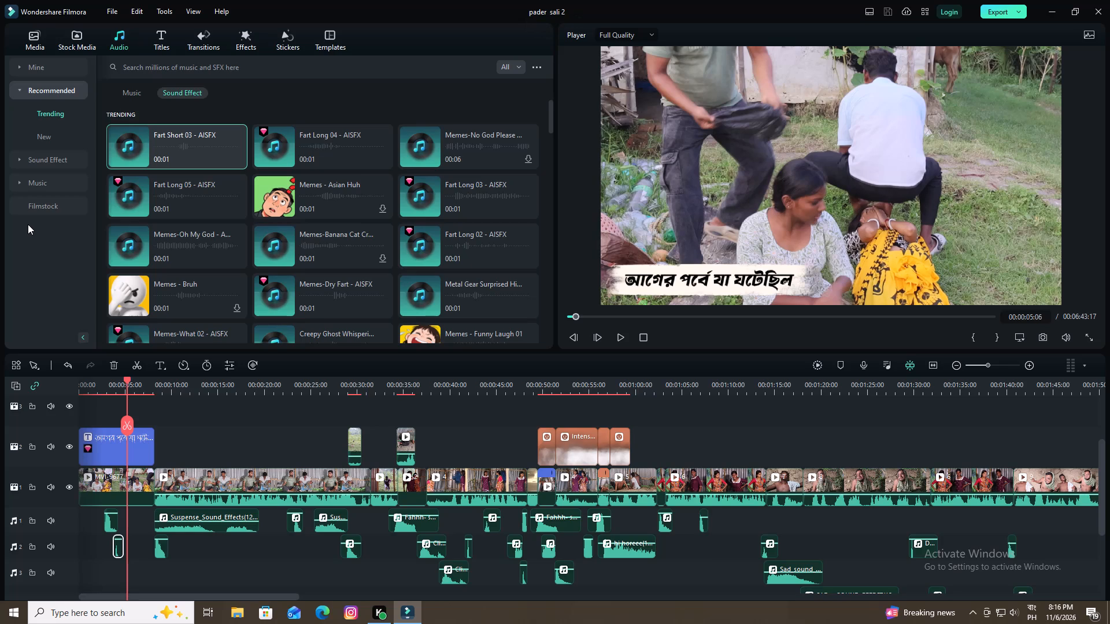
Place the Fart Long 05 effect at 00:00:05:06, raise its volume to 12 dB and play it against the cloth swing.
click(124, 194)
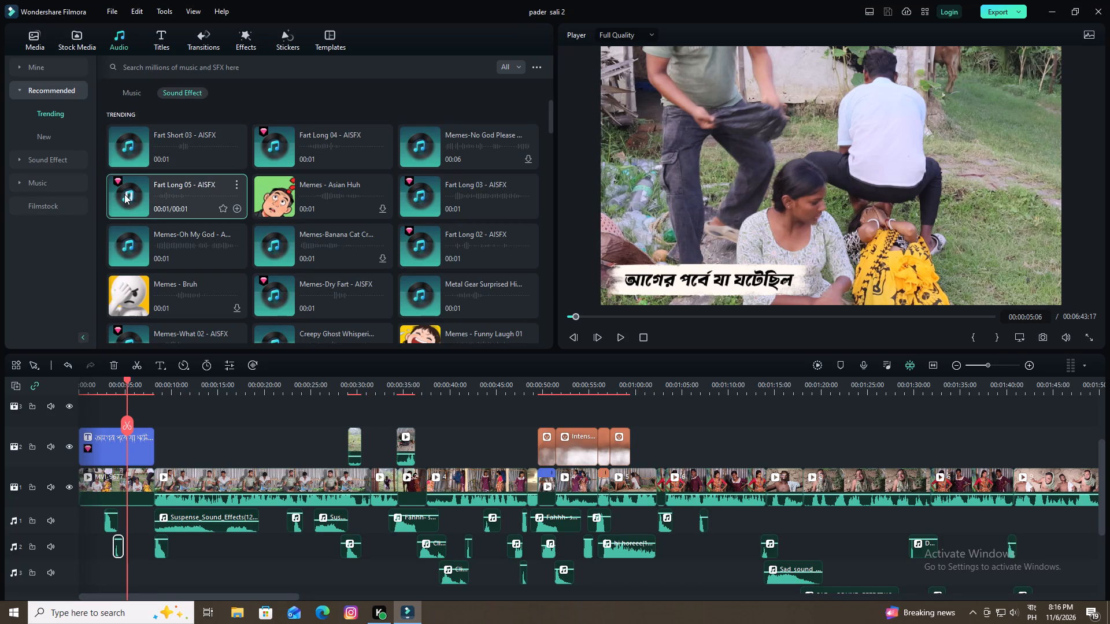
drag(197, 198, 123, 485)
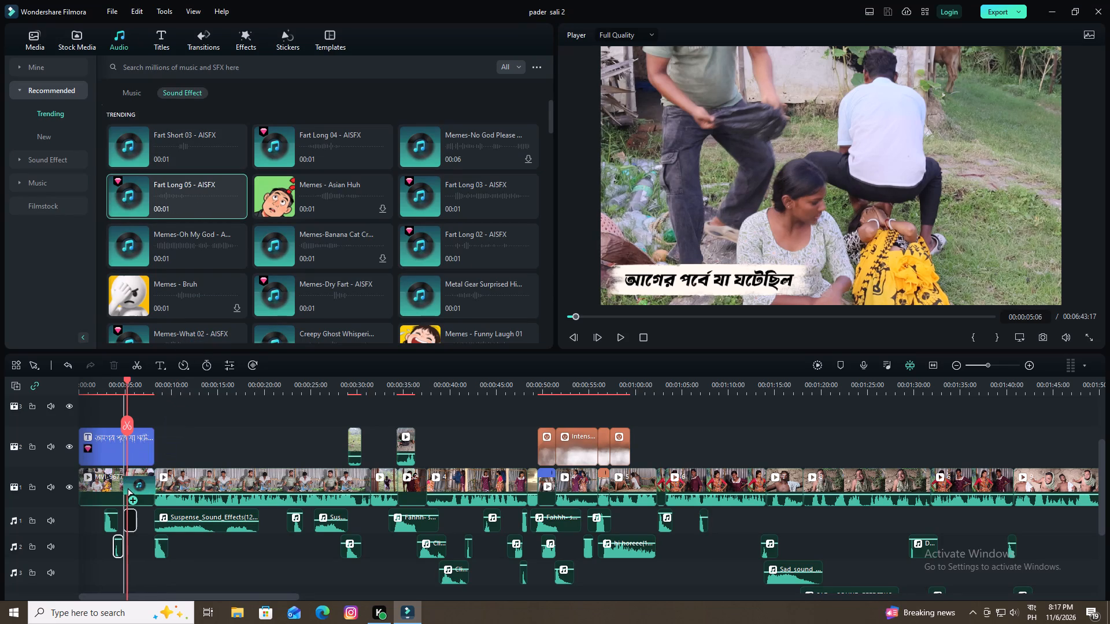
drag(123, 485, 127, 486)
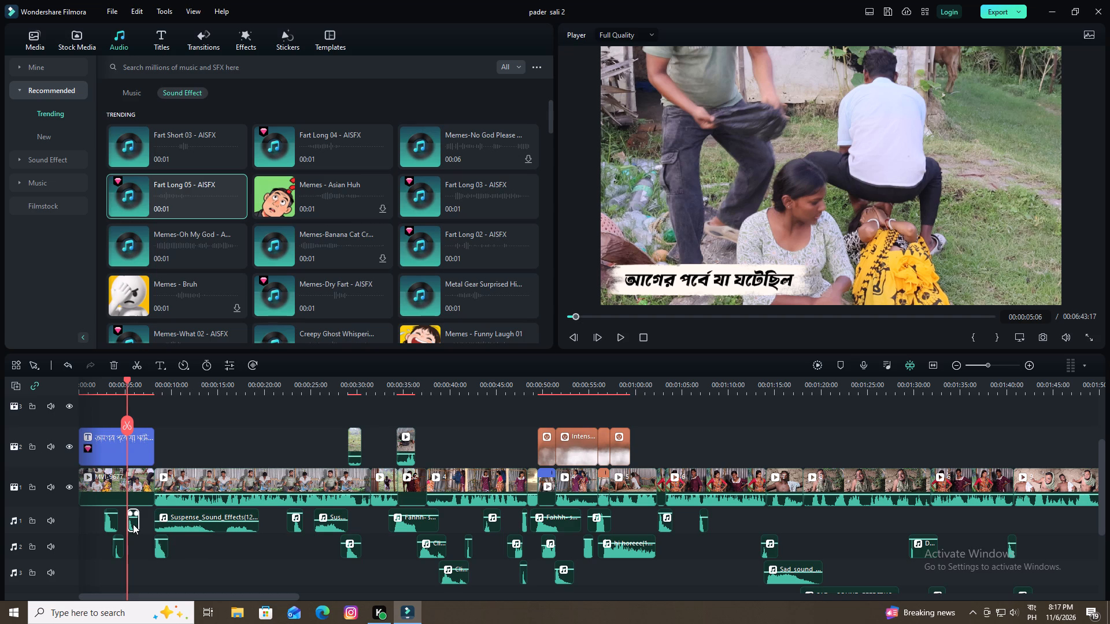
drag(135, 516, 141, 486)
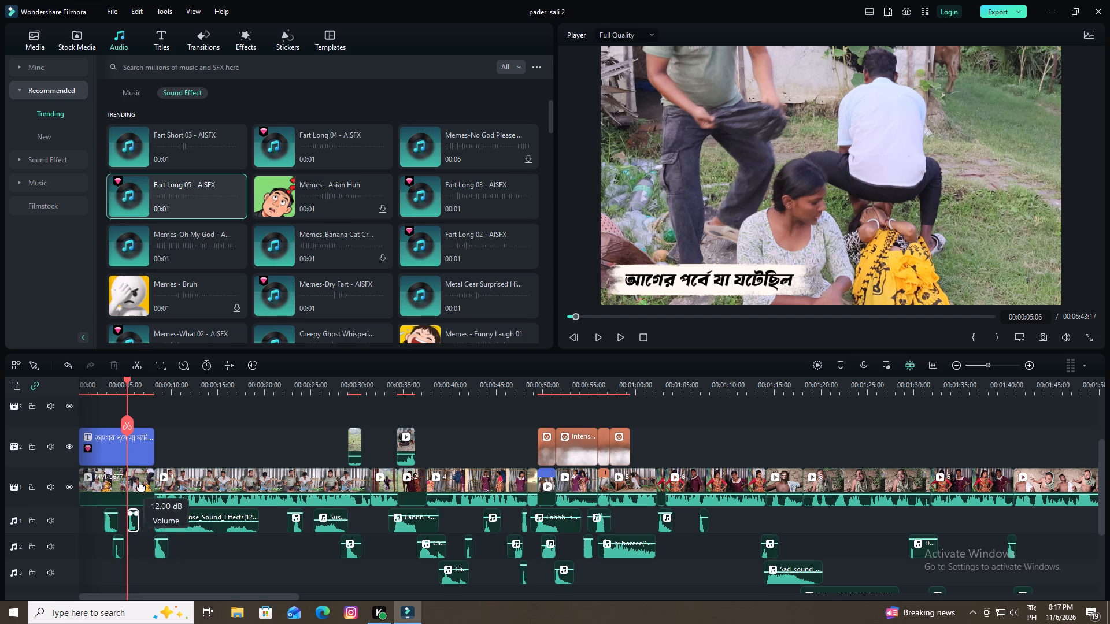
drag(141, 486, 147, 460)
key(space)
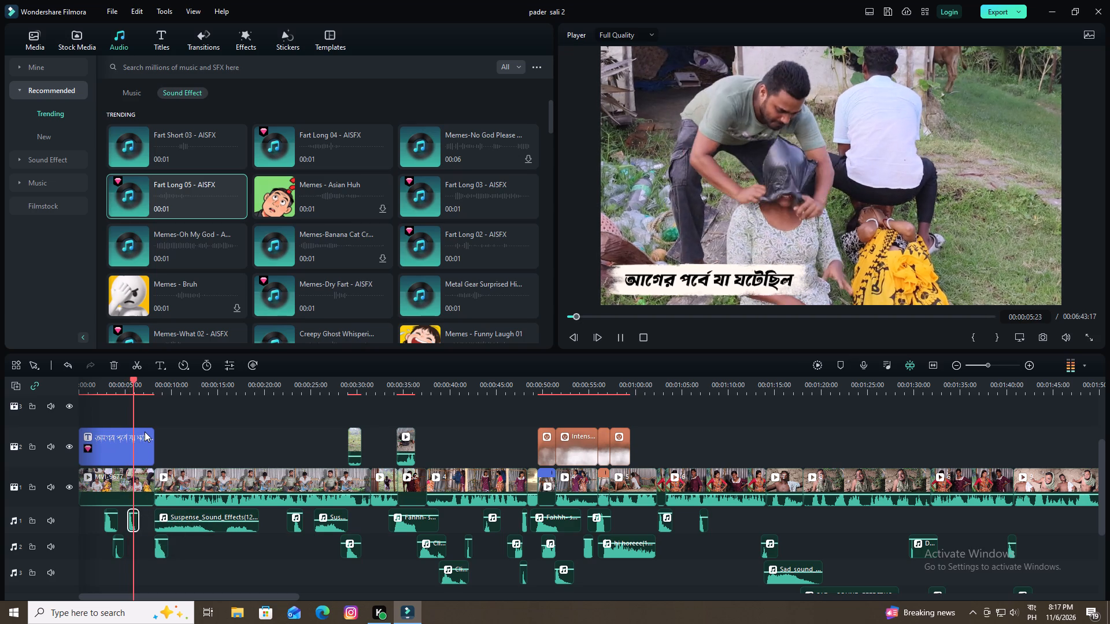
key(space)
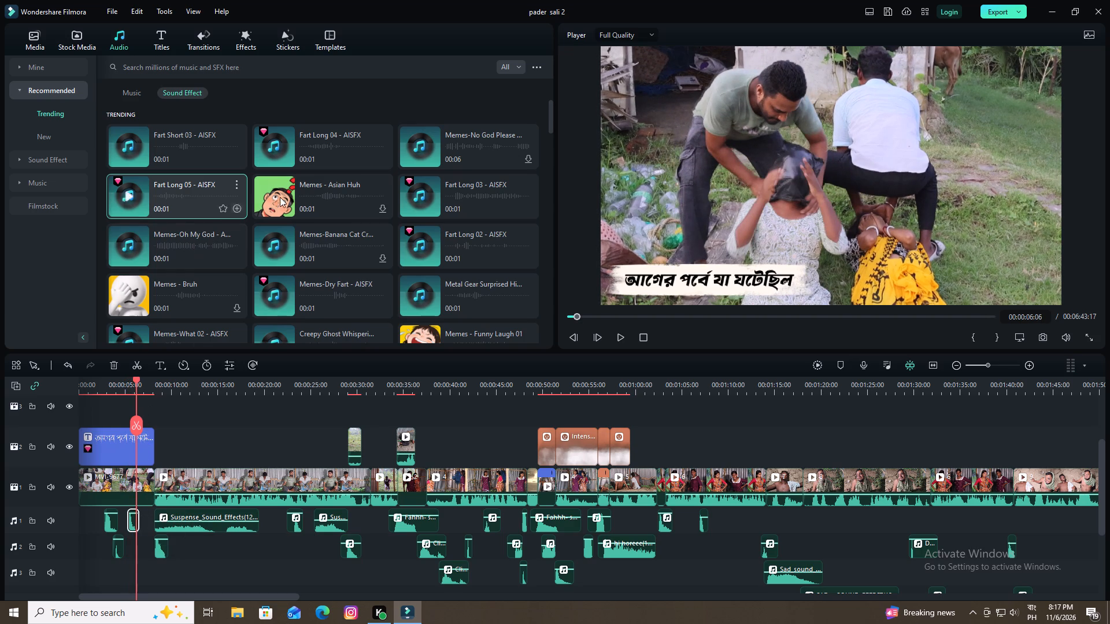
Replace the Fart Long 05 clip at 00:00:05:06 with the Fart Long 03 effect and raise the new clip's volume.
click(416, 196)
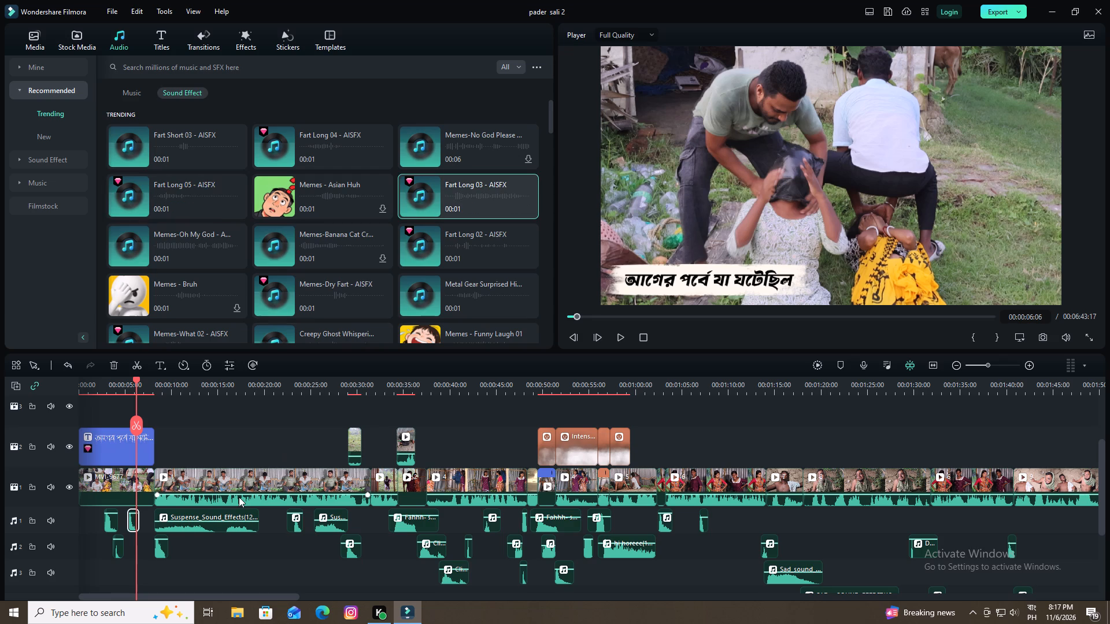
click(133, 523)
key(Delete)
drag(473, 185, 277, 499)
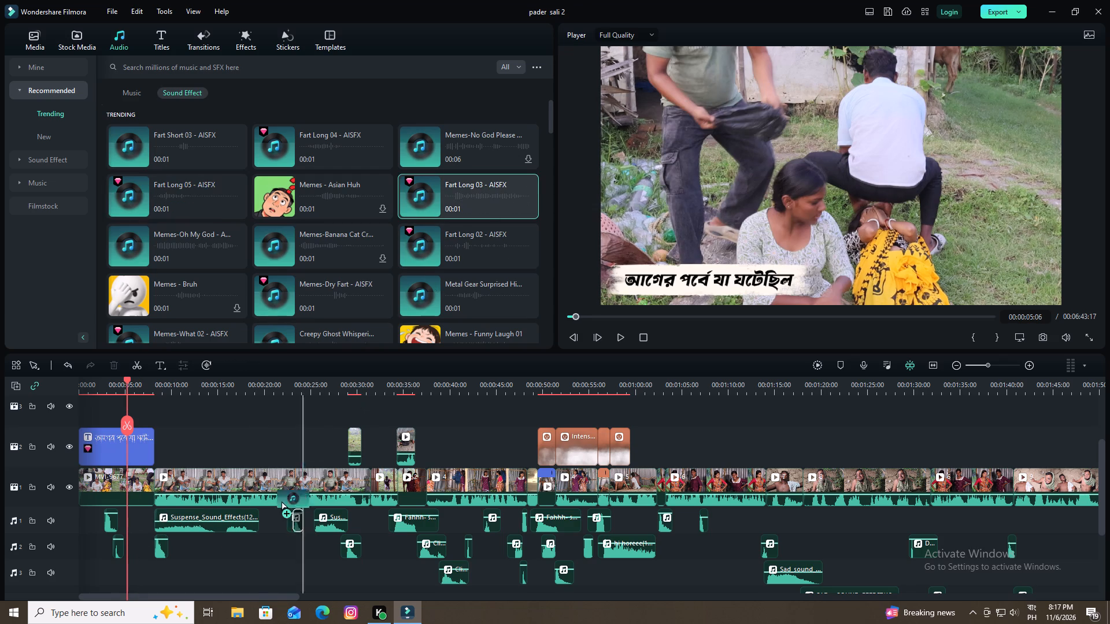
drag(277, 499, 129, 517)
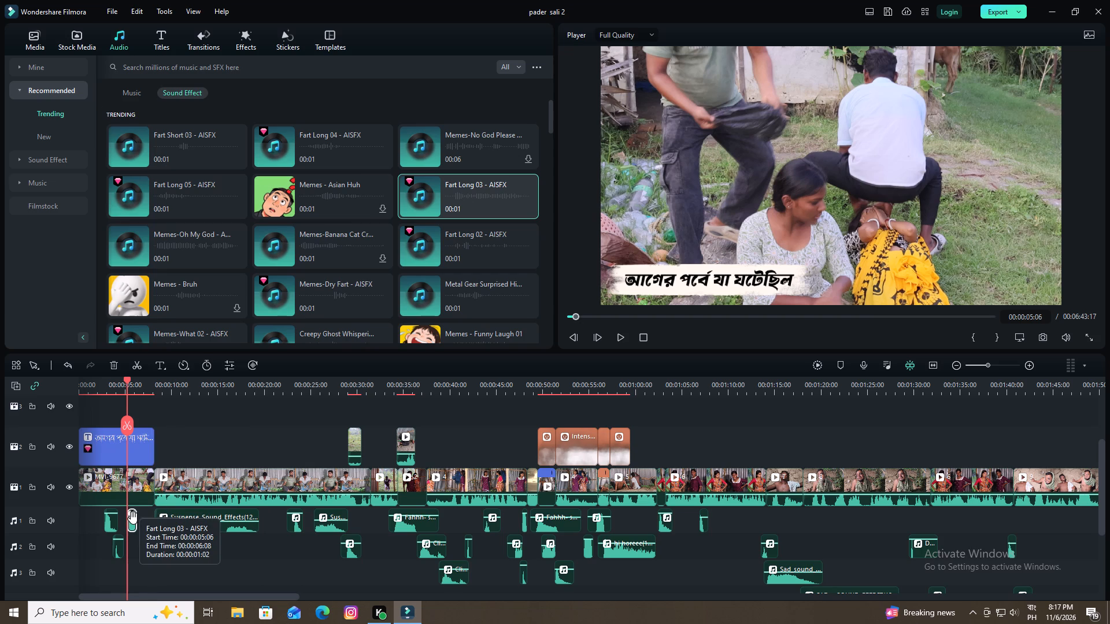
drag(133, 518, 140, 465)
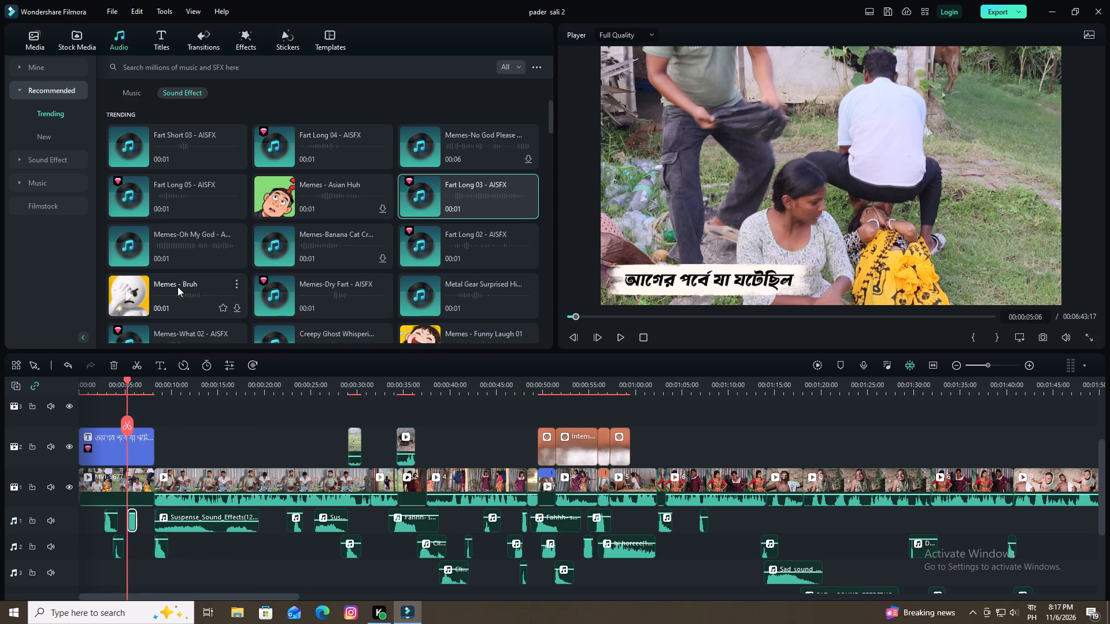
Audition the fart effects, place Fart Short 03 on the second audio track at 00:00:06:04 and raise its volume to 12 dB.
click(128, 192)
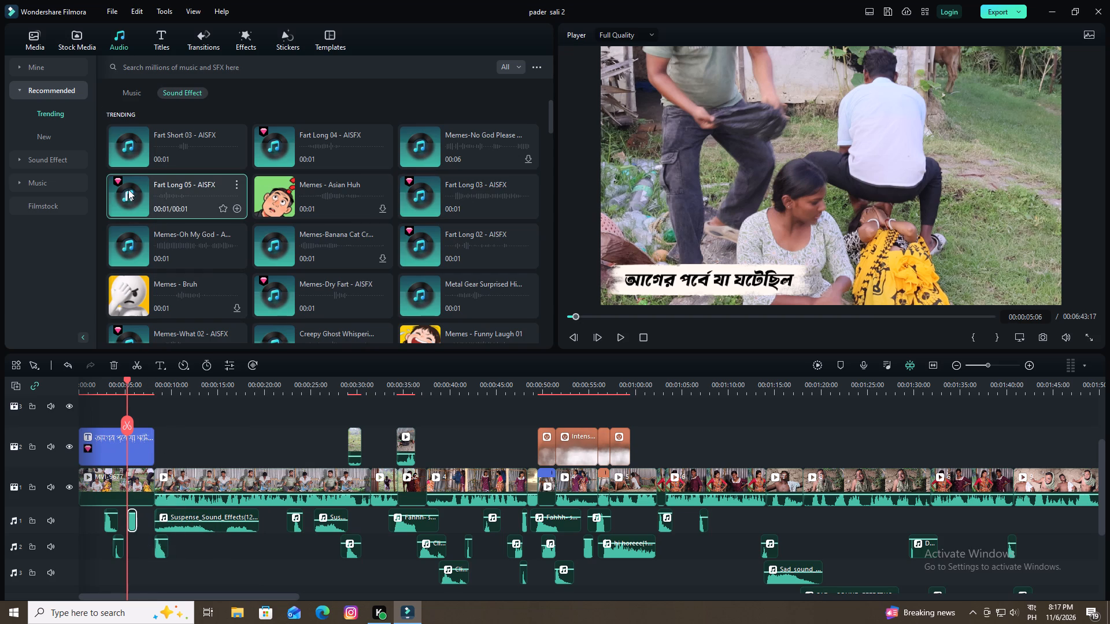
click(128, 143)
key(space)
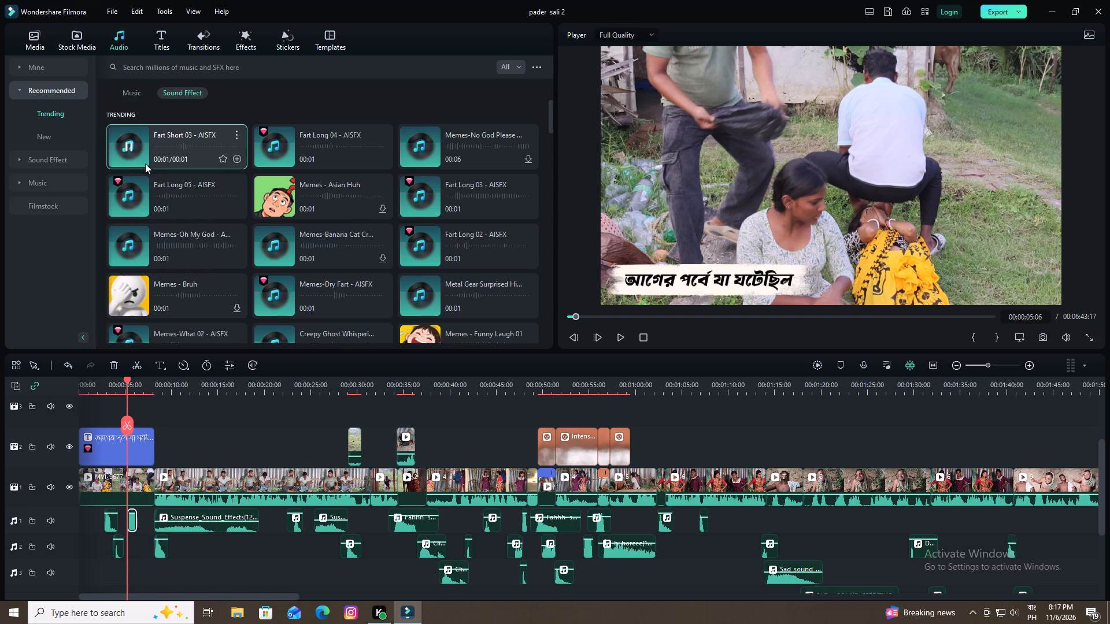
key(space)
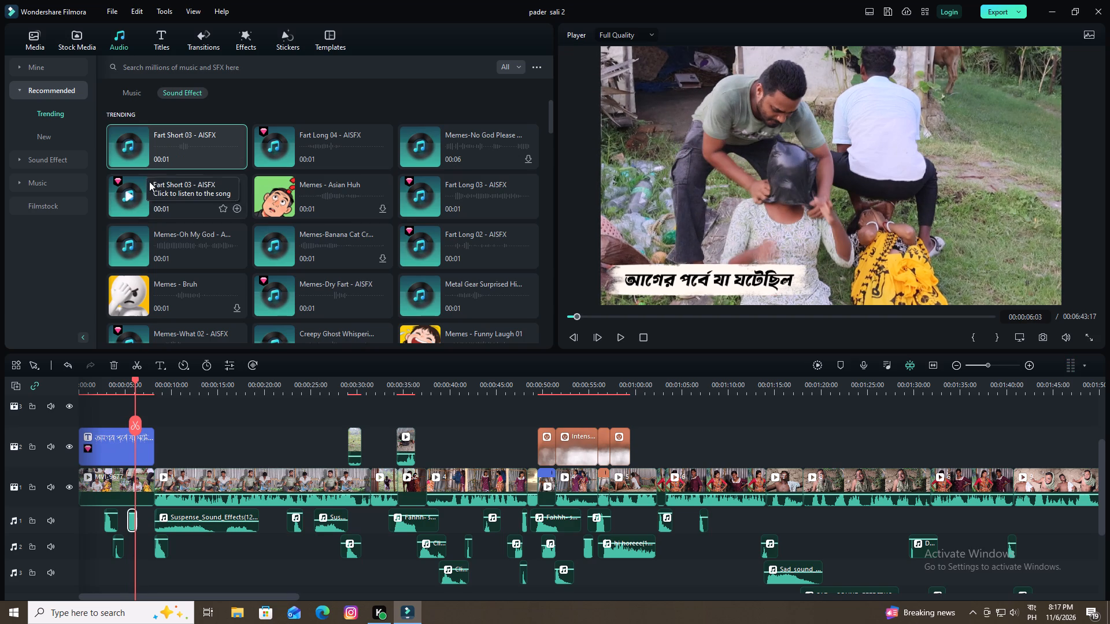
key(Right)
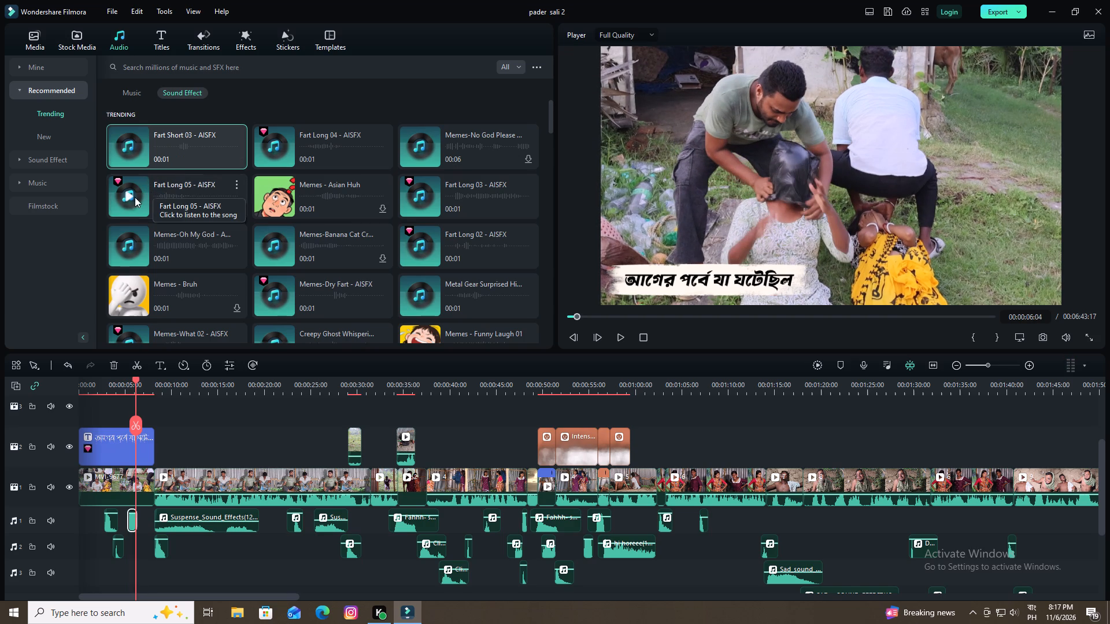
drag(150, 144, 136, 542)
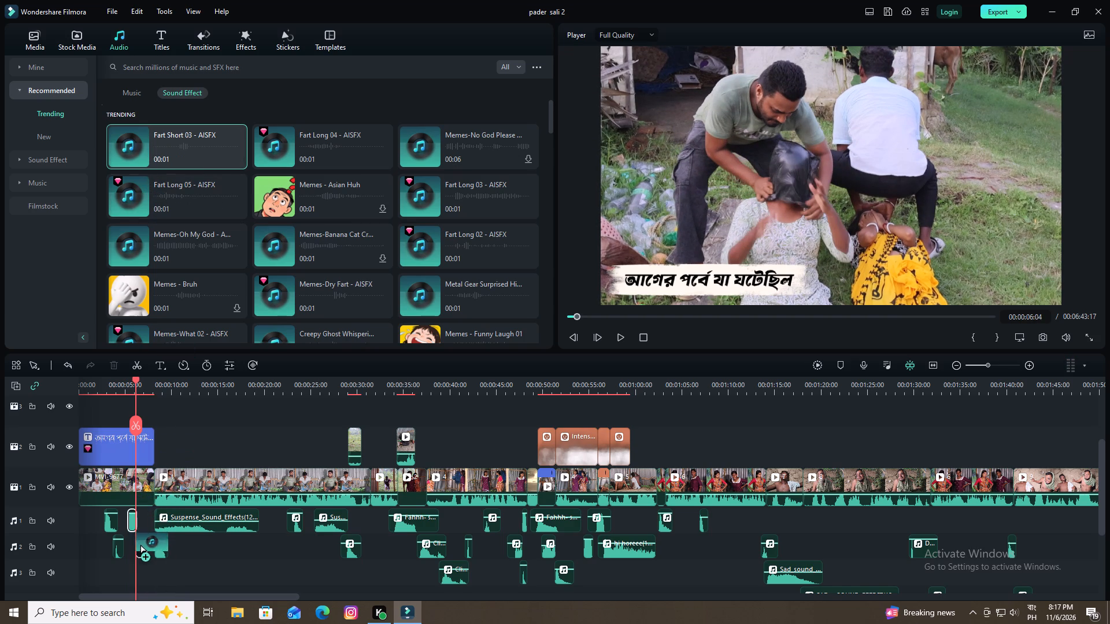
drag(136, 542, 134, 549)
drag(140, 543, 155, 499)
drag(155, 499, 157, 489)
Move the new Fart Short 03 clip three frames earlier so that it starts at 00:00:06:01.
key(Left)
key(Left)
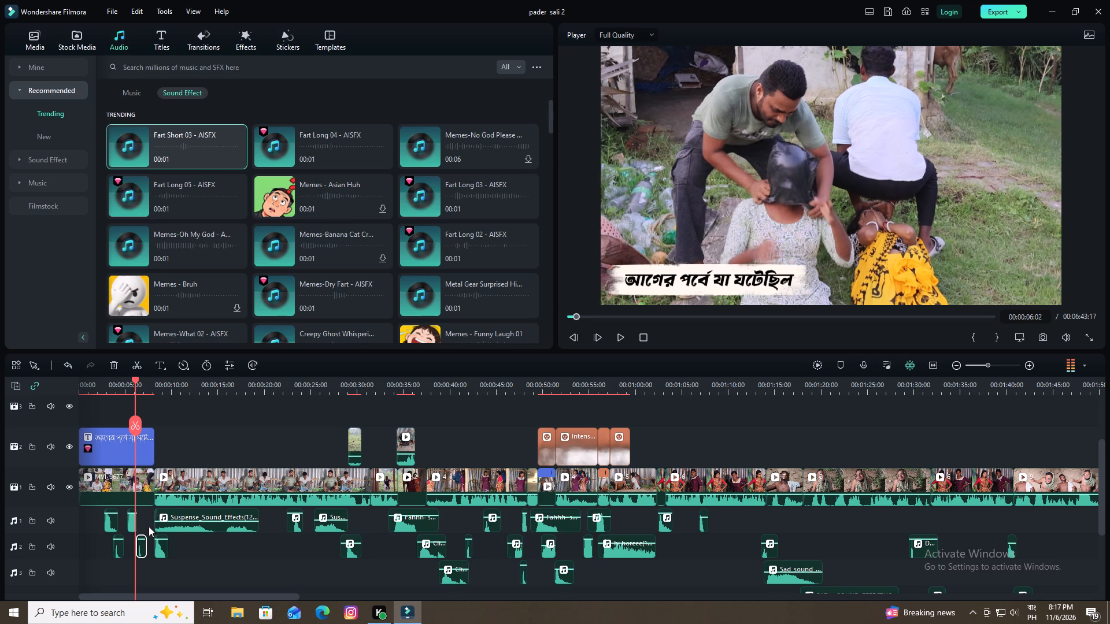
key(Left)
drag(140, 545, 129, 545)
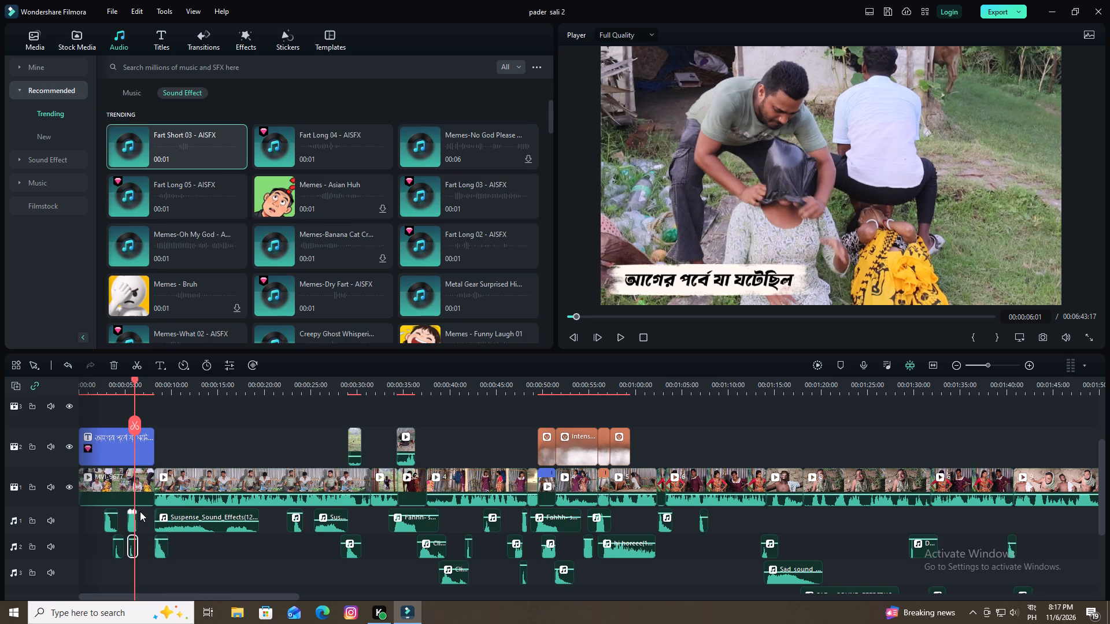
drag(129, 543, 140, 545)
drag(140, 545, 141, 545)
Play back the teaser from before the new sounds and again from its start to check the timing of all effects.
drag(134, 378, 120, 386)
key(space)
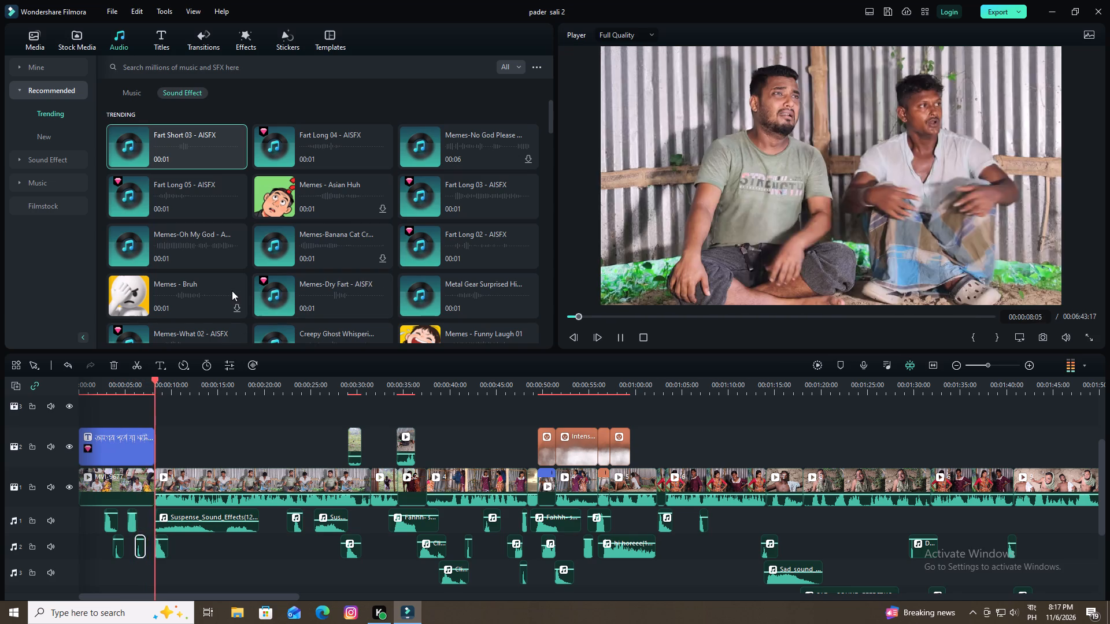
key(space)
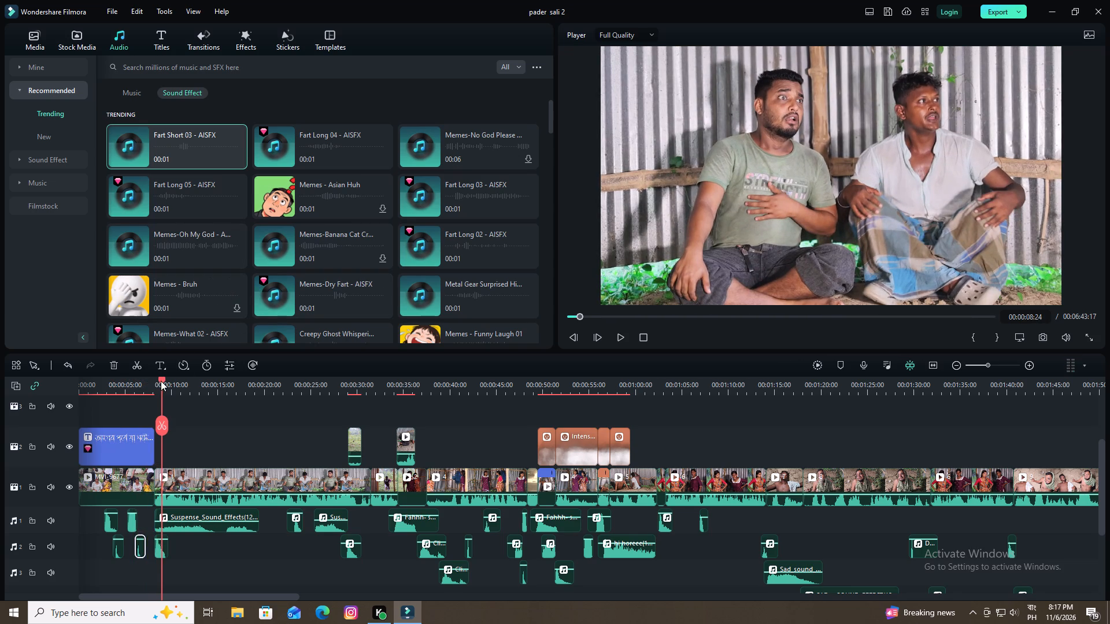
drag(161, 381, 32, 410)
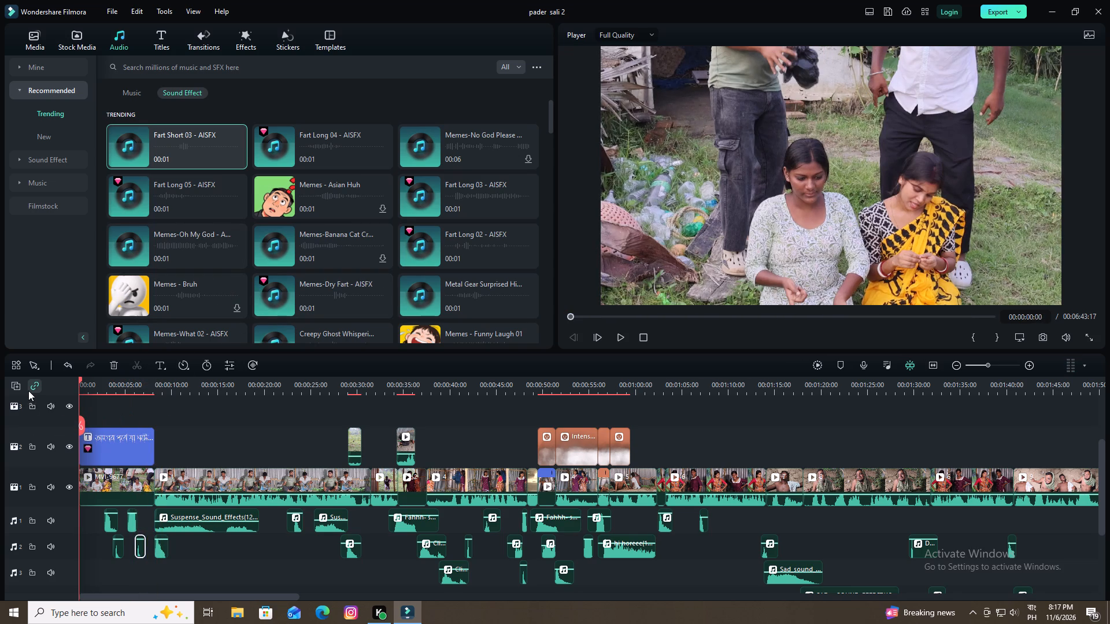
key(space)
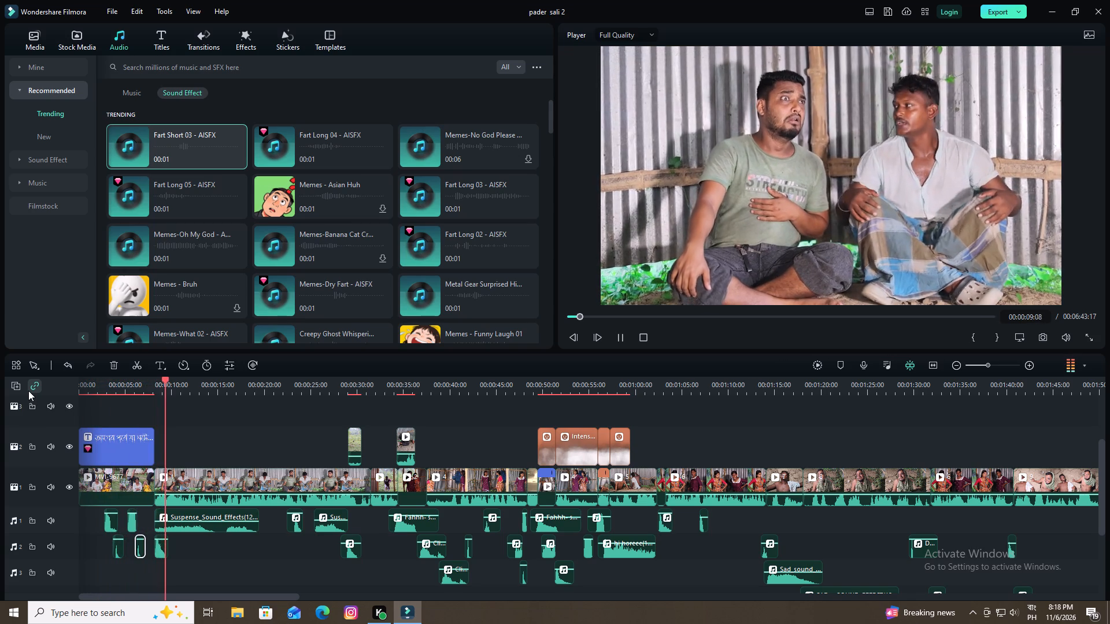
key(space)
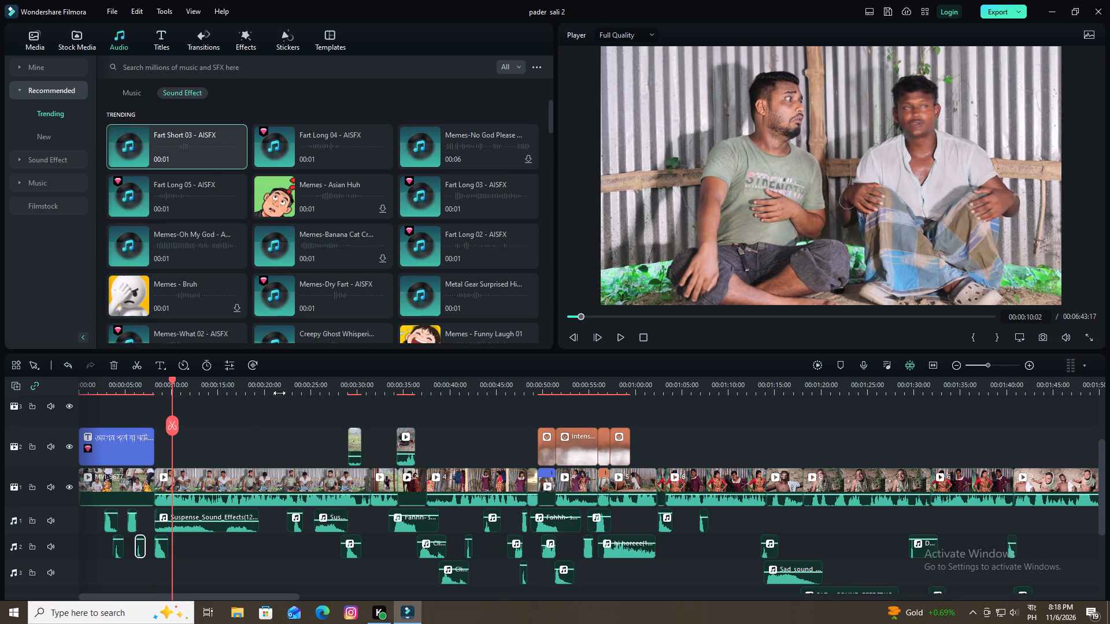
Add a Fade transition at the cut between the teaser and the first main clip on the first video track.
click(198, 39)
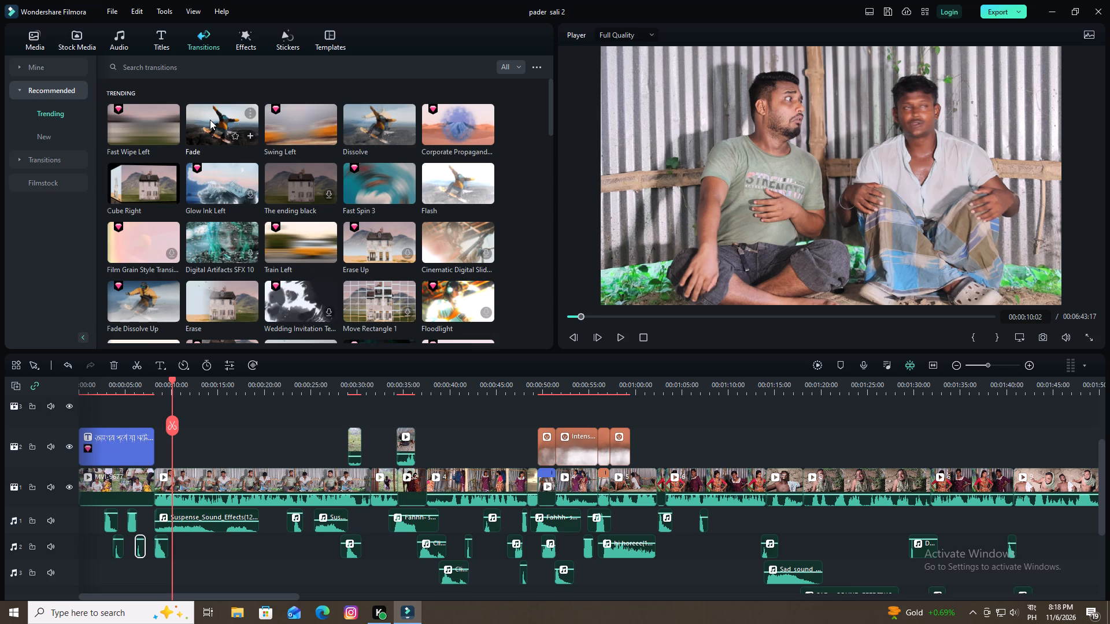
click(205, 127)
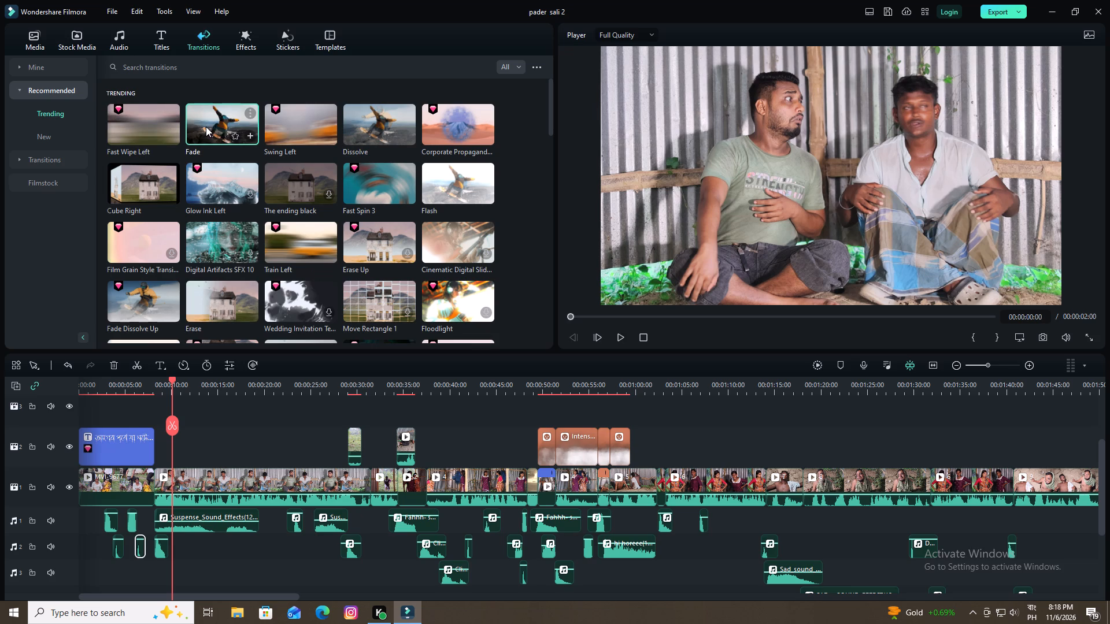
drag(206, 125, 175, 436)
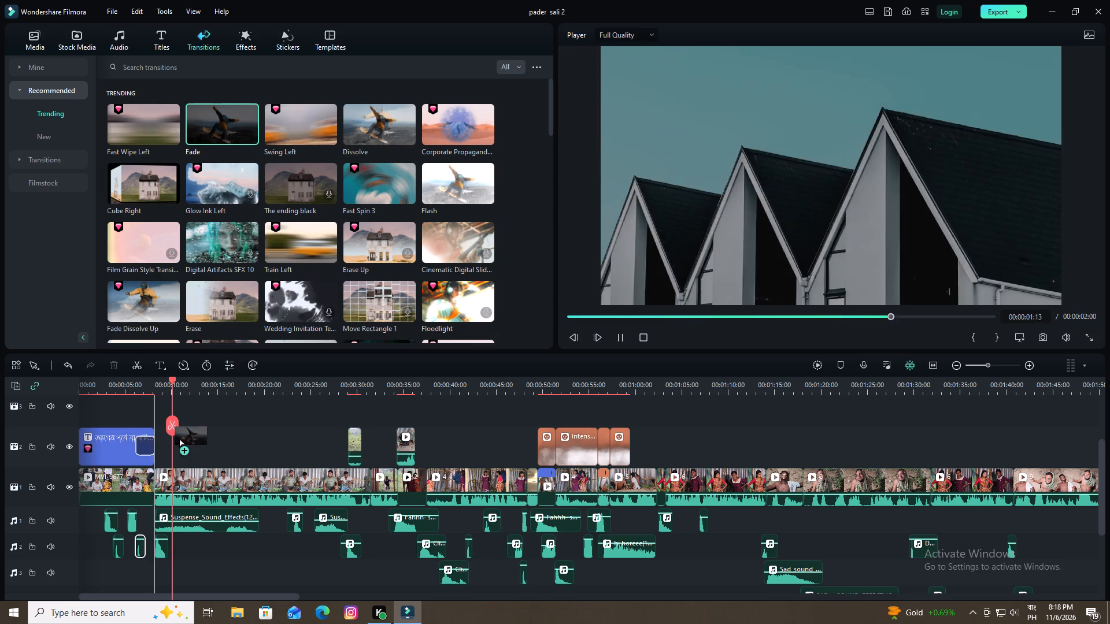
drag(175, 436, 148, 492)
click(161, 487)
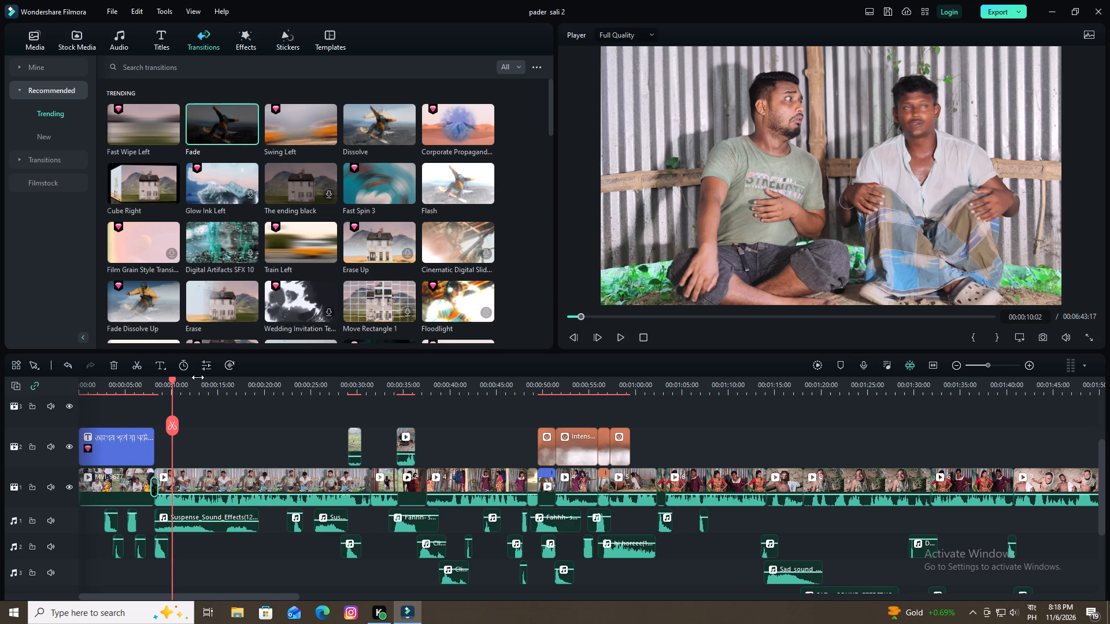
Set the playhead at the very start of the timeline, 00:00:00:00.
drag(171, 380, 45, 409)
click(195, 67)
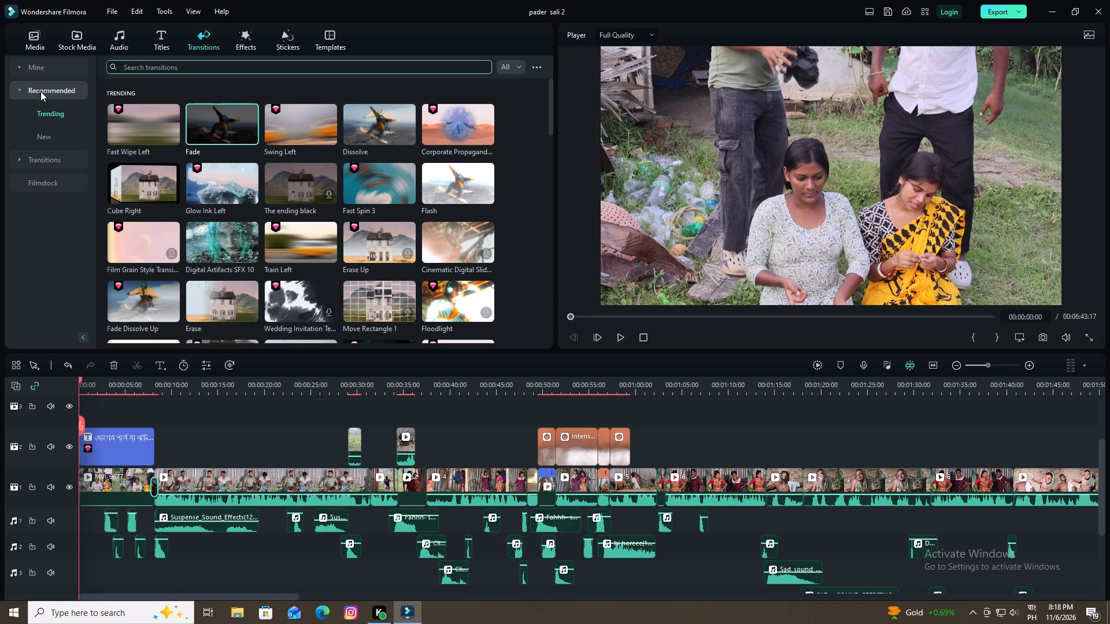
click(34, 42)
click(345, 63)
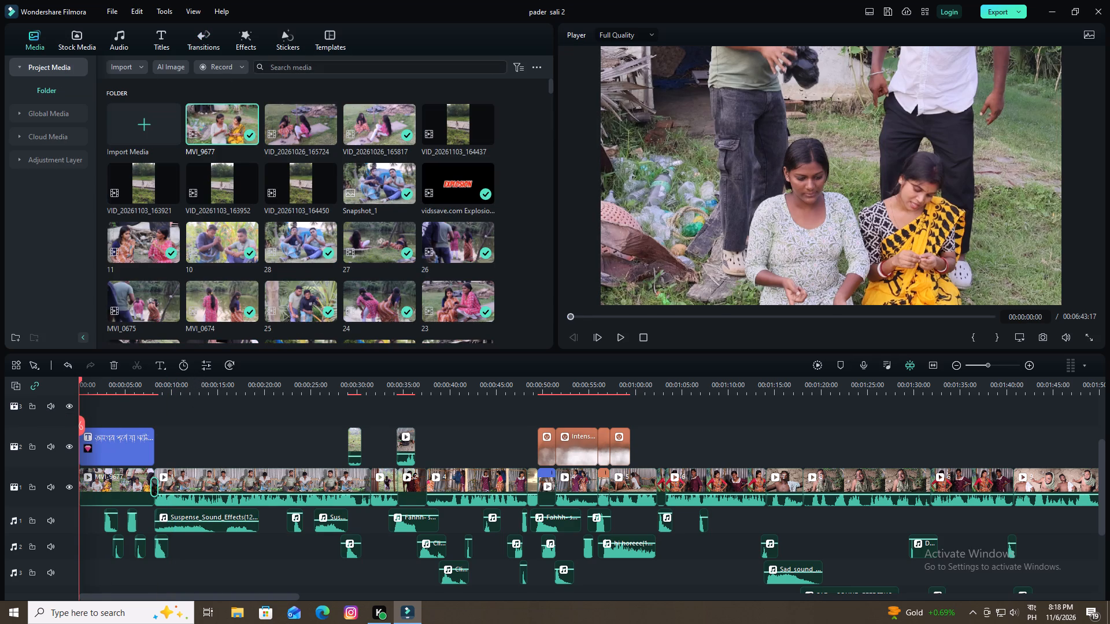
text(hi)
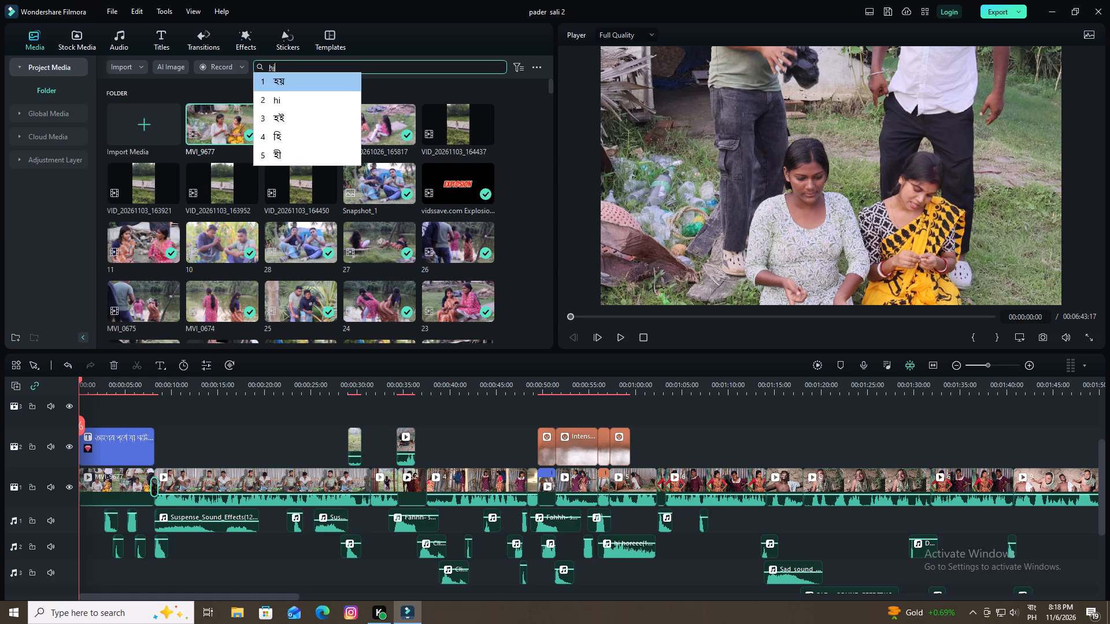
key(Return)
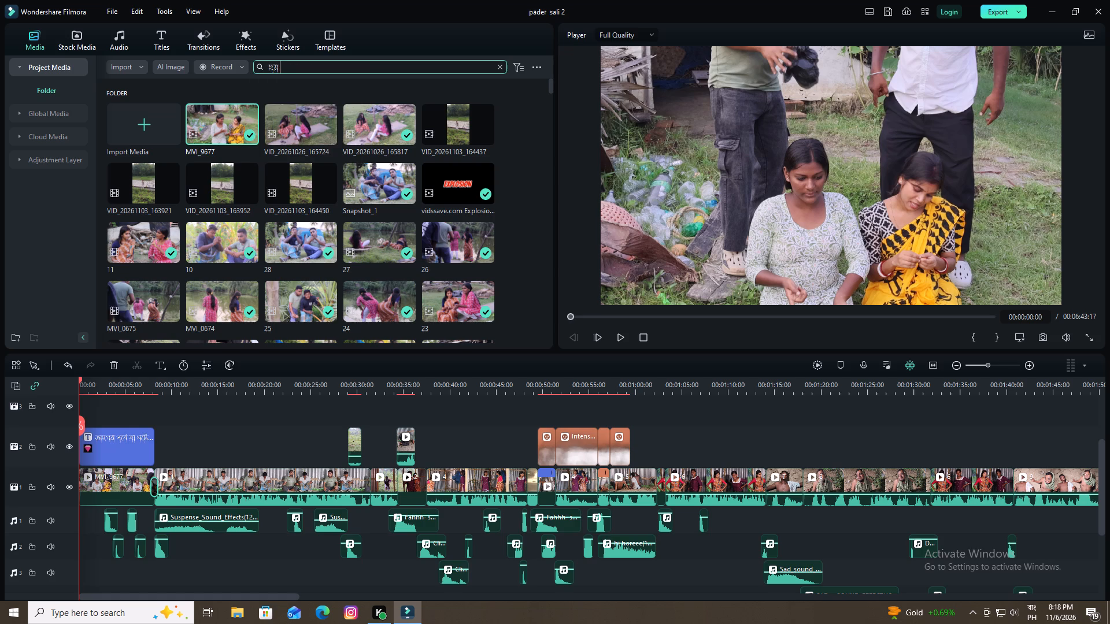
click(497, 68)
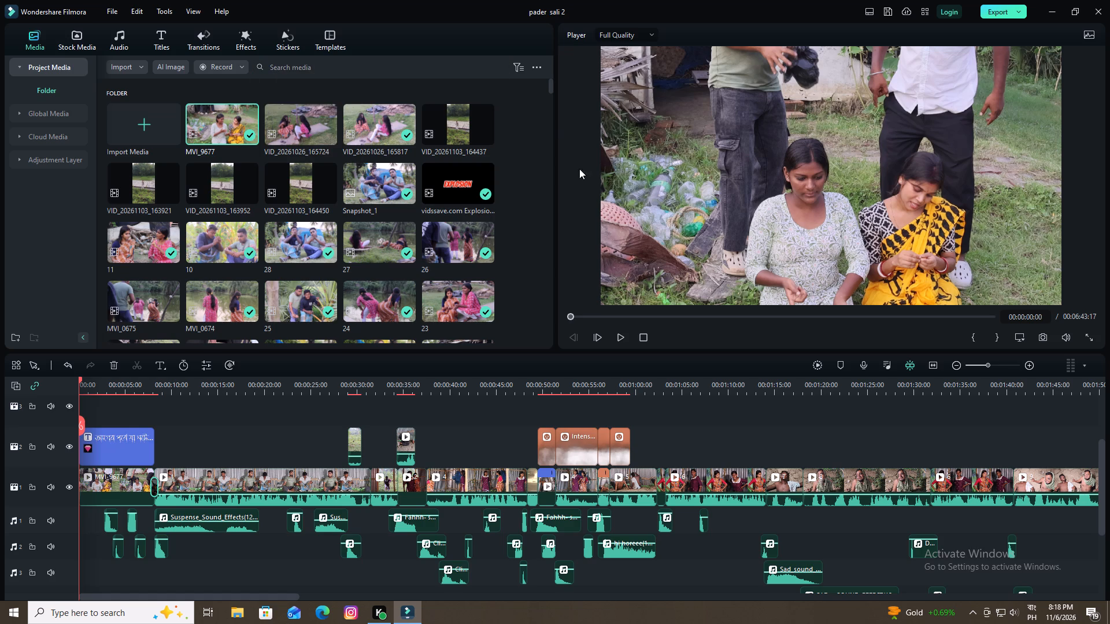
Switch the keyboard input language to English (India).
click(1033, 617)
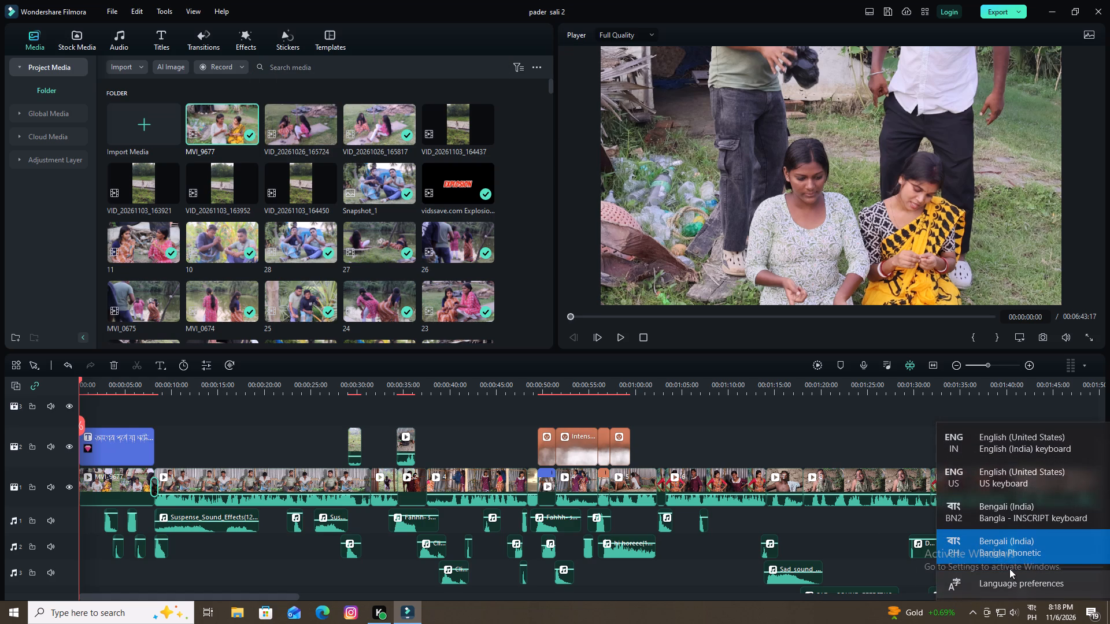
click(986, 445)
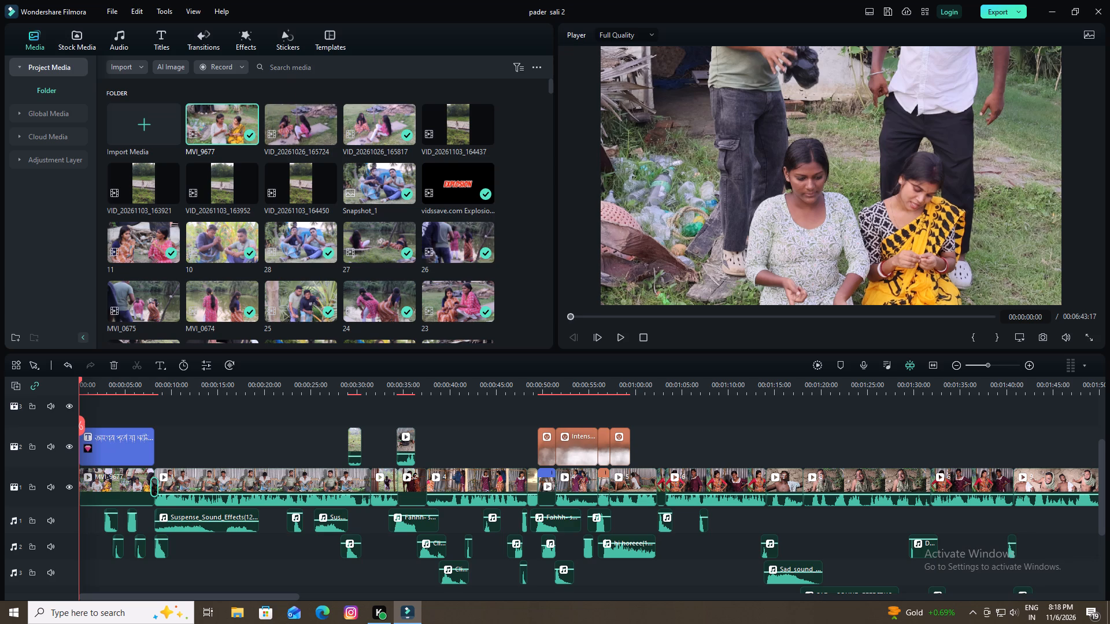
Search the project media for "hi" and look through the listed clips for a suitable opening sound.
click(293, 65)
text(hi)
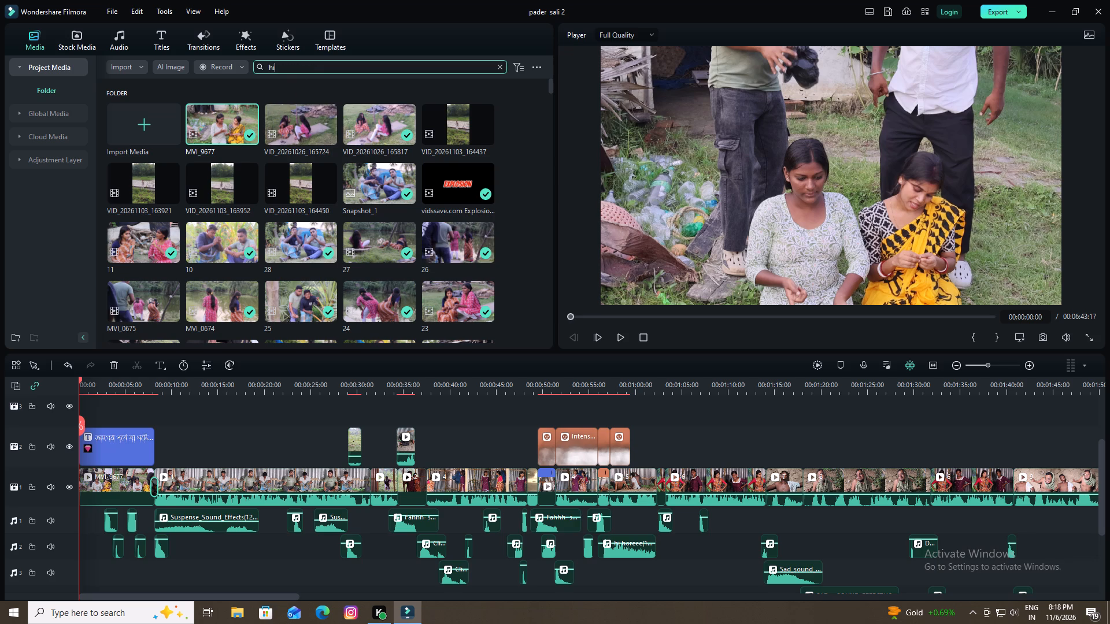
key(Return)
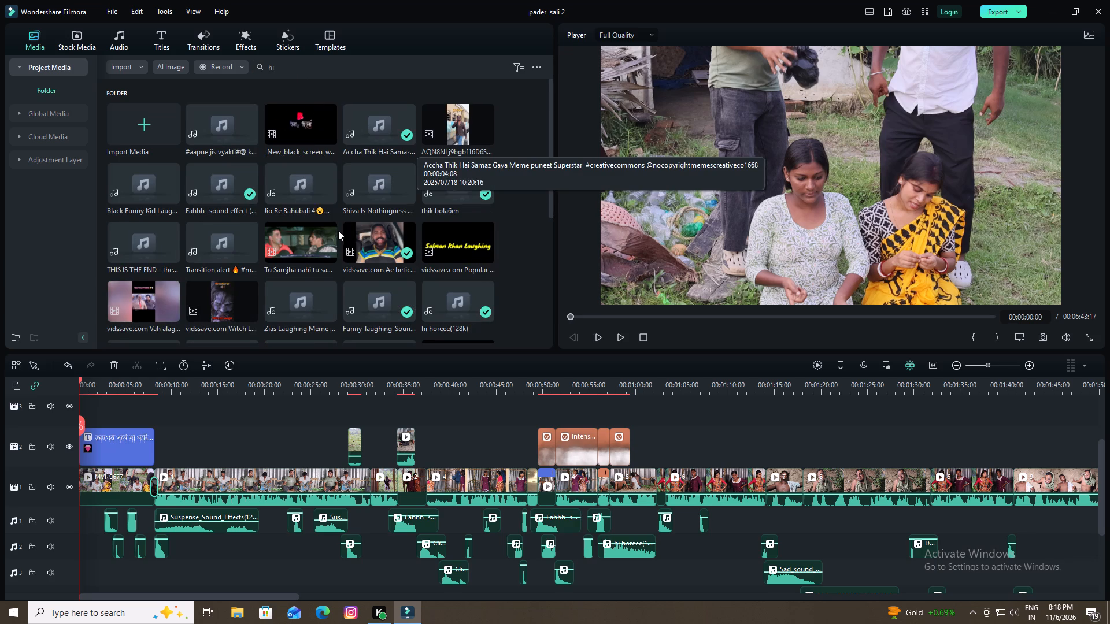
scroll(338, 220, down, 2)
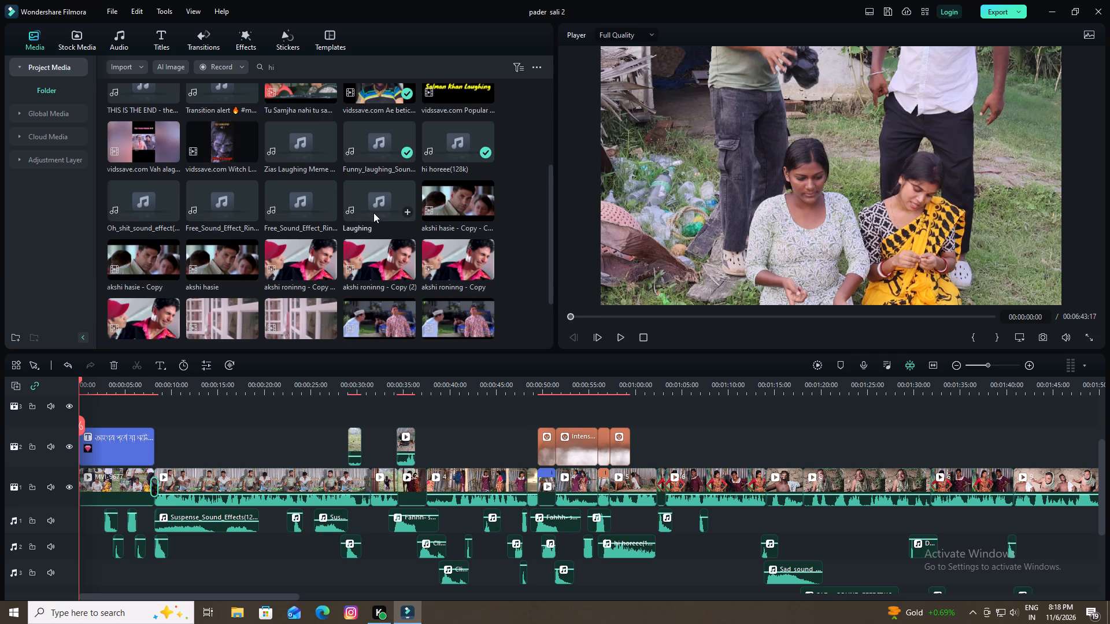
scroll(374, 211, down, 1)
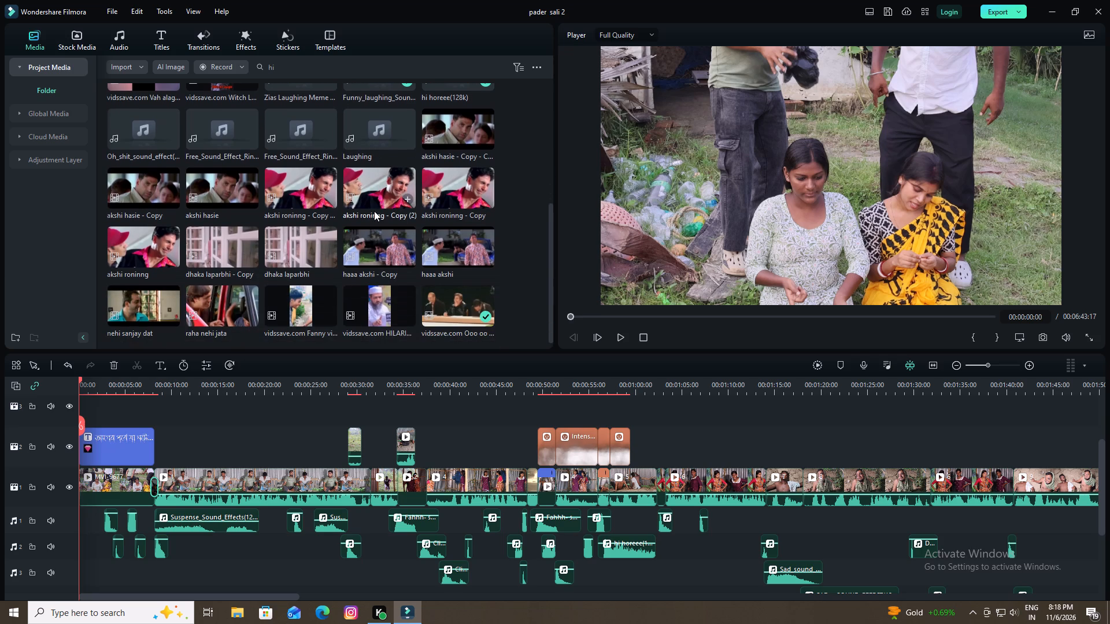
scroll(374, 211, down, 2)
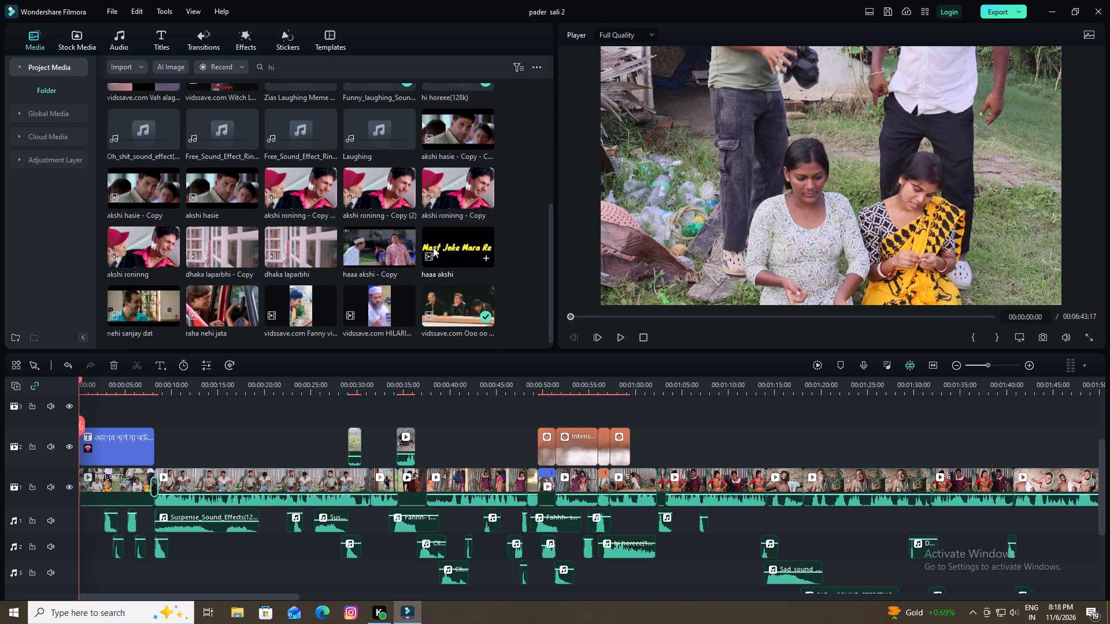
scroll(395, 243, up, 1)
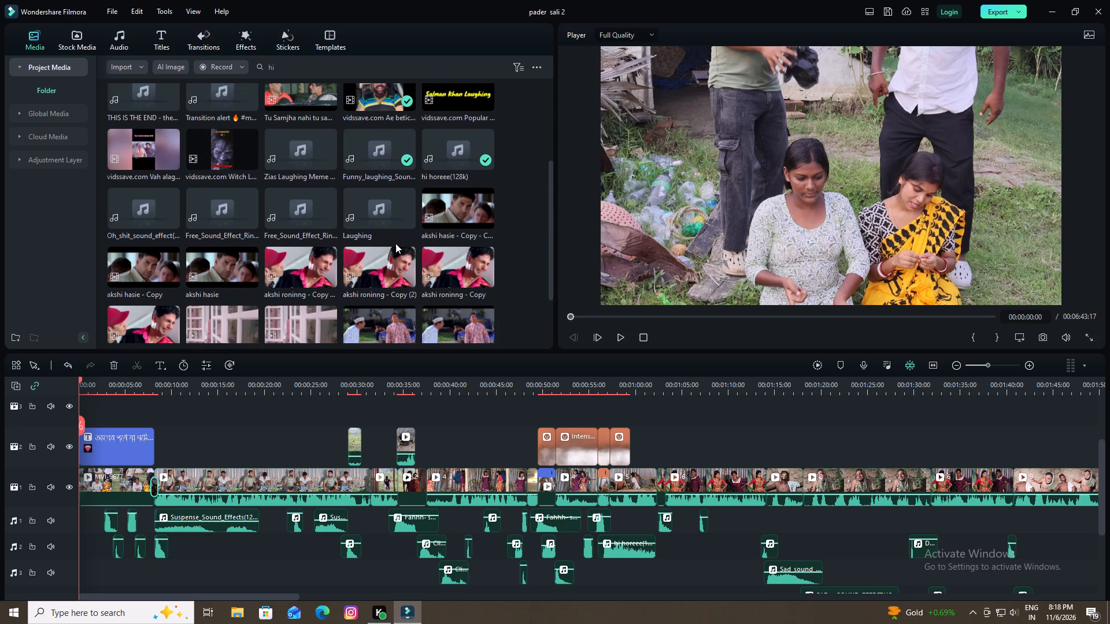
scroll(395, 243, up, 2)
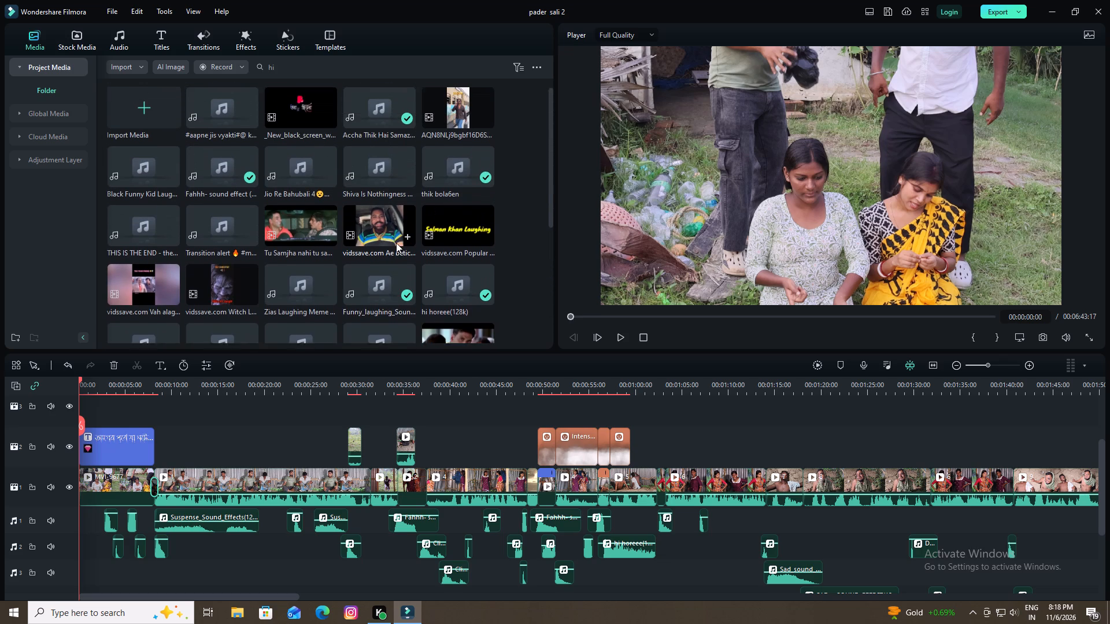
scroll(396, 243, up, 1)
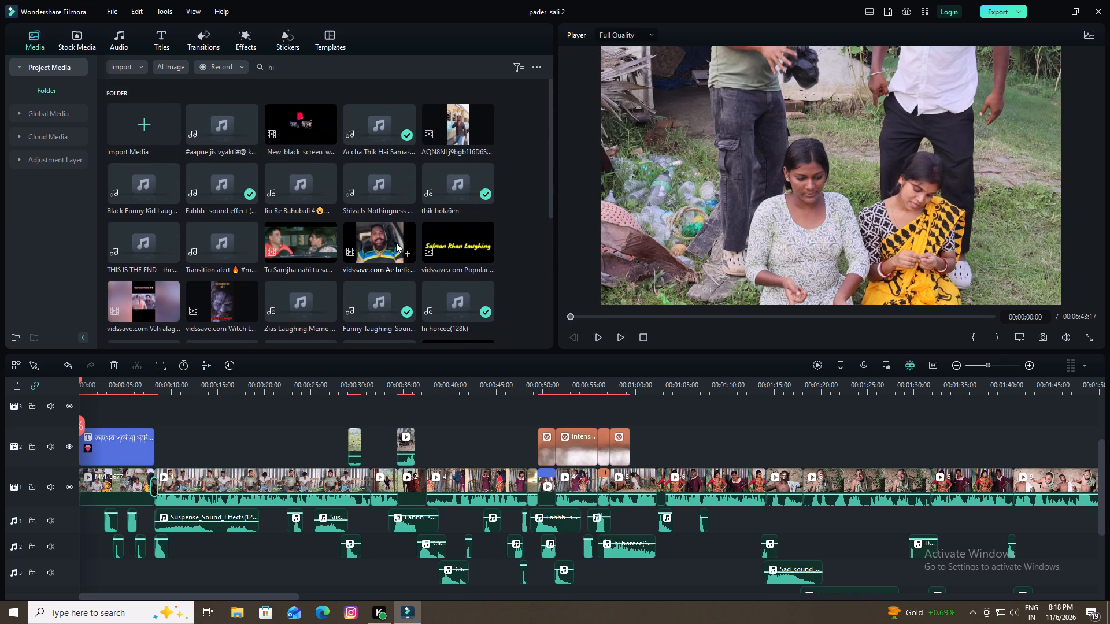
scroll(396, 243, down, 10)
scroll(397, 244, up, 4)
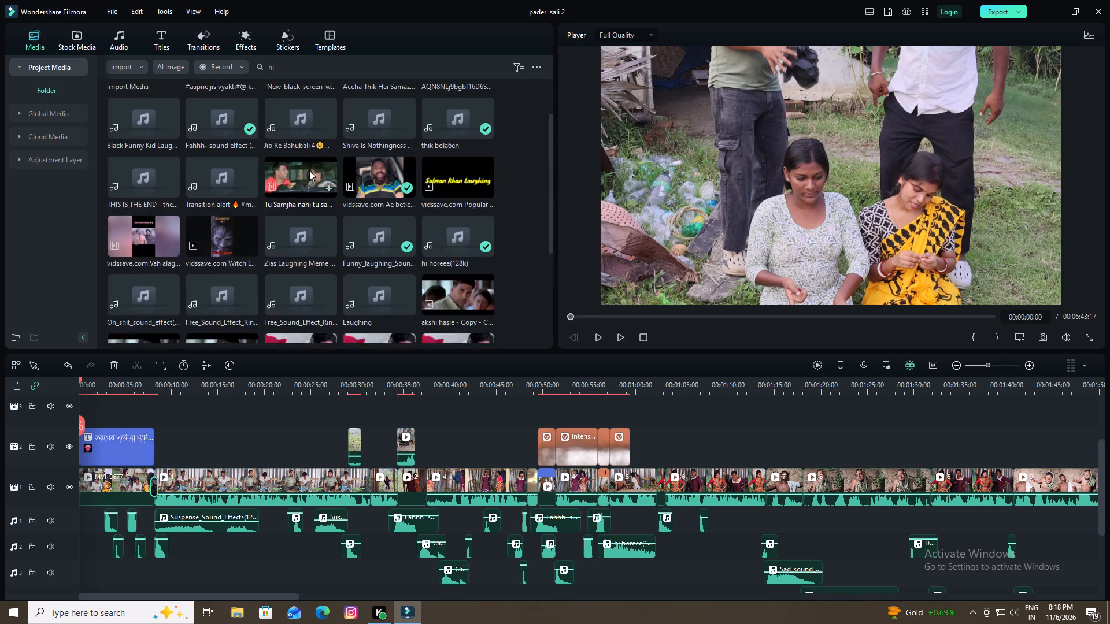
Search the project media for "he" and audition the yhee and O BHAI MARO MUJHE sounds.
click(461, 70)
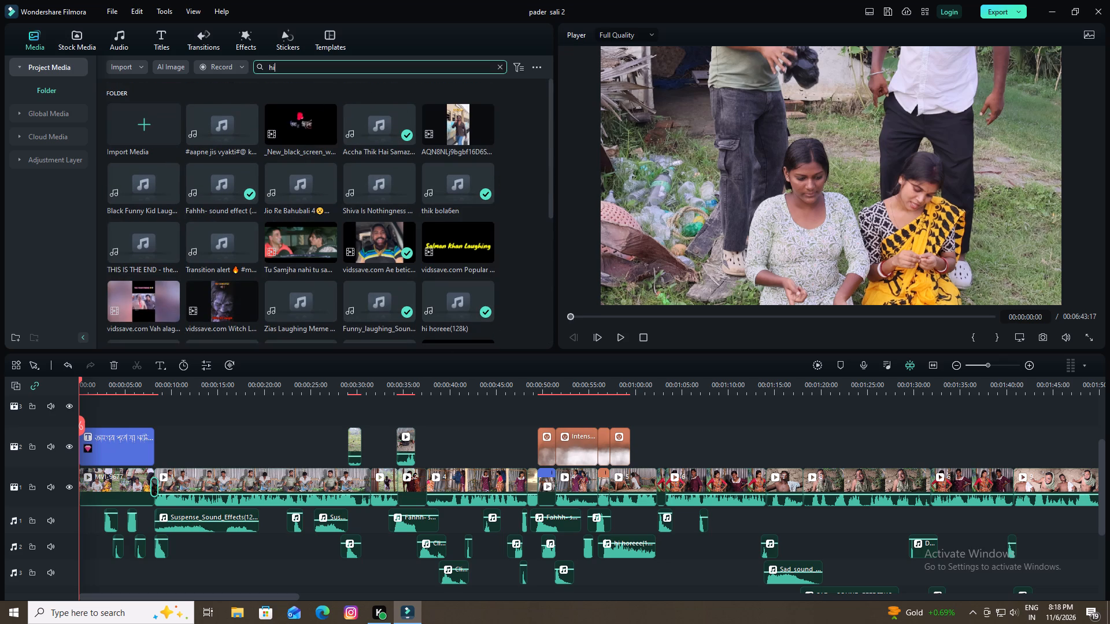
key(BackSpace)
key(e)
key(Return)
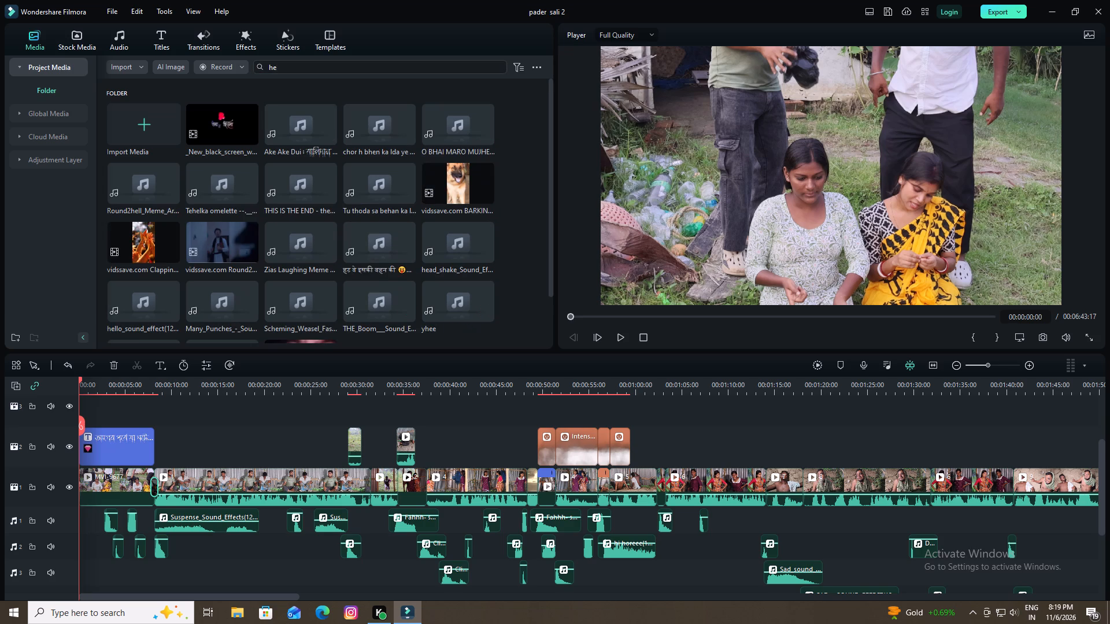
scroll(461, 70, up, 1)
scroll(408, 202, down, 1)
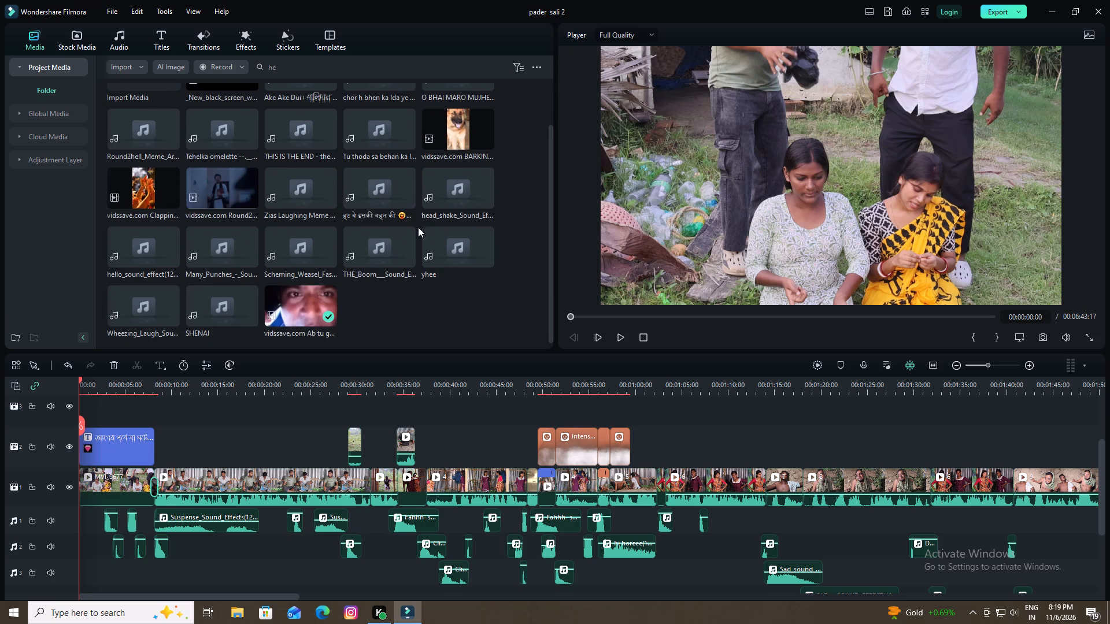
click(436, 238)
scroll(340, 218, up, 2)
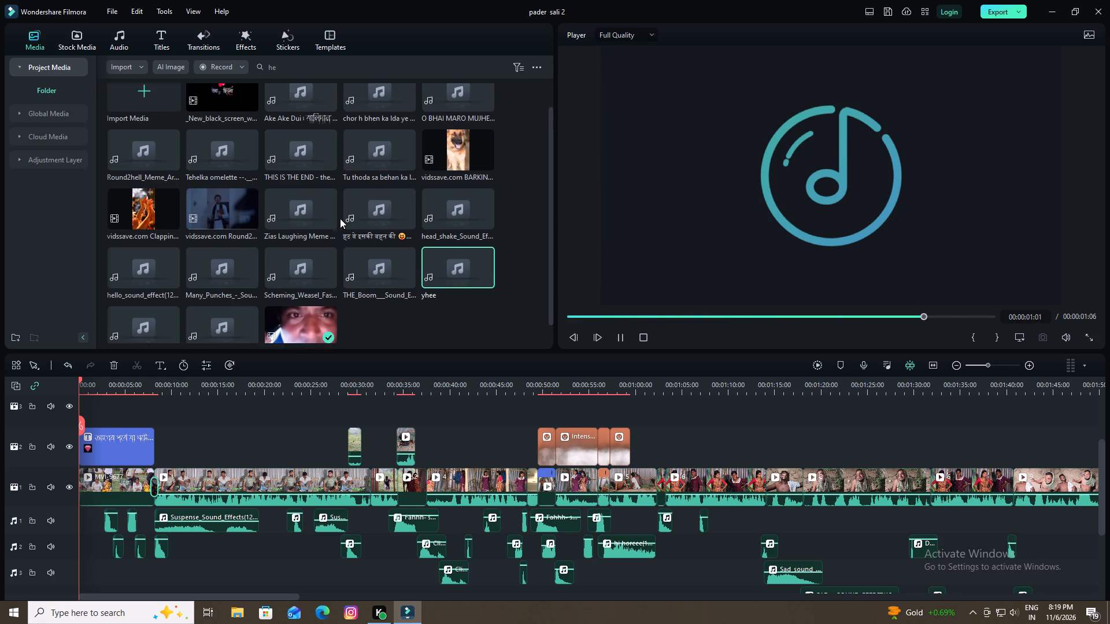
scroll(312, 200, down, 1)
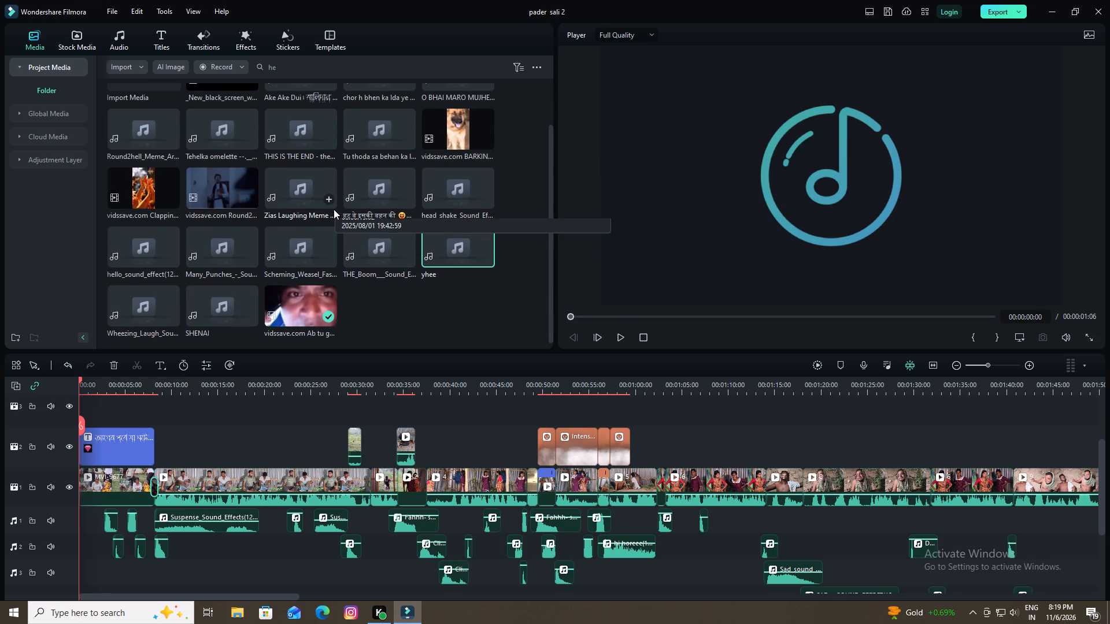
scroll(334, 209, up, 2)
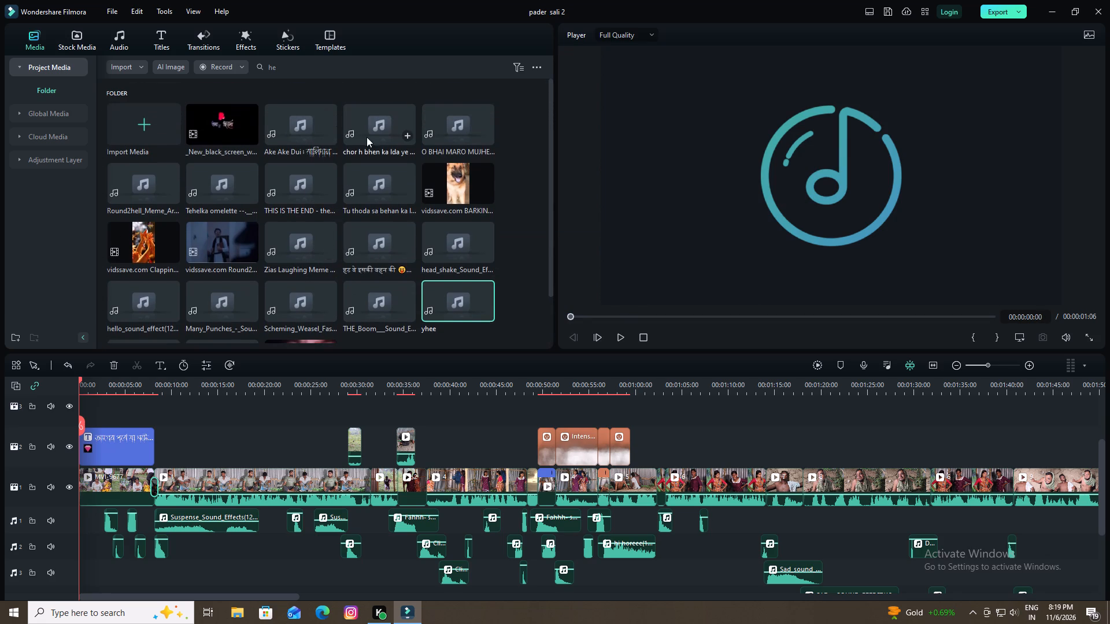
click(447, 136)
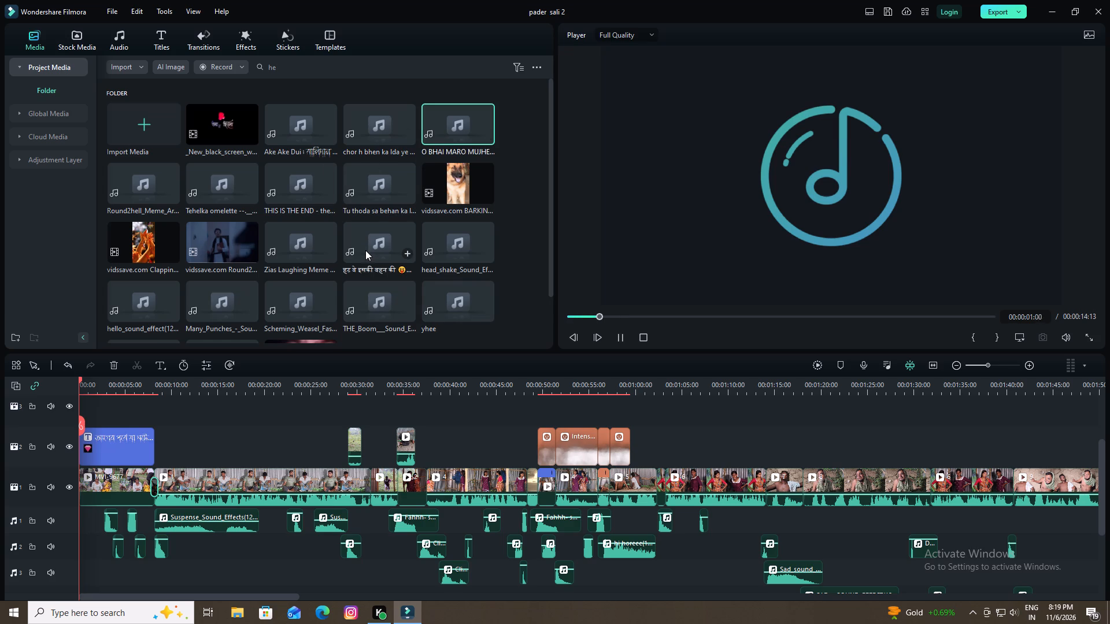
scroll(363, 254, down, 2)
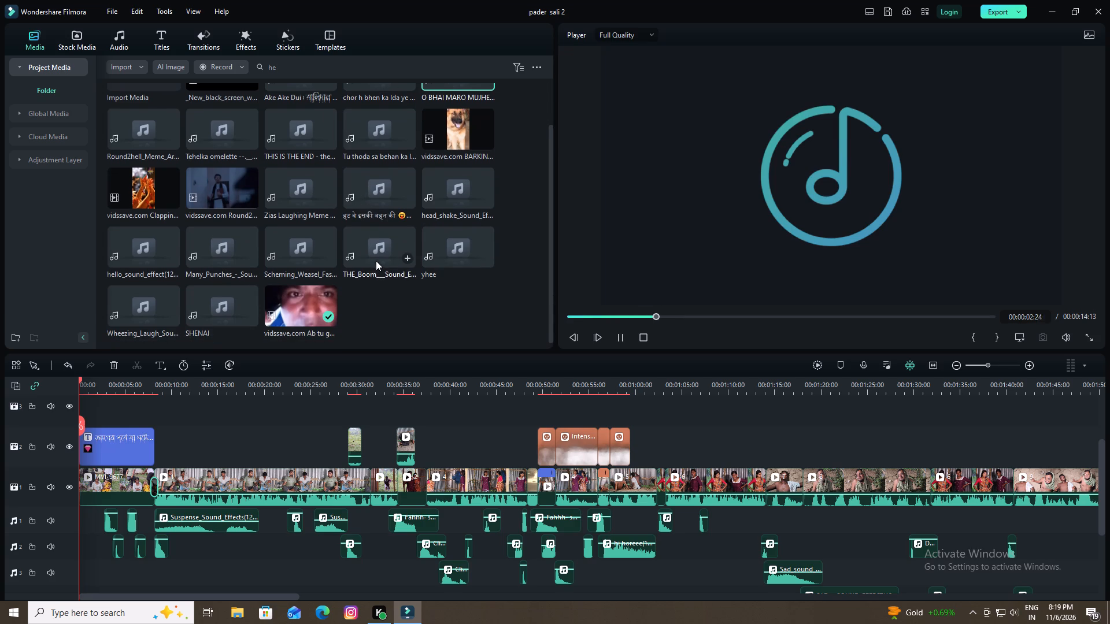
Clear the media search and browse the full media list for another comic sound.
click(330, 72)
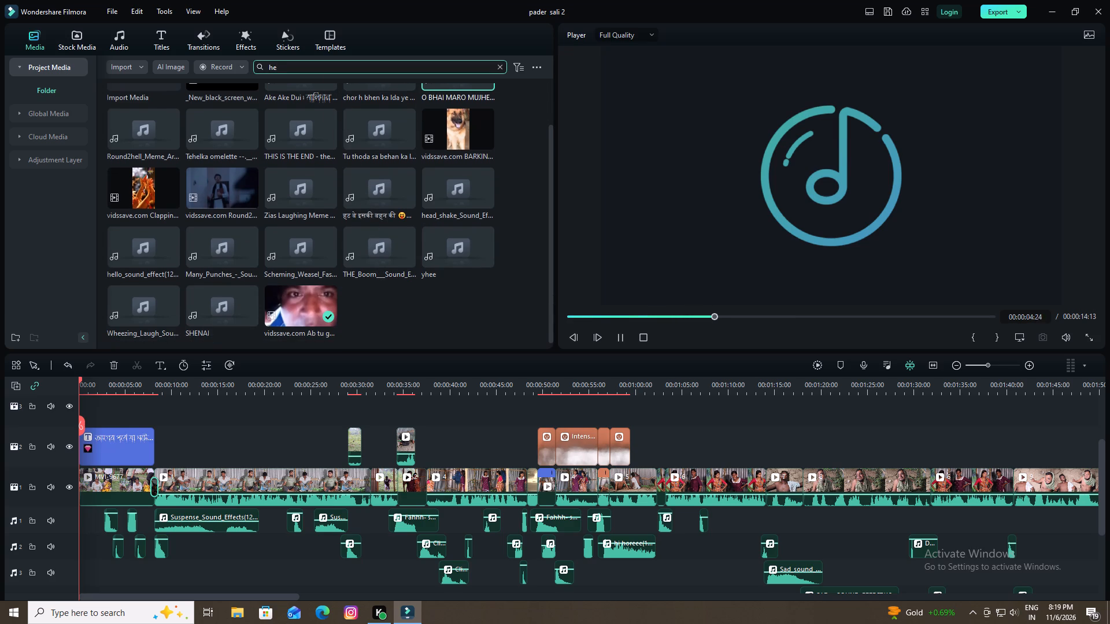
key(BackSpace)
key(BackSpace)
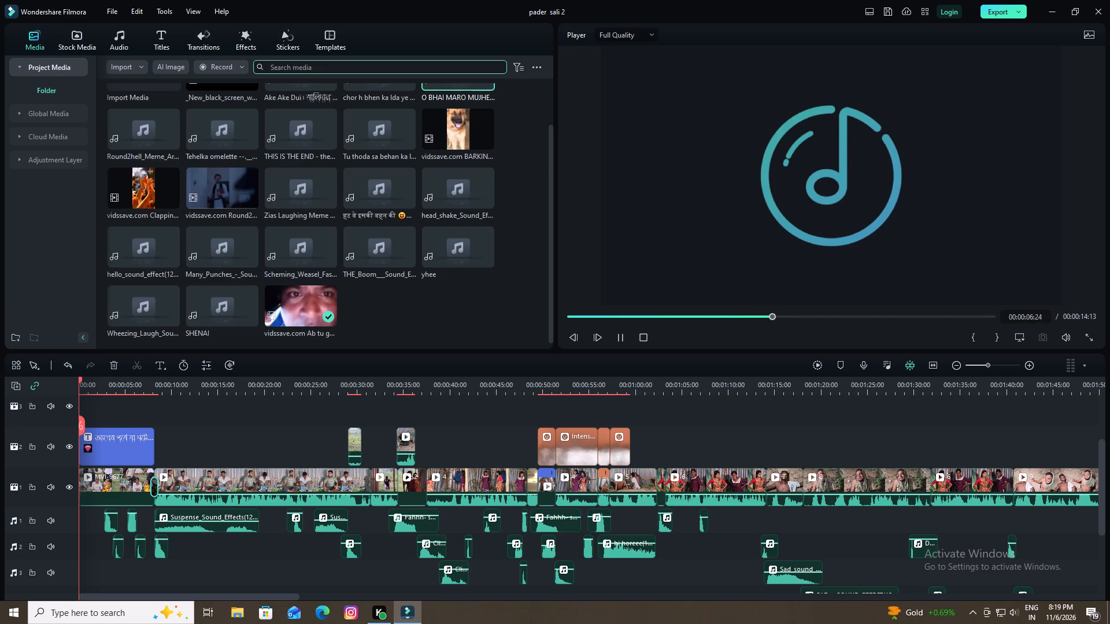
key(Return)
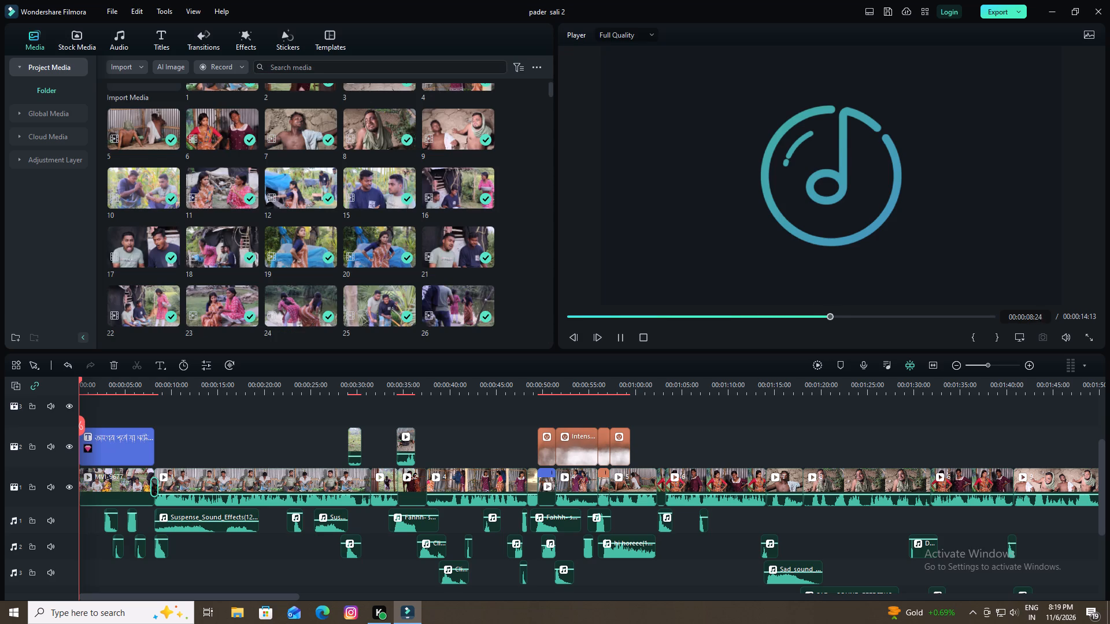
scroll(320, 201, down, 5)
scroll(320, 201, up, 4)
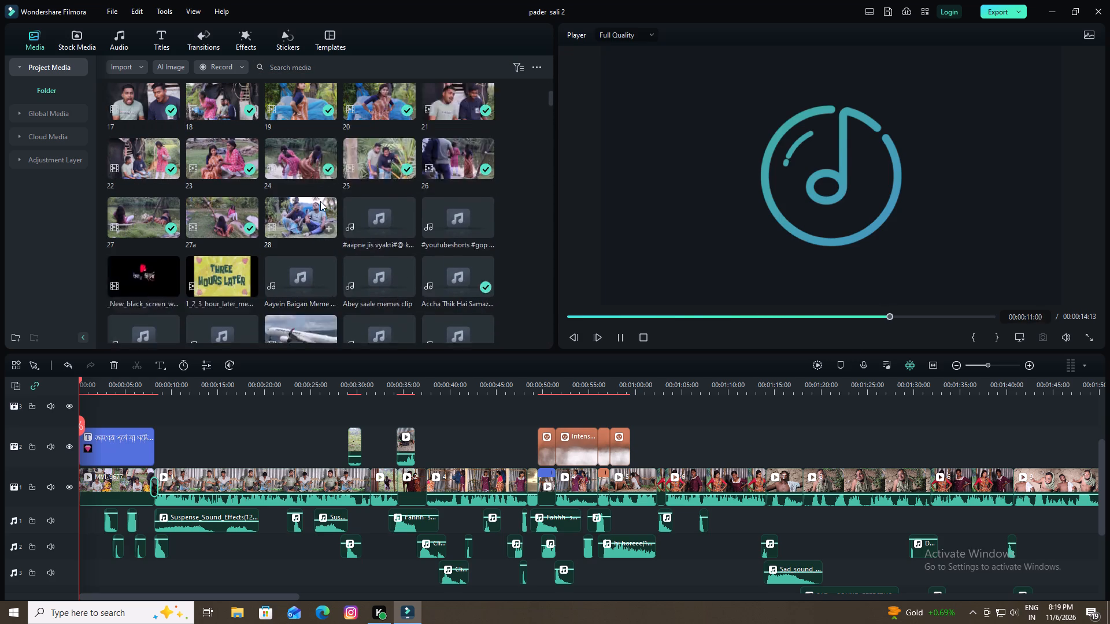
scroll(324, 204, down, 2)
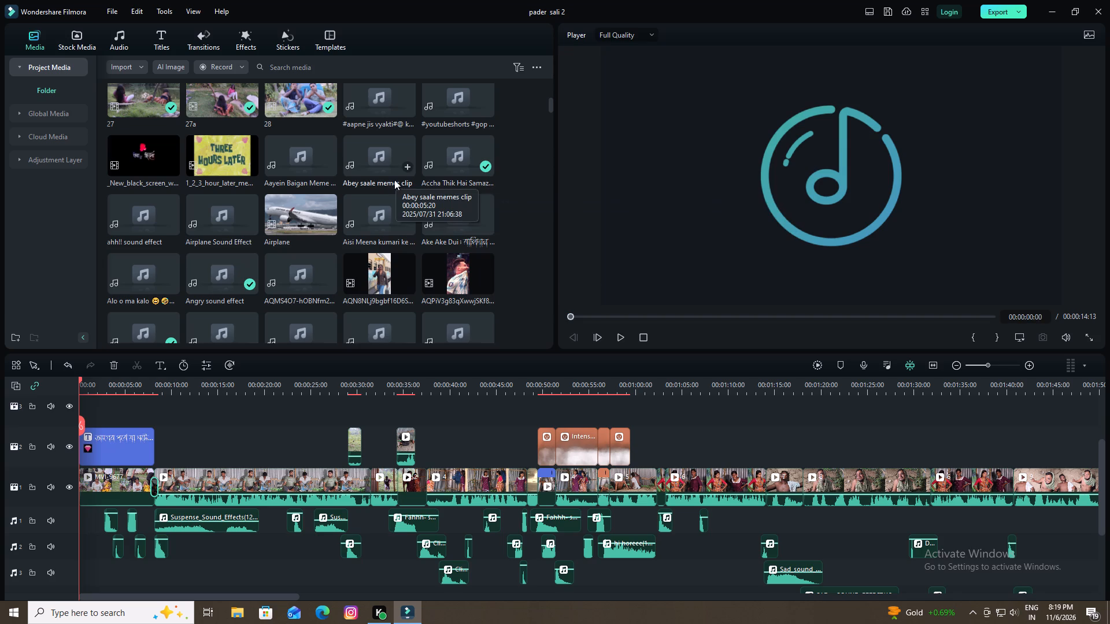
Search the media for "ye", audition yee bhai aa a, and place it at the timeline start on the third audio track.
click(327, 66)
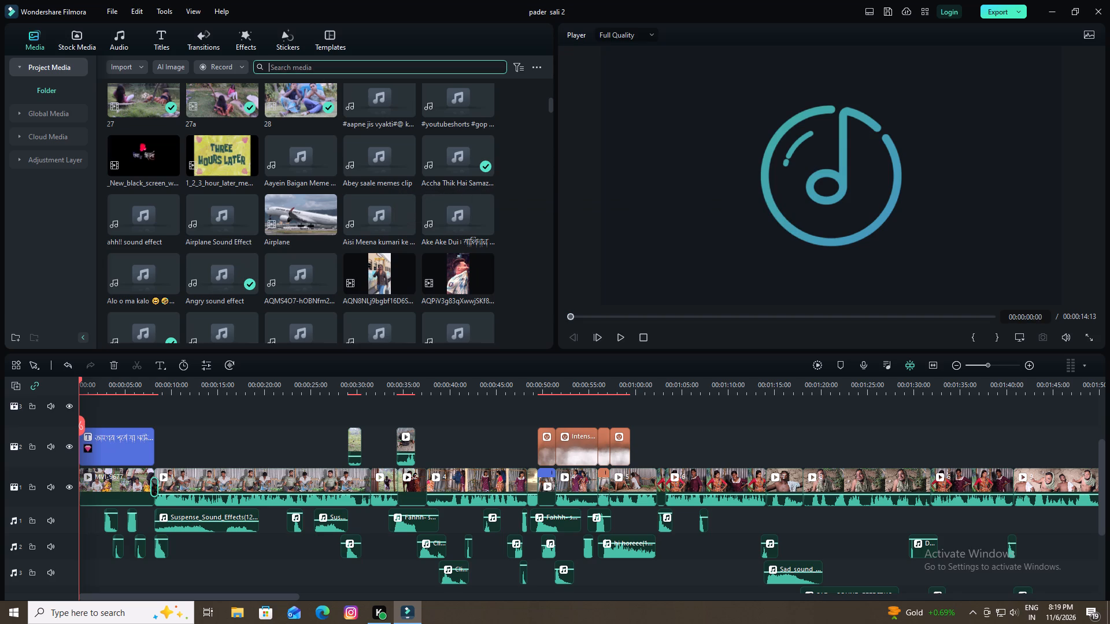
text(ye)
key(Return)
click(445, 237)
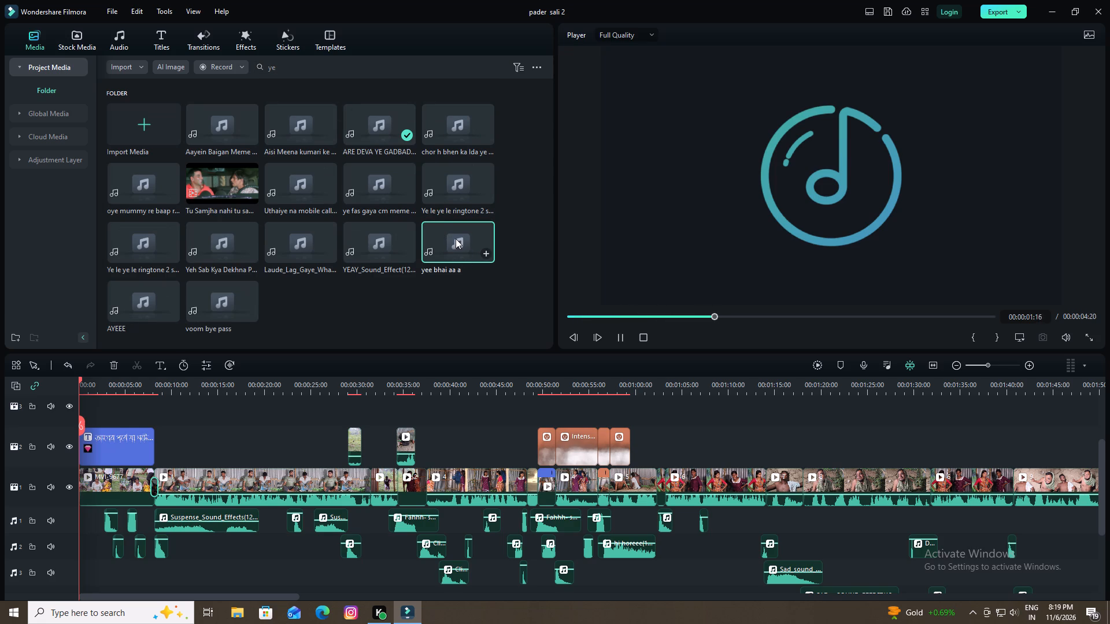
drag(457, 246, 75, 582)
drag(94, 570, 101, 534)
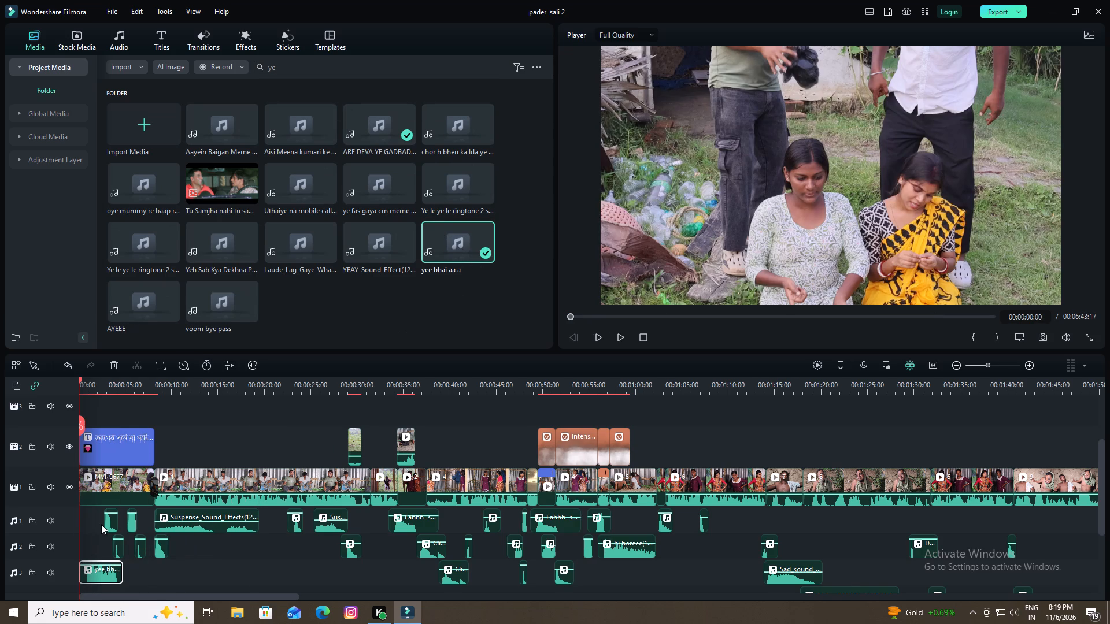
Cut the first 19 frames off the yee bhai aa a sound, move it back to the timeline start and play the recap.
key(space)
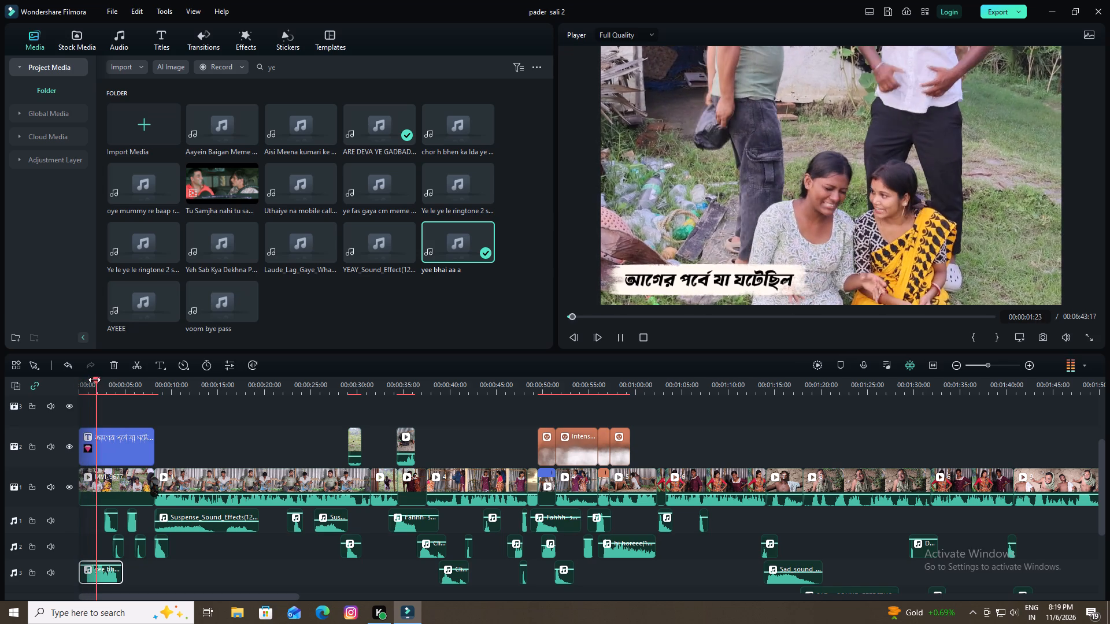
key(space)
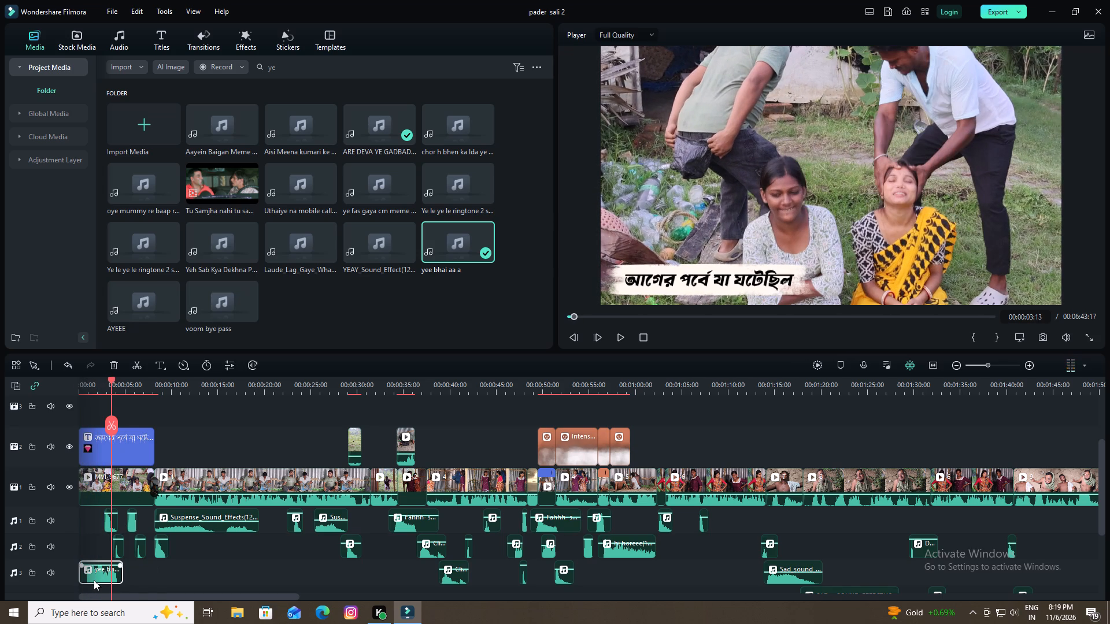
drag(111, 380, 88, 422)
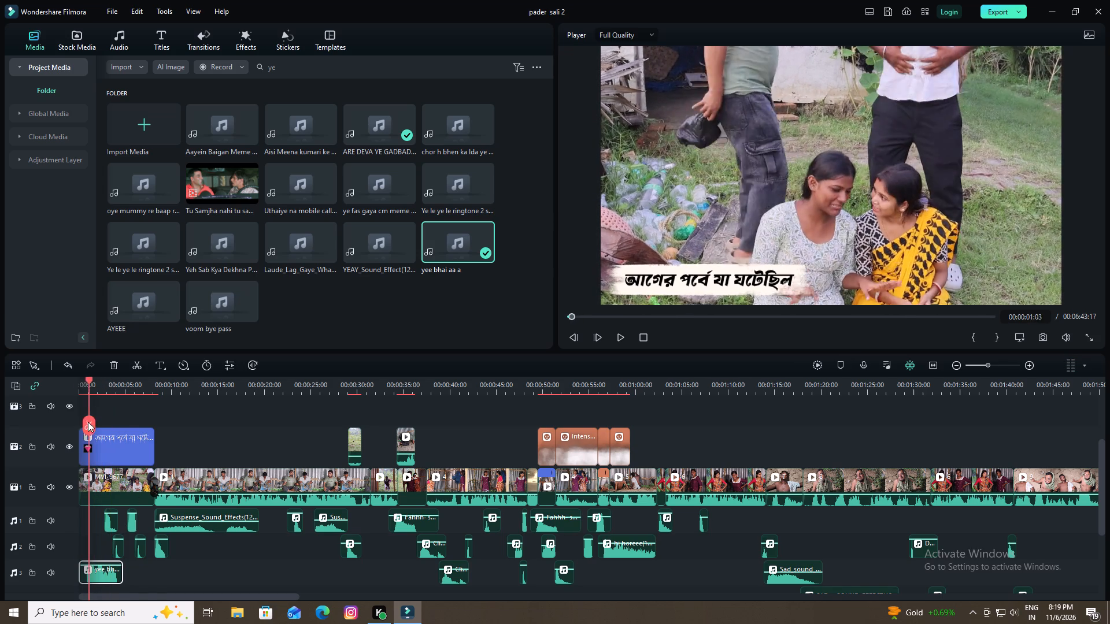
drag(88, 422, 86, 427)
click(97, 578)
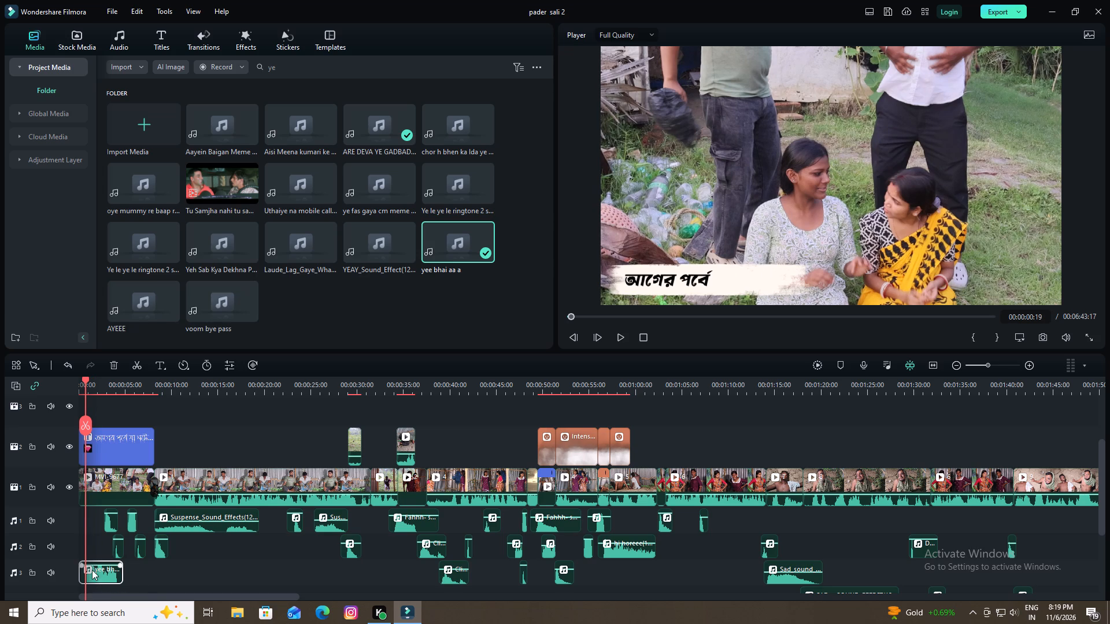
click(84, 430)
click(83, 424)
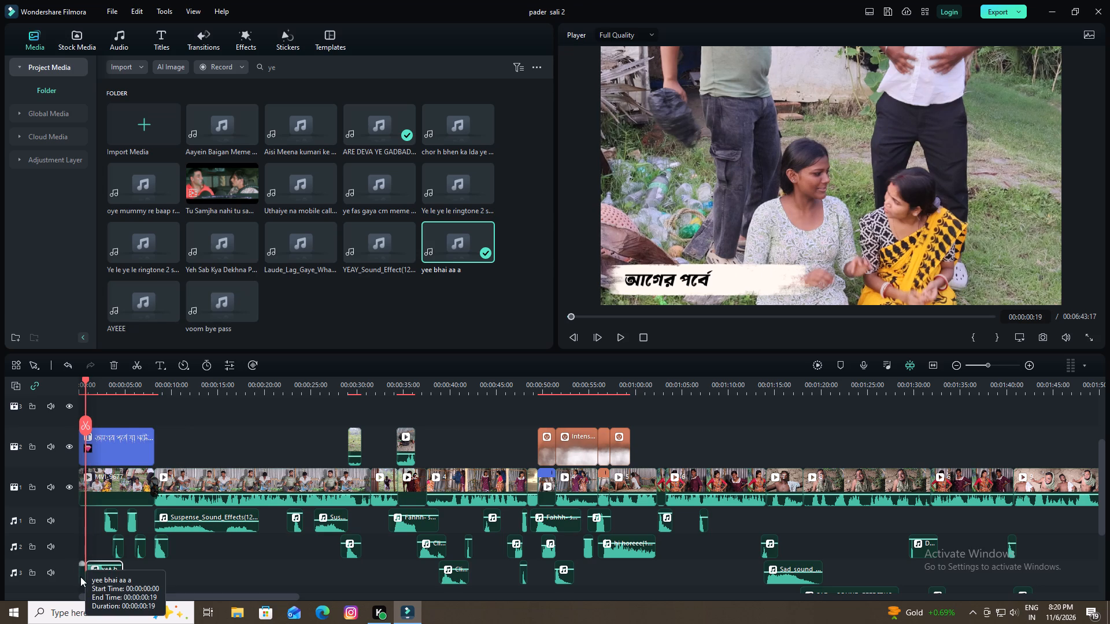
click(82, 577)
key(Delete)
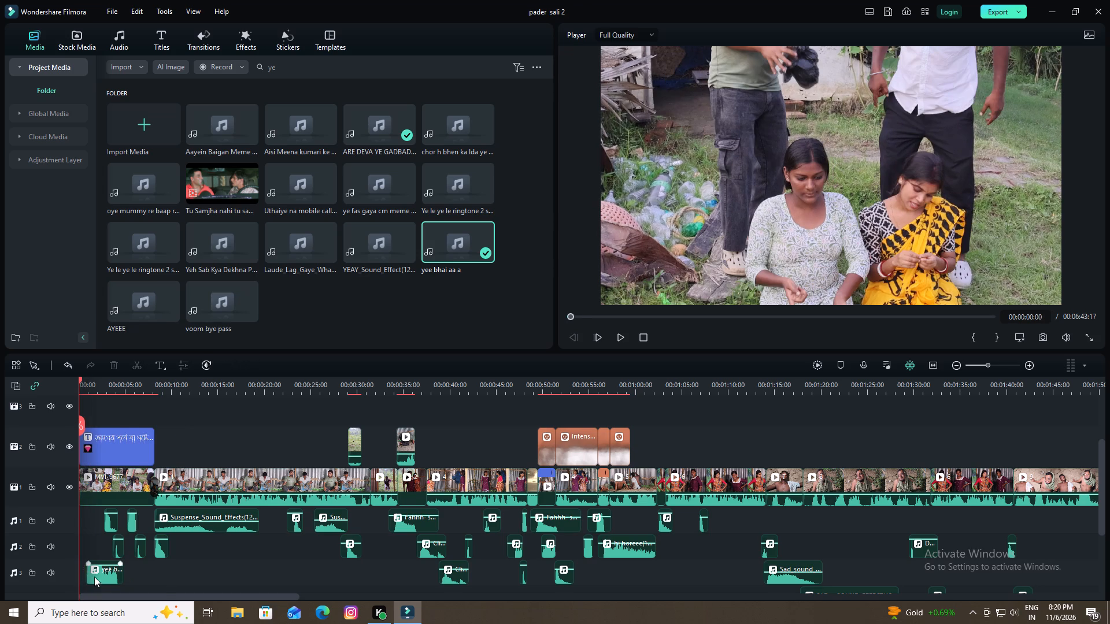
drag(105, 577, 75, 575)
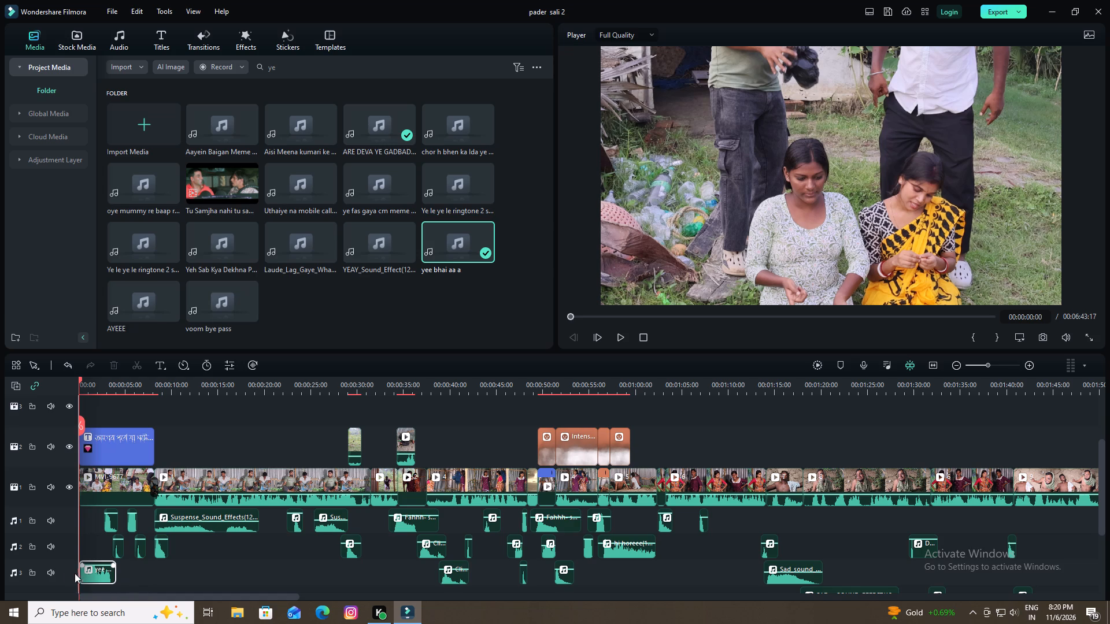
key(space)
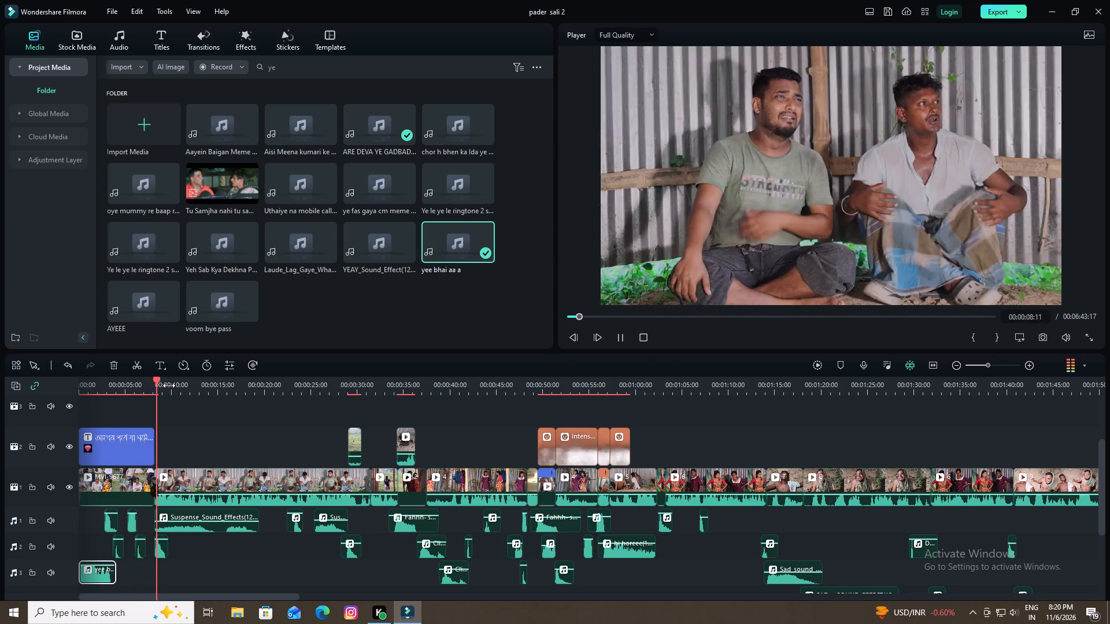
key(space)
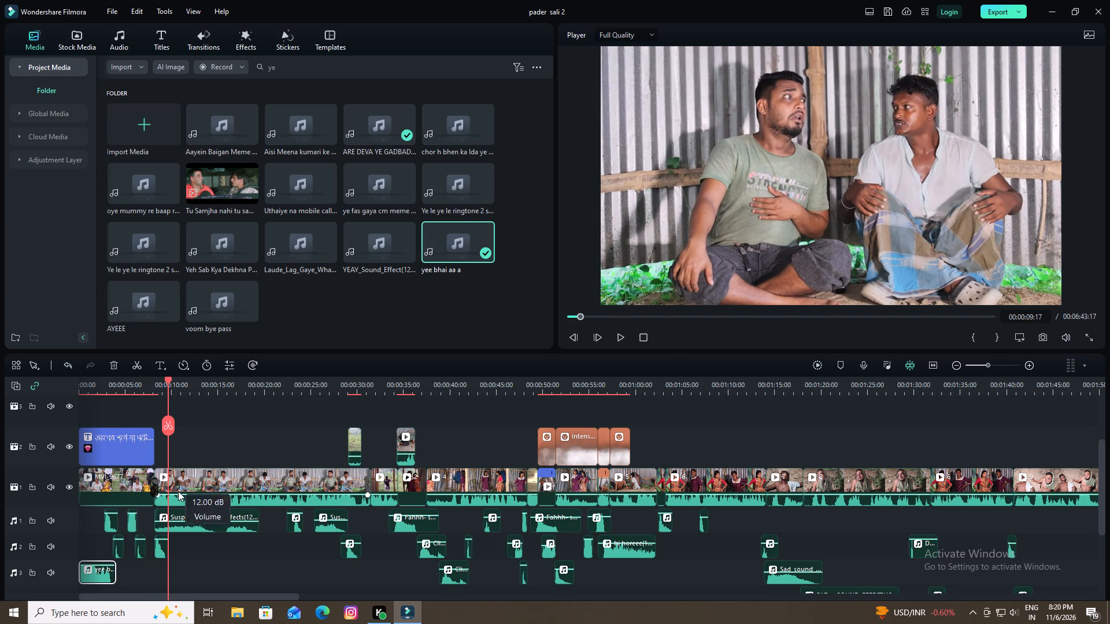
Detach the audio from the first episode clip after the recap on the first video track.
click(183, 479)
right_click(183, 478)
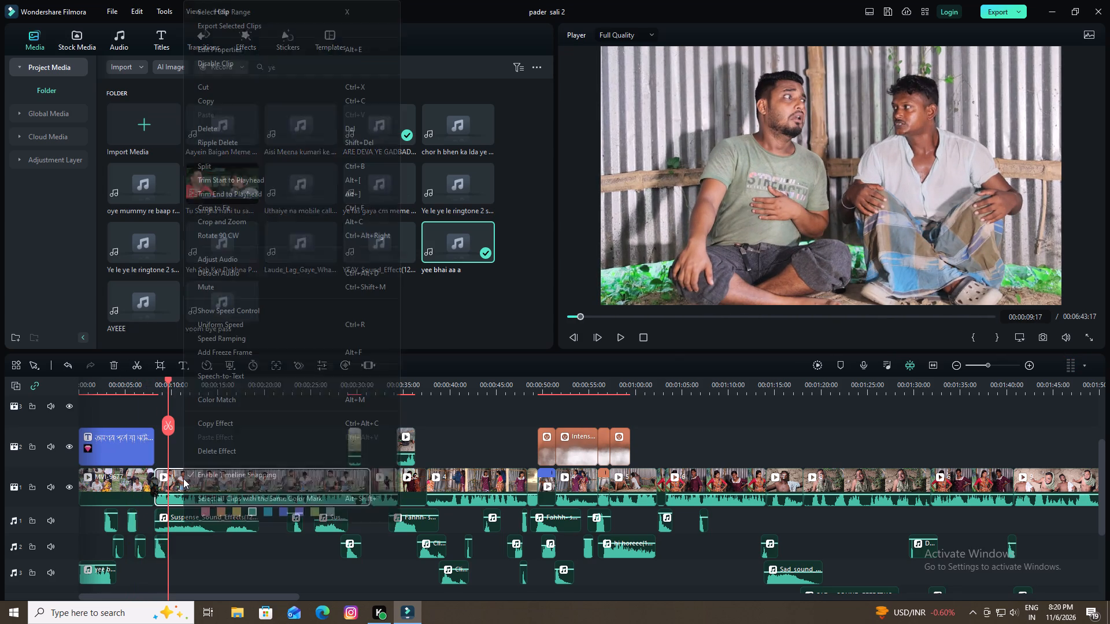
click(207, 273)
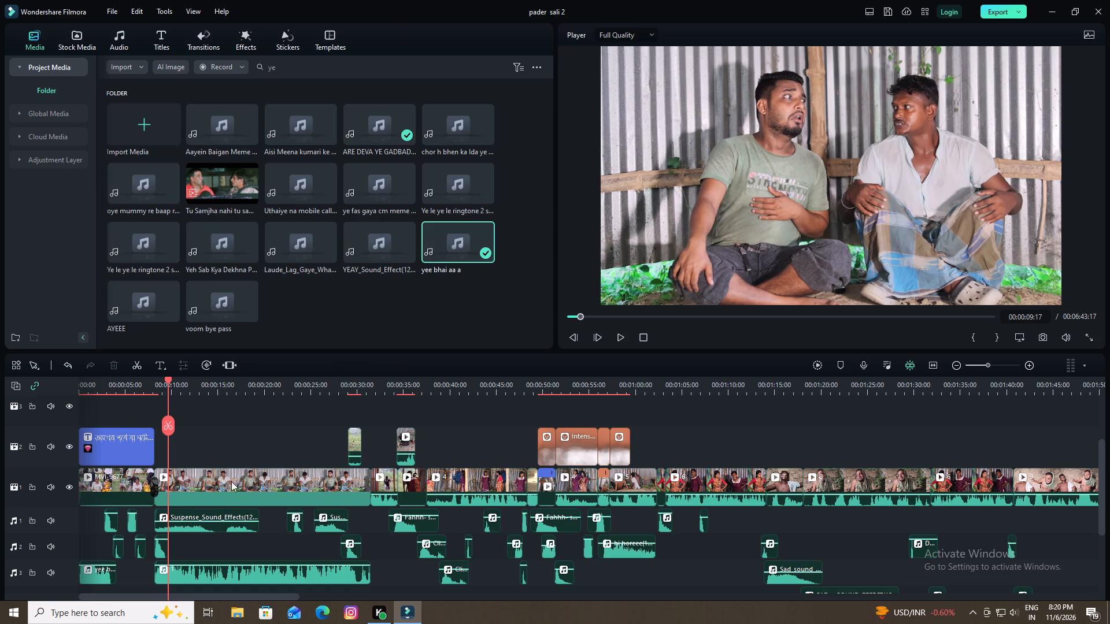
Play from the end of the recap into the first episode clip to check the sound, and return to the timeline start.
drag(169, 380, 130, 400)
key(space)
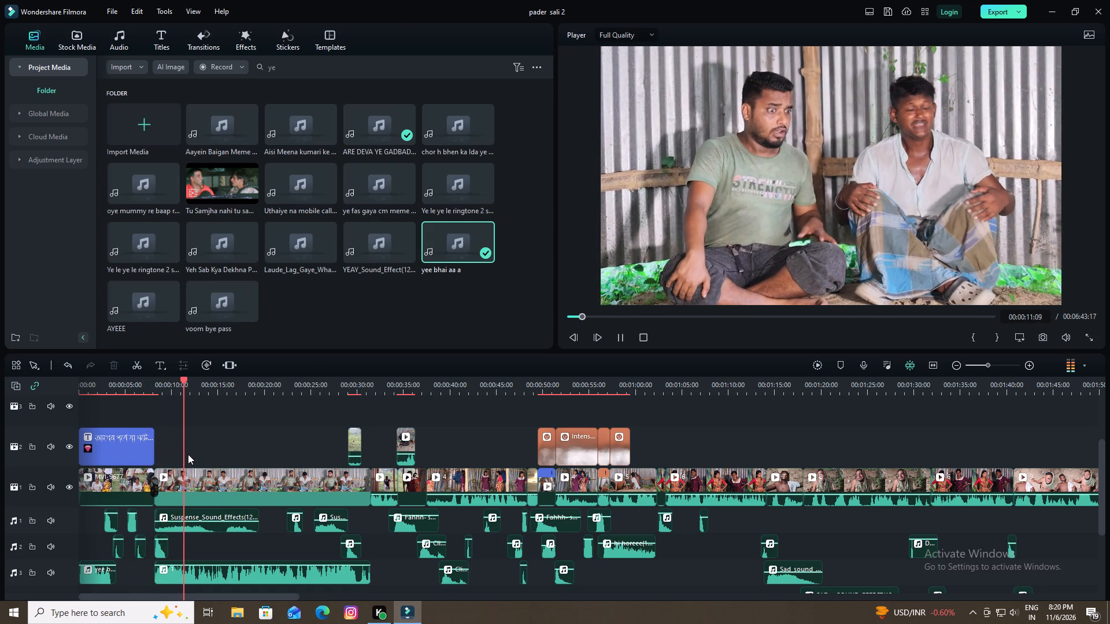
key(space)
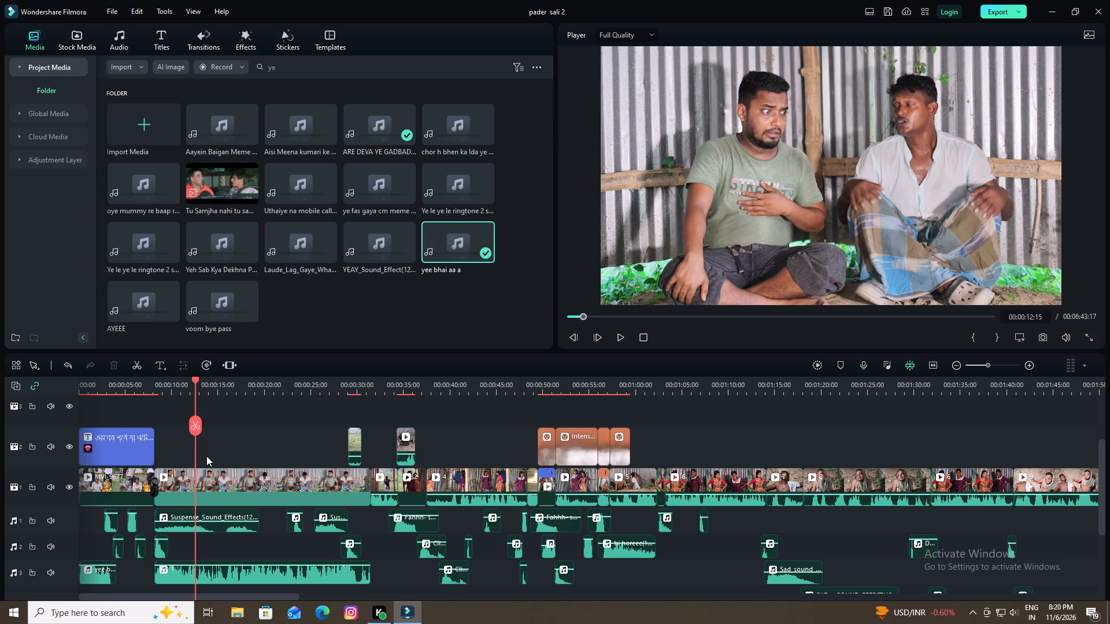
drag(194, 381, 66, 410)
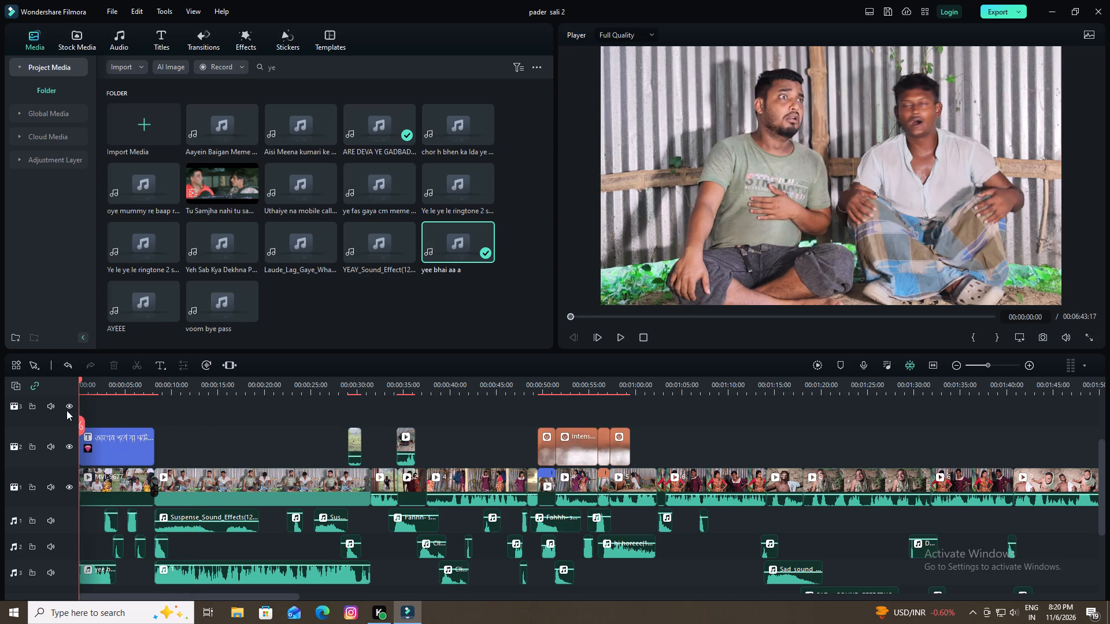
drag(66, 410, 52, 417)
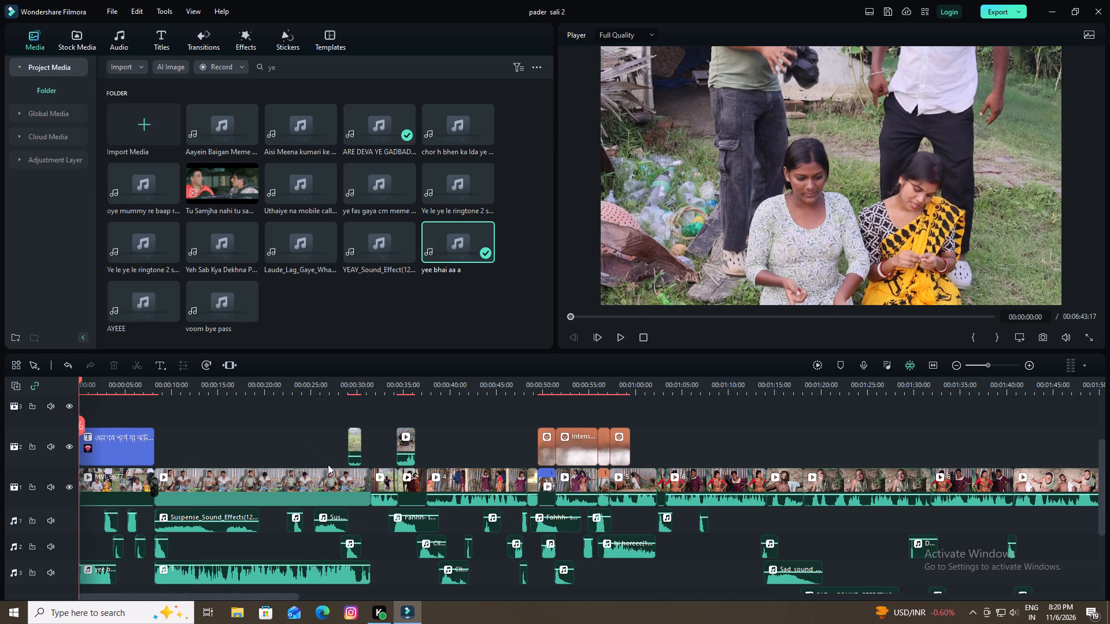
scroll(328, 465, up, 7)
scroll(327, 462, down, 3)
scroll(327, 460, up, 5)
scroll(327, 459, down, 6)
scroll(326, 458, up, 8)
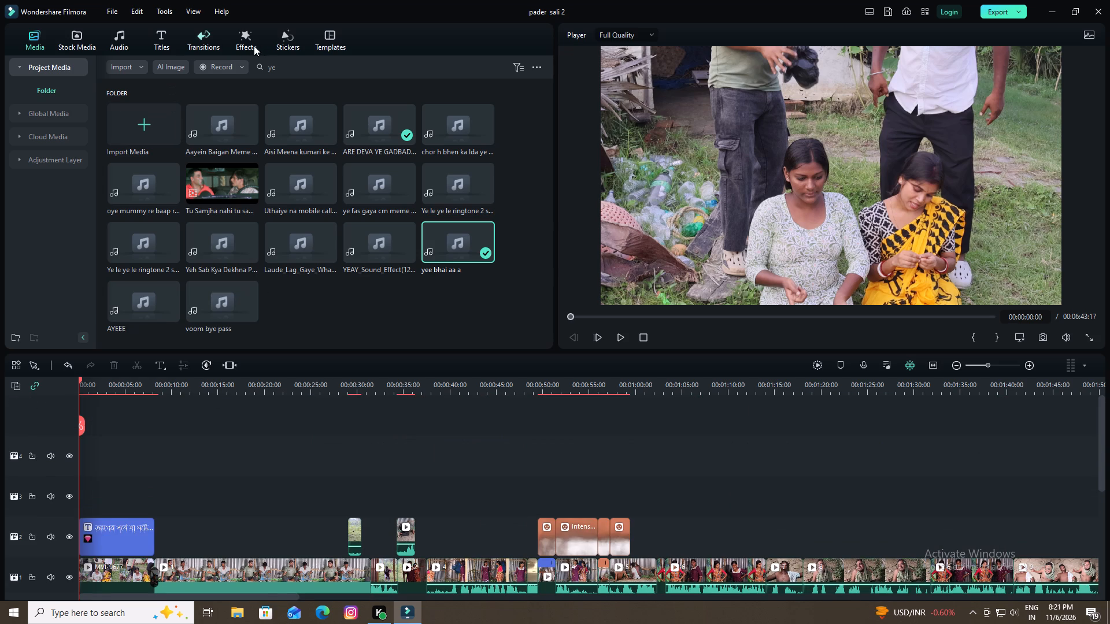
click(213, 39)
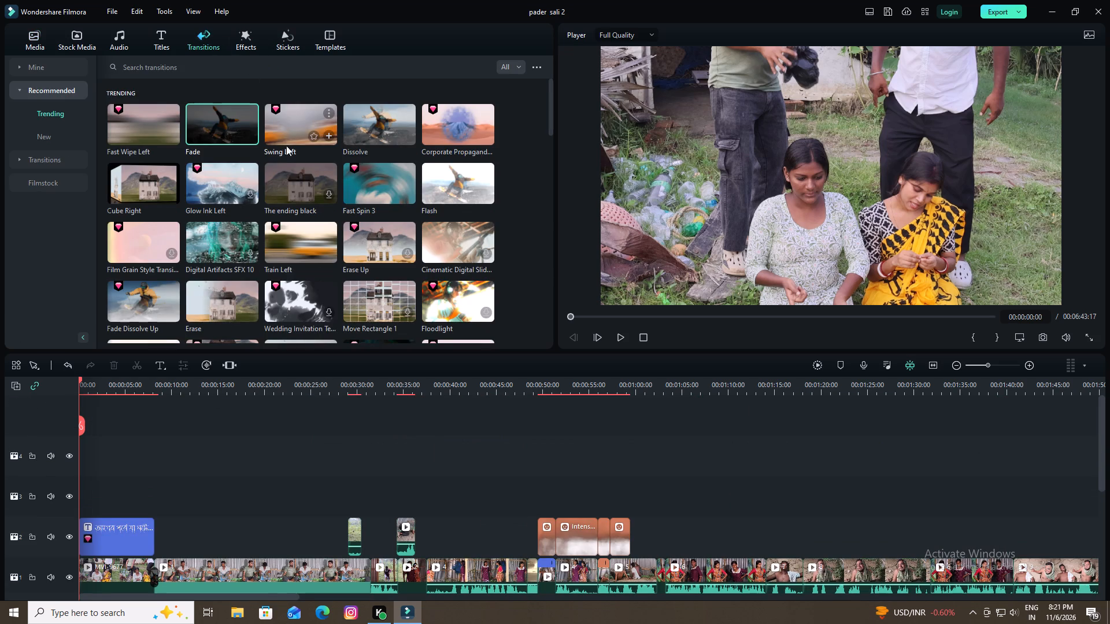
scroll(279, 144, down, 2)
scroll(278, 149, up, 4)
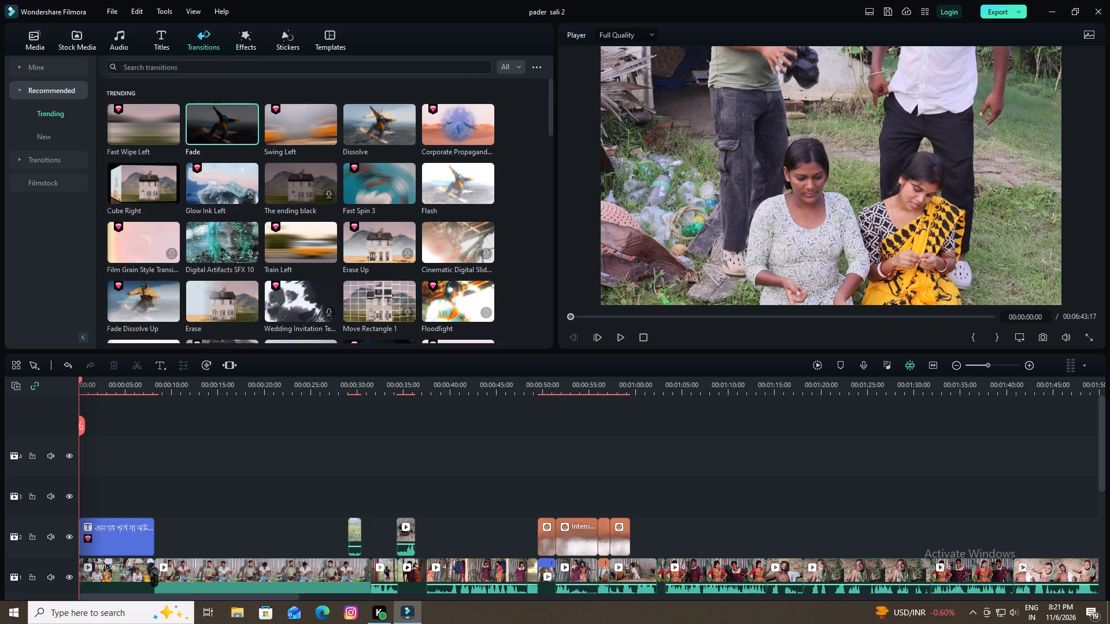
Add the Cinema 21:9 effect at the timeline start on the third video track.
click(247, 47)
drag(153, 126, 160, 181)
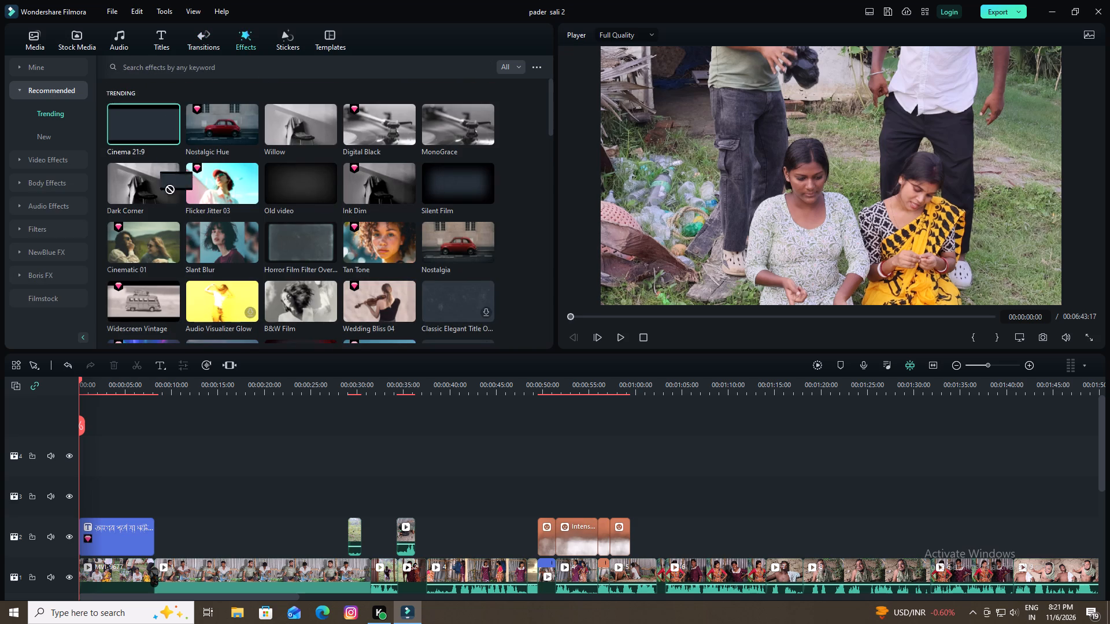
drag(160, 181, 91, 483)
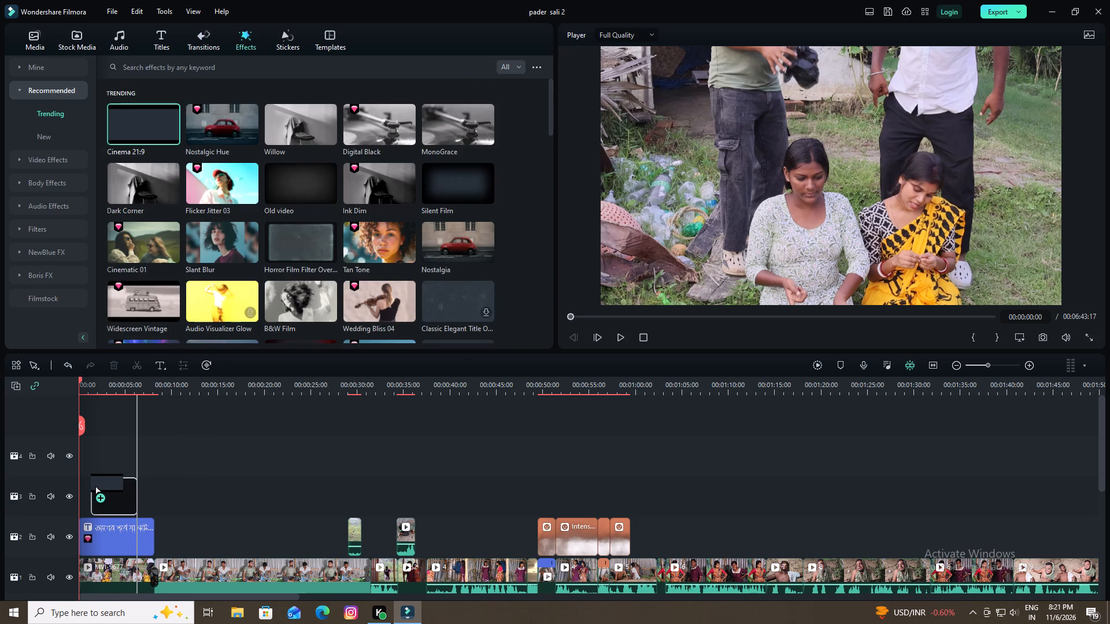
drag(91, 483, 75, 487)
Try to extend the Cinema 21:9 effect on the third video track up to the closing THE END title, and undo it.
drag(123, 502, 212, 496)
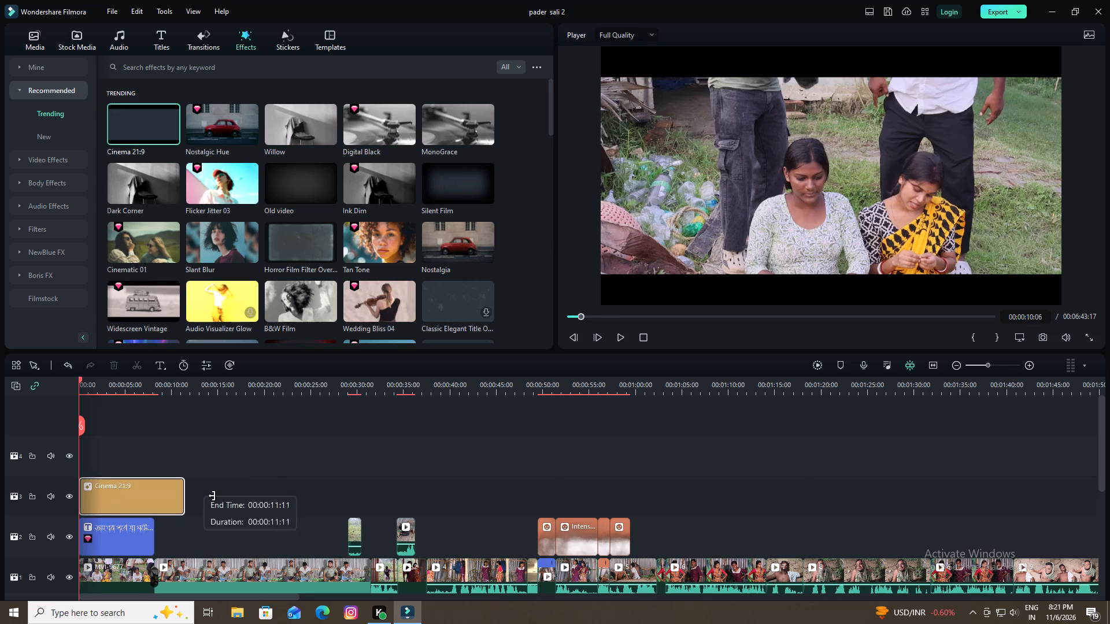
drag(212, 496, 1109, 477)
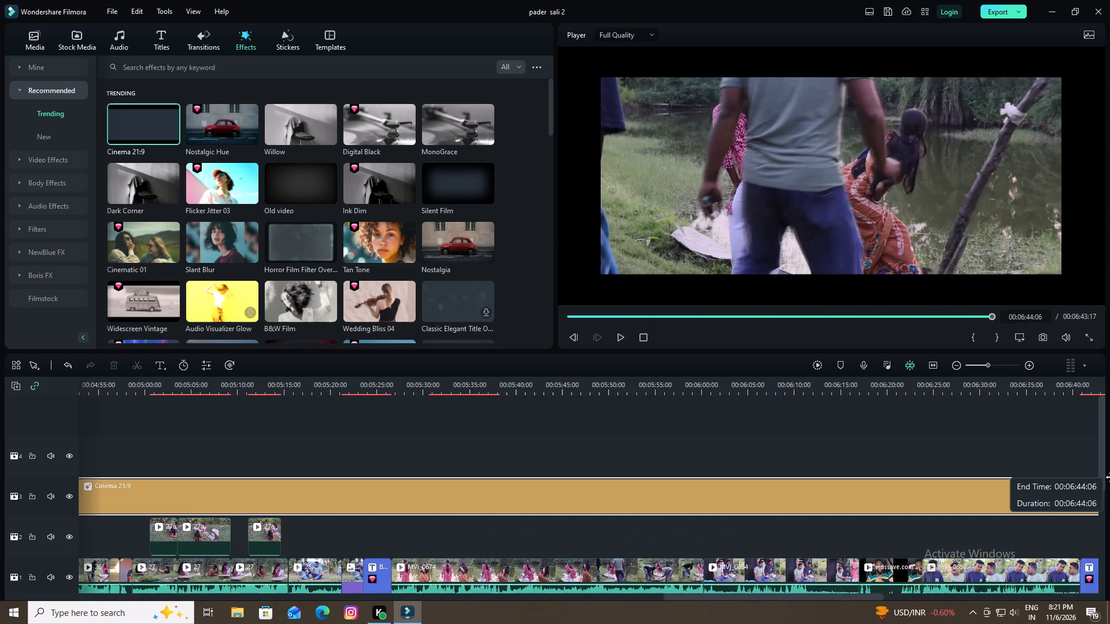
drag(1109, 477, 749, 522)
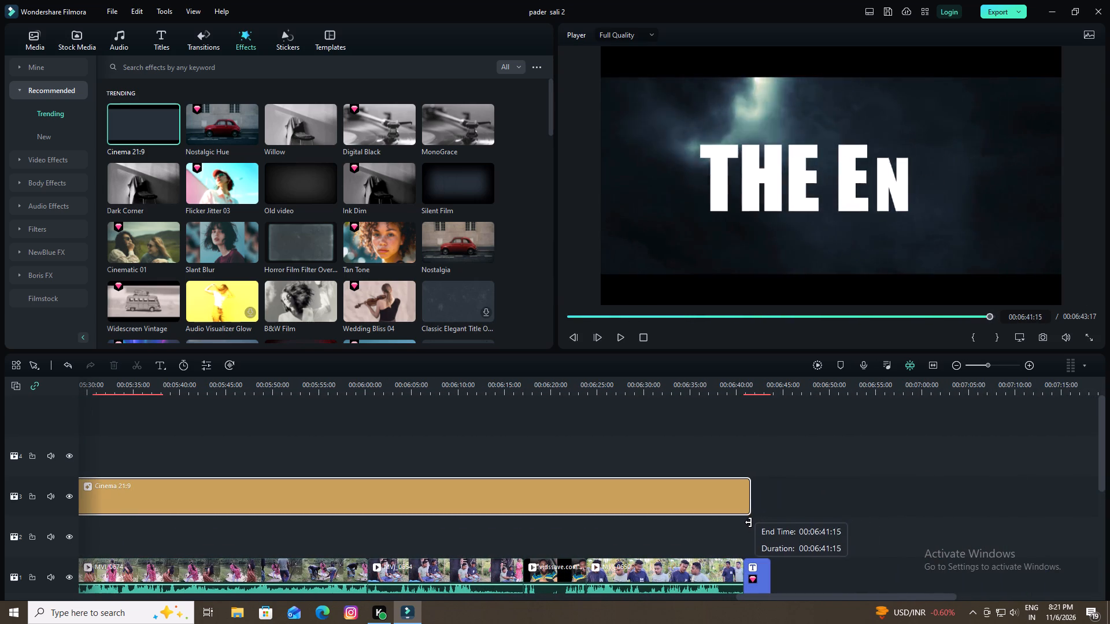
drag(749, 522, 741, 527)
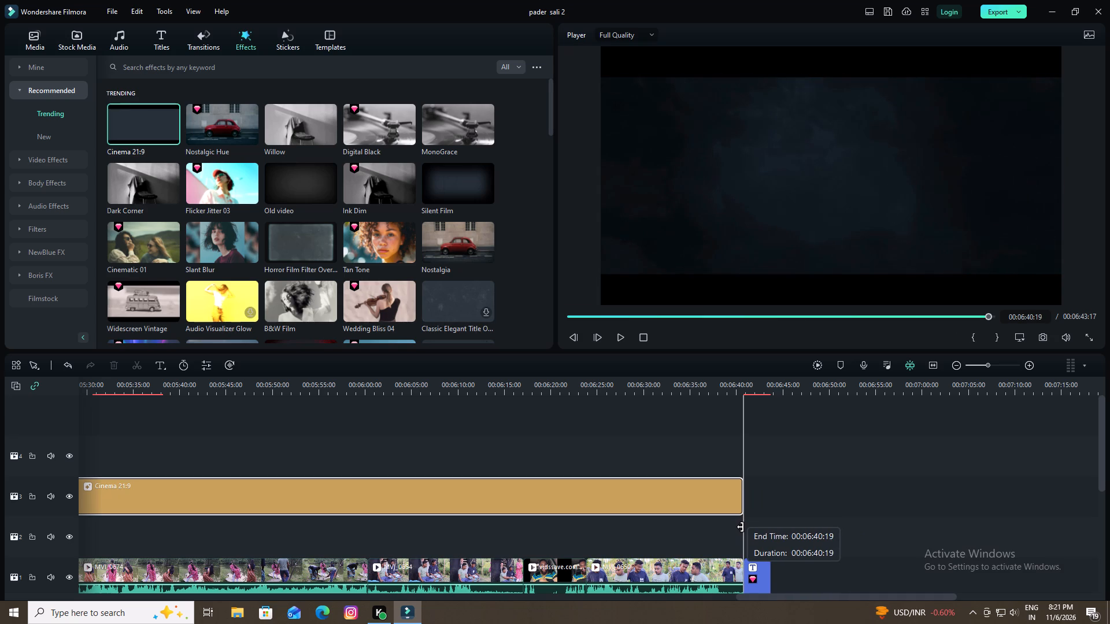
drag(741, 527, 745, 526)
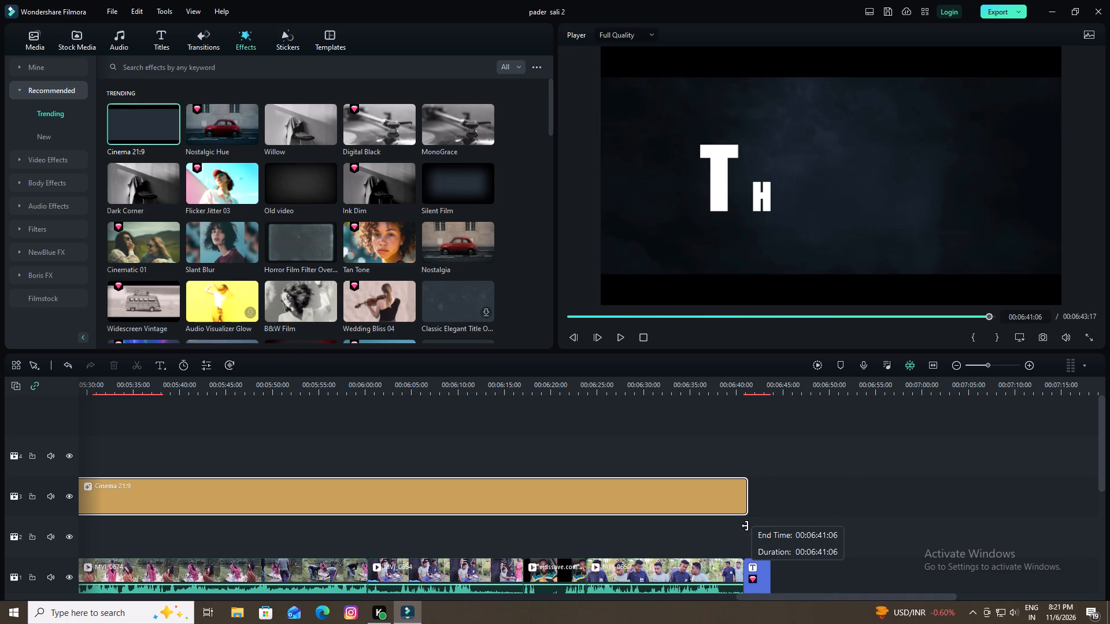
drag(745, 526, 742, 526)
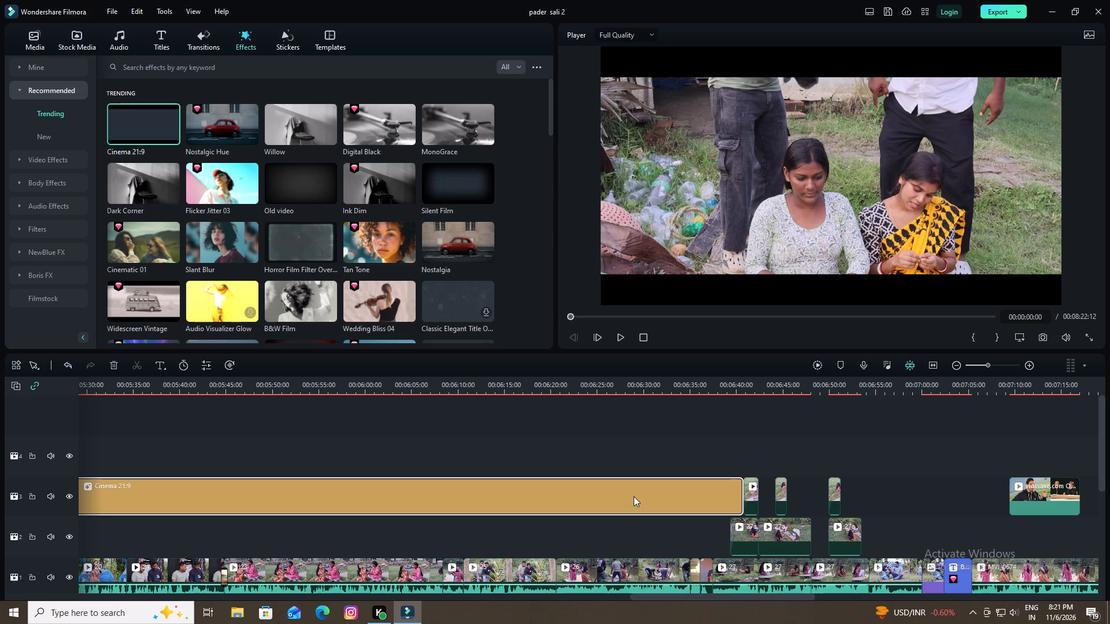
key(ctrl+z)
Move the Cinema 21:9 effect from the third to the fourth video track near the timeline start.
scroll(416, 503, up, 3)
scroll(401, 506, down, 2)
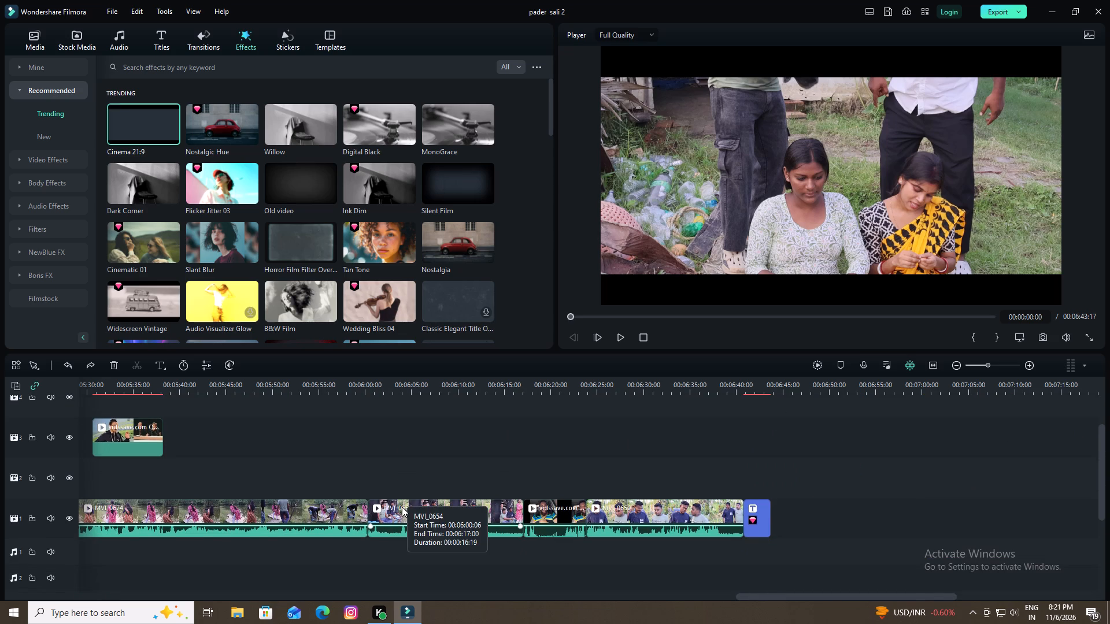
scroll(402, 507, up, 1)
drag(816, 596, 737, 597)
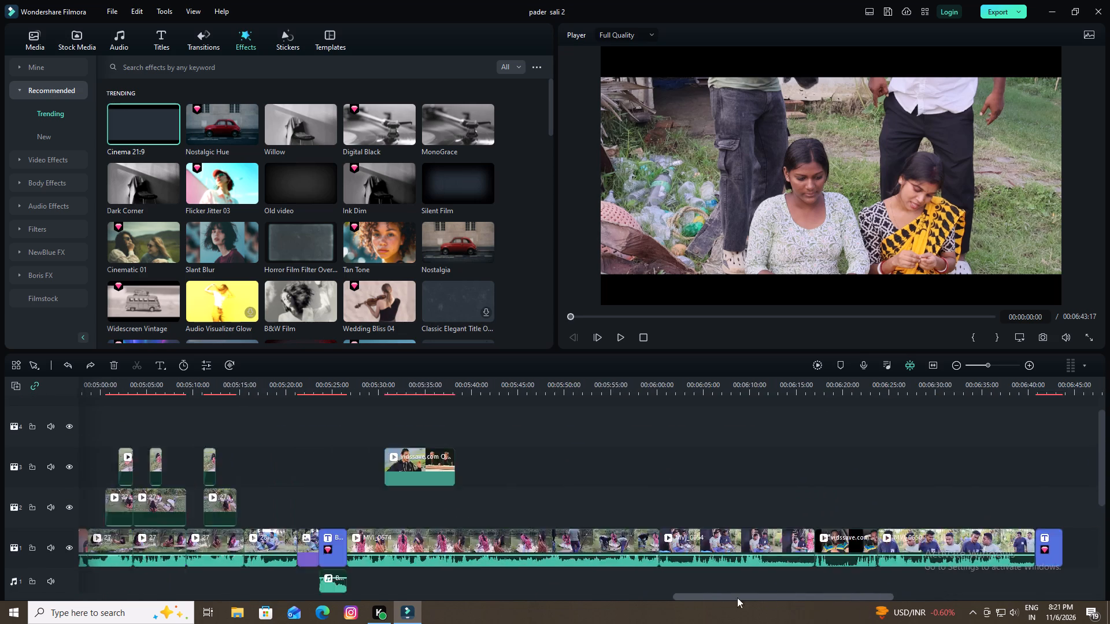
drag(737, 597, 273, 523)
drag(273, 522, 0, 507)
click(209, 432)
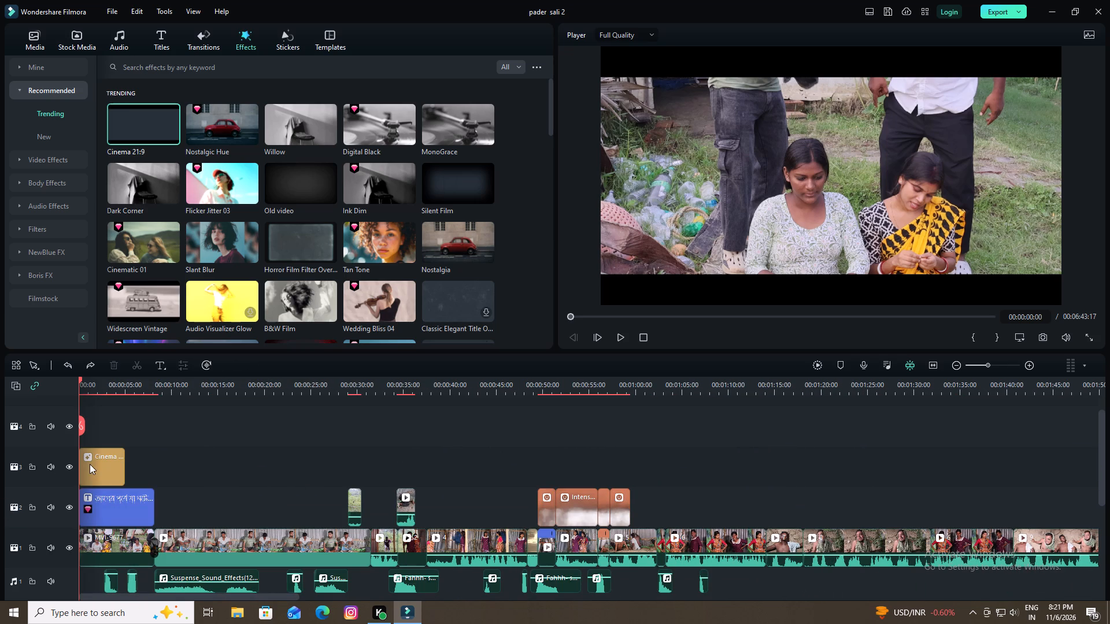
drag(88, 462, 93, 438)
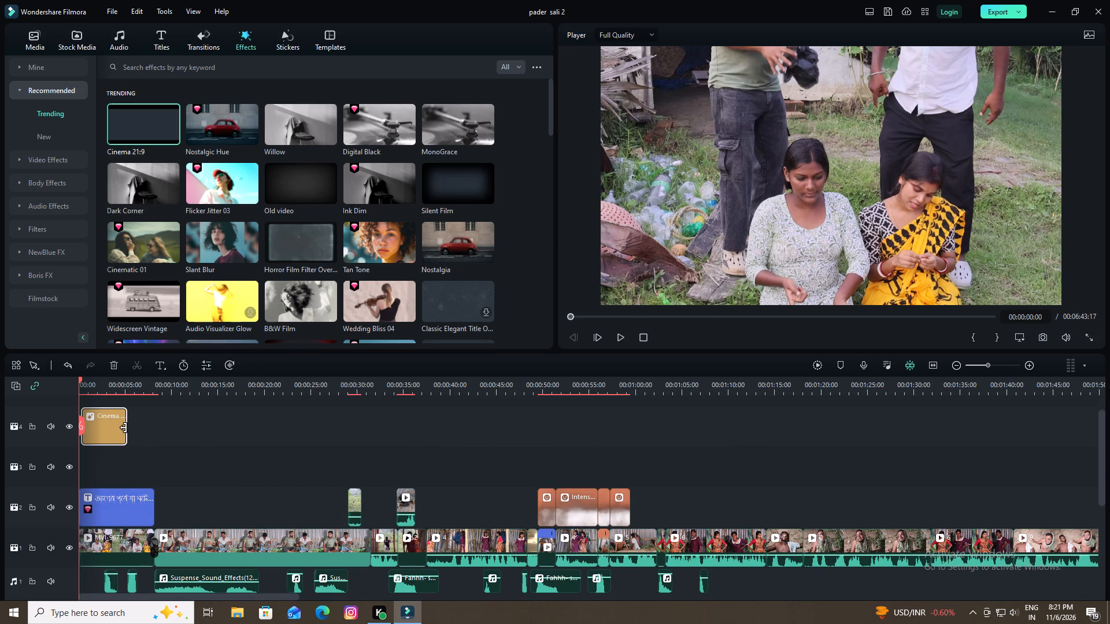
Extend the Cinema 21:9 effect on the fourth video track up to the start of the closing THE END title.
drag(124, 428, 1096, 415)
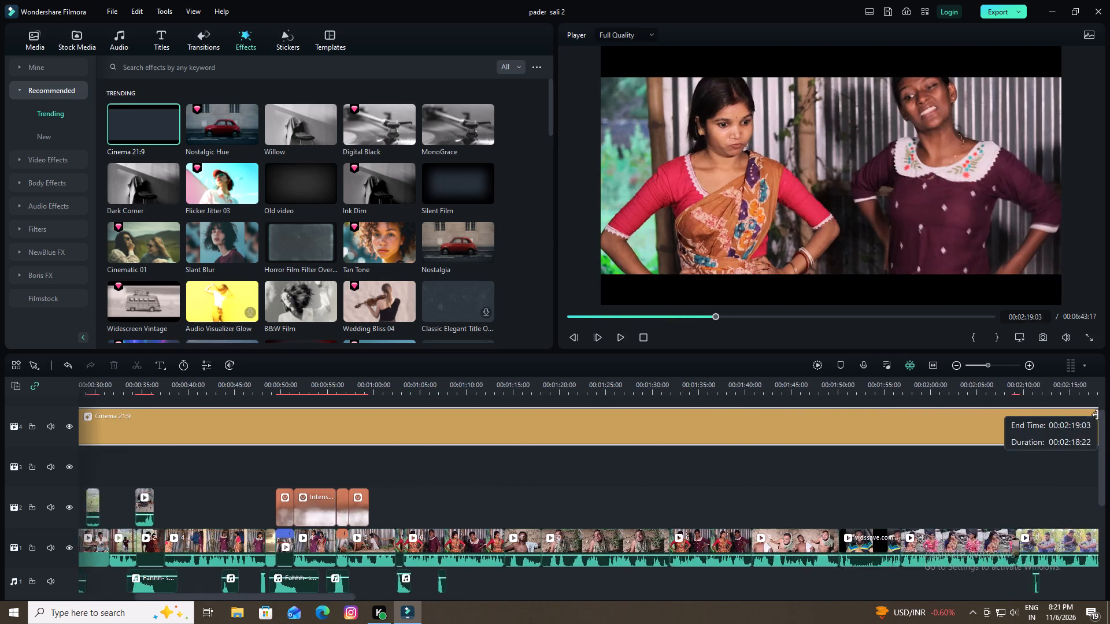
drag(1096, 415, 1109, 437)
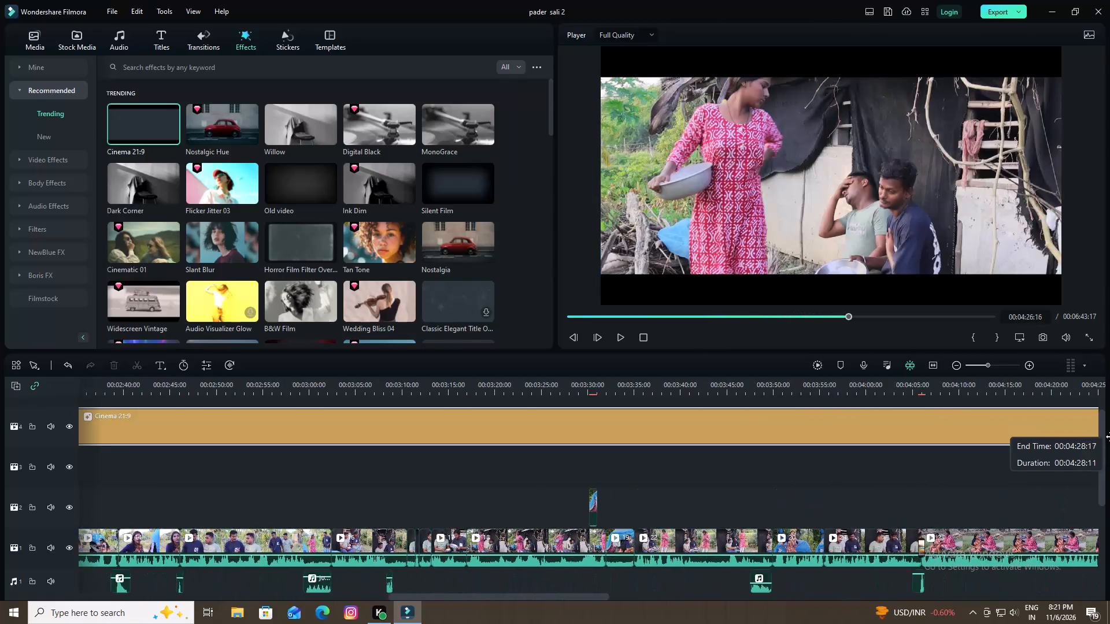
drag(1109, 437, 1091, 439)
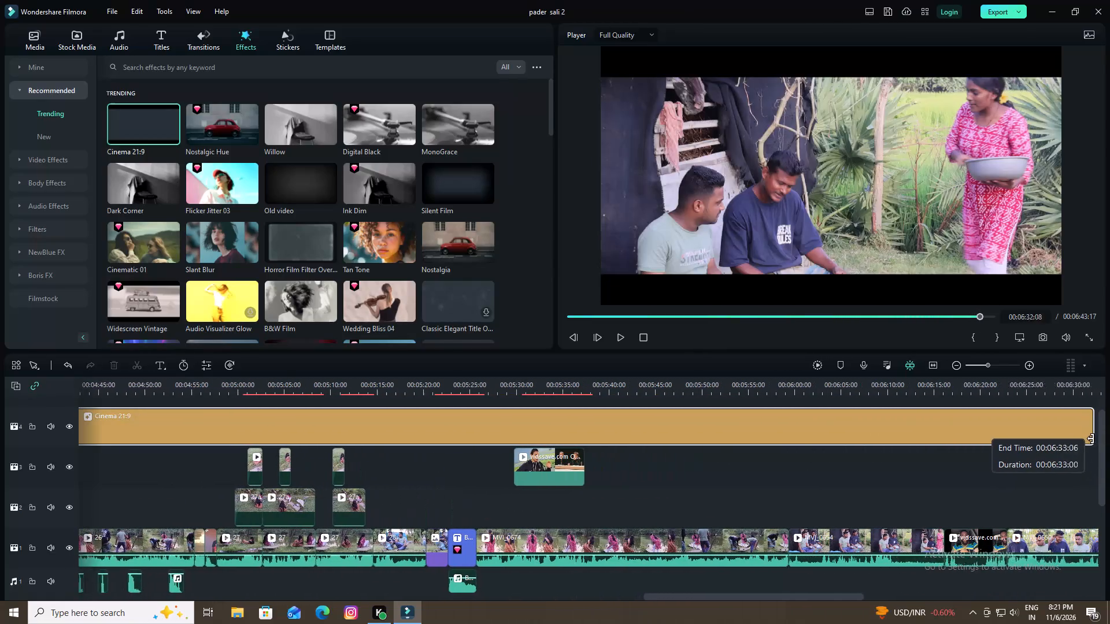
drag(1091, 439, 956, 486)
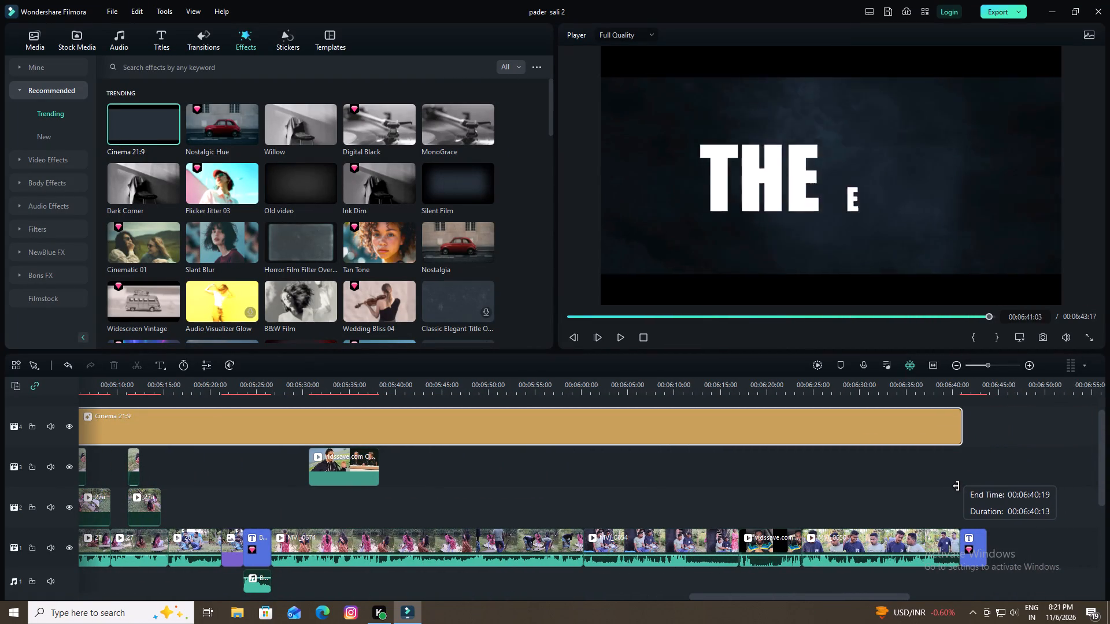
drag(956, 486, 954, 489)
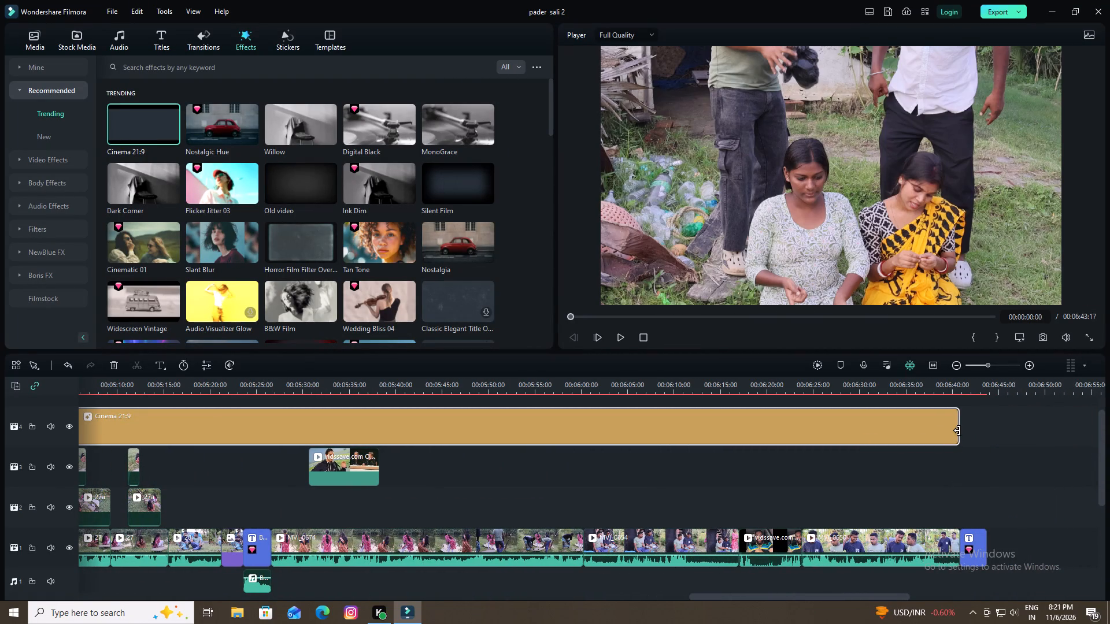
click(957, 430)
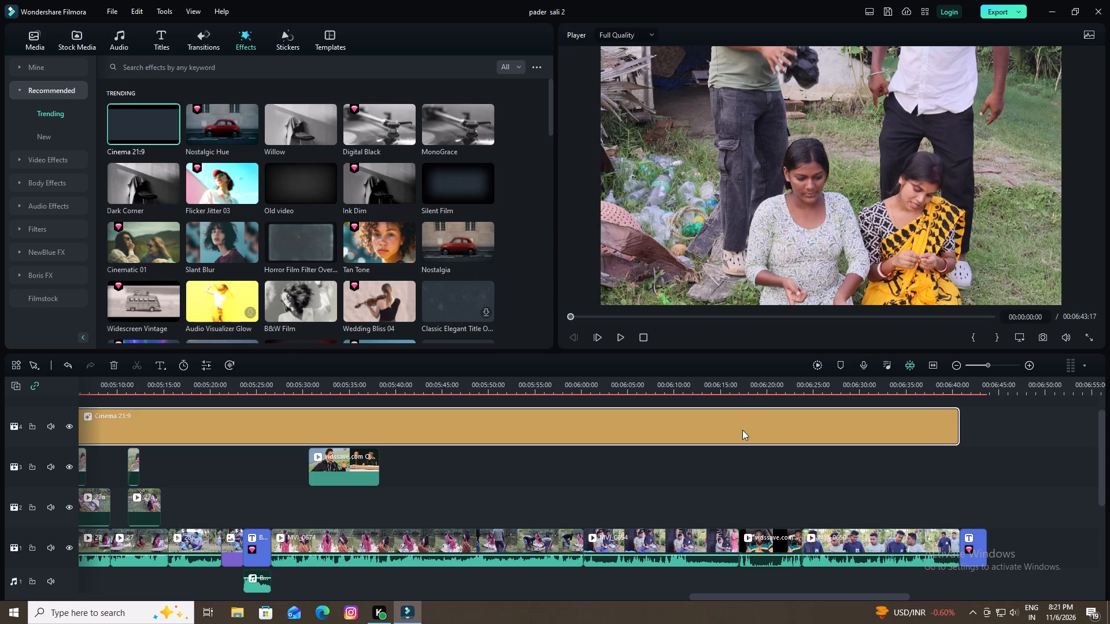
Set the Height of the Cinema 21:9 effect to -0.71.
double_click(742, 430)
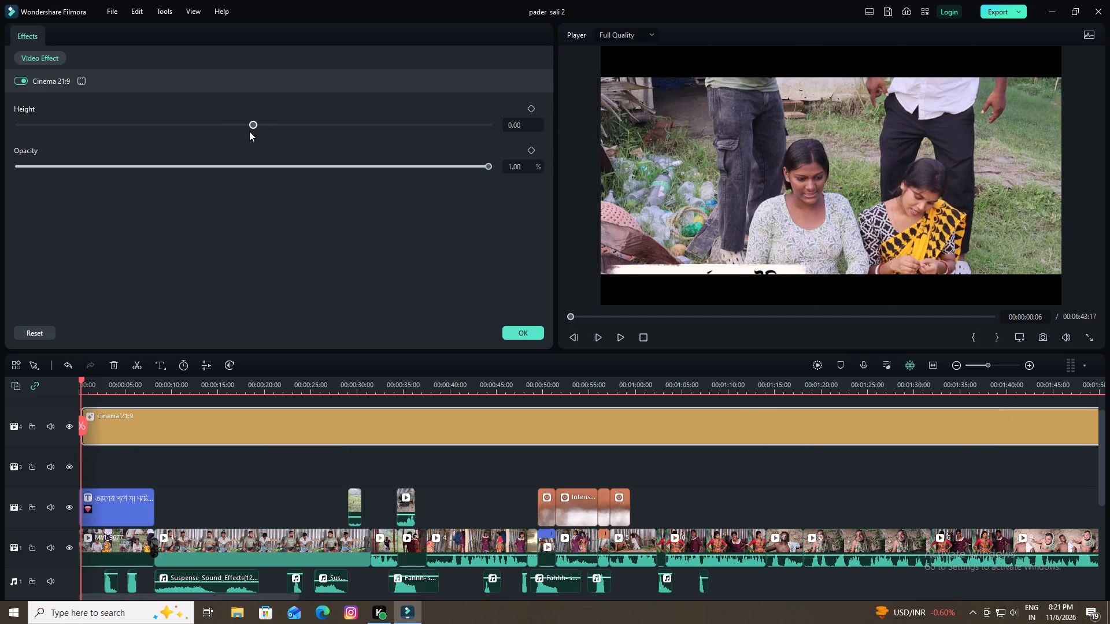
drag(251, 127, 87, 152)
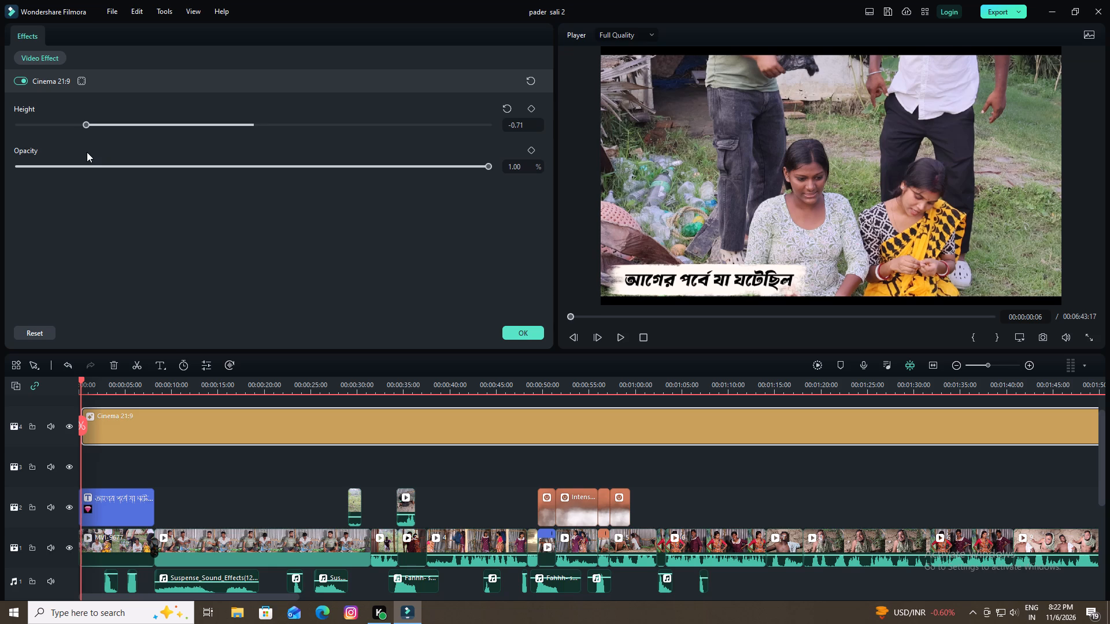
click(520, 336)
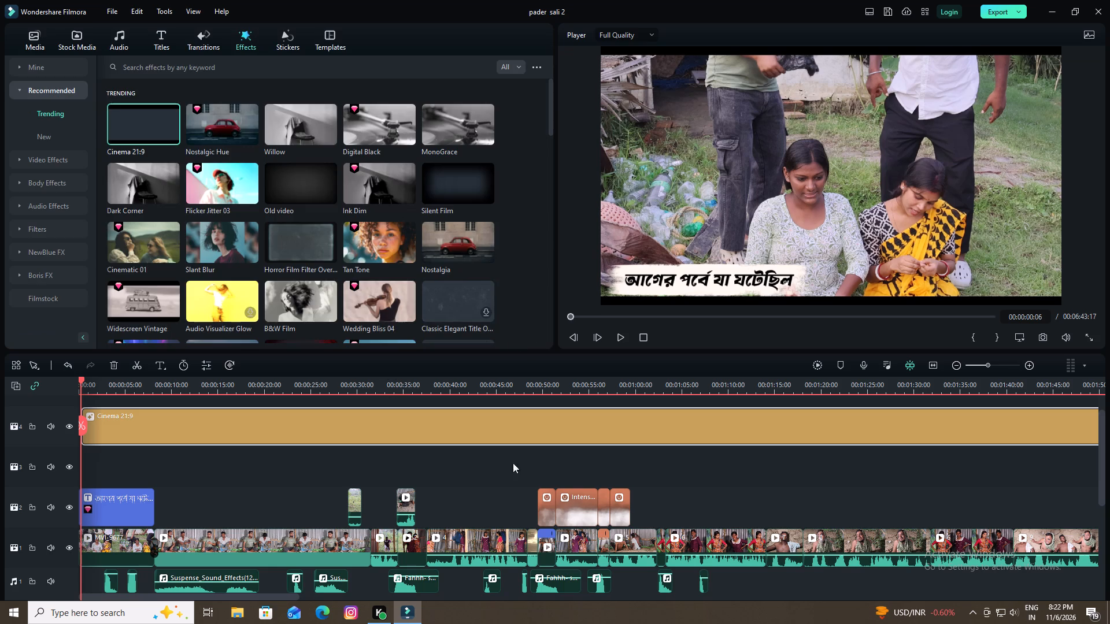
Play the opening recap into the first episode clip to check the adjusted Cinema 21:9 bars.
scroll(493, 475, up, 2)
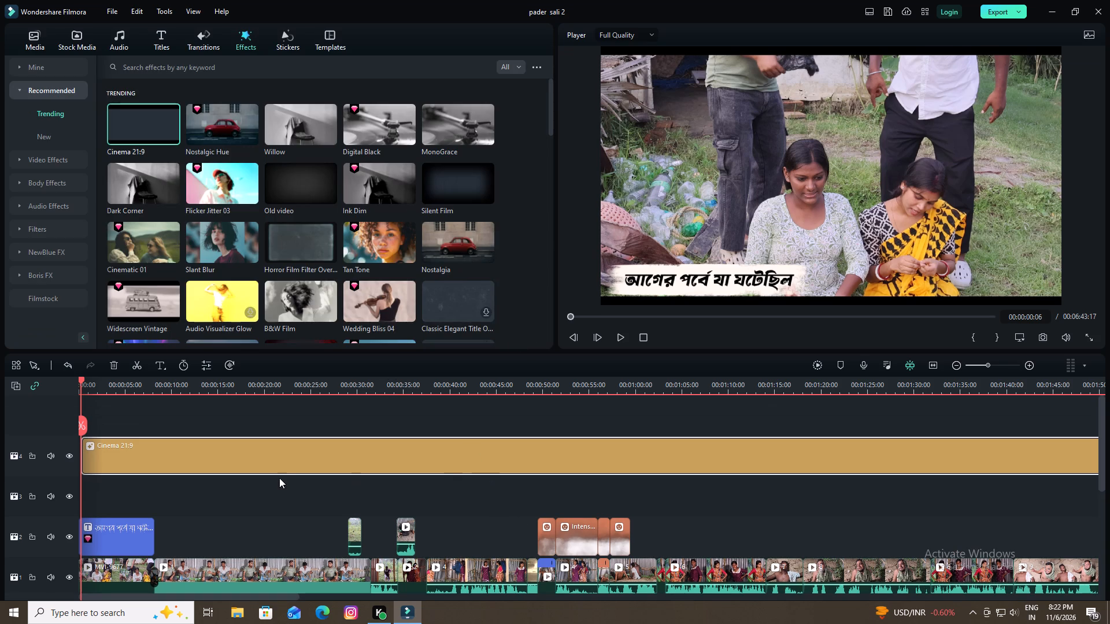
key(space)
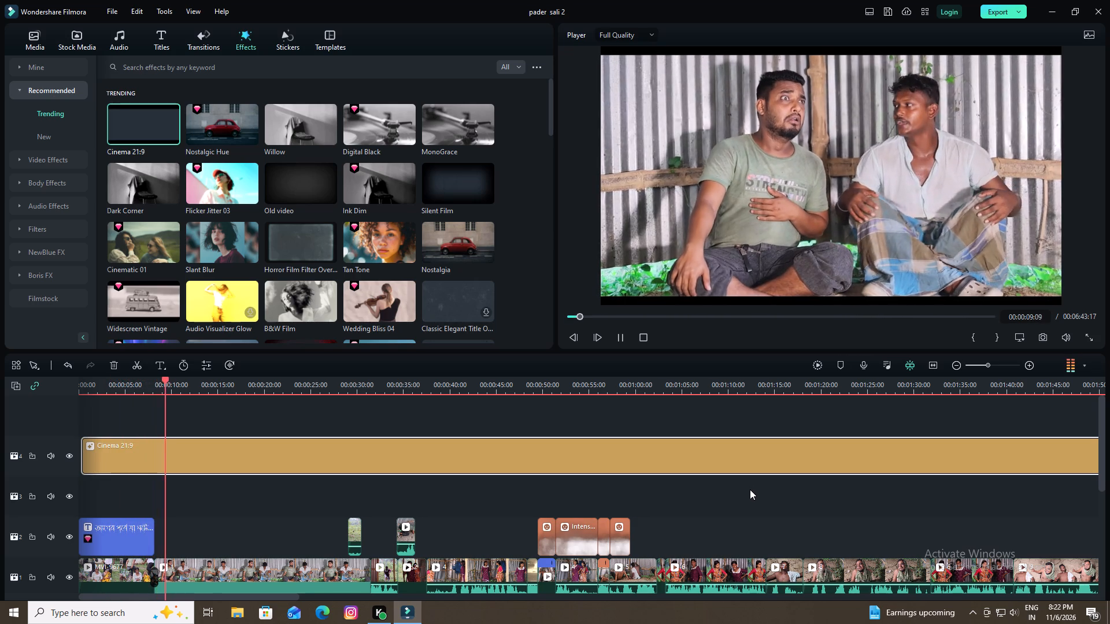
key(space)
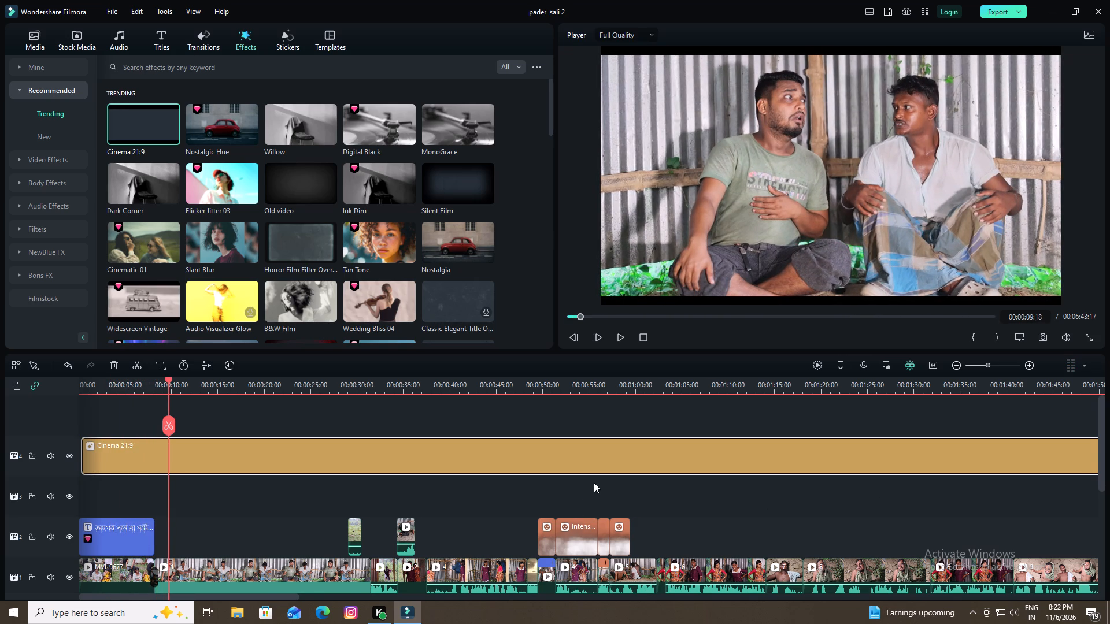
scroll(610, 488, down, 4)
scroll(610, 488, up, 7)
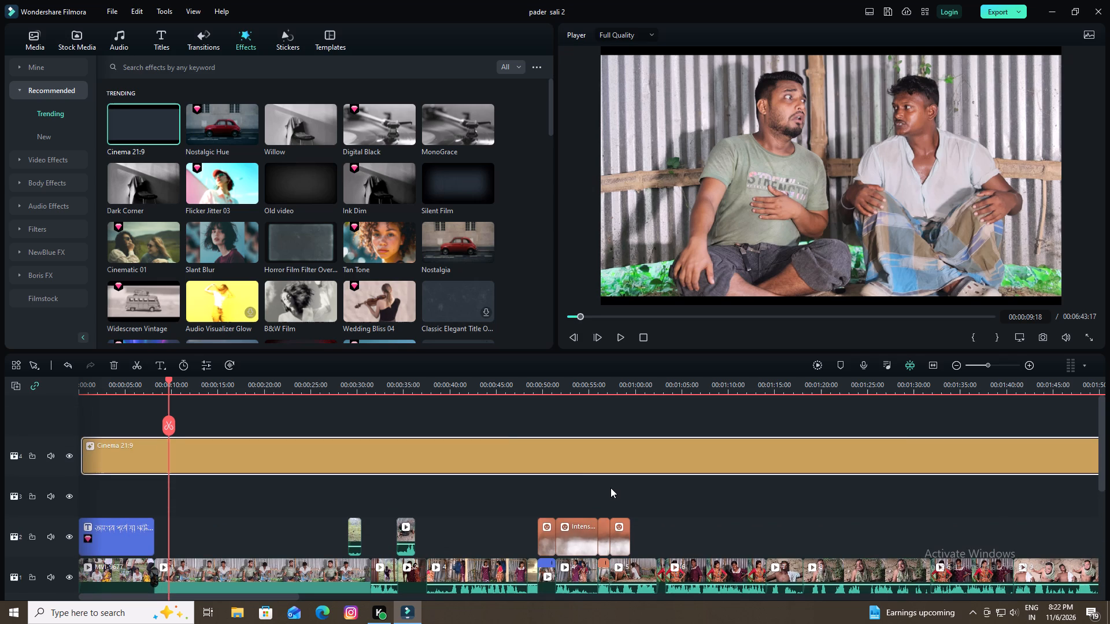
scroll(610, 488, up, 1)
Add the red Social Media Subscribe sticker at about 30 seconds on a new video track above the Cinema 21:9 effect.
click(286, 41)
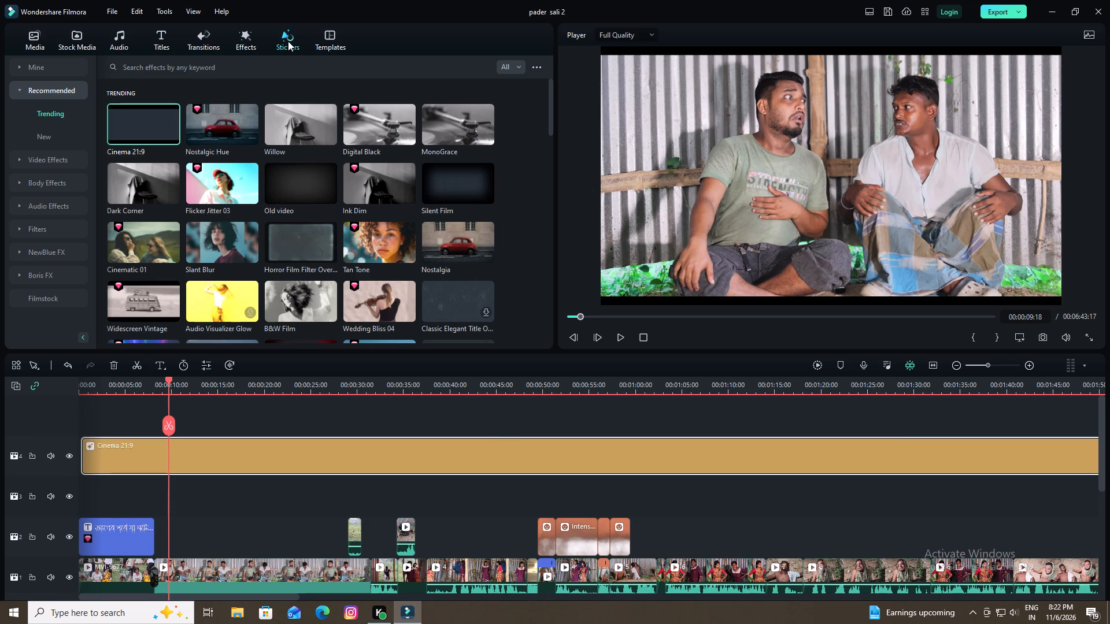
scroll(398, 311, up, 3)
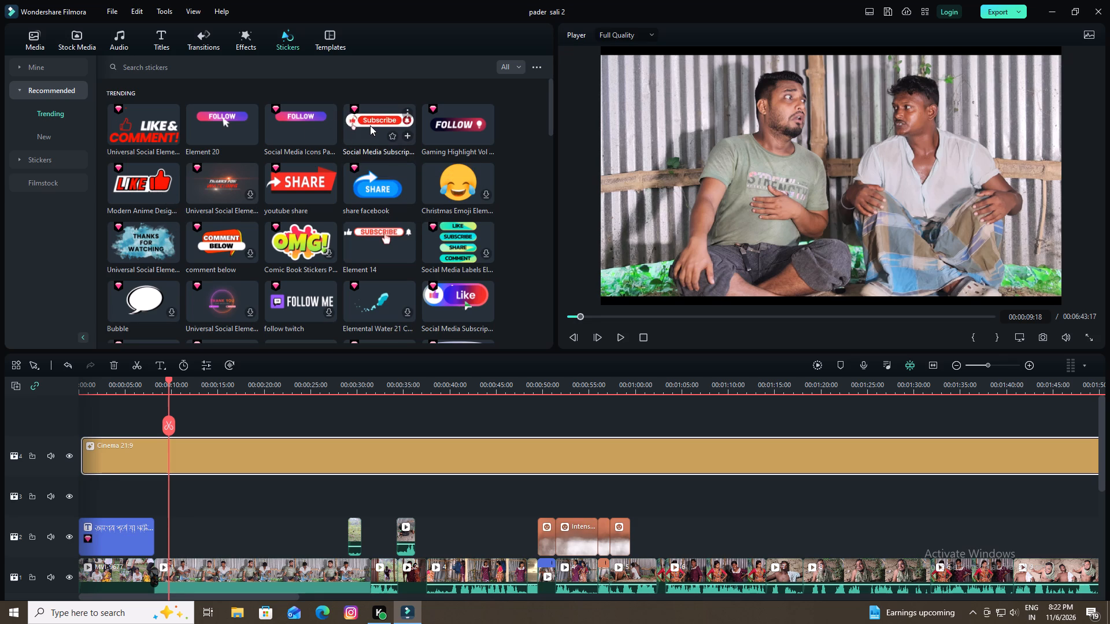
drag(168, 378, 203, 384)
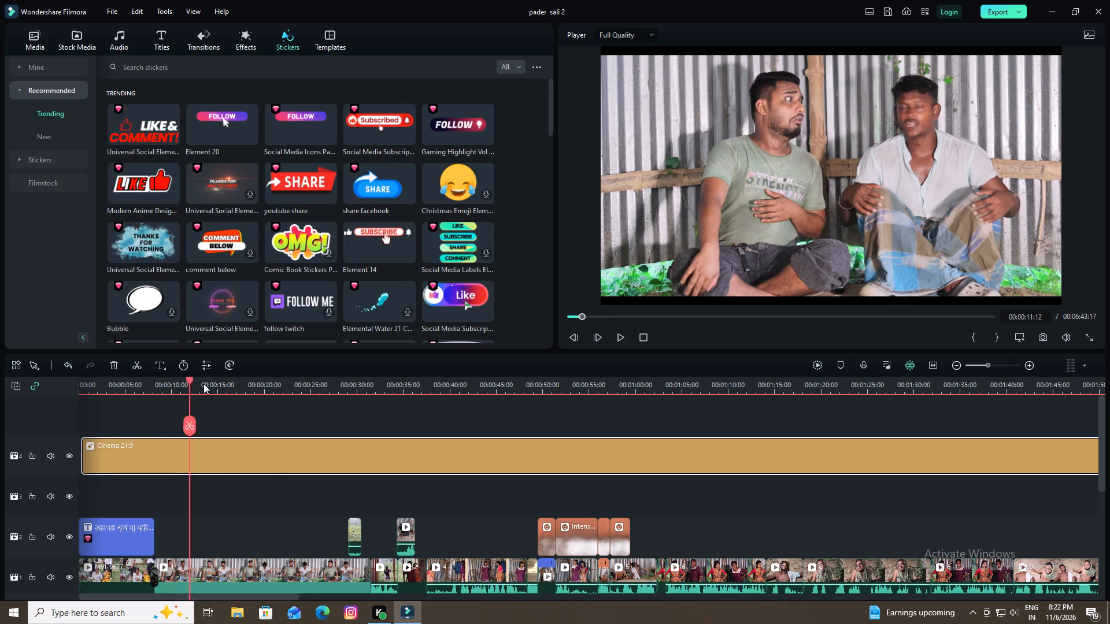
drag(203, 384, 356, 398)
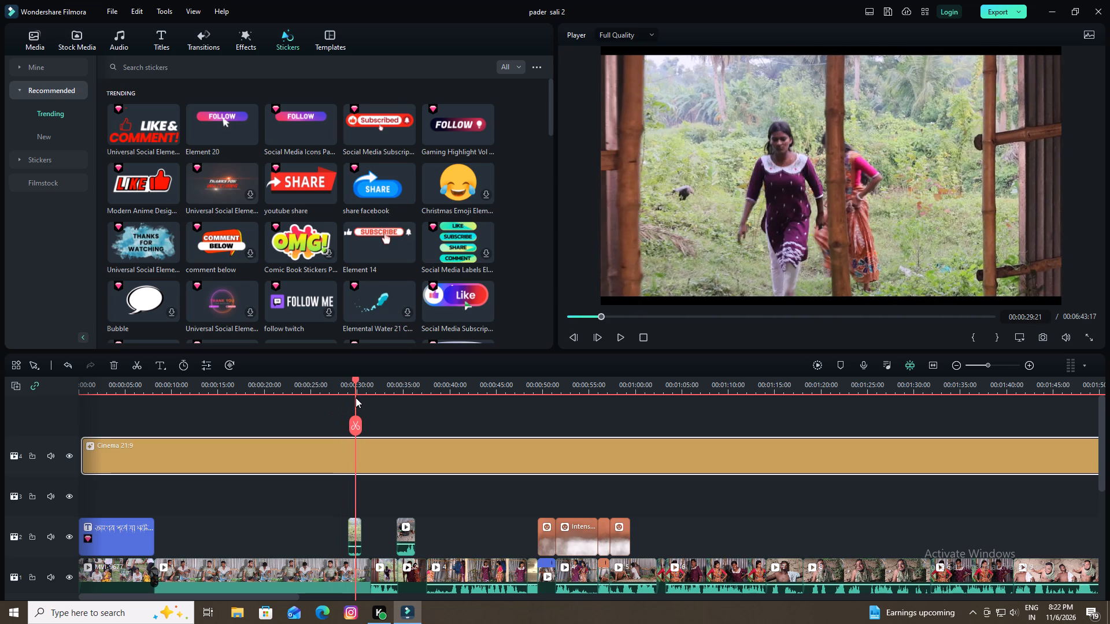
drag(356, 398, 483, 414)
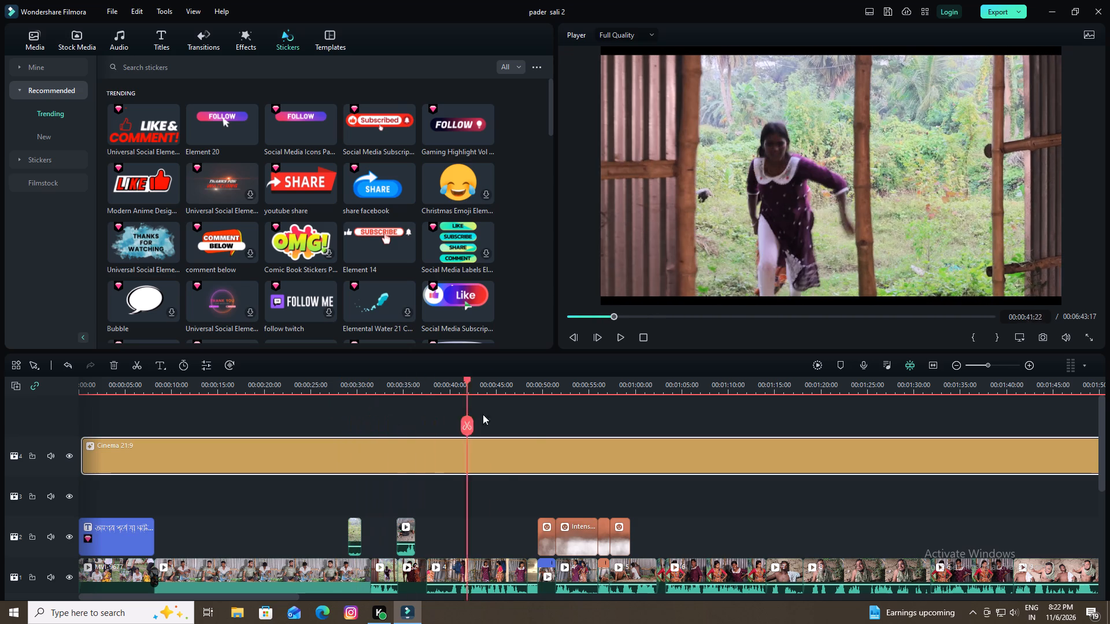
drag(483, 414, 588, 415)
click(612, 419)
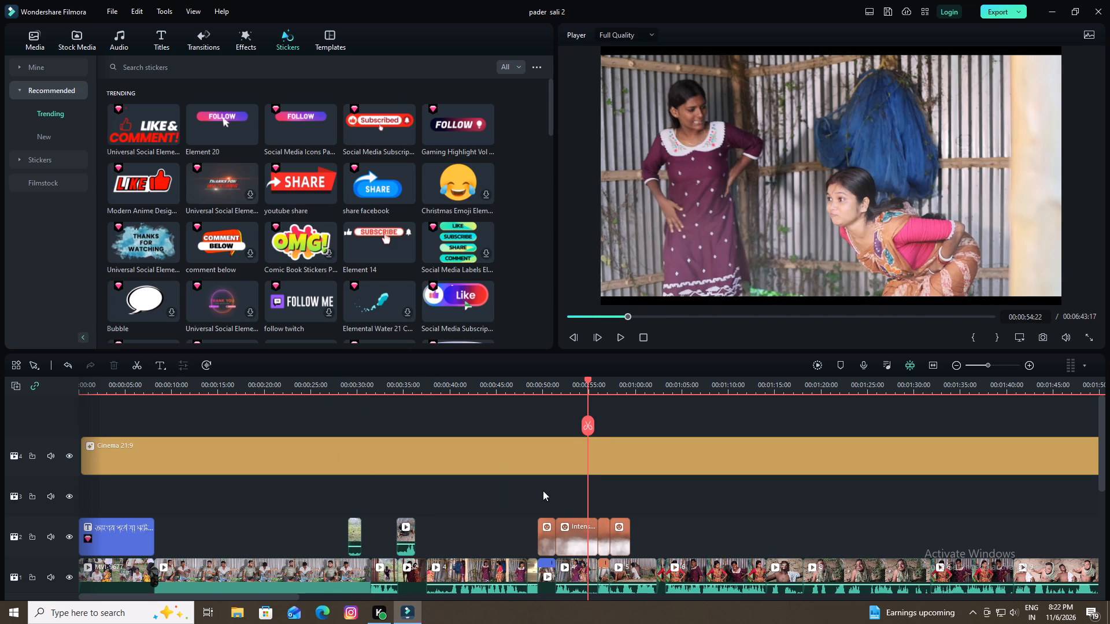
triple_click(957, 365)
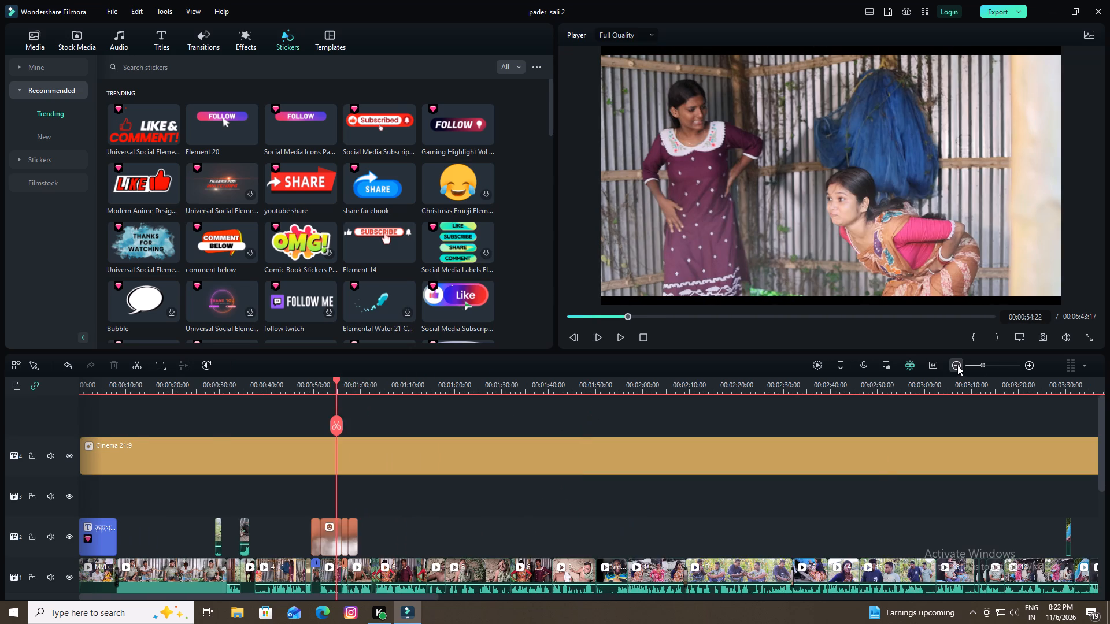
click(1030, 365)
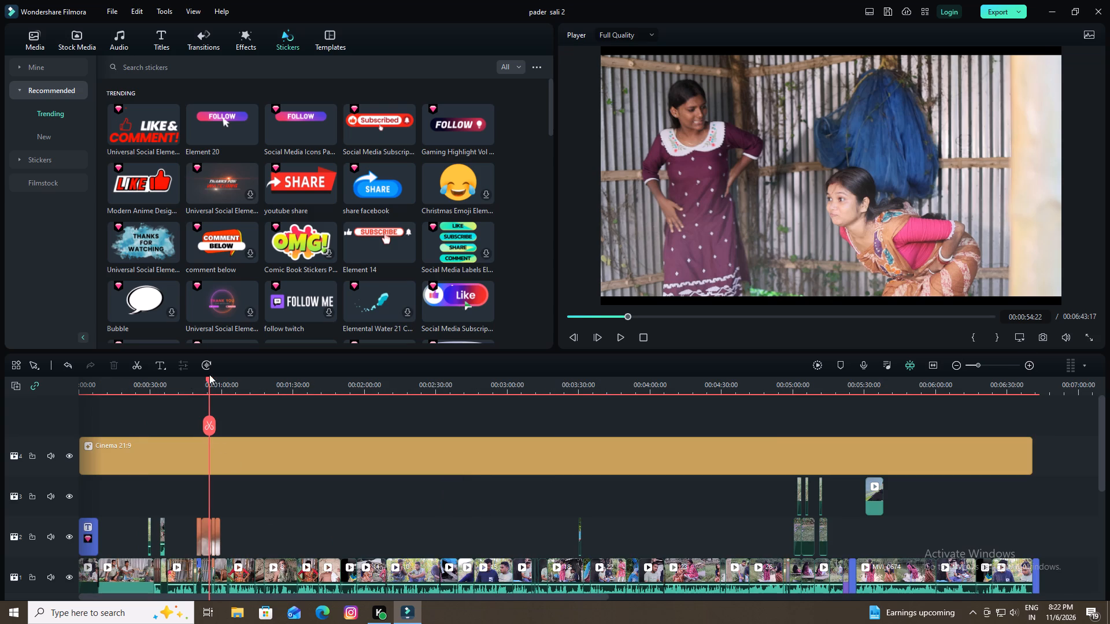
drag(211, 380, 221, 389)
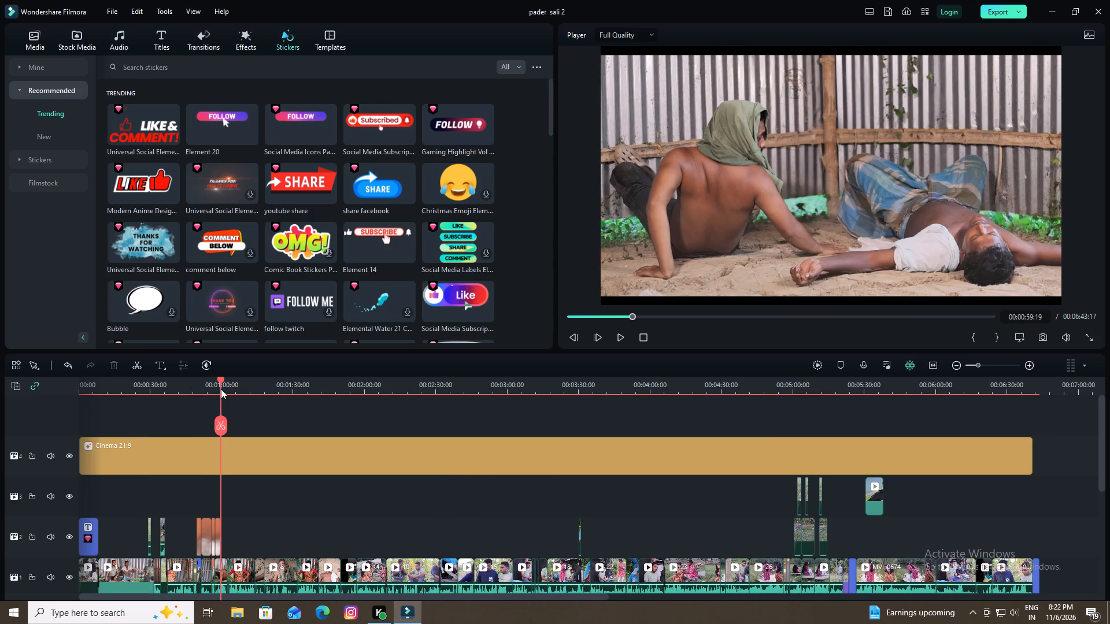
drag(221, 389, 151, 398)
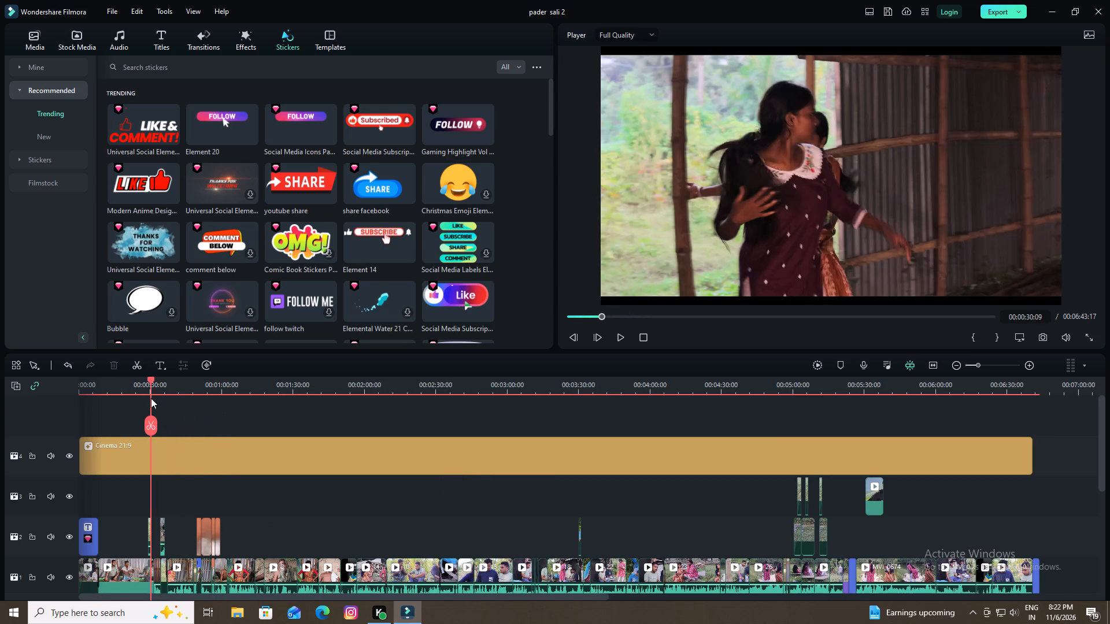
drag(151, 398, 150, 399)
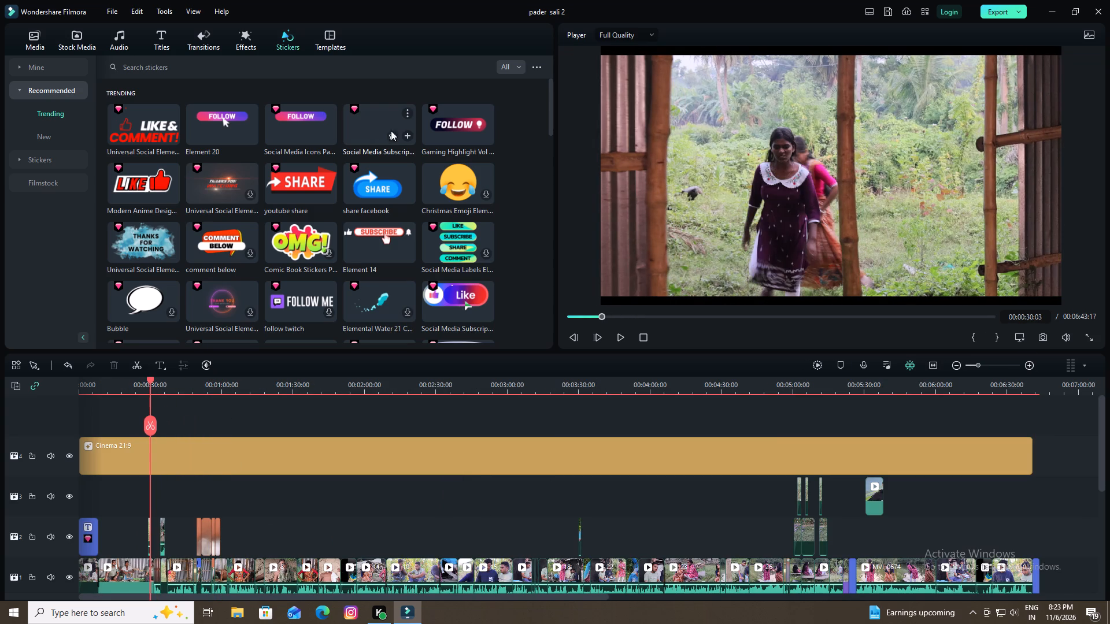
drag(383, 125, 152, 428)
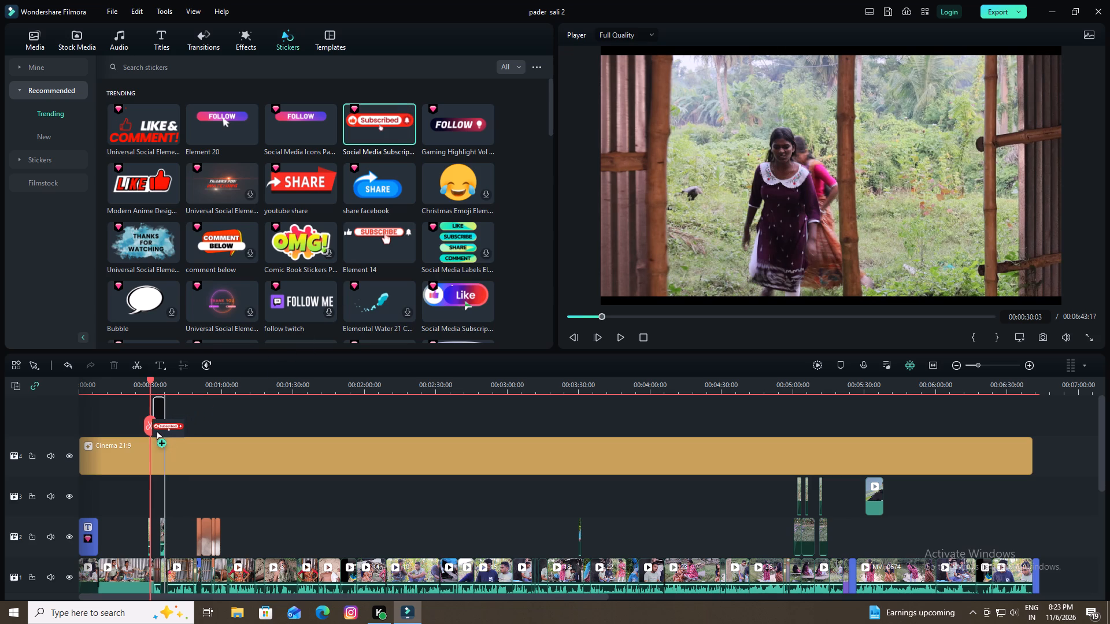
drag(152, 428, 151, 429)
Add a second red Social Media Subscribe sticker on the fifth video track at about 1:30.
drag(148, 378, 150, 378)
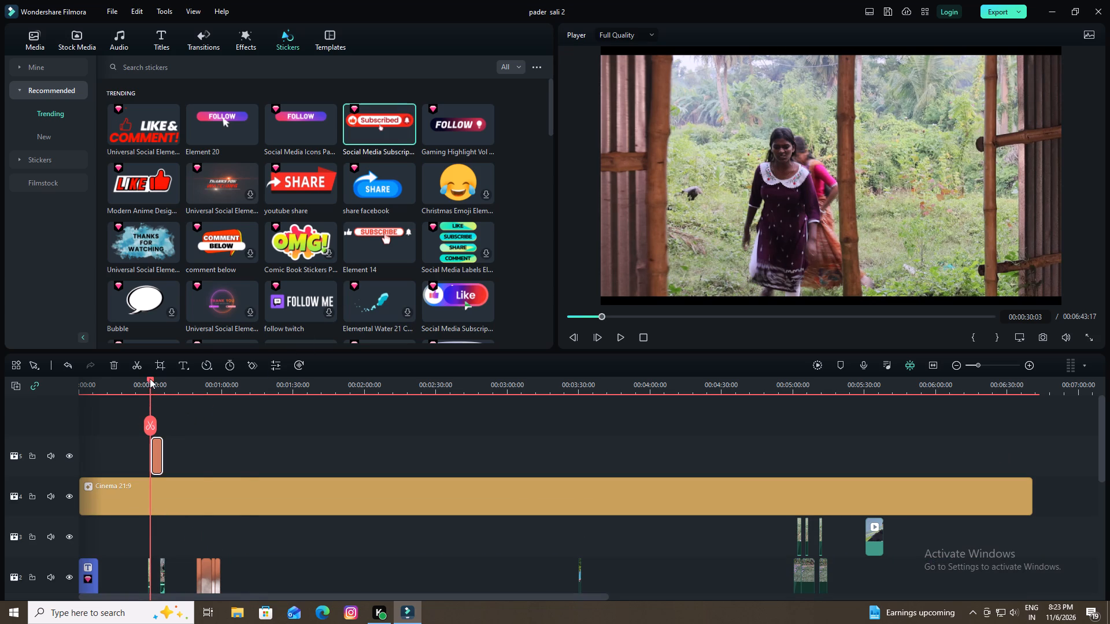
drag(150, 378, 291, 408)
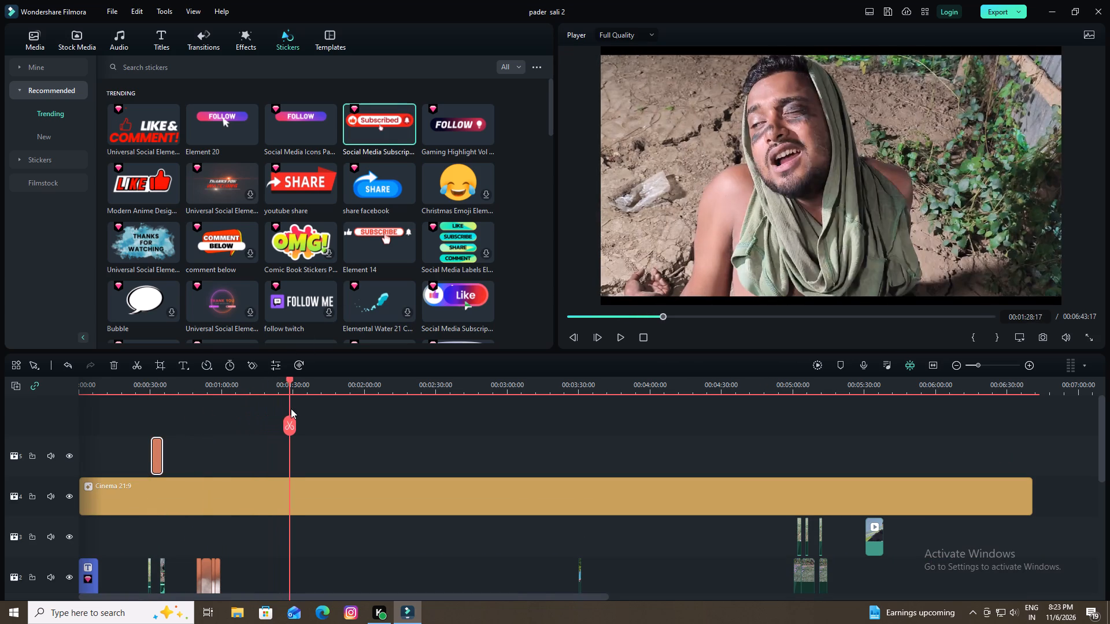
drag(291, 408, 294, 410)
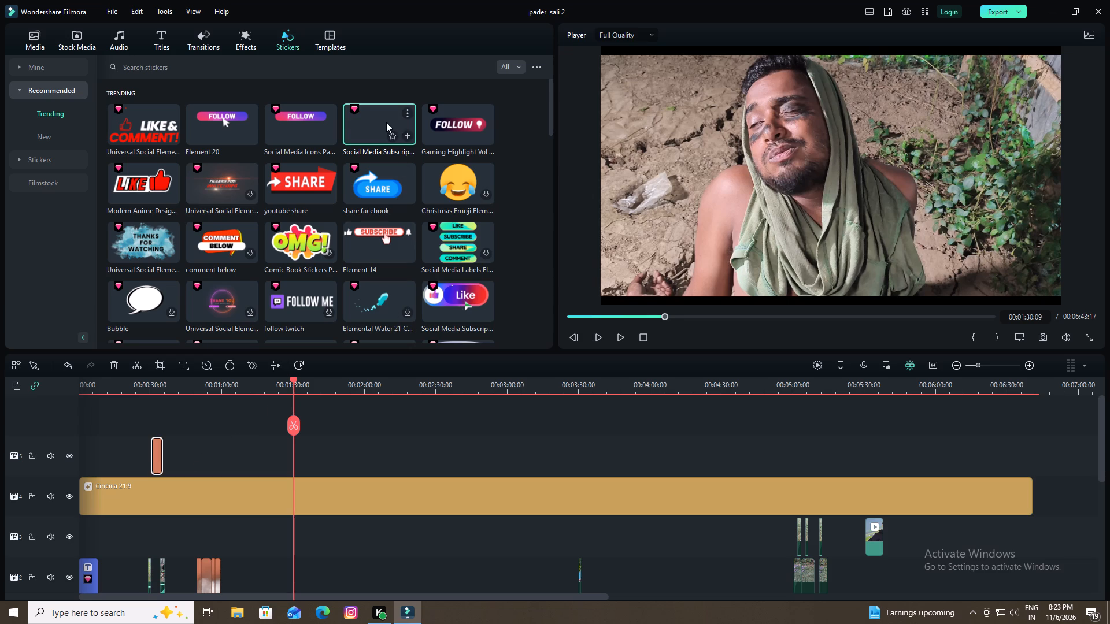
drag(384, 121, 294, 462)
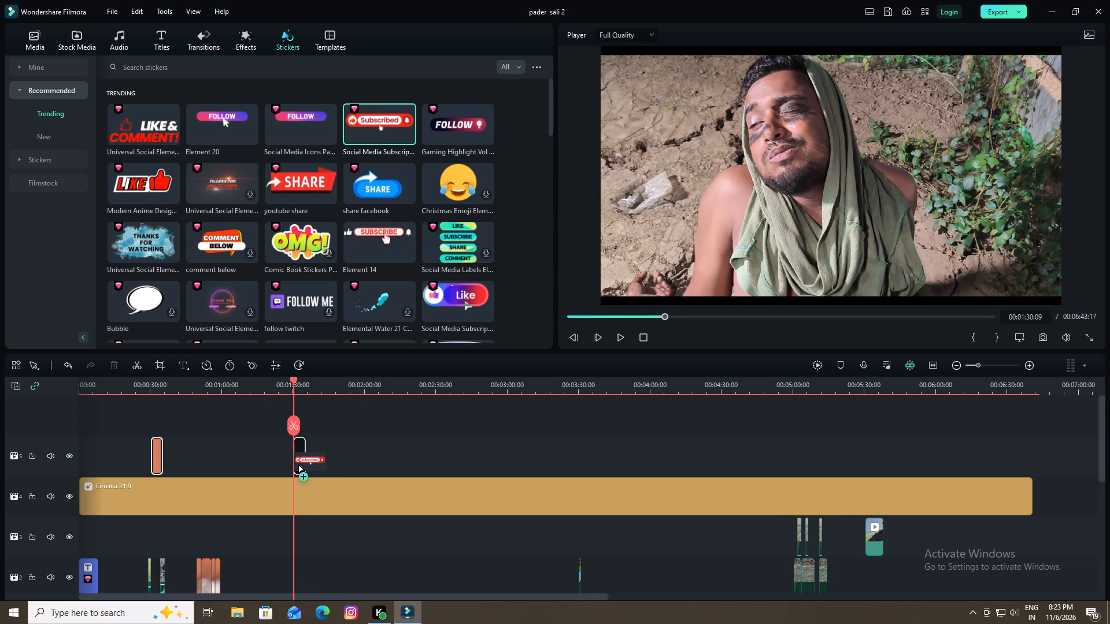
drag(294, 462, 293, 462)
Add a third red Social Media Subscribe sticker on the fifth video track at about 2:30.
drag(293, 381, 433, 418)
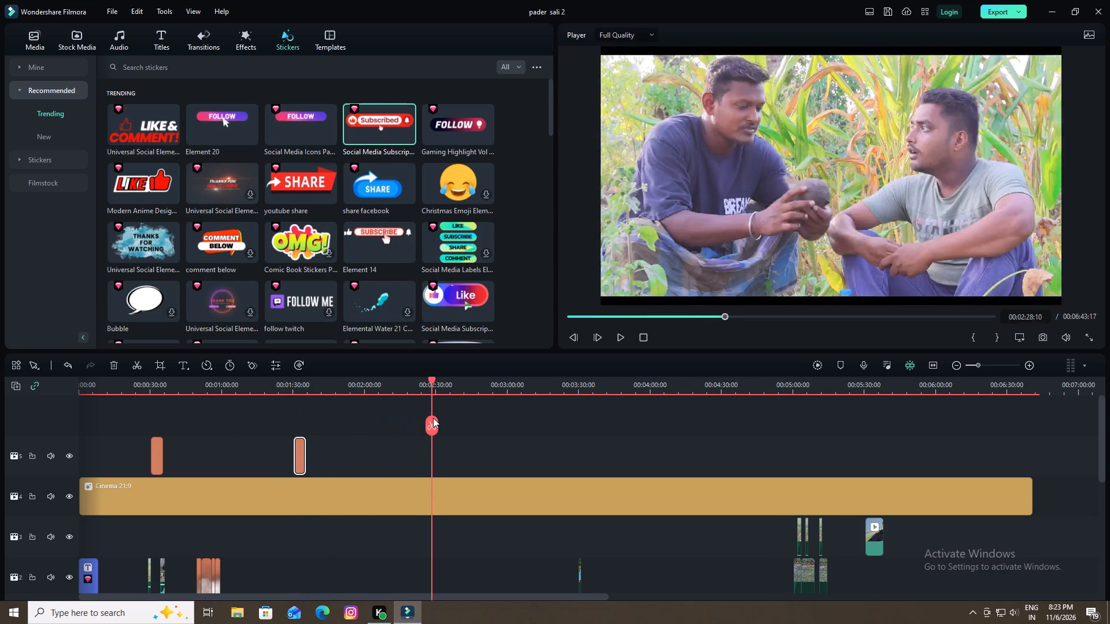
drag(433, 418, 436, 418)
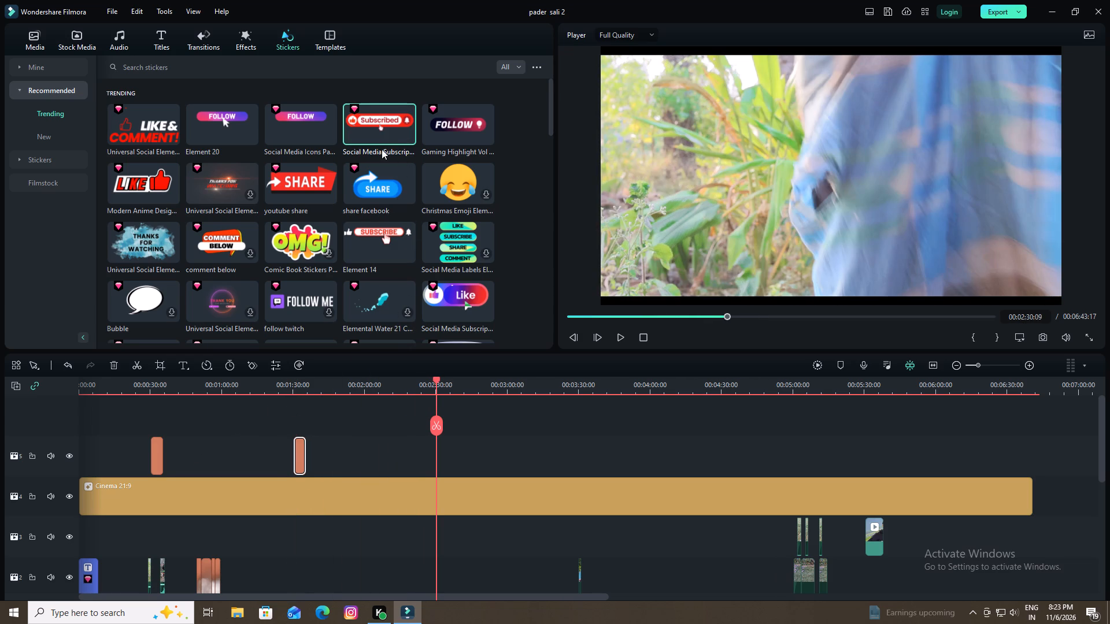
drag(371, 122, 436, 467)
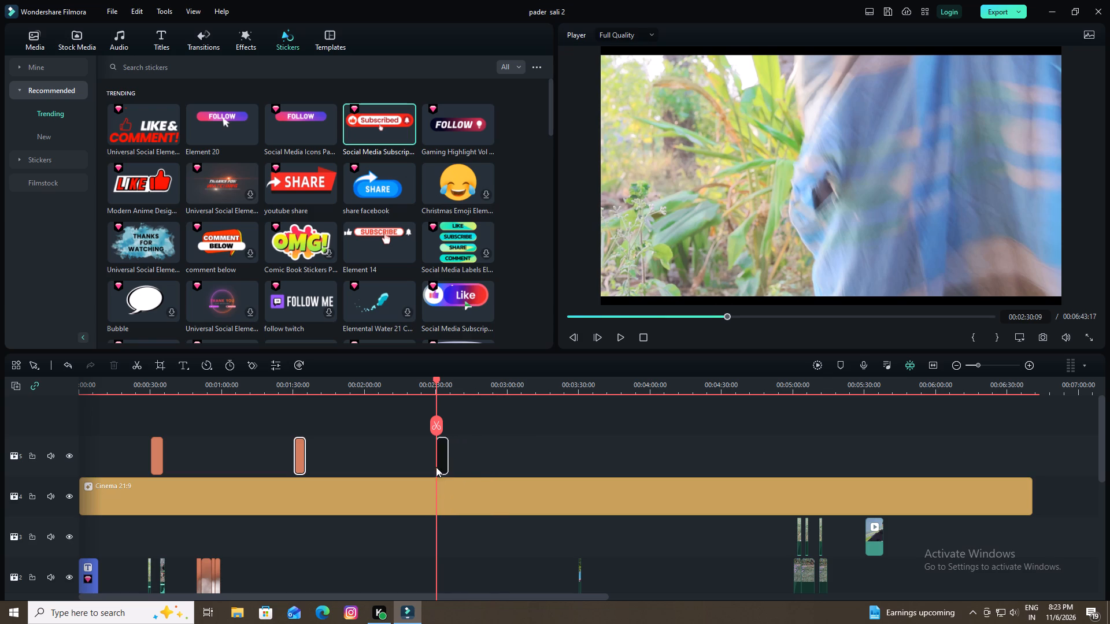
Add a fourth red Social Media Subscribe sticker on the fifth video track at about 3:30.
drag(437, 380, 572, 415)
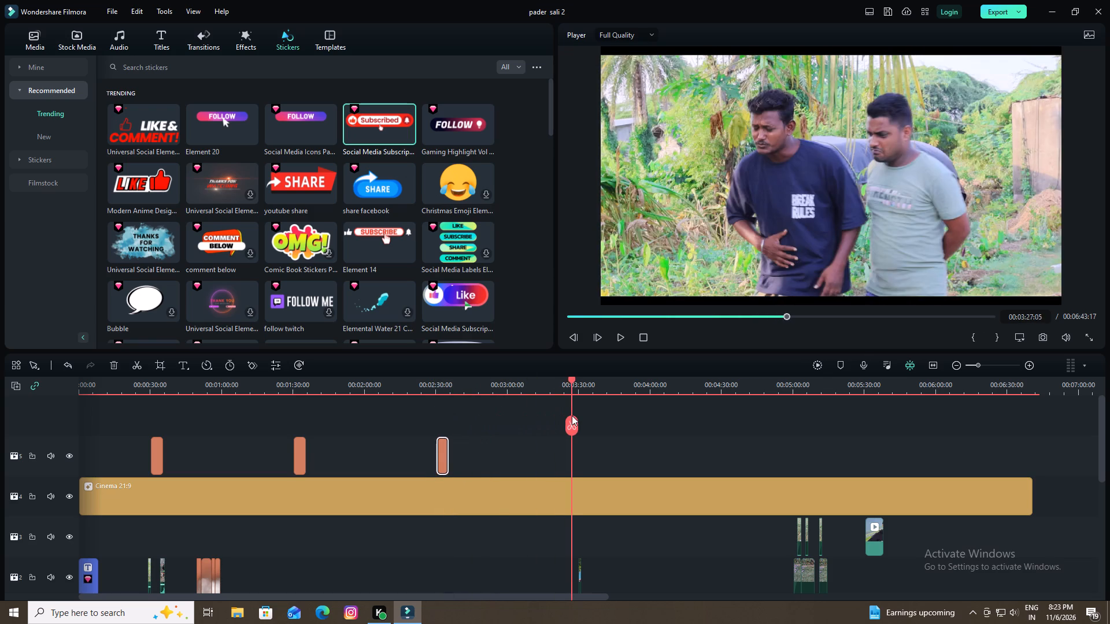
drag(572, 415, 579, 423)
drag(374, 121, 582, 449)
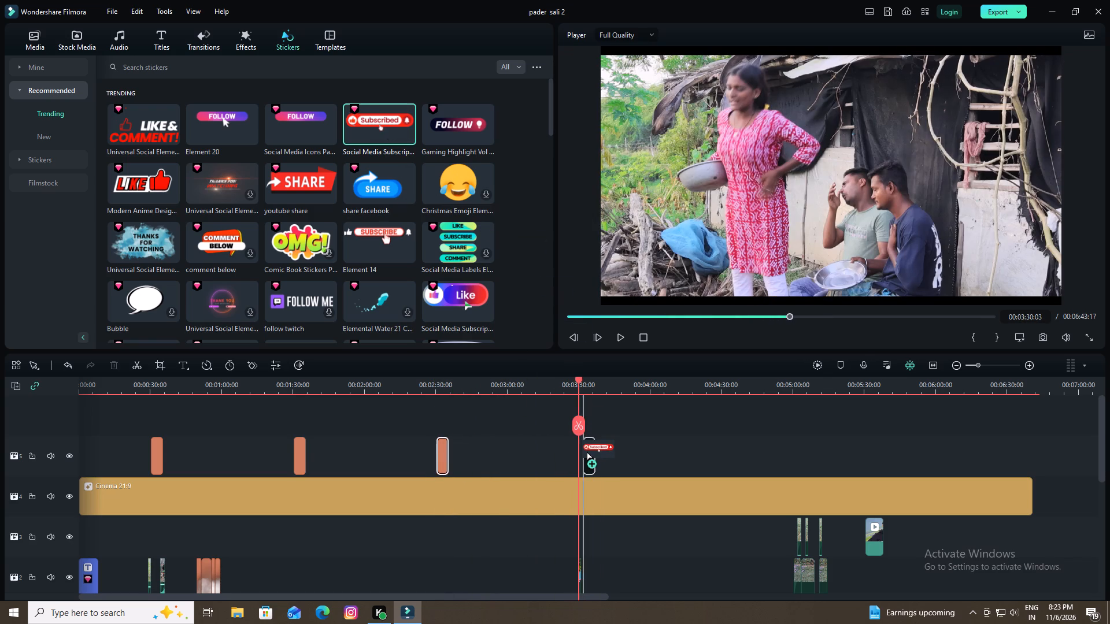
drag(582, 449, 578, 458)
Add a fifth red Social Media Subscribe sticker on the fifth video track at about 4:30.
drag(578, 378, 718, 414)
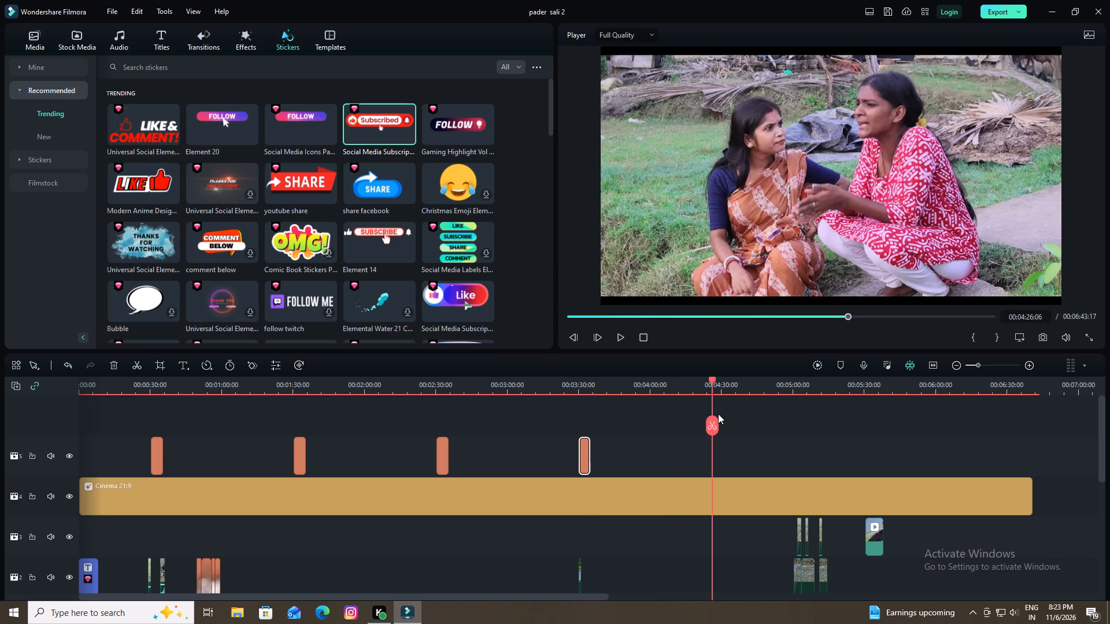
drag(718, 414, 720, 415)
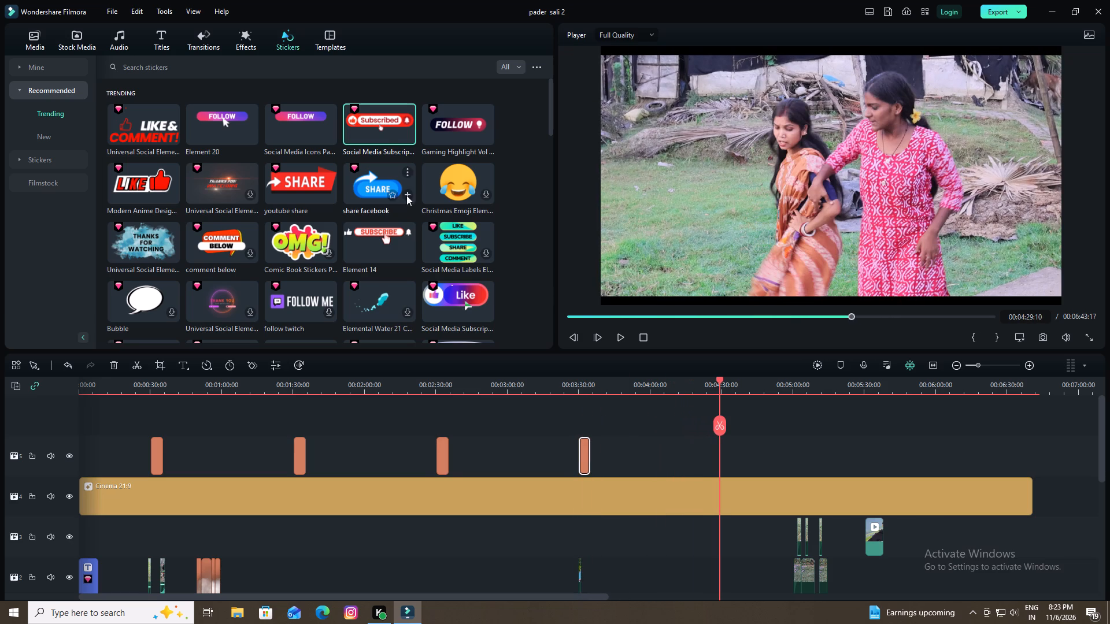
drag(376, 125, 721, 462)
Add a sixth red Social Media Subscribe sticker on the fifth video track at about 5:30.
drag(720, 376, 817, 408)
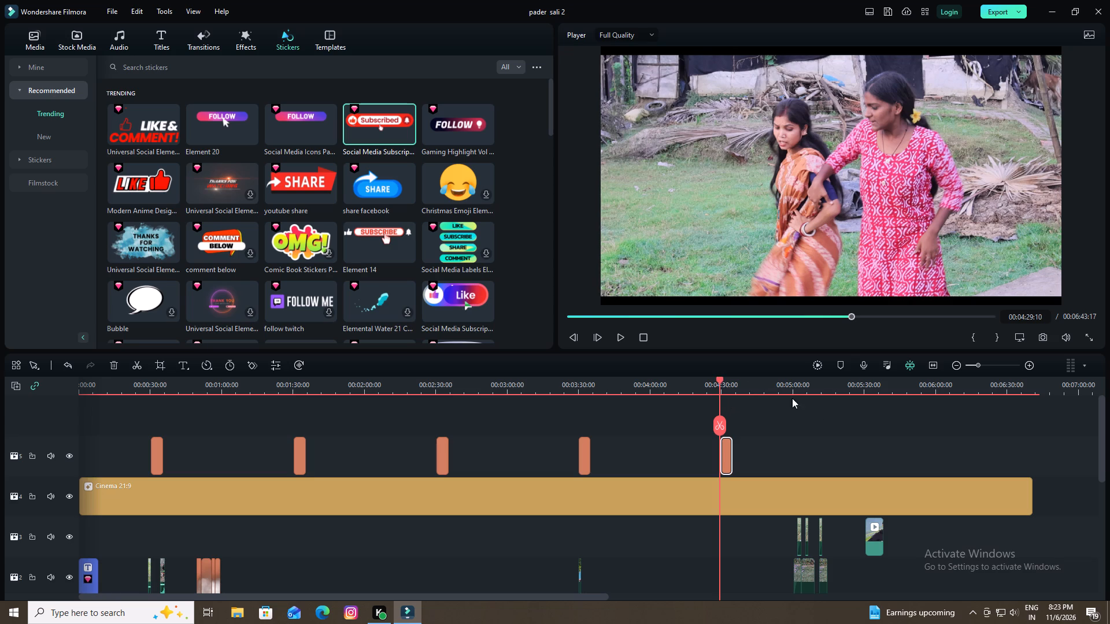
drag(717, 380, 863, 408)
drag(372, 122, 920, 447)
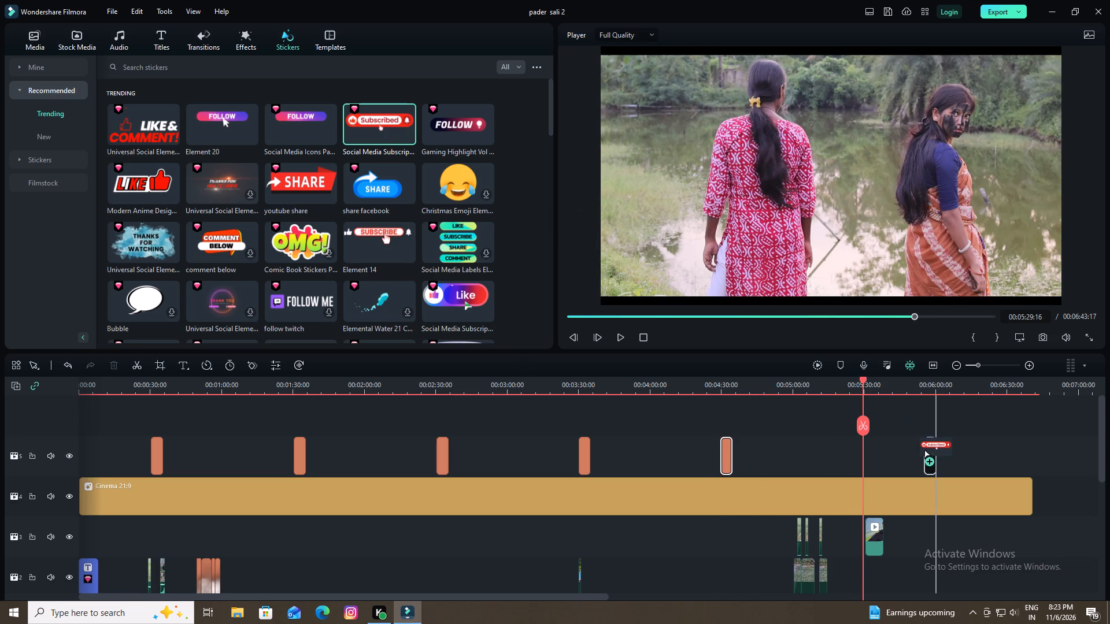
drag(920, 447, 861, 465)
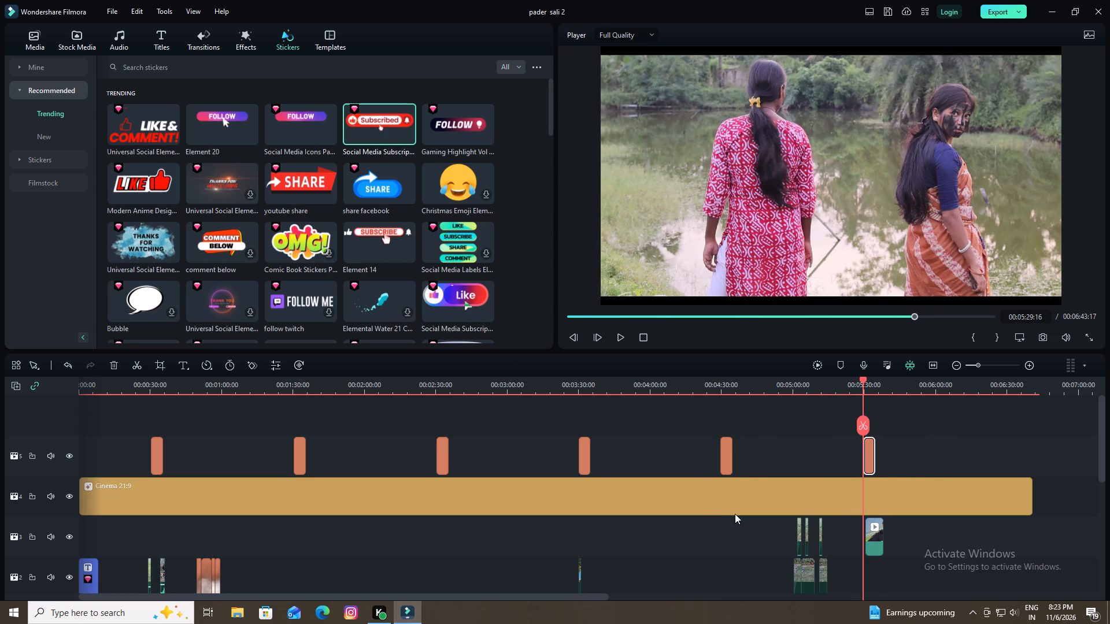
Add a seventh red Social Media Subscribe sticker on the fifth video track at about 6:30.
drag(590, 595, 721, 583)
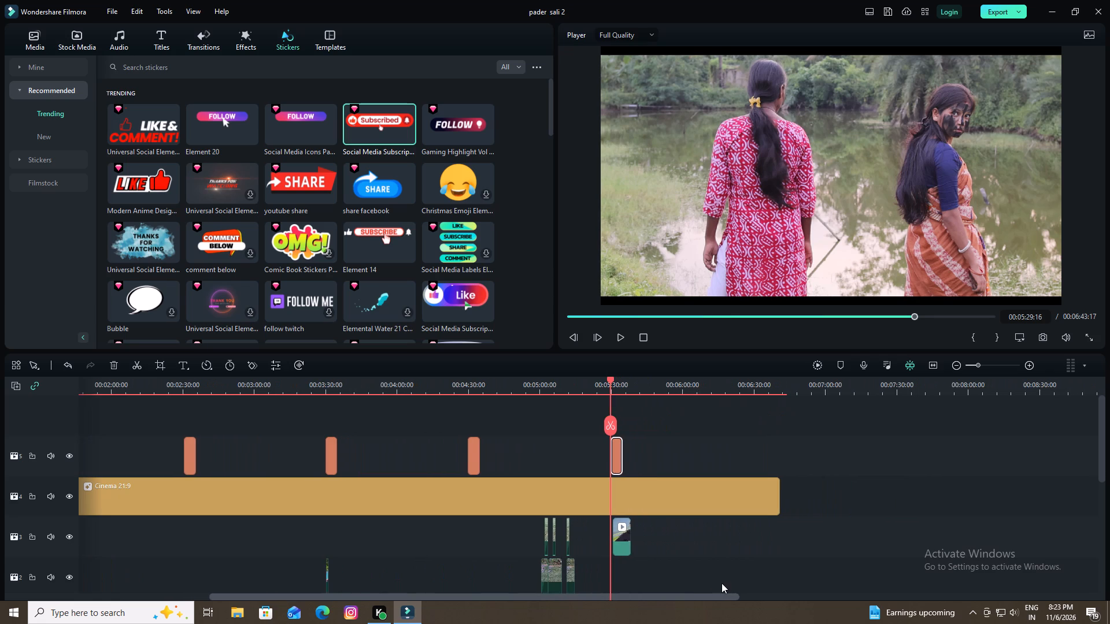
drag(721, 583, 721, 582)
drag(608, 379, 758, 413)
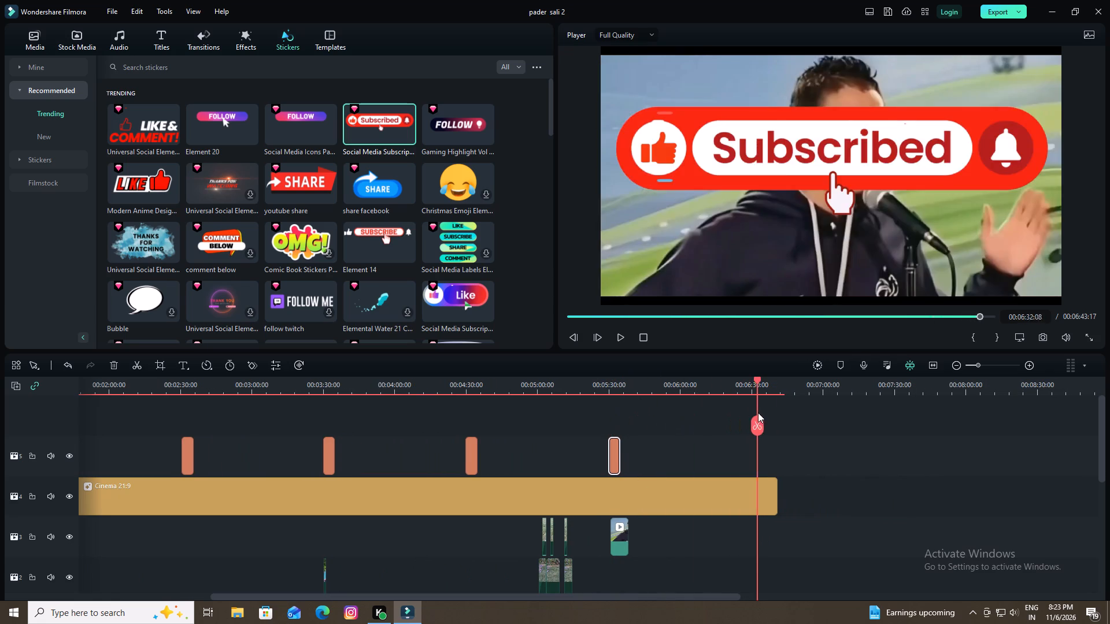
drag(758, 413, 752, 427)
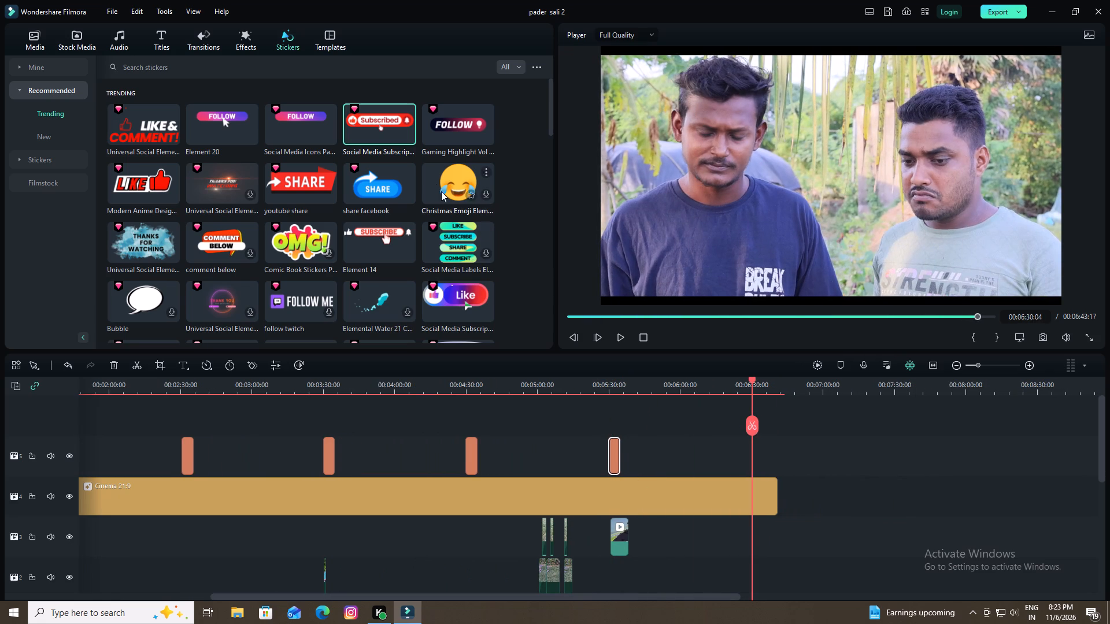
drag(375, 132, 748, 470)
drag(748, 470, 748, 462)
Return the playhead to the start and look through the project media for the BSB LOGO image.
drag(750, 378, 627, 393)
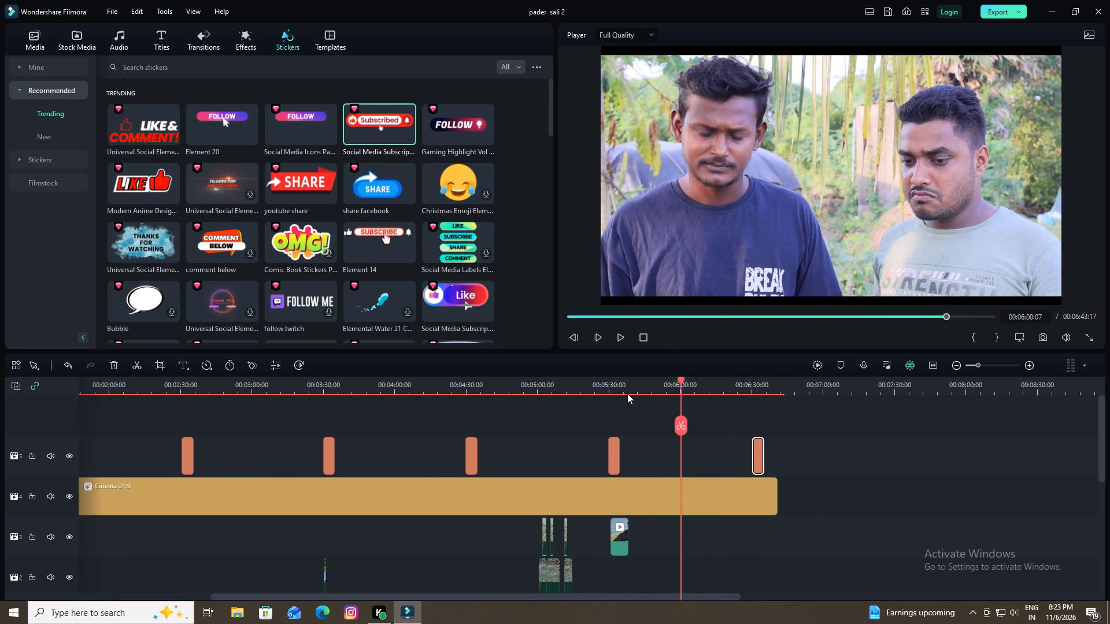
drag(627, 393, 24, 450)
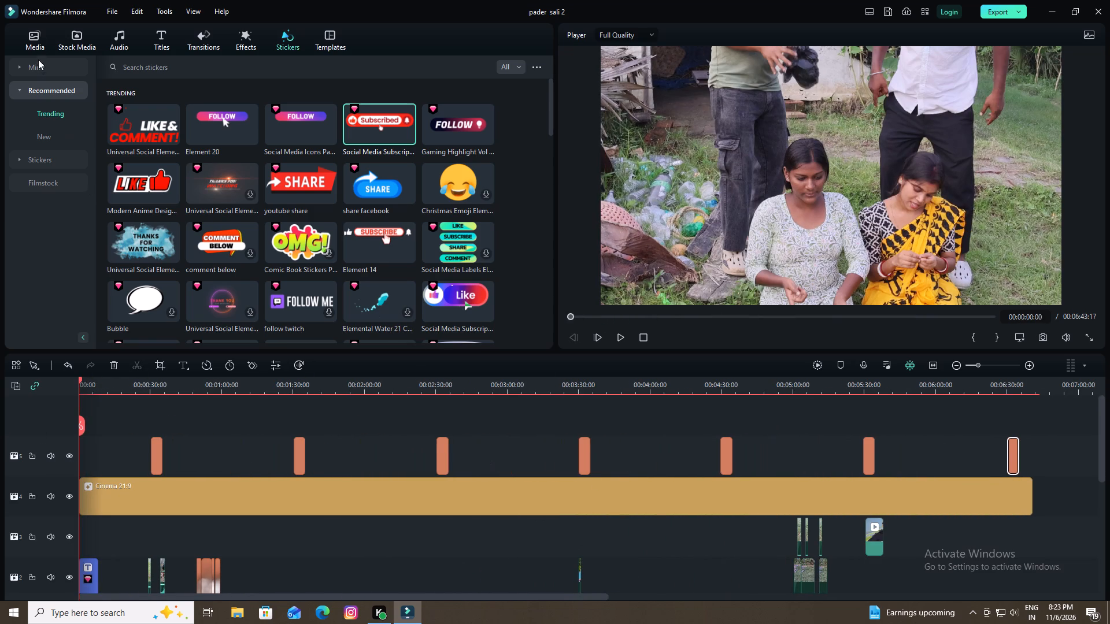
click(33, 35)
scroll(295, 206, down, 8)
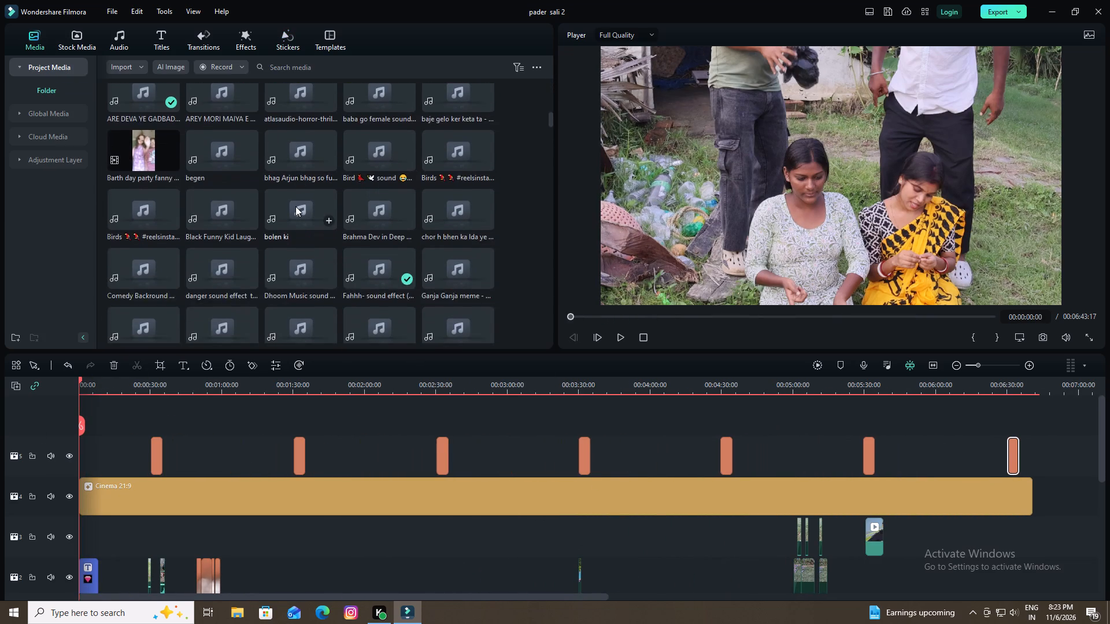
scroll(295, 206, down, 9)
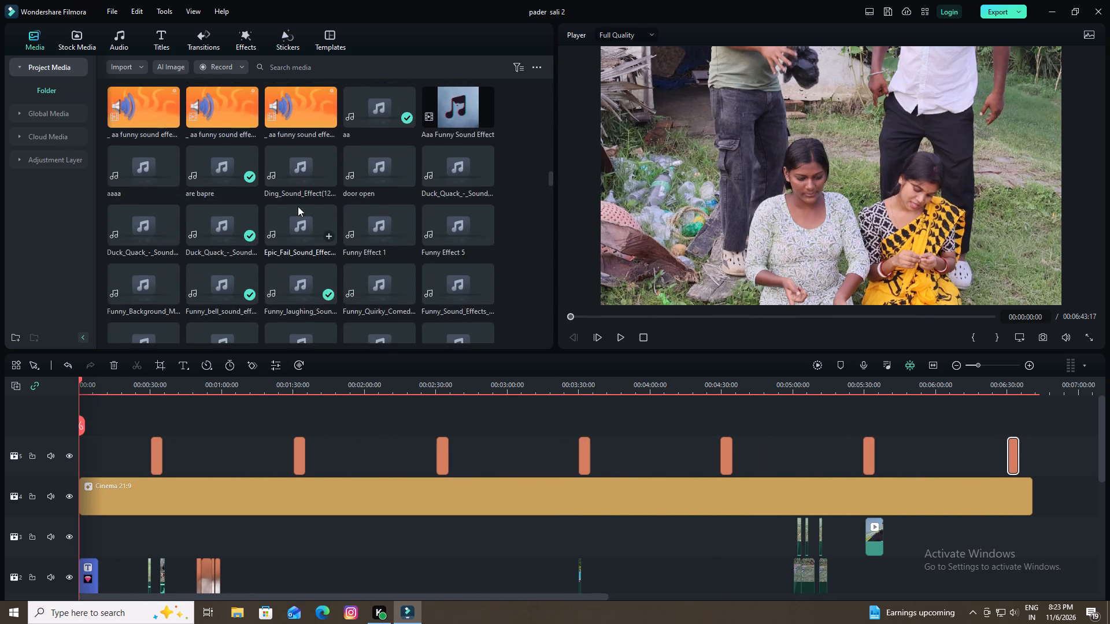
scroll(298, 206, down, 6)
scroll(297, 205, up, 4)
scroll(55, 94, up, 2)
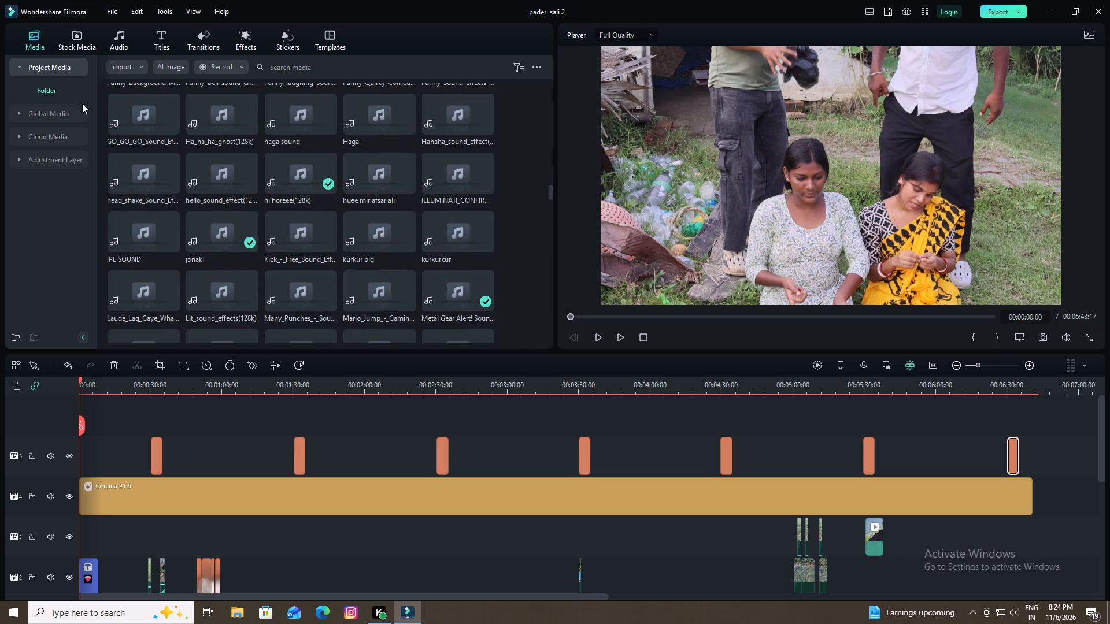
scroll(82, 103, up, 20)
scroll(82, 103, up, 8)
click(139, 118)
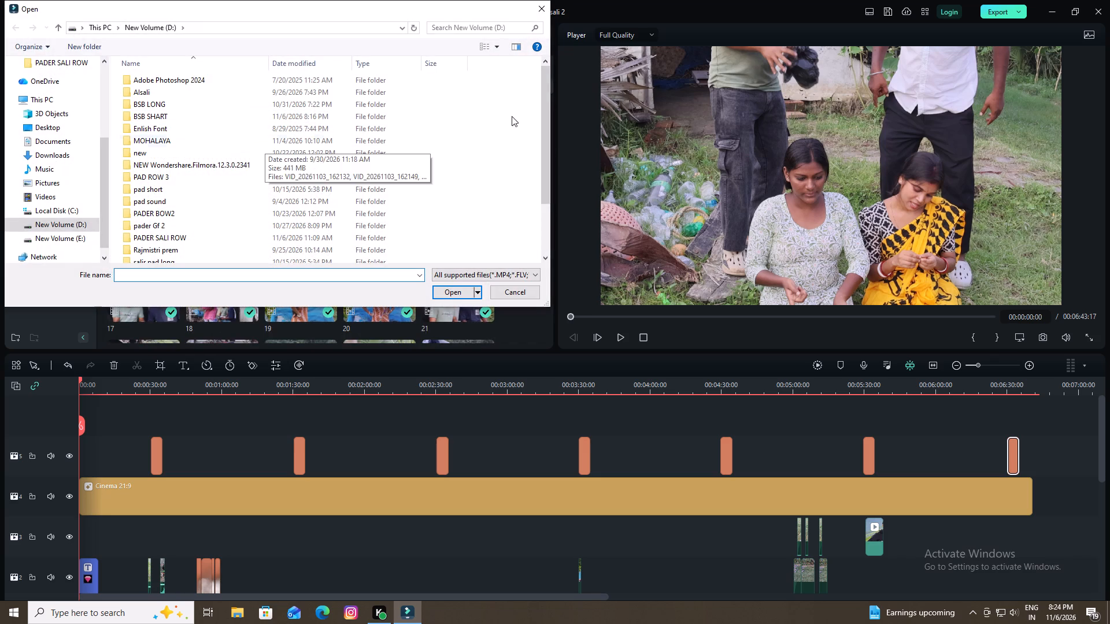
click(538, 6)
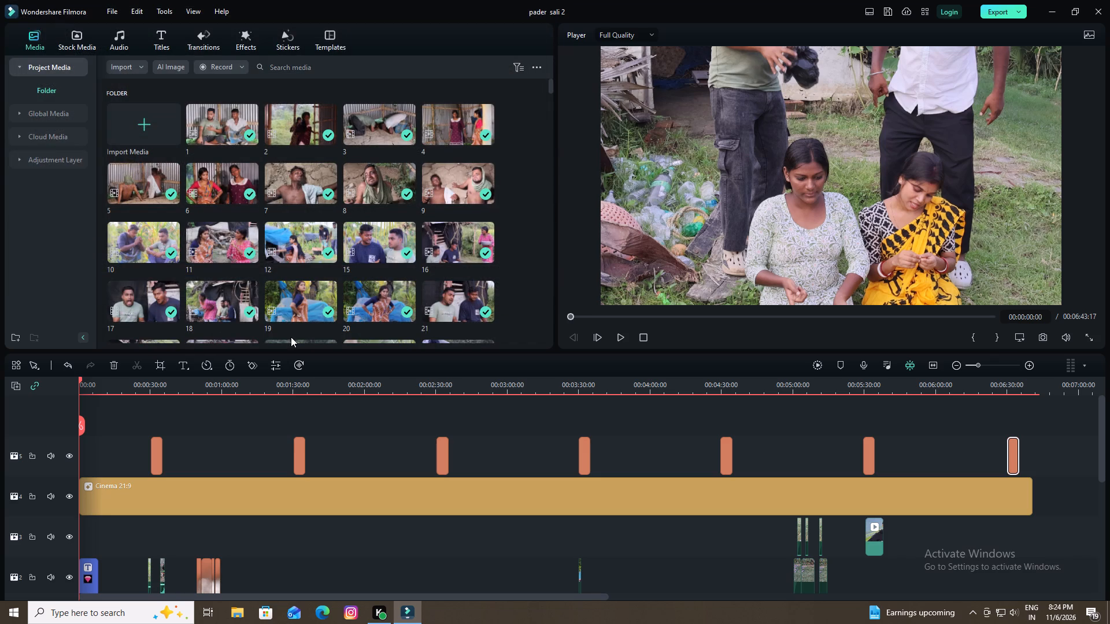
Save the project.
key(ctrl+s)
click(346, 439)
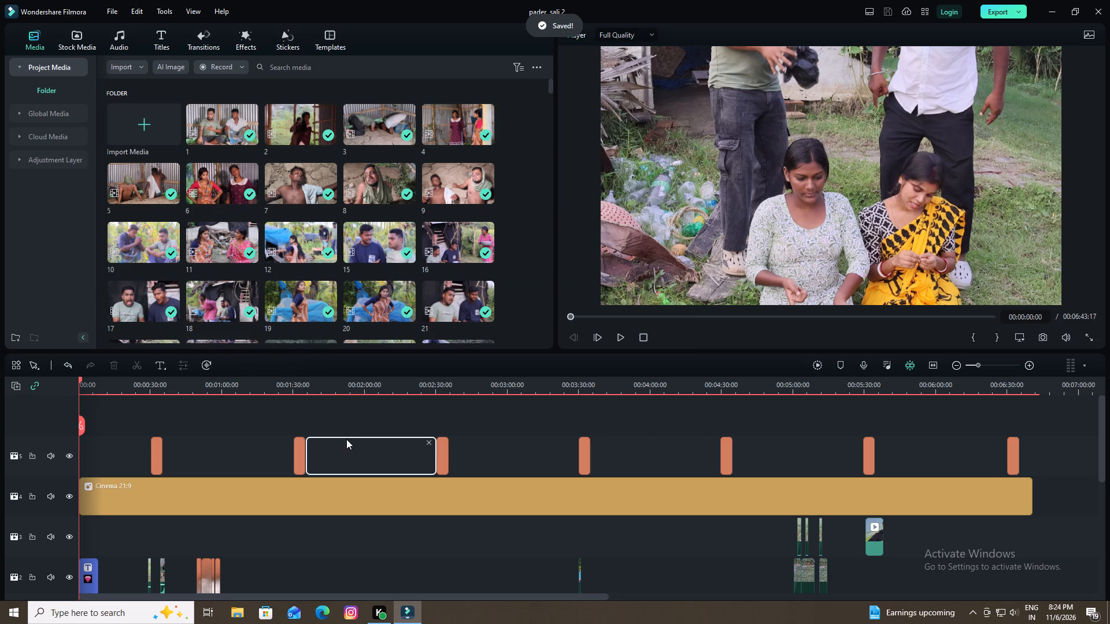
key(ctrl+s)
click(349, 400)
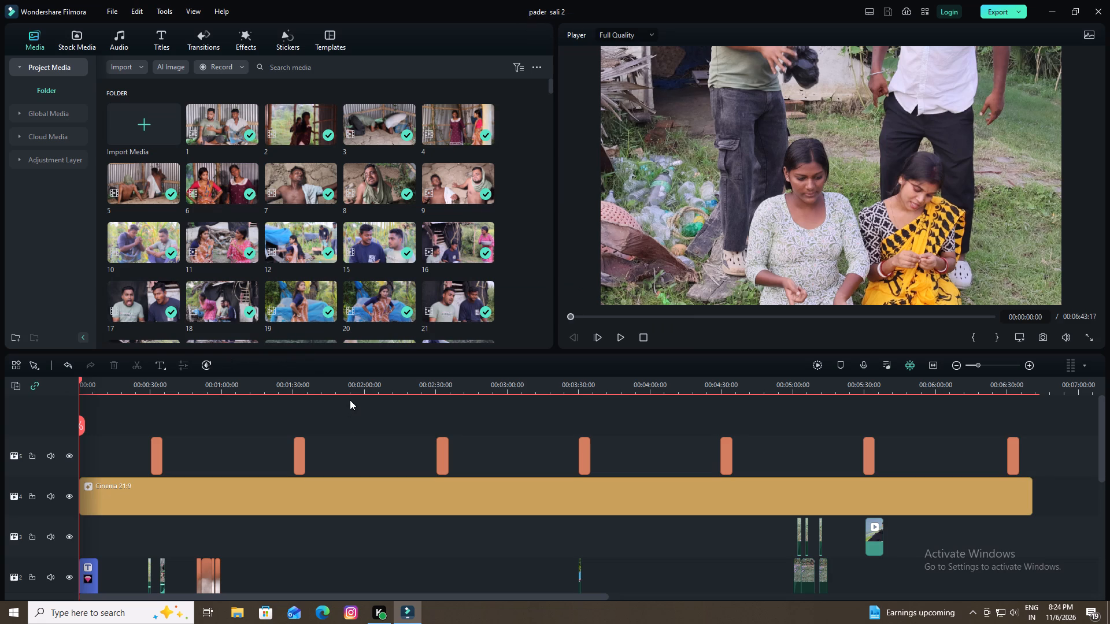
key(ctrl+s)
Import the BSB LOGO image from the Desktop into the project media.
click(141, 133)
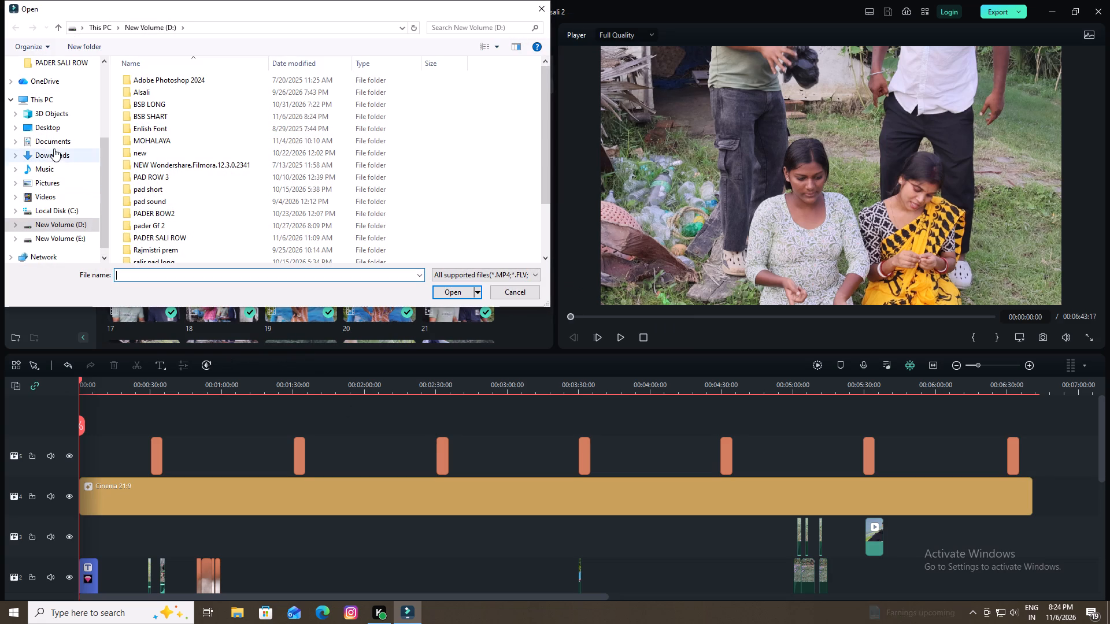
click(49, 99)
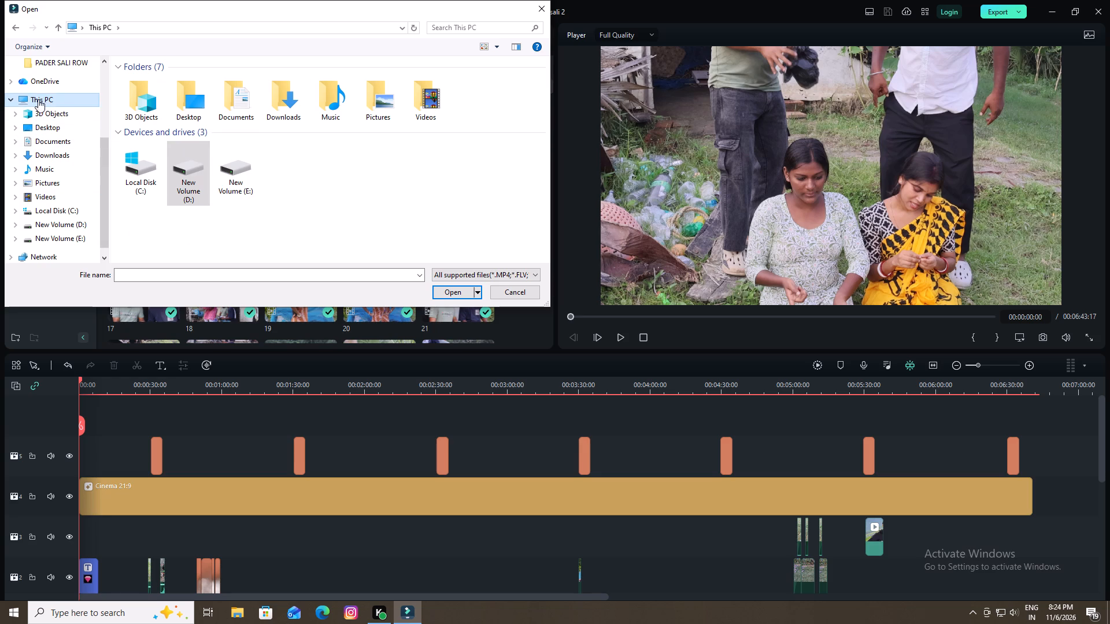
double_click(51, 99)
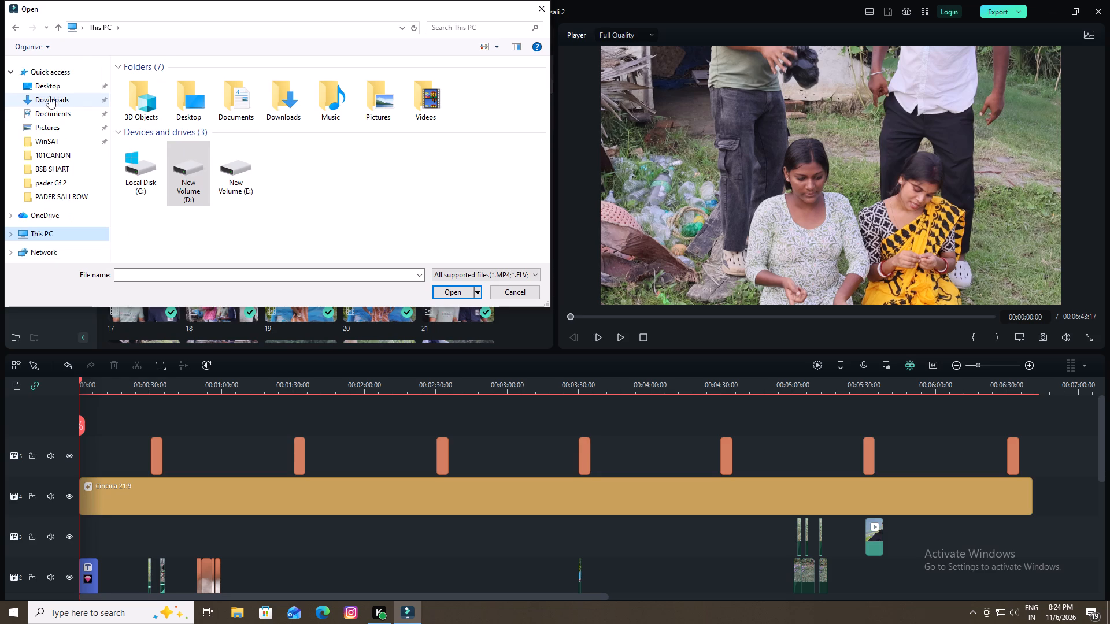
scroll(79, 144, up, 7)
double_click(49, 82)
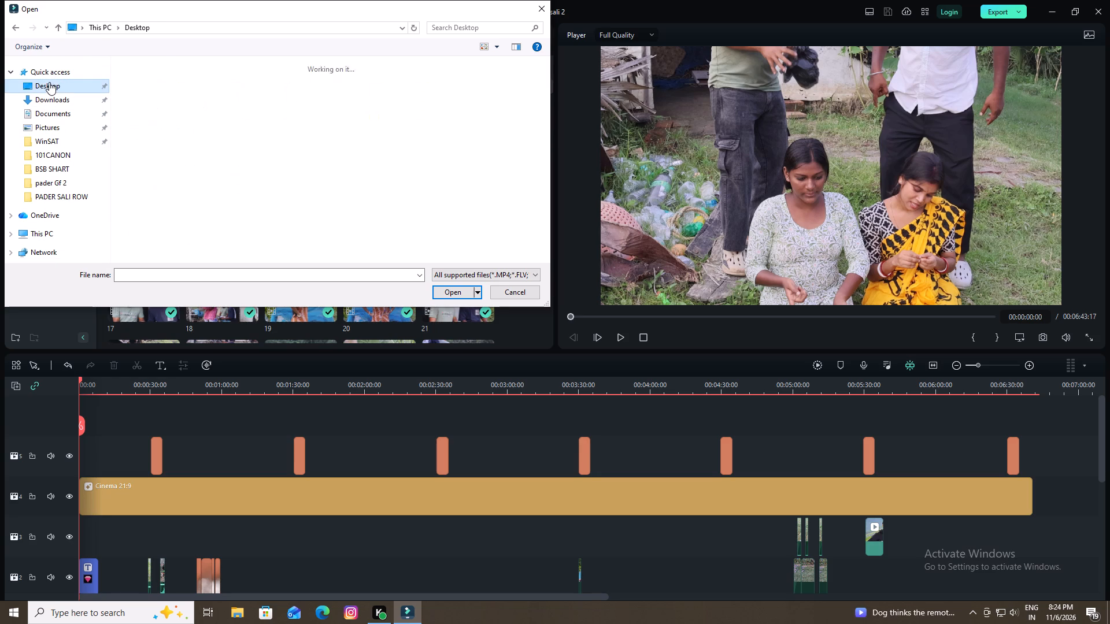
double_click(511, 96)
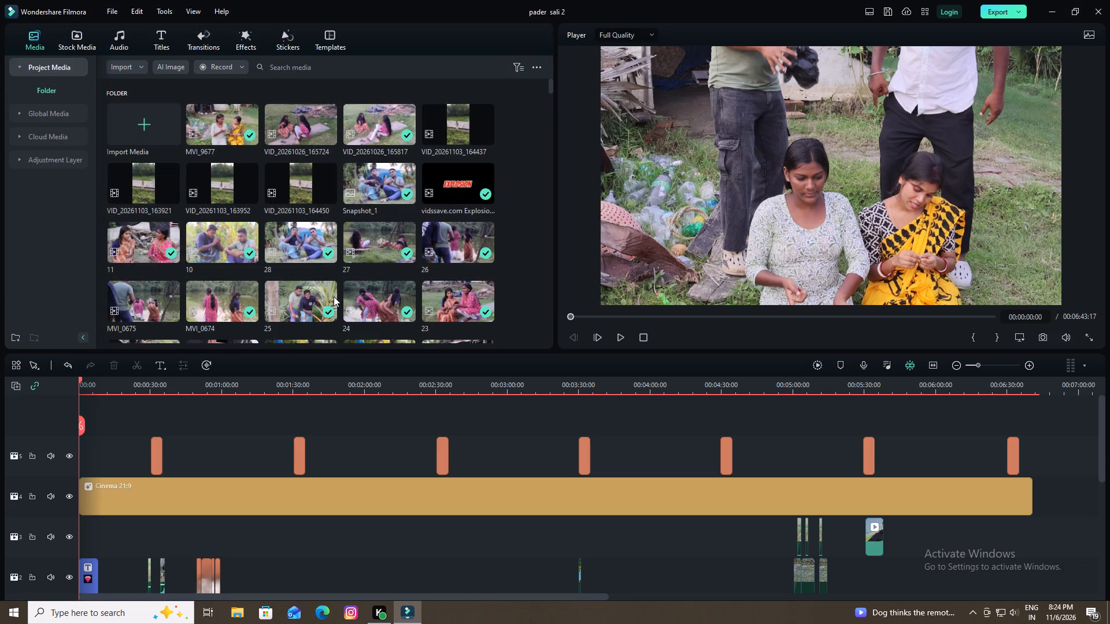
Place the BSB LOGO image at the start of a new video track above the subscribe stickers.
scroll(264, 273, up, 5)
scroll(265, 266, down, 6)
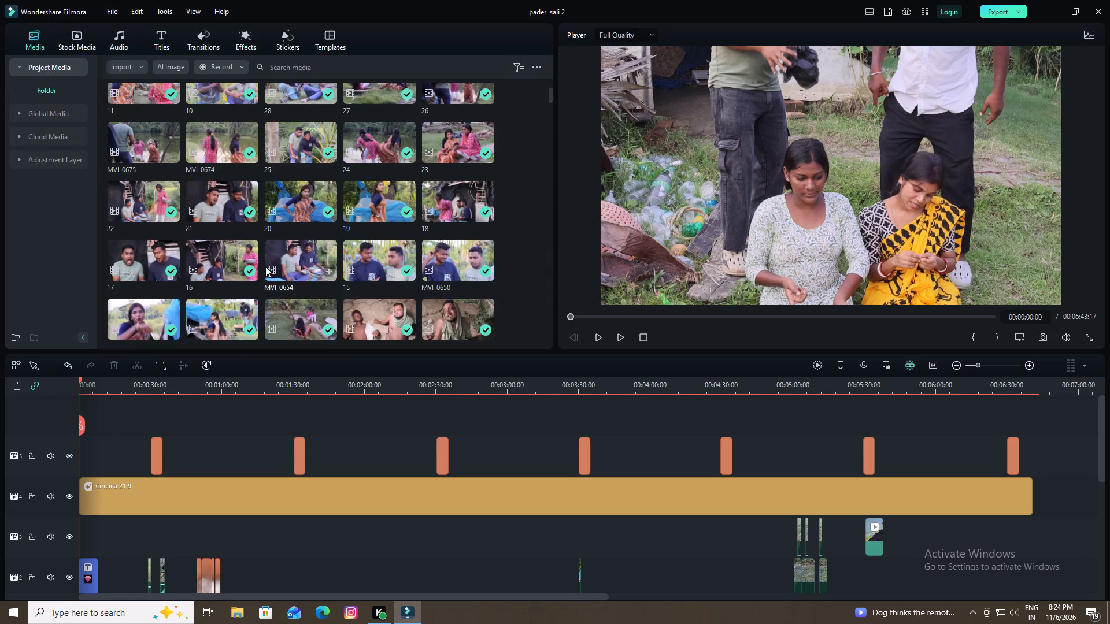
scroll(265, 266, down, 10)
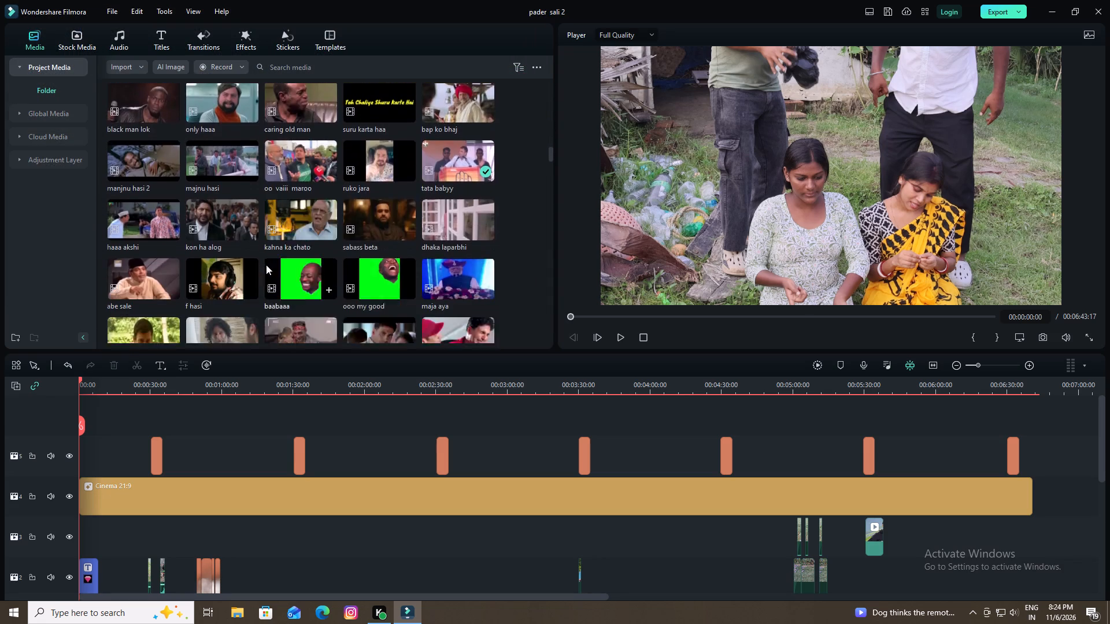
scroll(266, 265, down, 10)
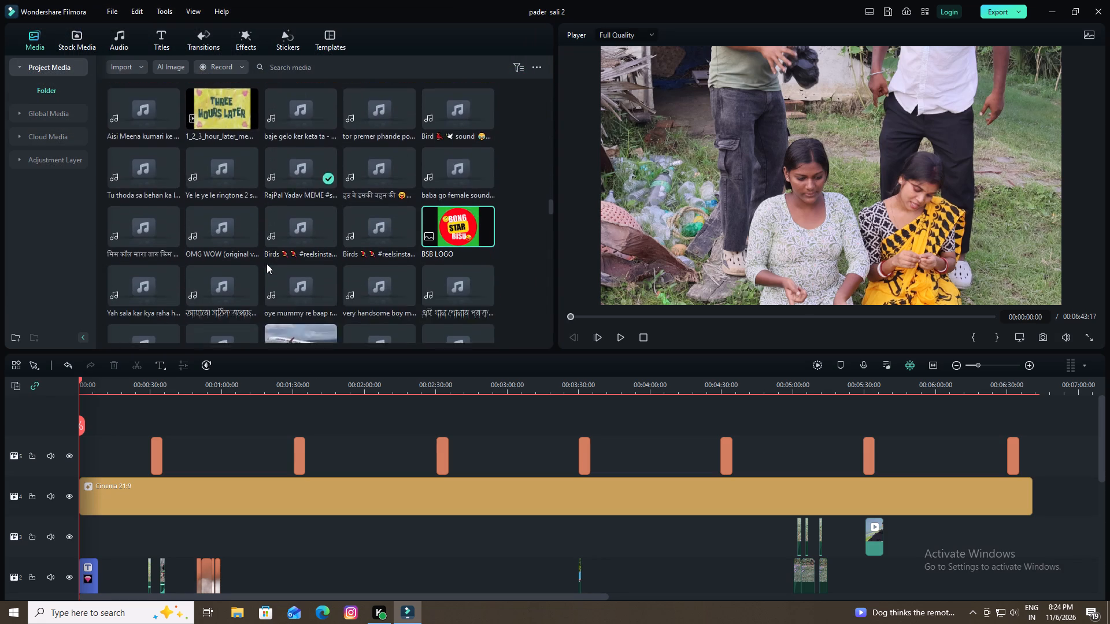
scroll(375, 246, up, 1)
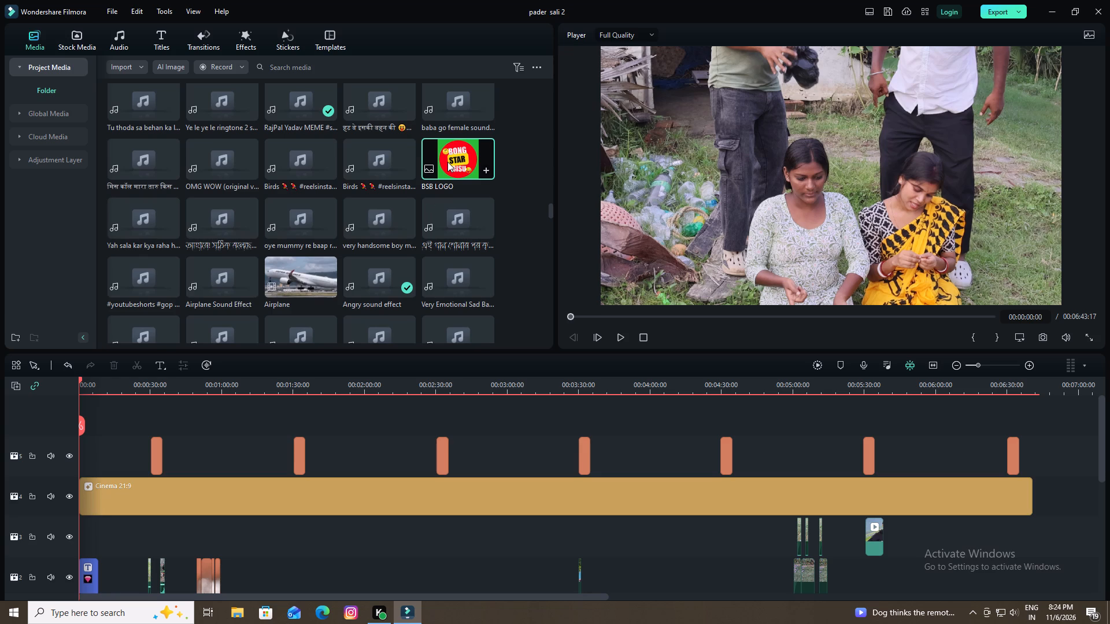
drag(449, 155, 79, 416)
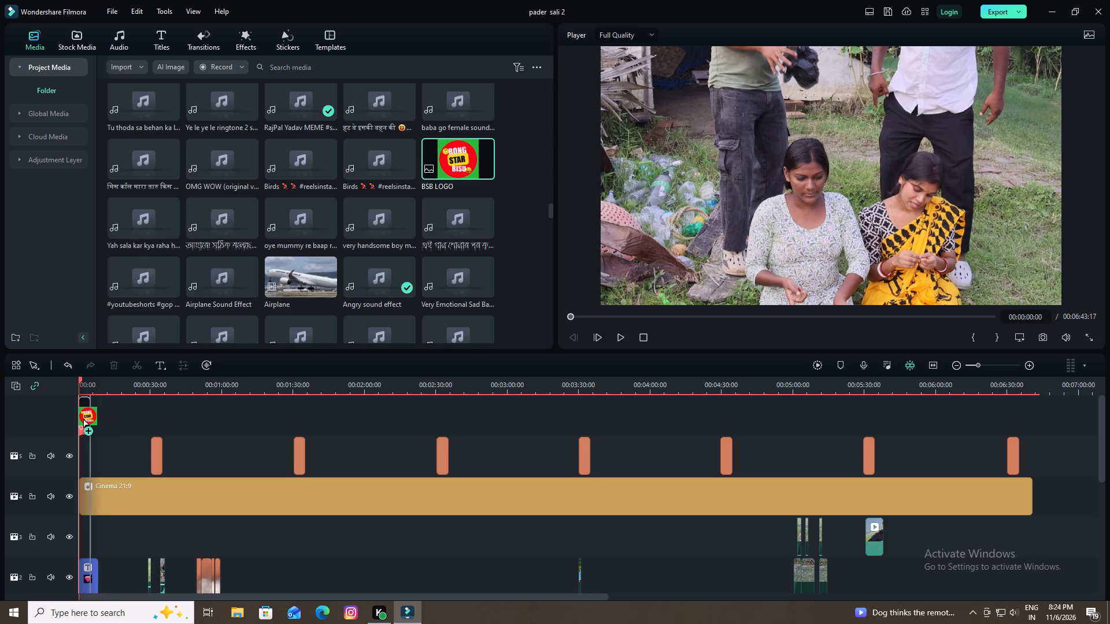
drag(79, 416, 77, 416)
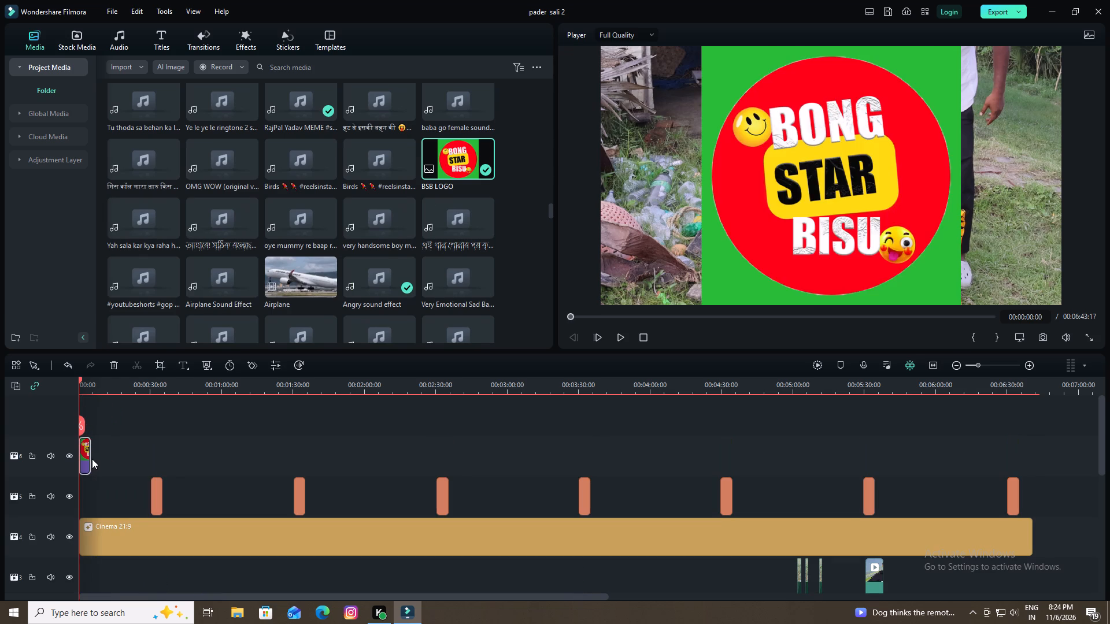
Extend the BSB LOGO clip from the start to the end of the Cinema 21:9 effect.
drag(88, 459, 983, 452)
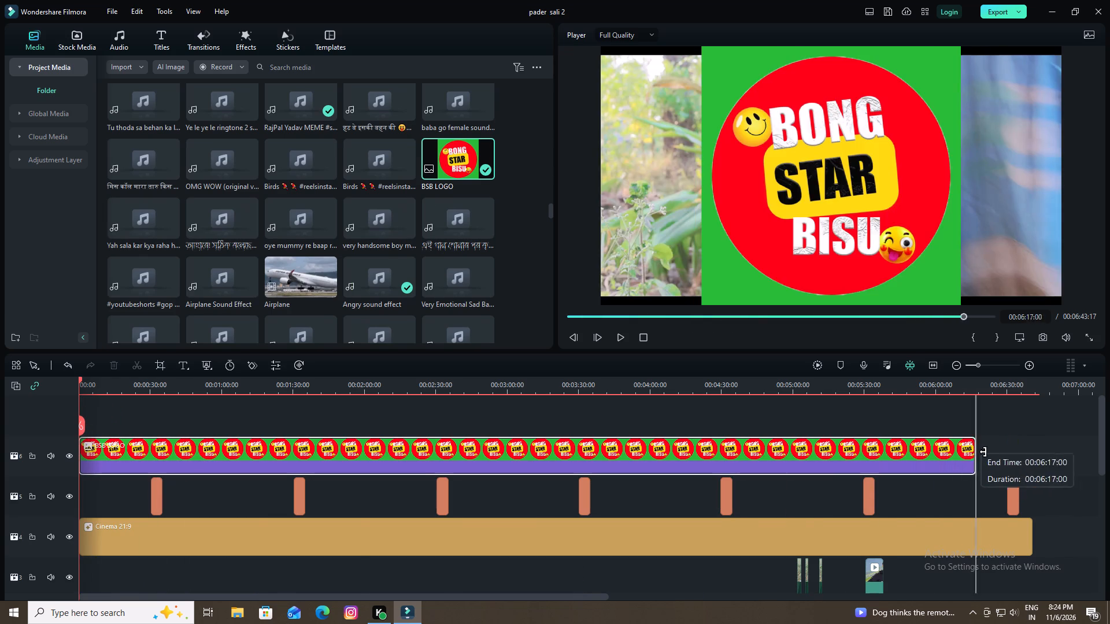
drag(983, 452, 1030, 456)
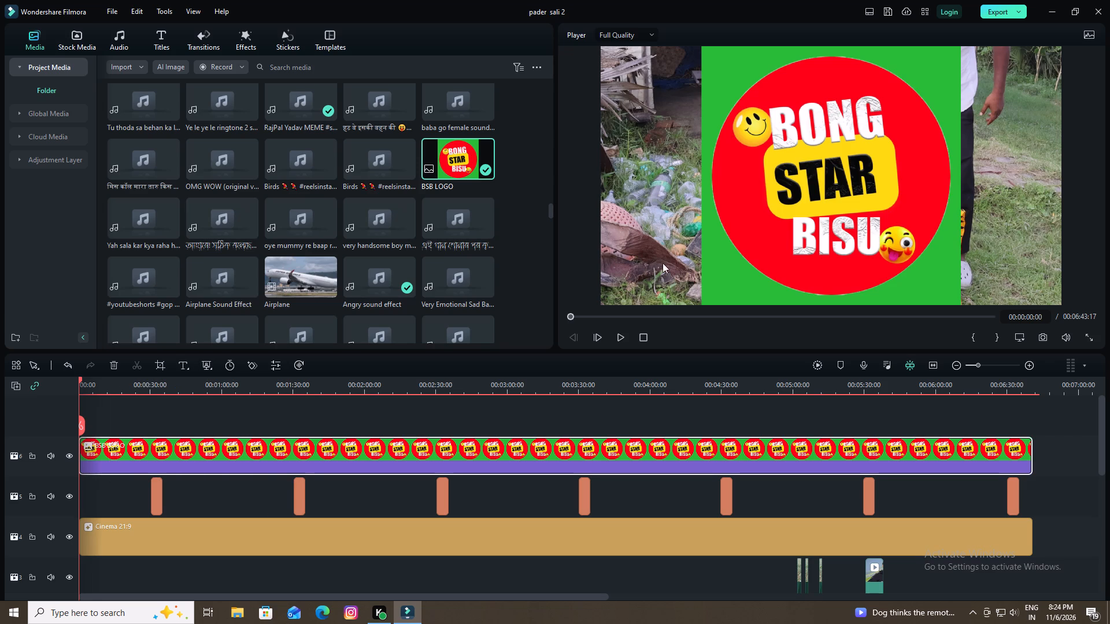
Apply Chroma Key to the BSB LOGO clip to remove its green background.
click(207, 365)
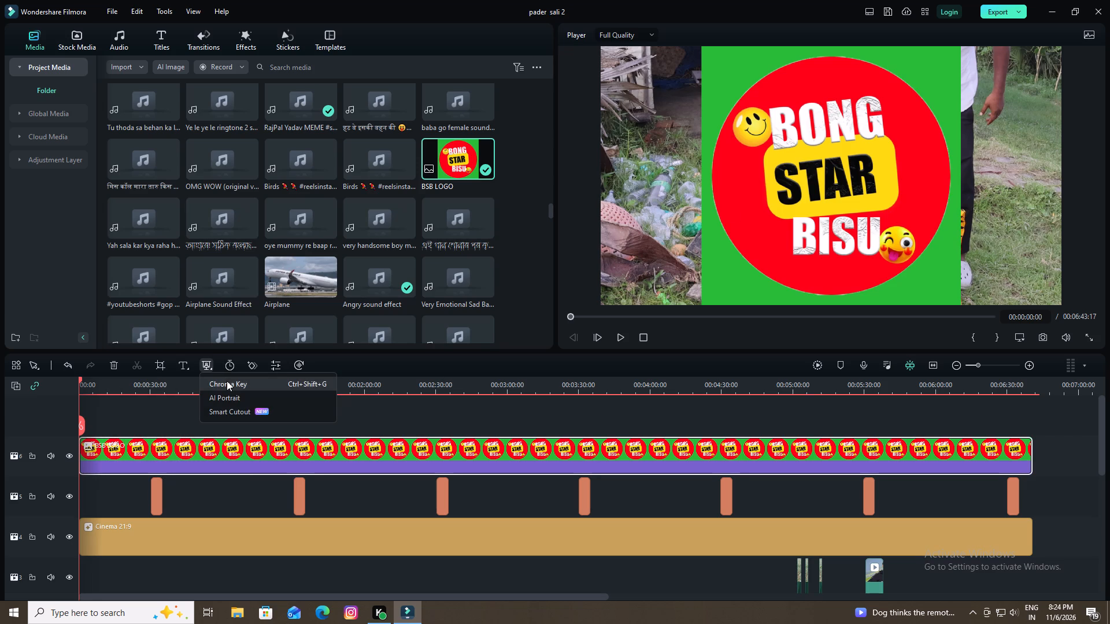
click(227, 381)
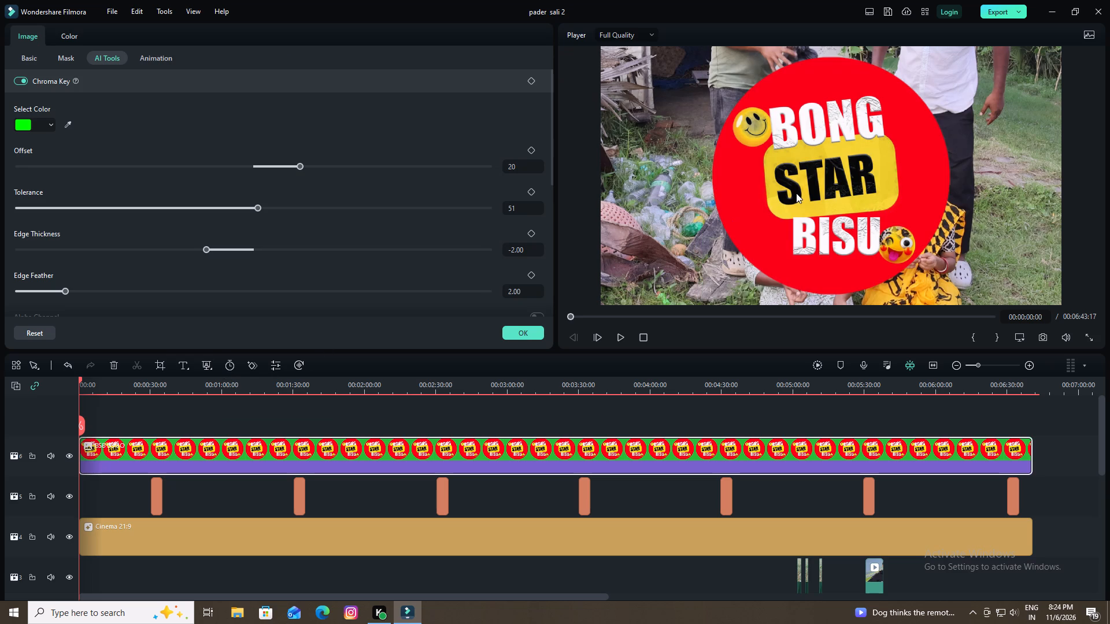
Shrink the channel logo to a small badge near the top of the picture.
click(796, 192)
drag(962, 303, 734, 81)
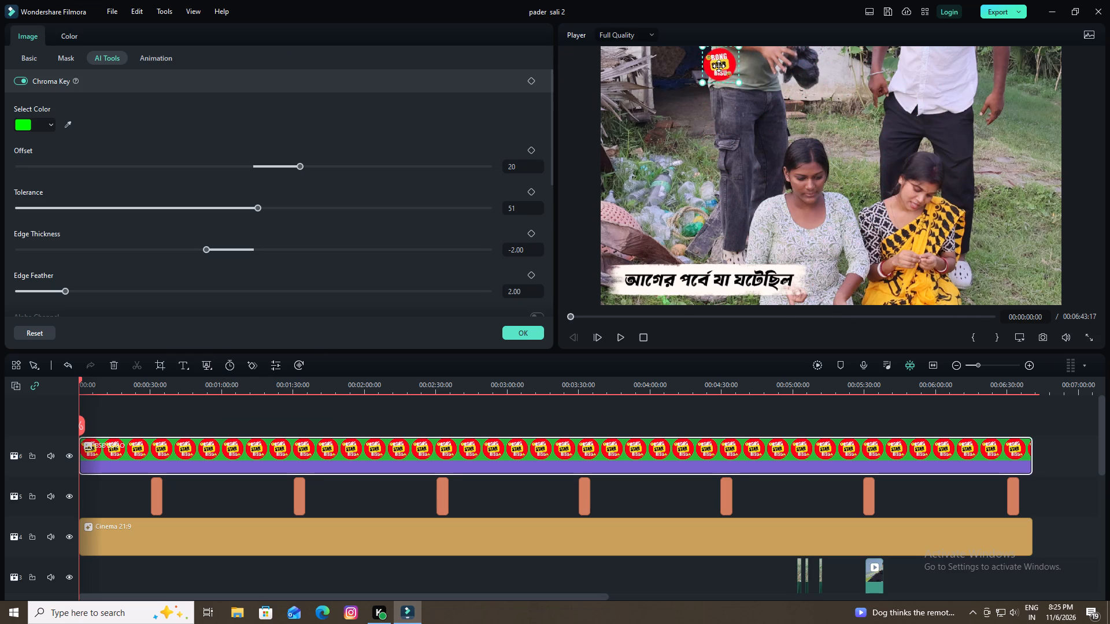
Move the channel logo into the upper-left corner of the picture and shrink it slightly.
drag(719, 65, 623, 69)
click(638, 80)
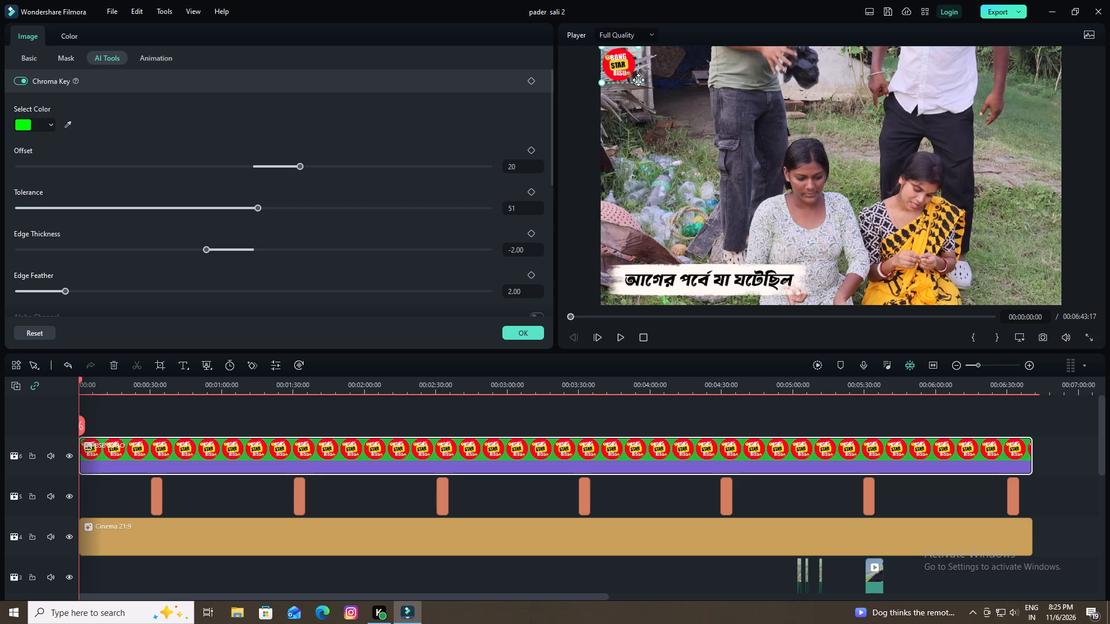
drag(637, 83, 635, 79)
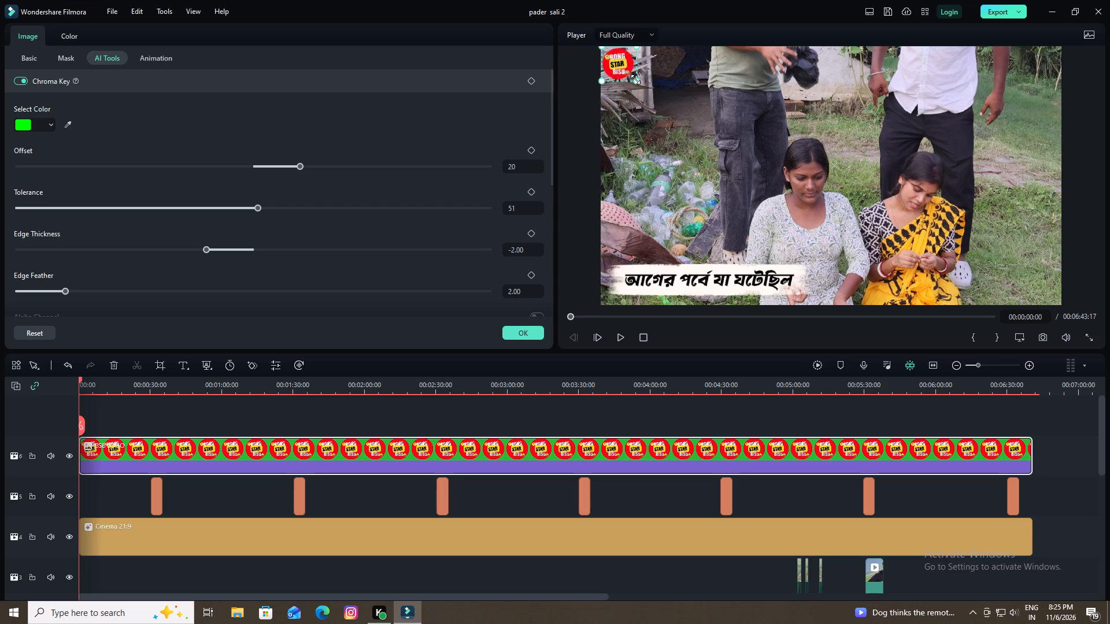
drag(635, 79, 634, 76)
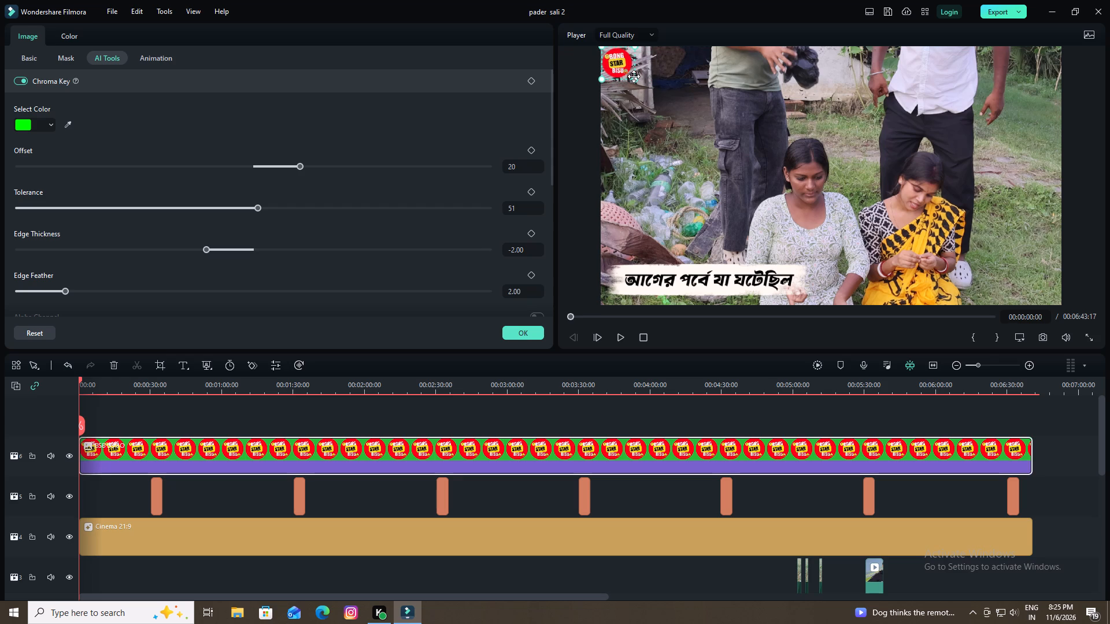
key(Right)
key(Right)
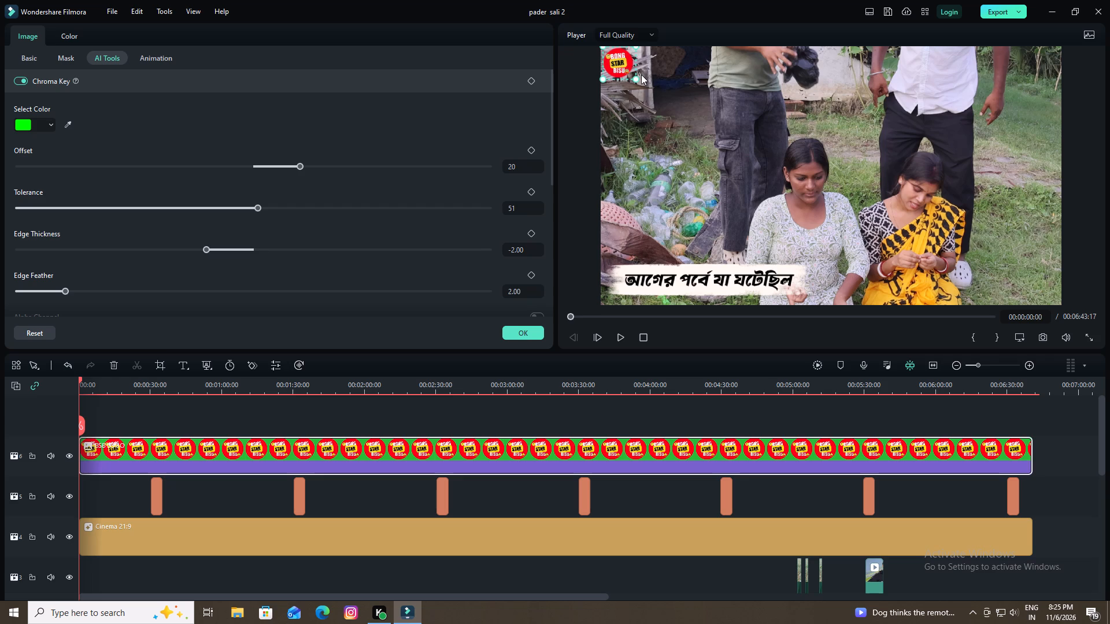
key(Left)
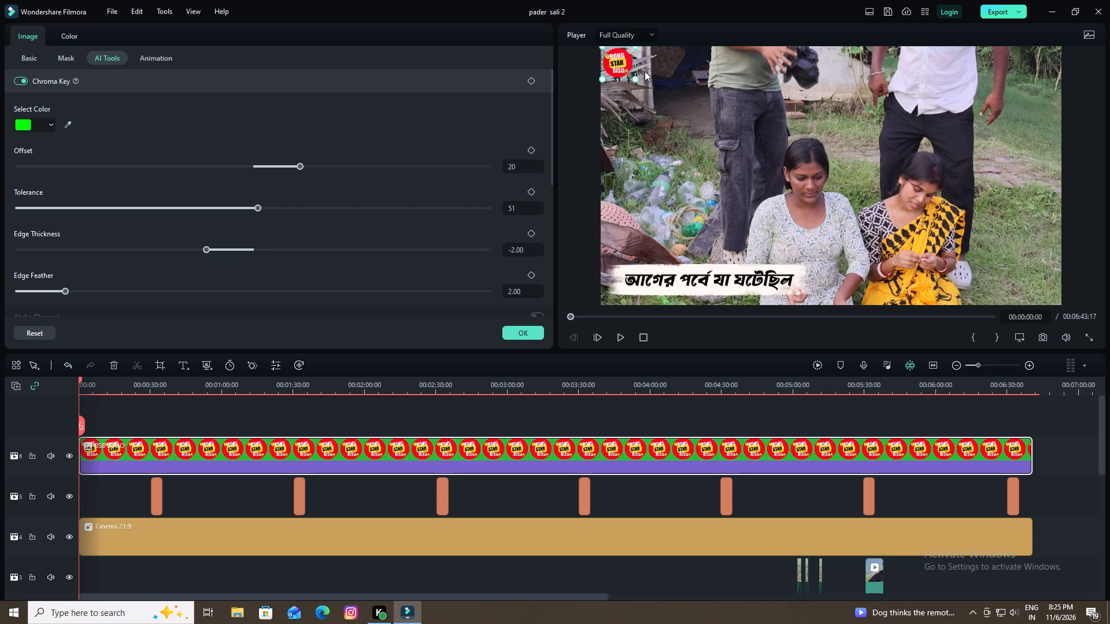
scroll(367, 205, down, 10)
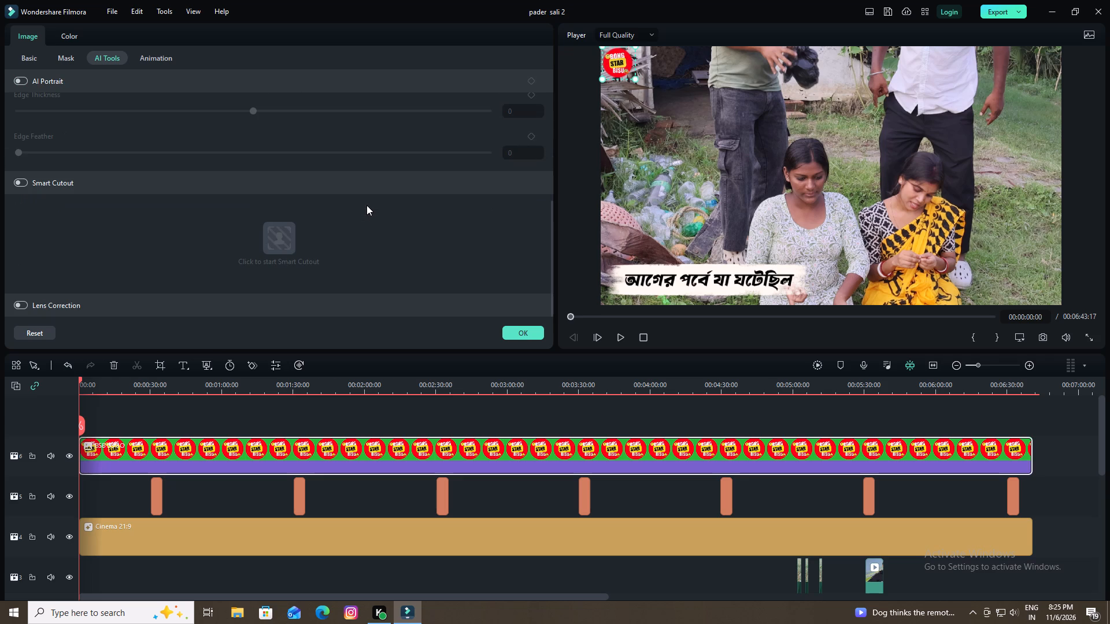
scroll(367, 205, down, 3)
double_click(624, 68)
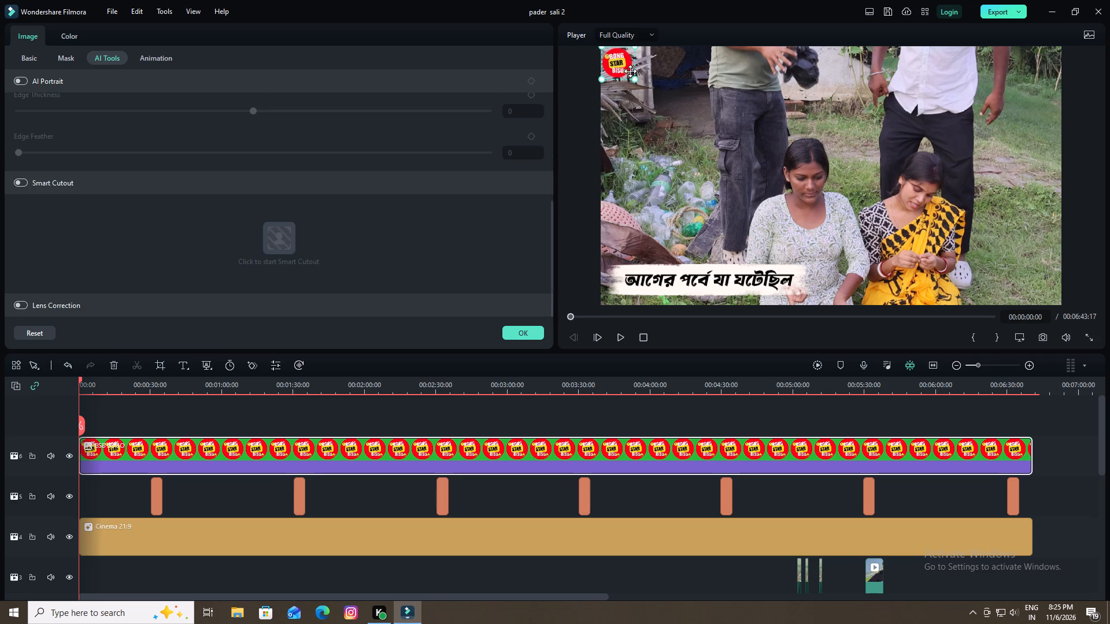
key(Right)
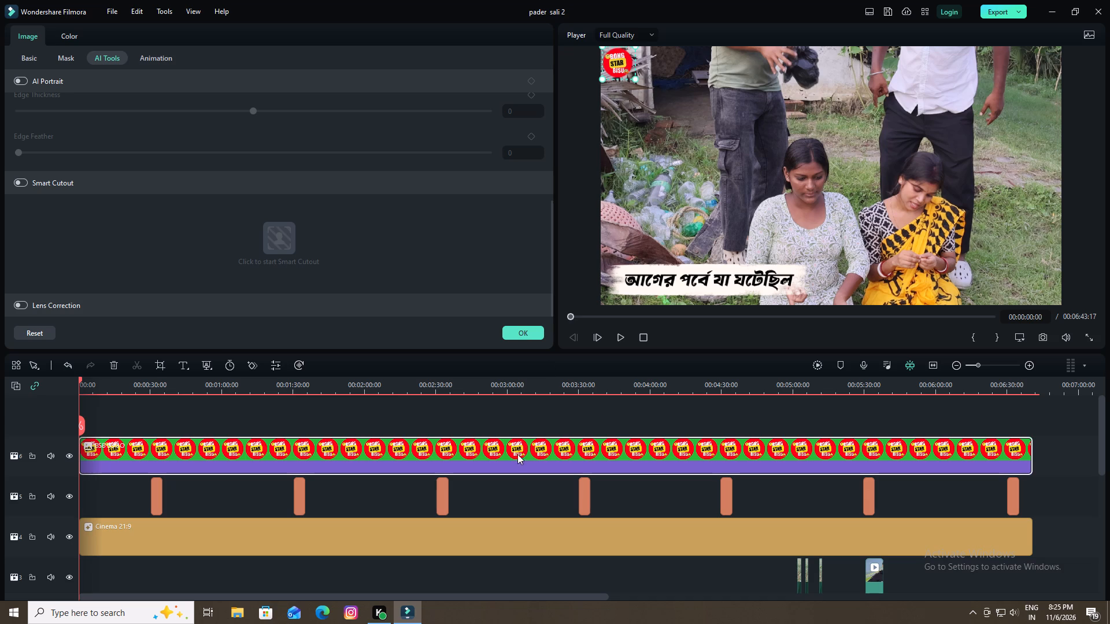
Lower the BSB LOGO clip's opacity to about 75.5%.
double_click(515, 447)
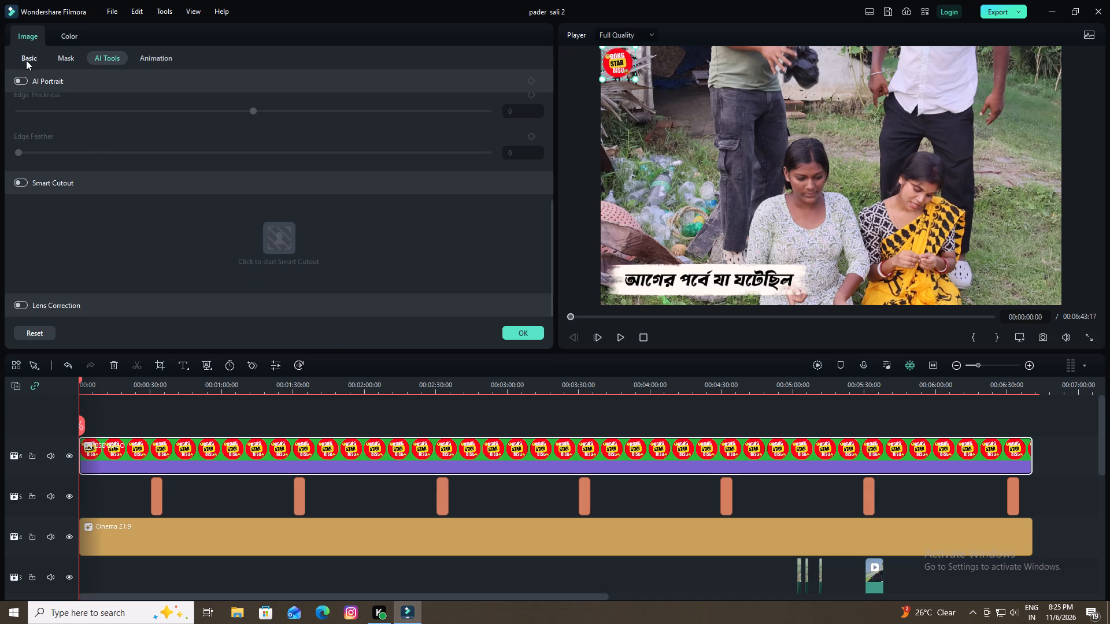
click(26, 60)
scroll(186, 155, down, 6)
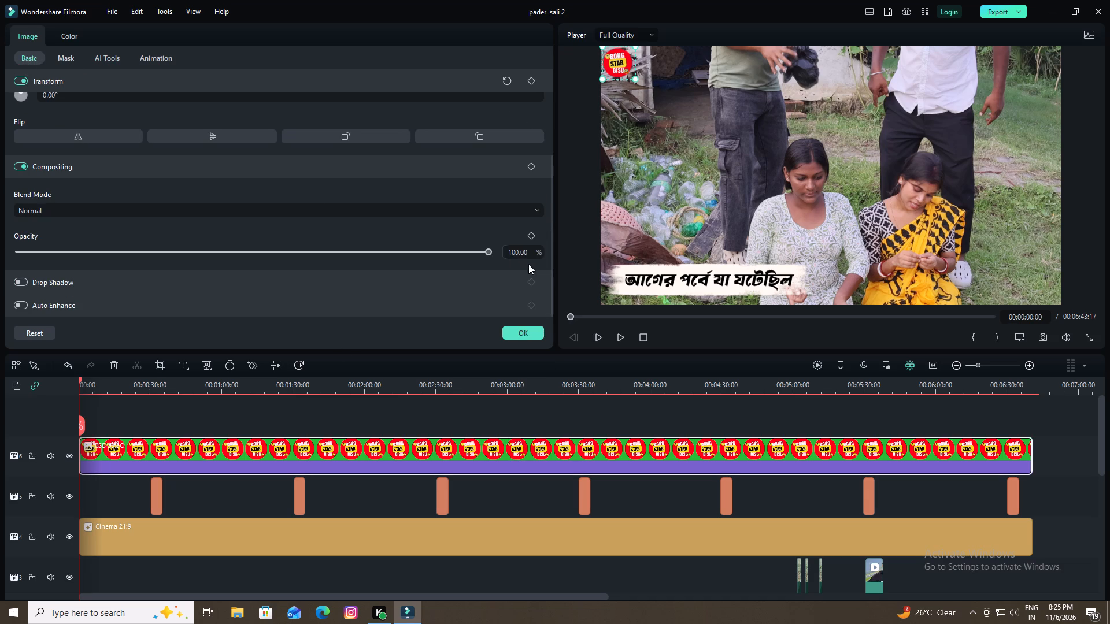
drag(487, 251, 404, 253)
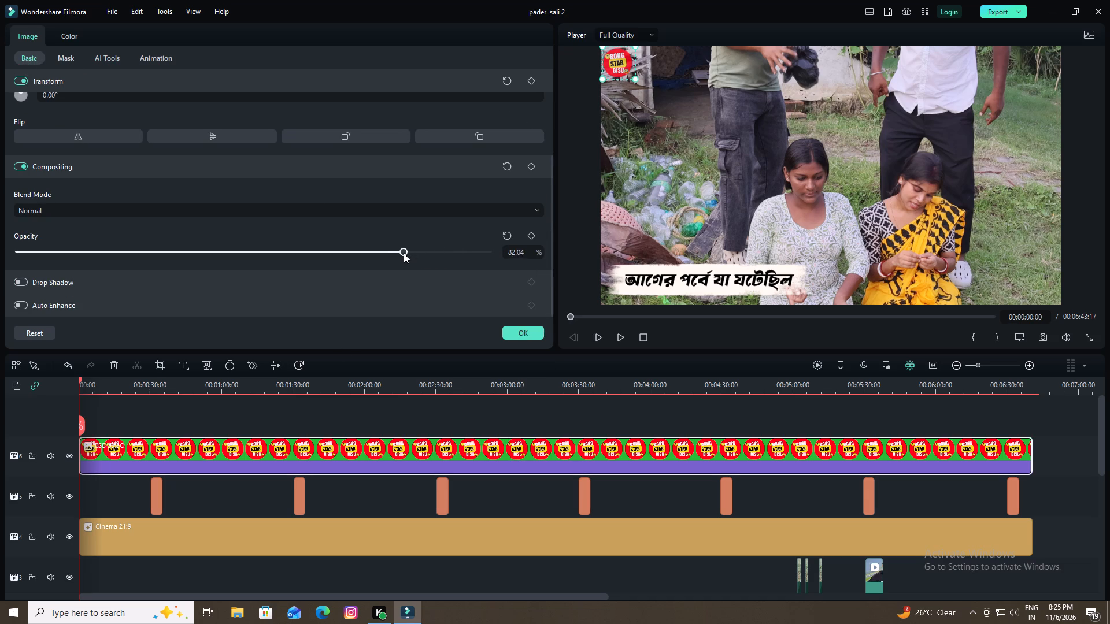
drag(404, 253, 386, 254)
drag(386, 254, 376, 254)
drag(376, 254, 373, 254)
click(528, 333)
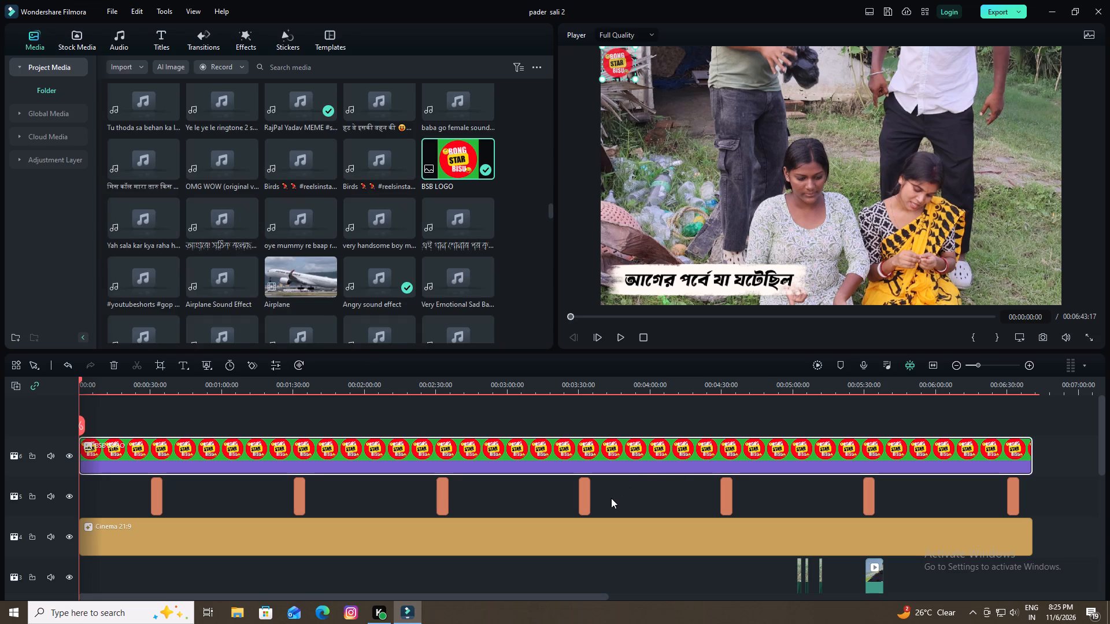
Try the Pause and Slide Right preset animations on the BSB LOGO clip, finishing with Fade In.
double_click(446, 451)
click(151, 50)
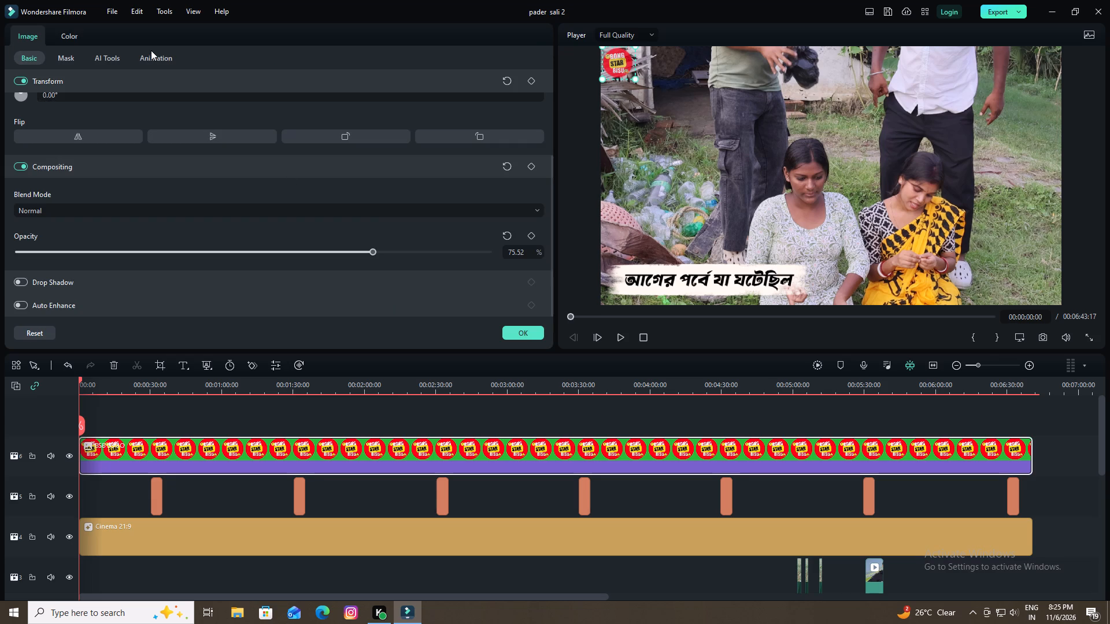
click(156, 59)
click(38, 109)
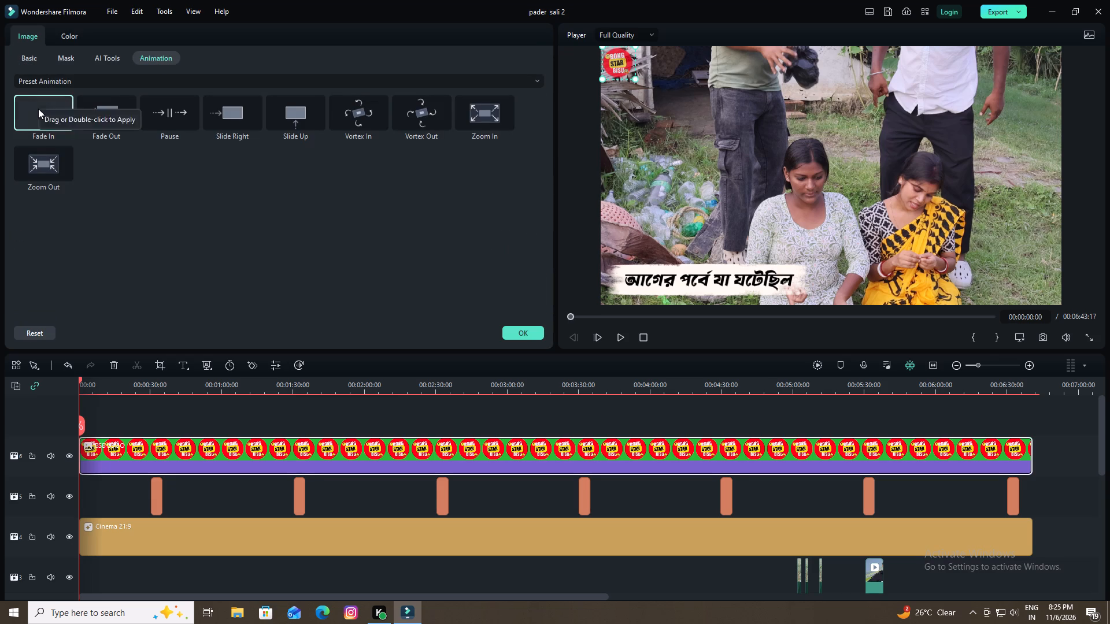
click(93, 116)
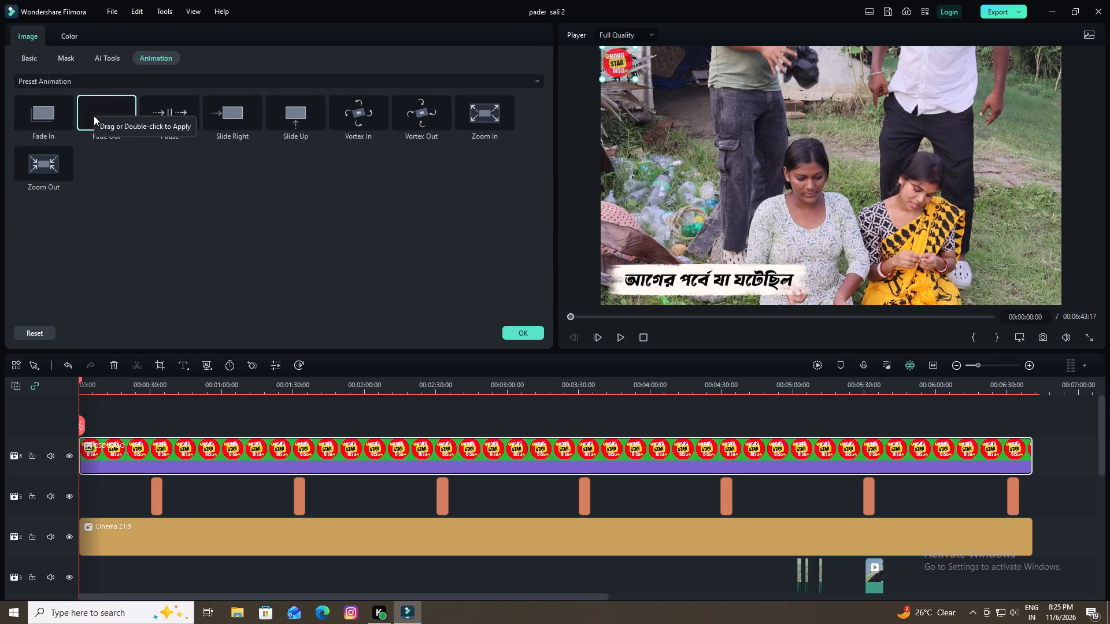
click(155, 110)
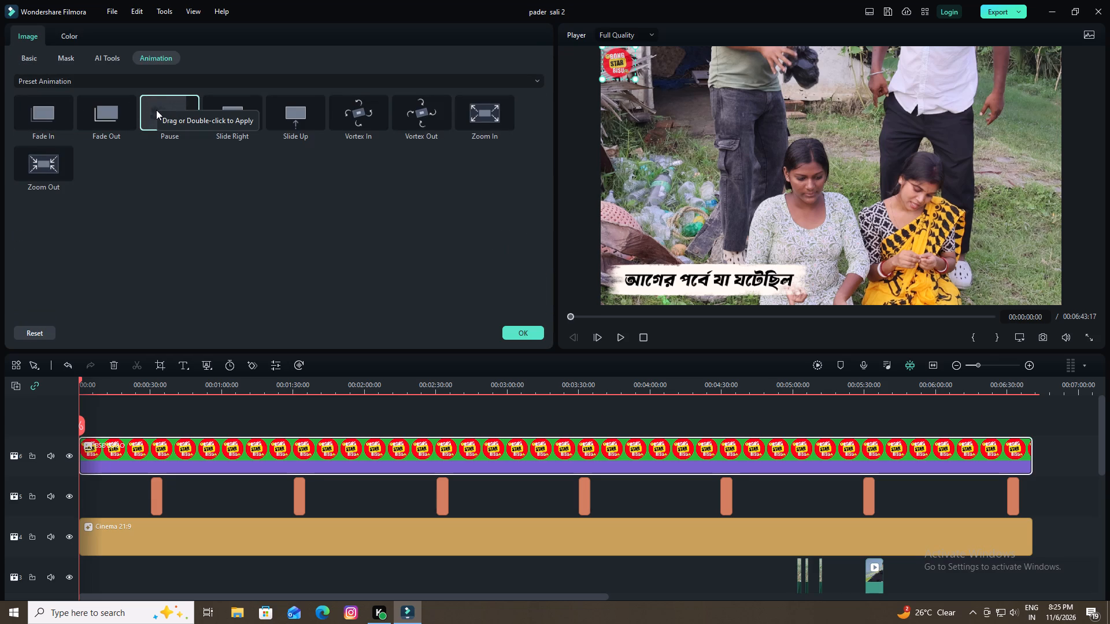
double_click(156, 110)
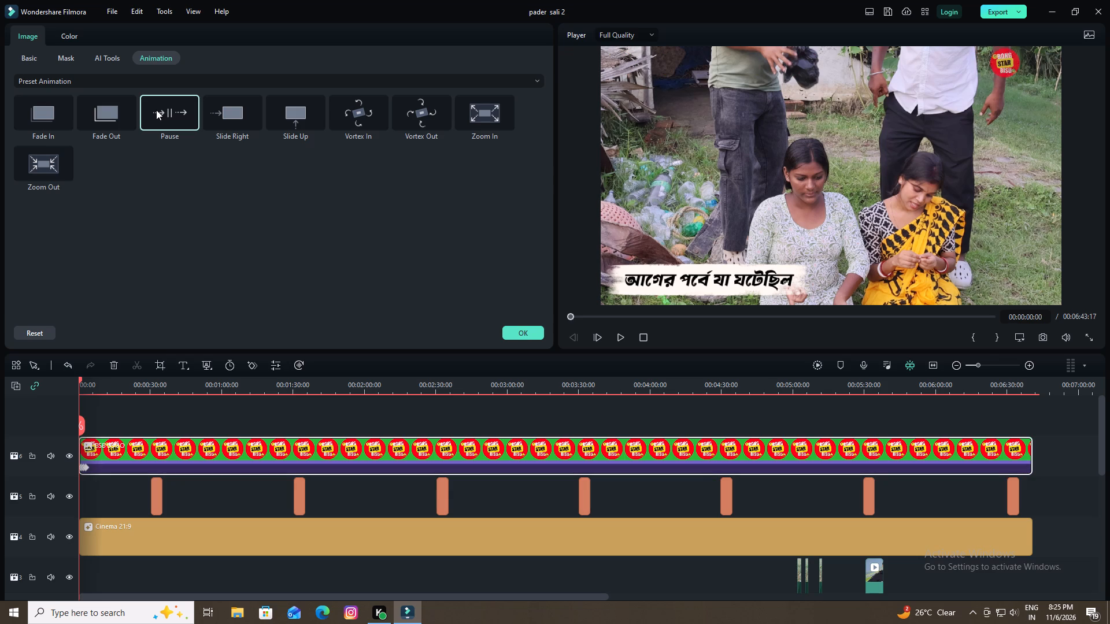
double_click(232, 105)
double_click(35, 112)
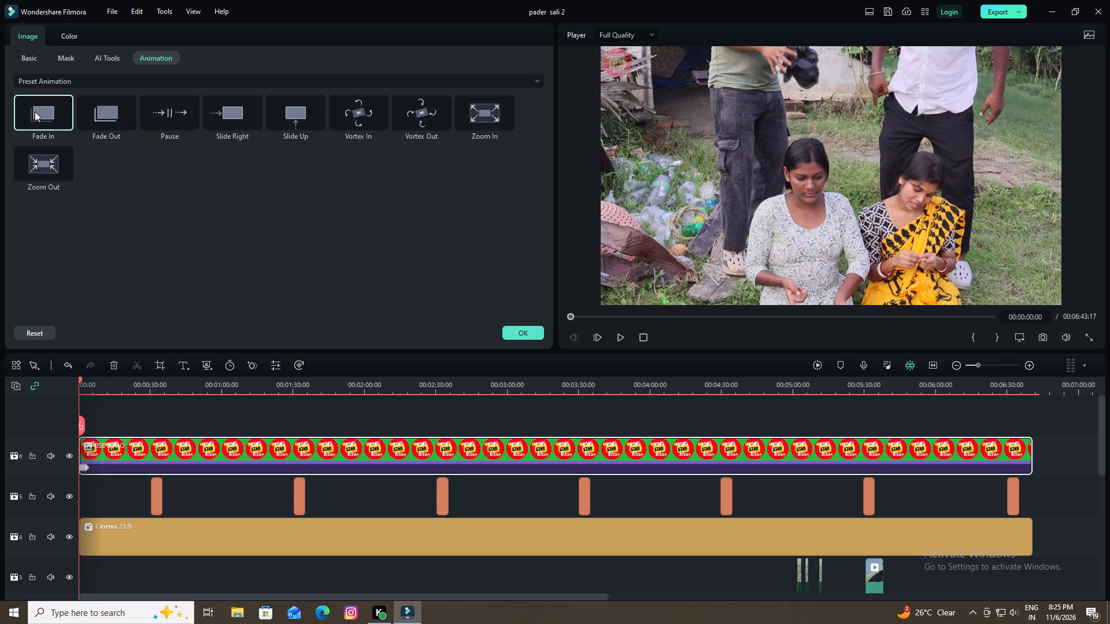
drag(40, 110, 45, 126)
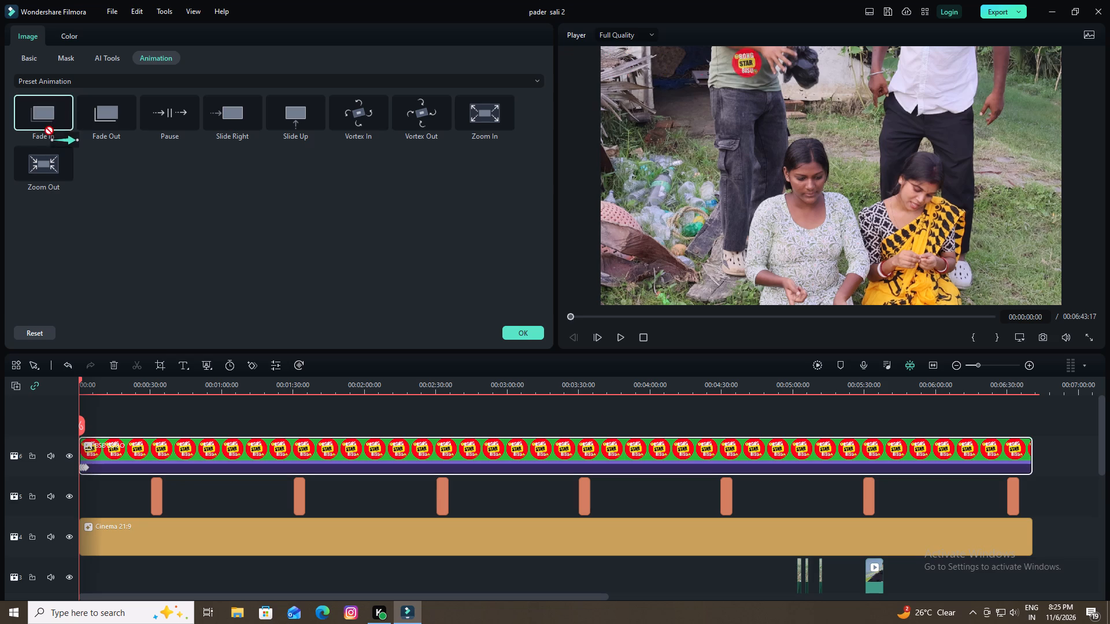
drag(45, 126, 41, 102)
double_click(41, 102)
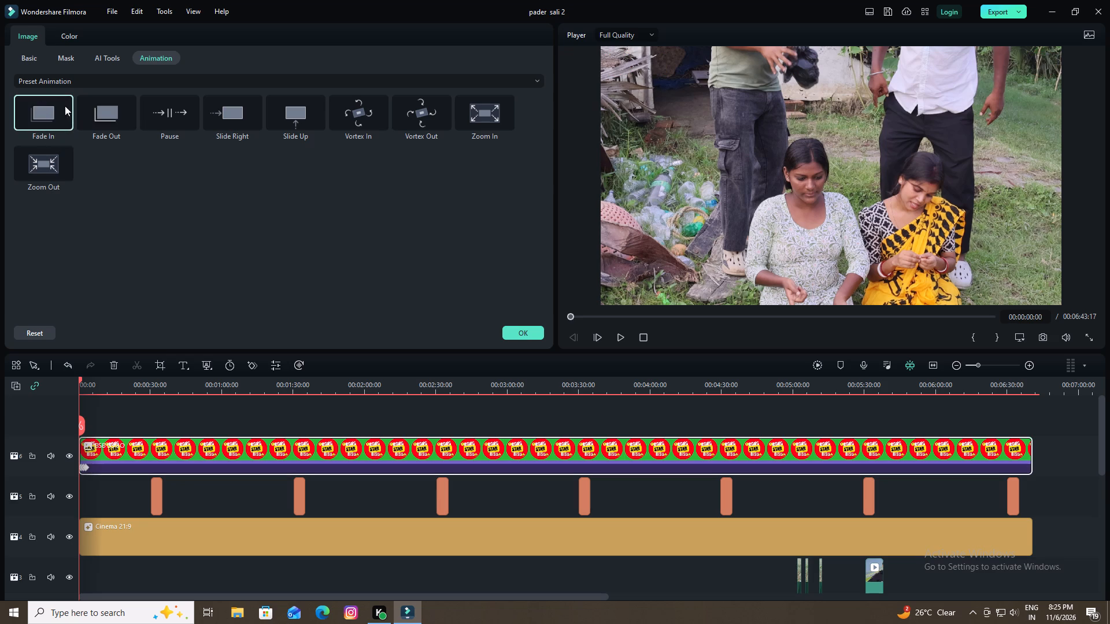
click(513, 337)
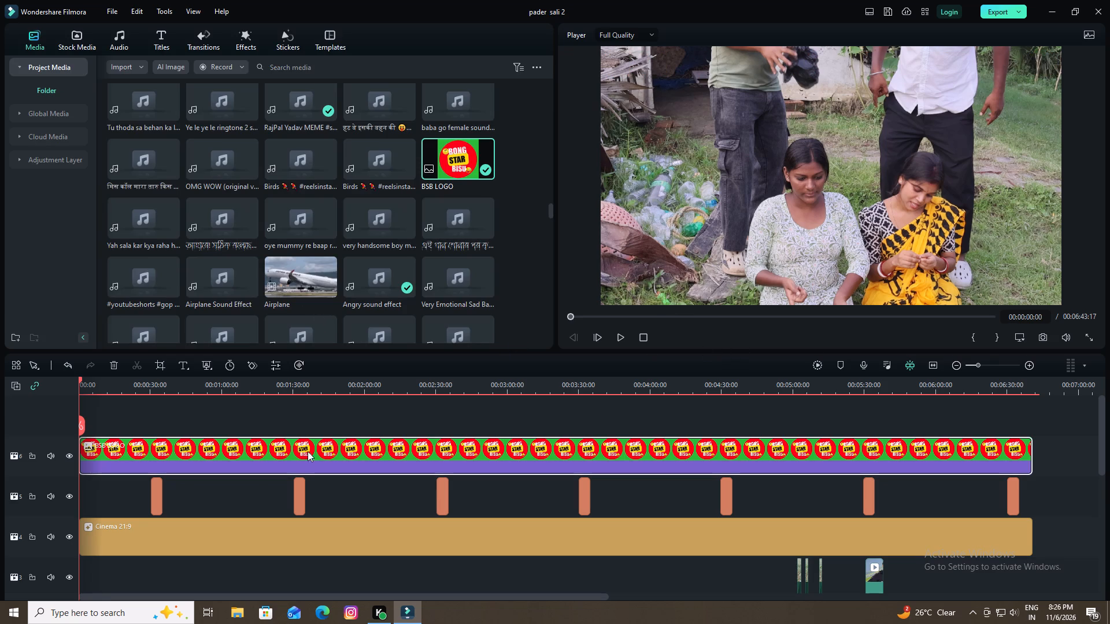
At about two seconds into playback, move the logo back to the picture's upper-left corner, just beneath the black cinema bar.
double_click(246, 456)
key(space)
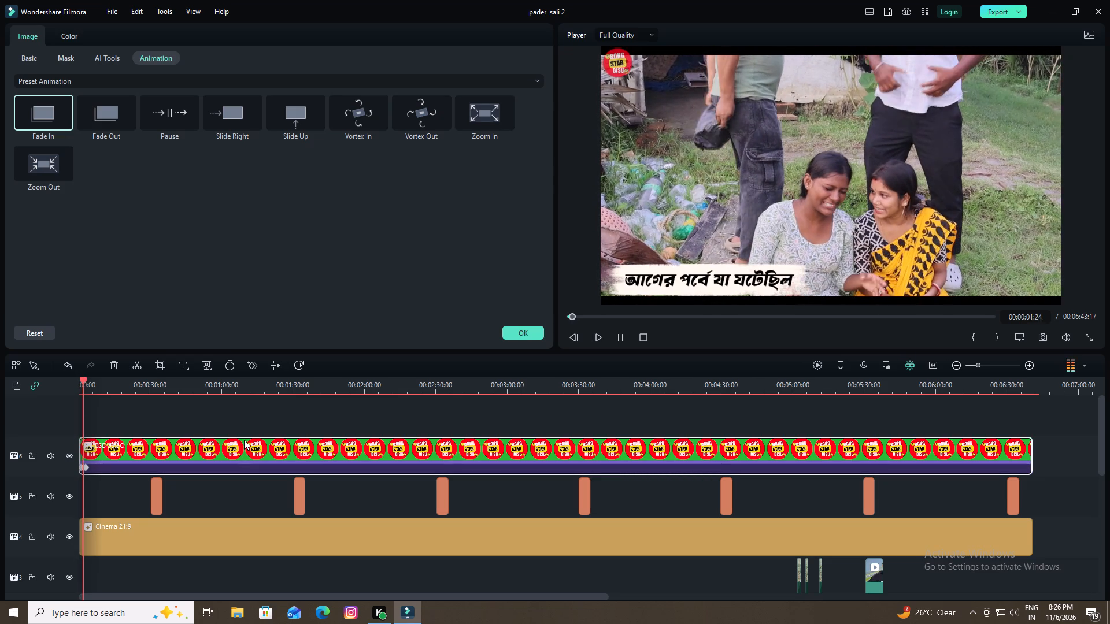
key(space)
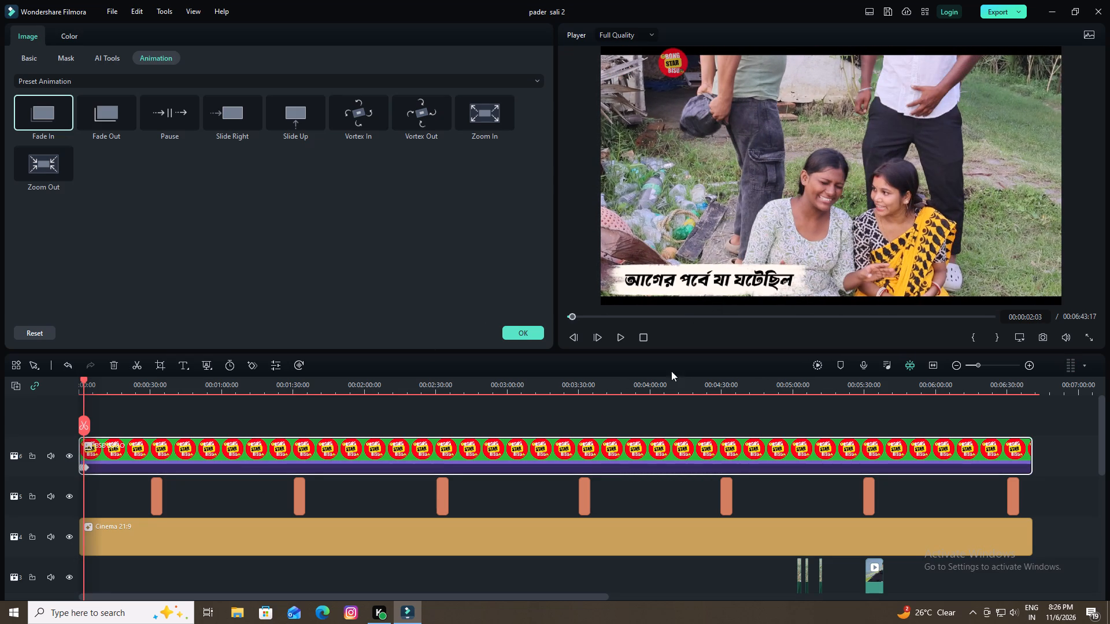
double_click(625, 447)
key(Down)
key(Down)
key(Down)
key(Down)
key(Down)
key(Down)
key(Down)
key(Down)
key(Down)
key(Down)
key(Down)
key(Down)
key(Down)
key(Down)
key(Down)
key(Down)
key(Down)
key(Down)
key(Down)
key(Down)
key(Down)
key(Down)
key(Down)
key(Down)
key(Down)
key(Down)
key(Down)
key(Down)
key(Down)
key(Down)
key(Down)
key(Down)
key(Down)
key(Down)
key(Down)
key(Down)
key(Down)
key(Down)
key(Down)
key(Down)
key(Down)
drag(672, 65, 619, 73)
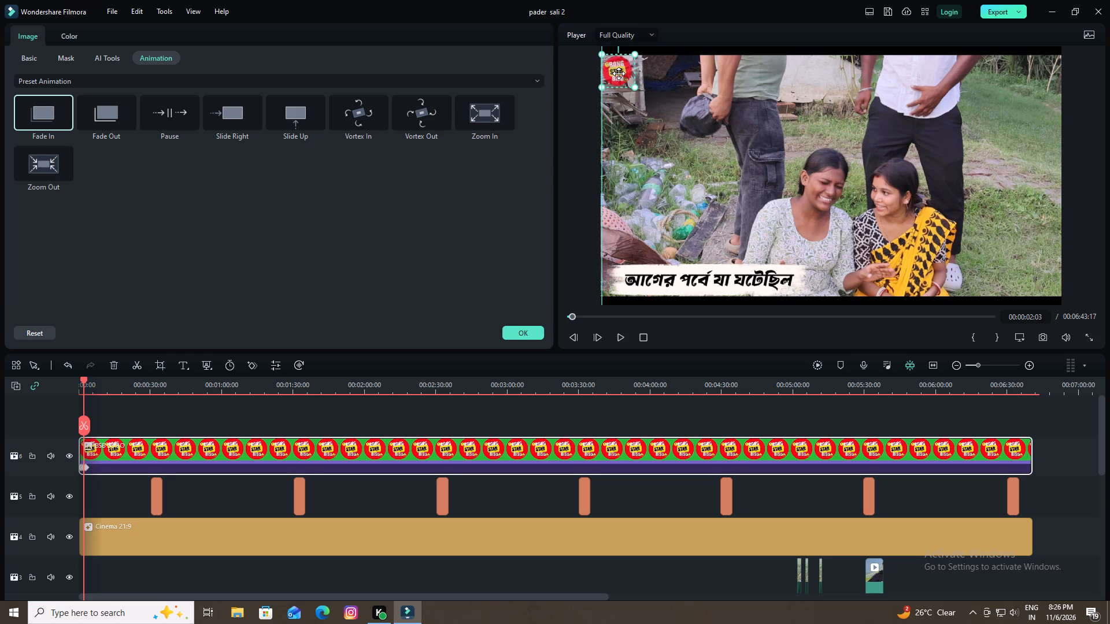
drag(619, 73, 619, 73)
key(Right)
key(Right)
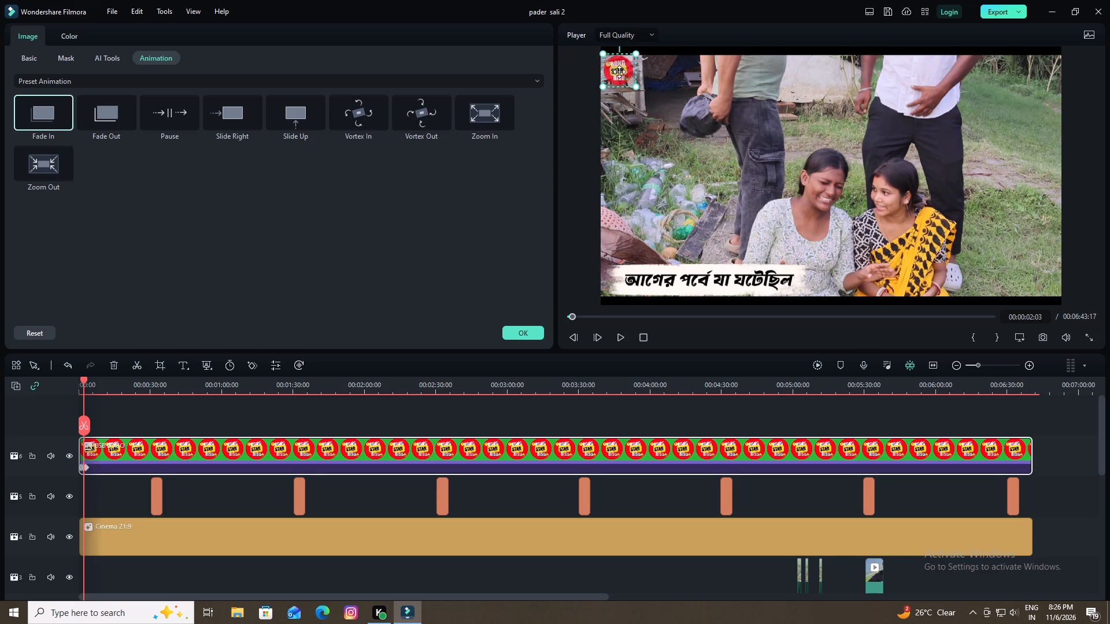
Fine-tune the logo's corner position with small nudges down and to the left.
click(650, 75)
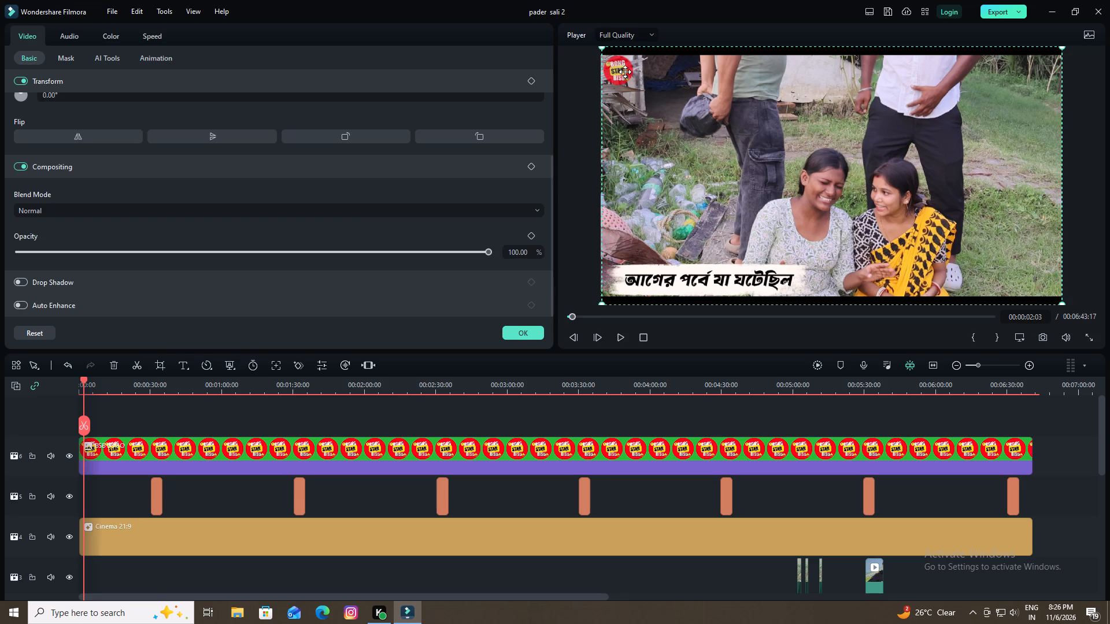
click(617, 71)
key(Down)
click(665, 68)
key(Left)
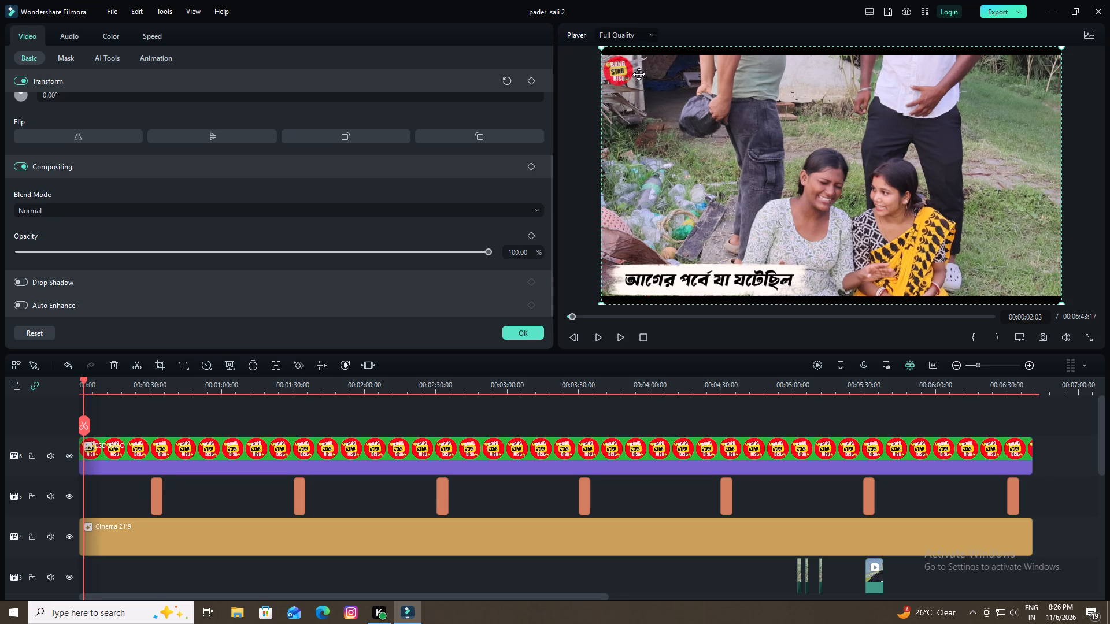
key(Right)
click(620, 74)
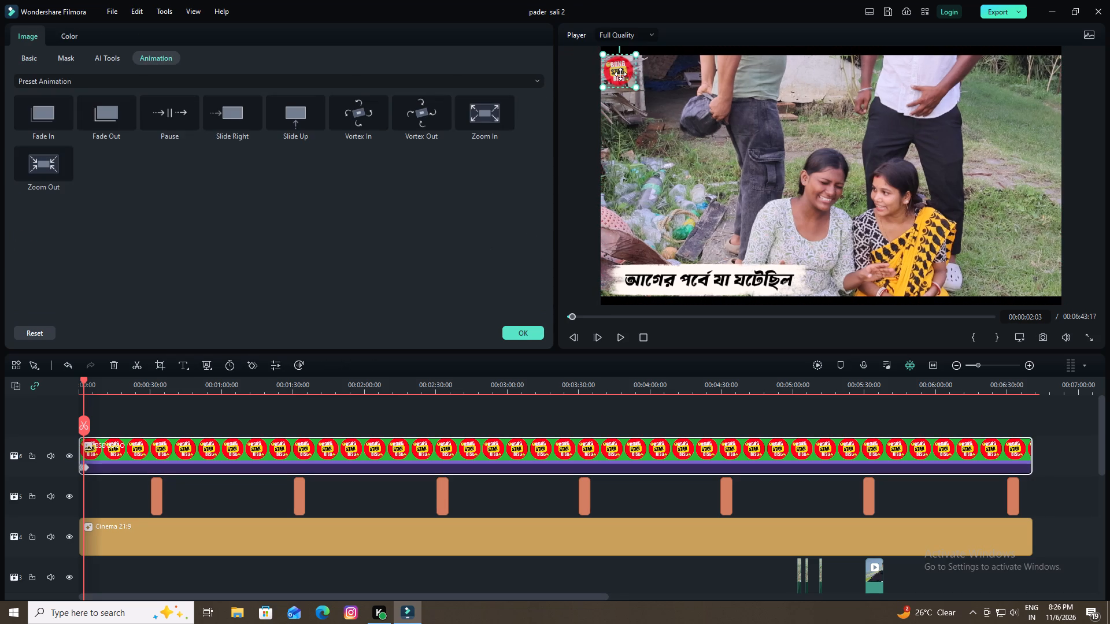
key(Left)
click(663, 75)
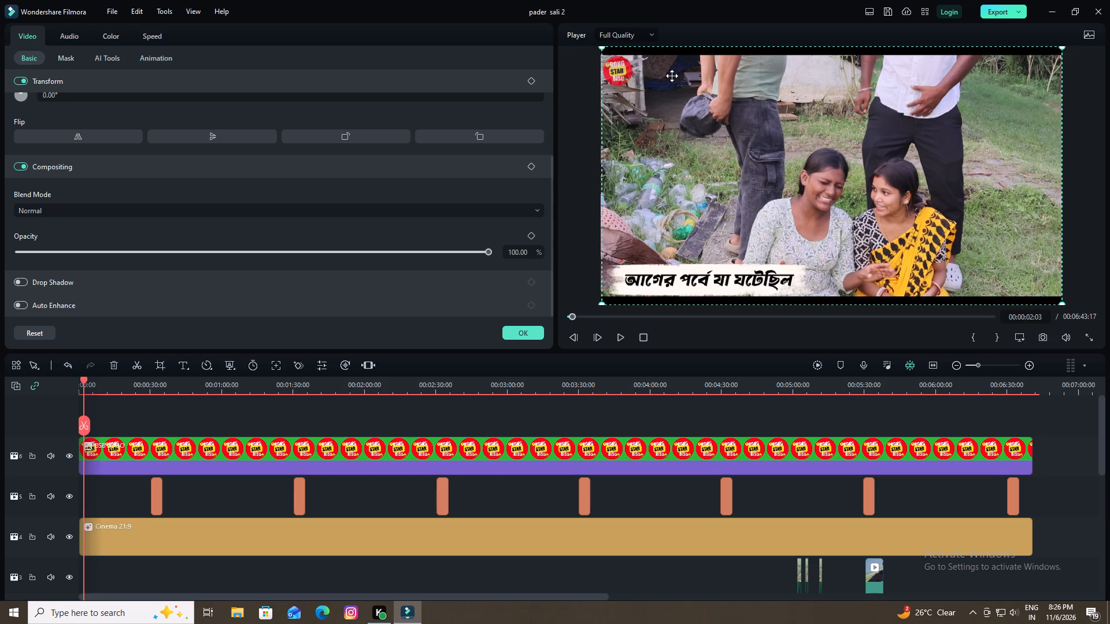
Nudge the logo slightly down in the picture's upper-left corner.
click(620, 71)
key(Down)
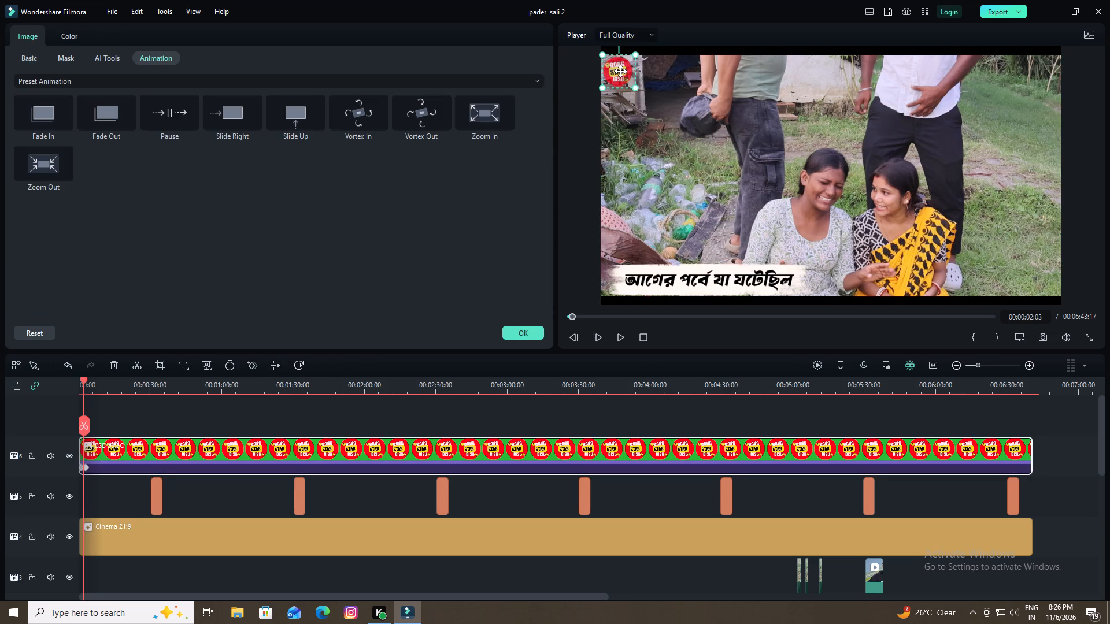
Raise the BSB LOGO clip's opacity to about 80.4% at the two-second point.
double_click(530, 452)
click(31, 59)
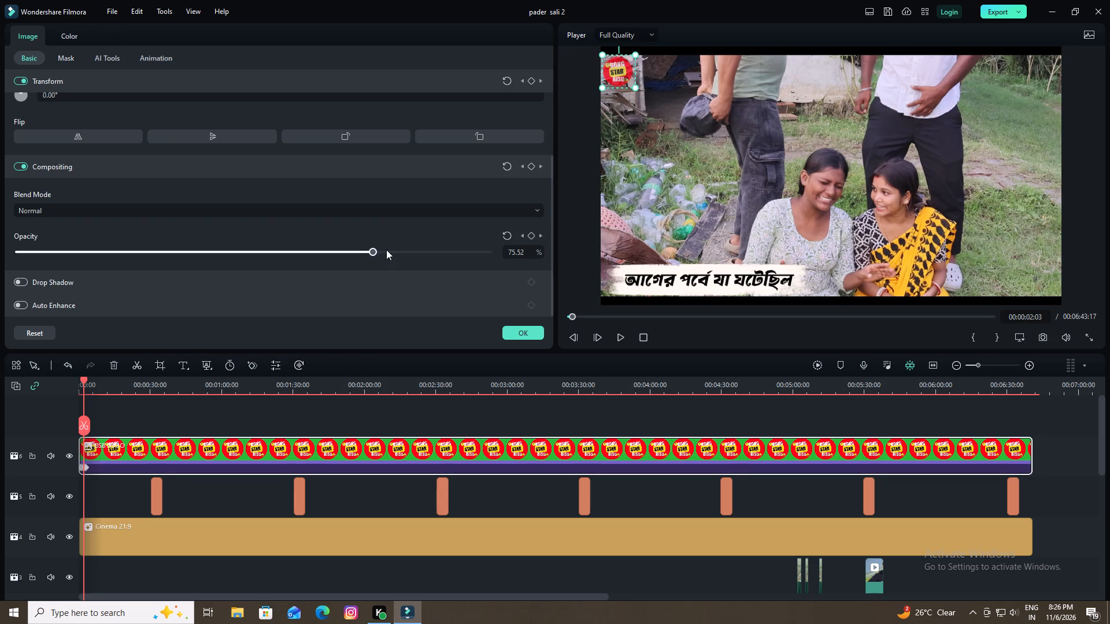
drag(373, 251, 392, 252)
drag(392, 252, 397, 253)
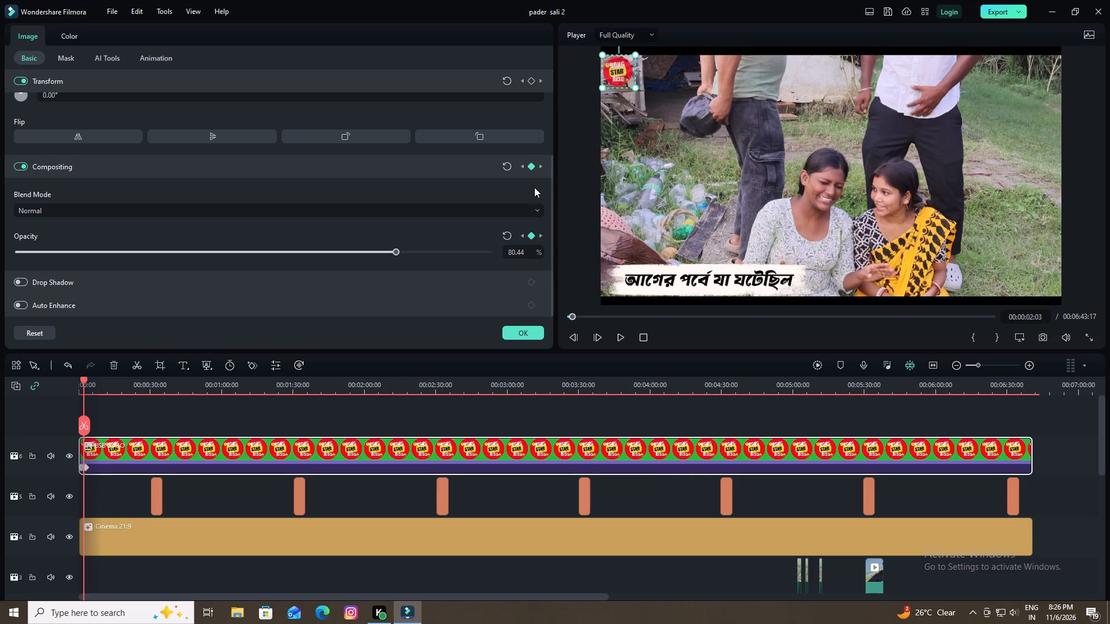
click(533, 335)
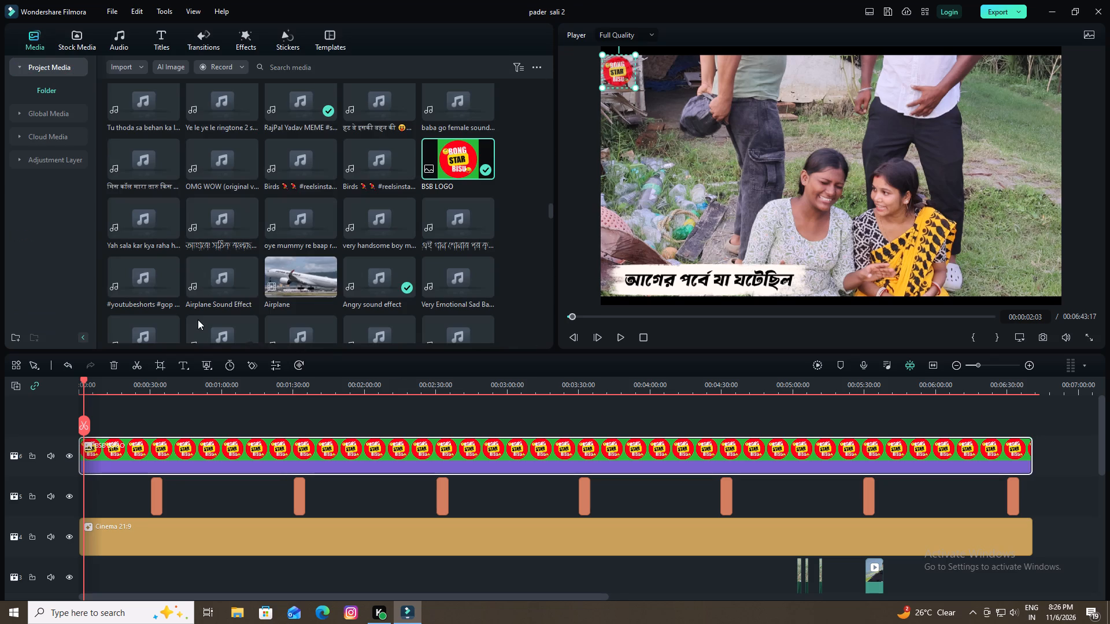
Look over the timeline's video and audio tracks beneath the logo track.
scroll(669, 523, down, 4)
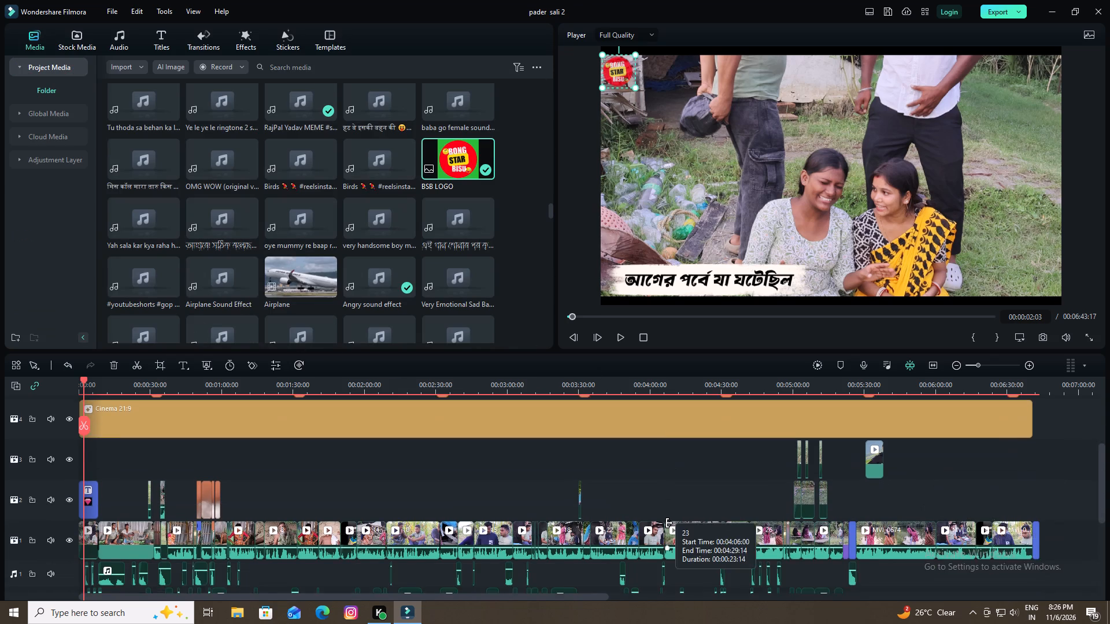
scroll(669, 523, down, 7)
scroll(670, 522, up, 3)
scroll(670, 522, down, 1)
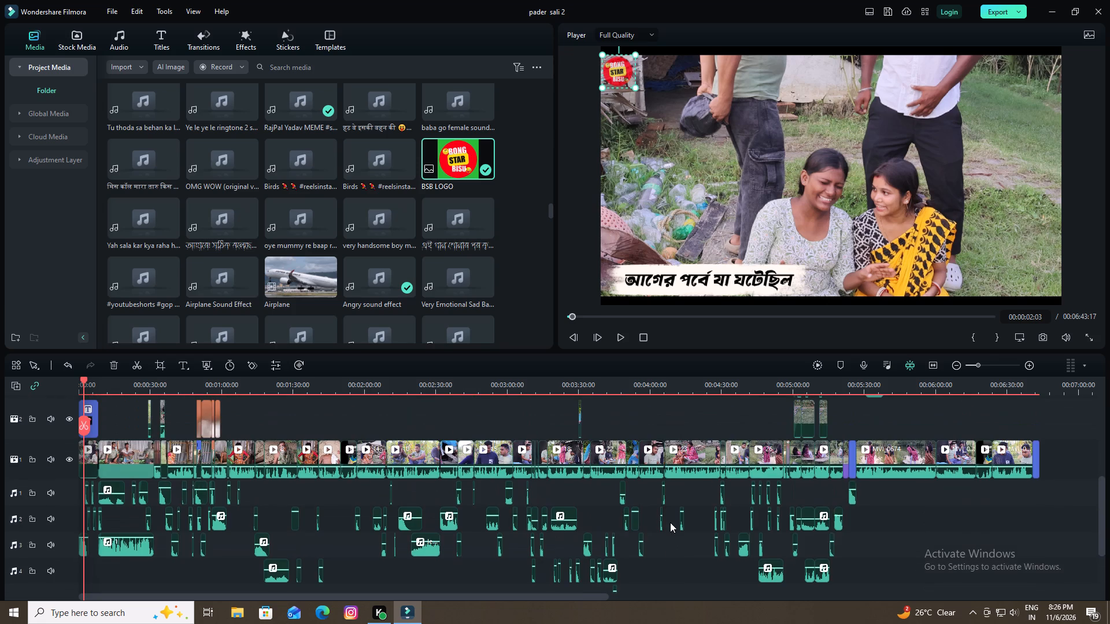
scroll(670, 522, down, 1)
scroll(670, 522, up, 12)
scroll(567, 485, up, 2)
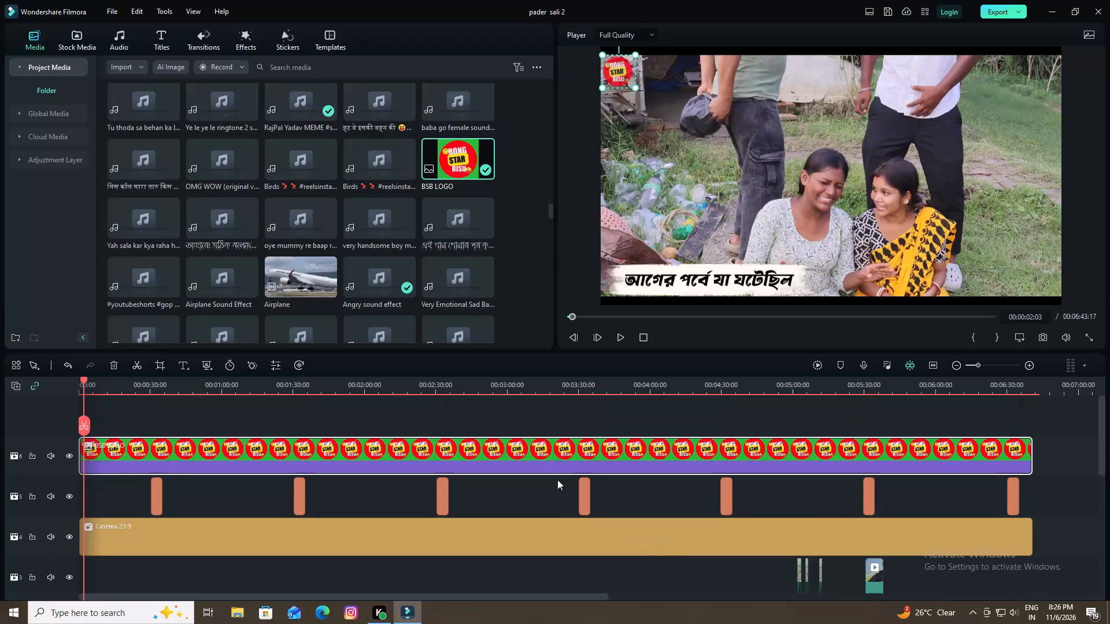
scroll(557, 480, up, 1)
Play the video's first eight seconds or so to check how the logo behaves.
drag(84, 380, 43, 404)
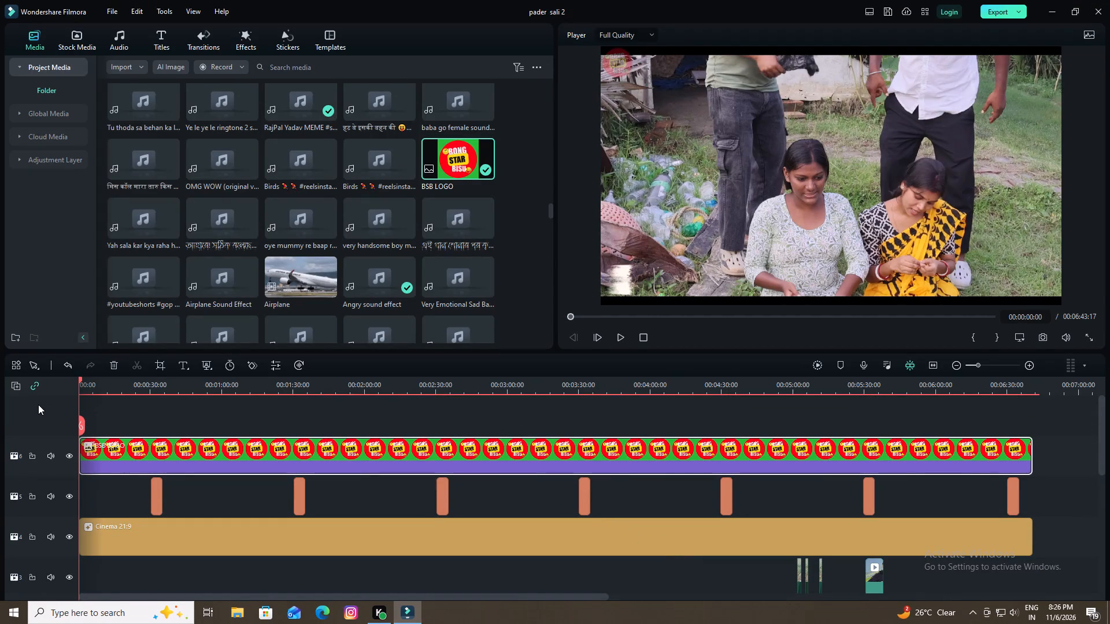
key(space)
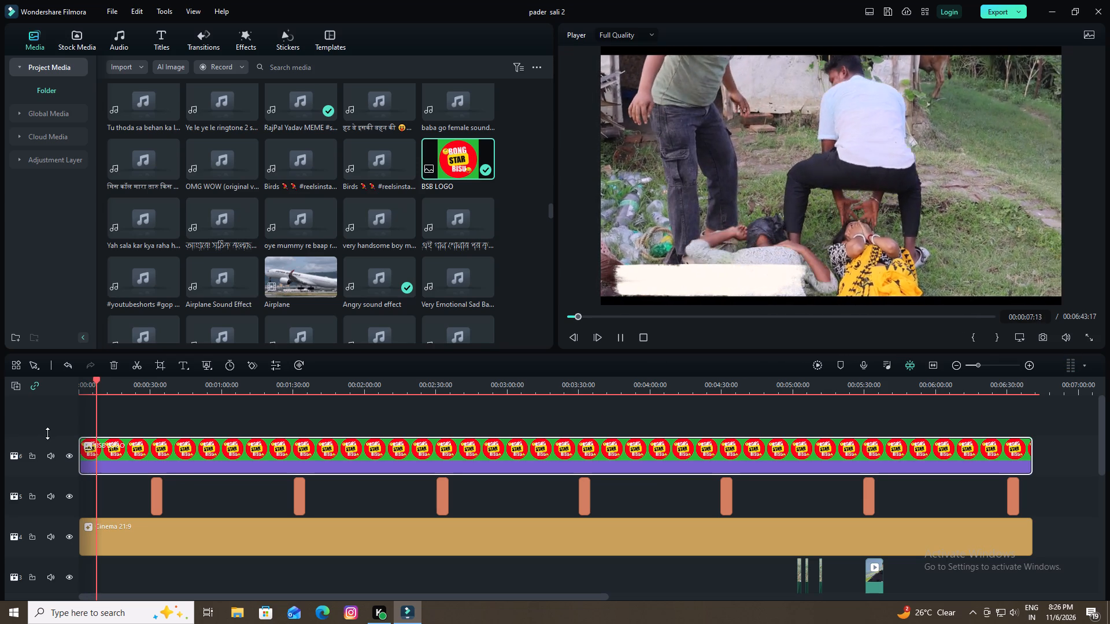
key(space)
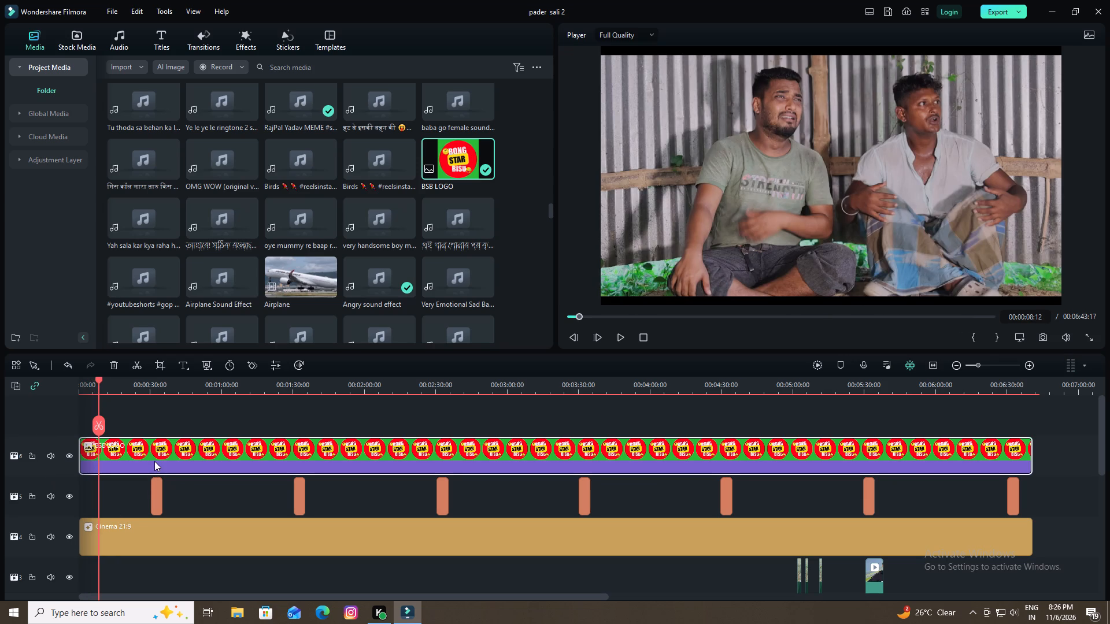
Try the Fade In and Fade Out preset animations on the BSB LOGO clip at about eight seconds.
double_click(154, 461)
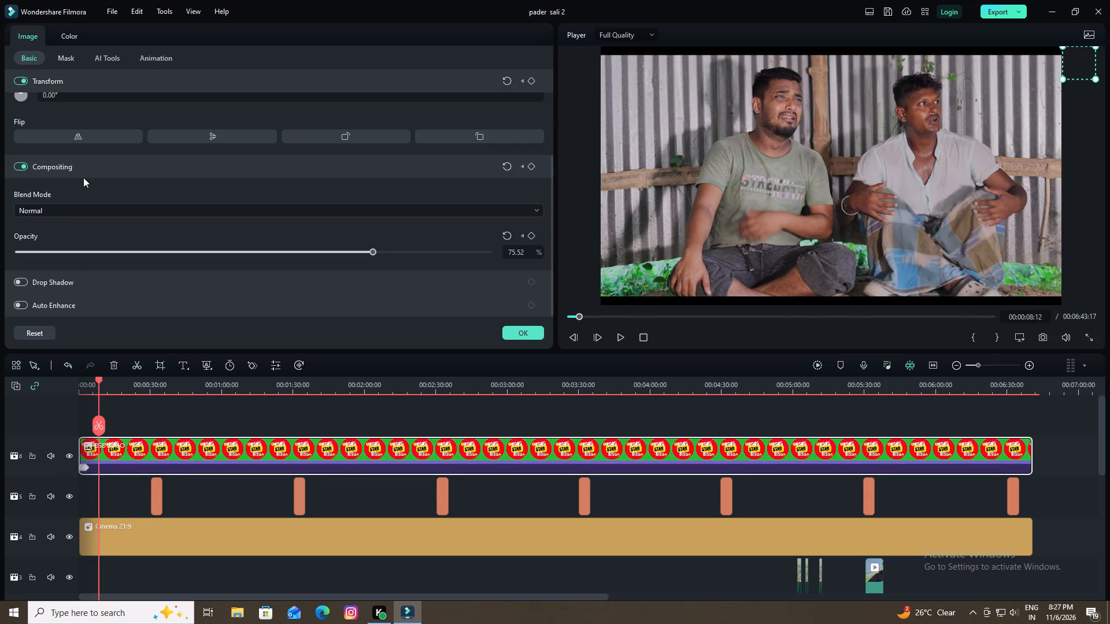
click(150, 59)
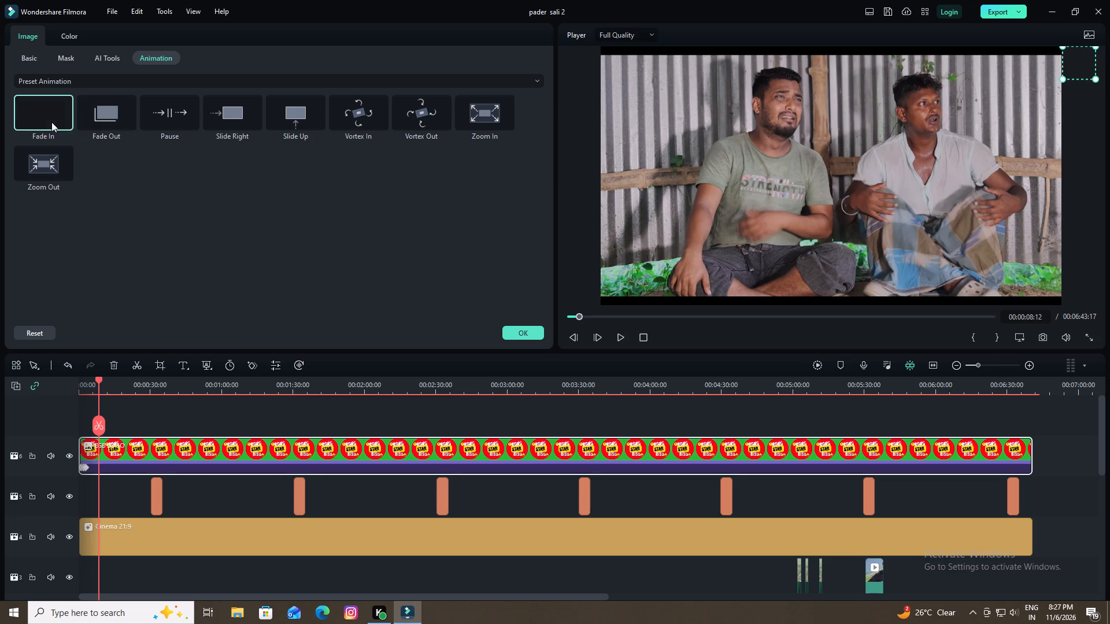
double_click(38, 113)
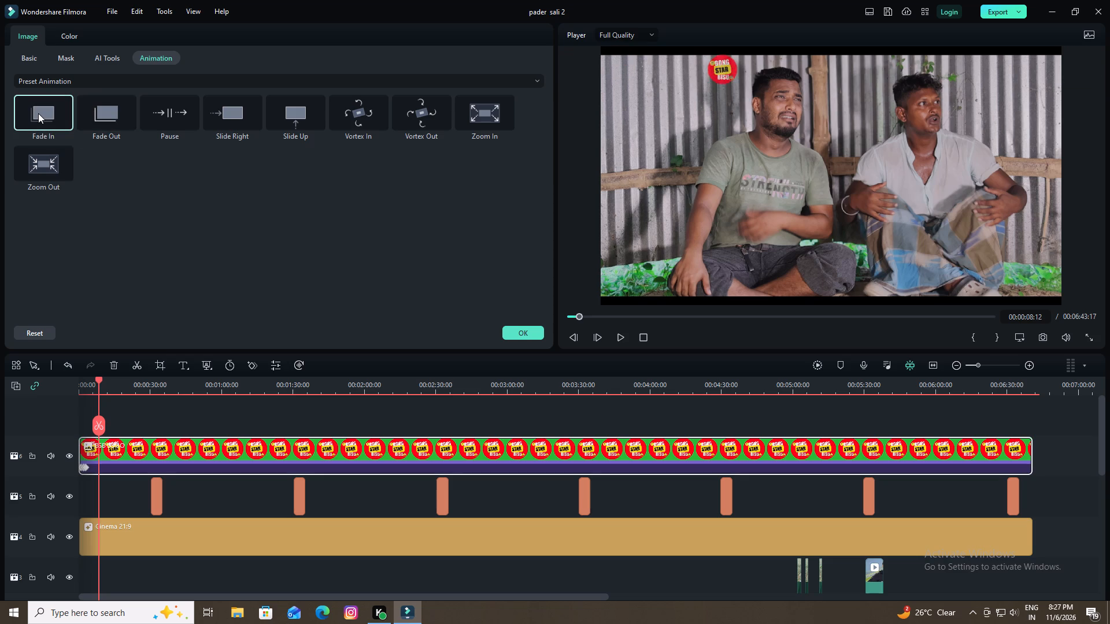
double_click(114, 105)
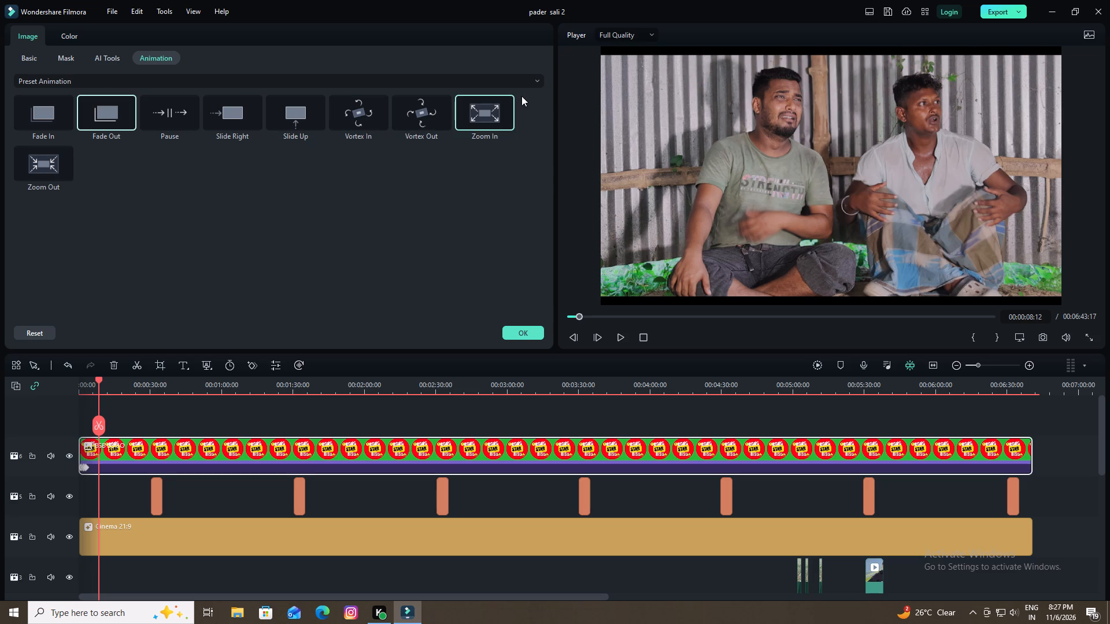
Switch the BSB LOGO clip to Preset Motions (Legacy) and try No Animation, finishing with Boom!.
click(538, 81)
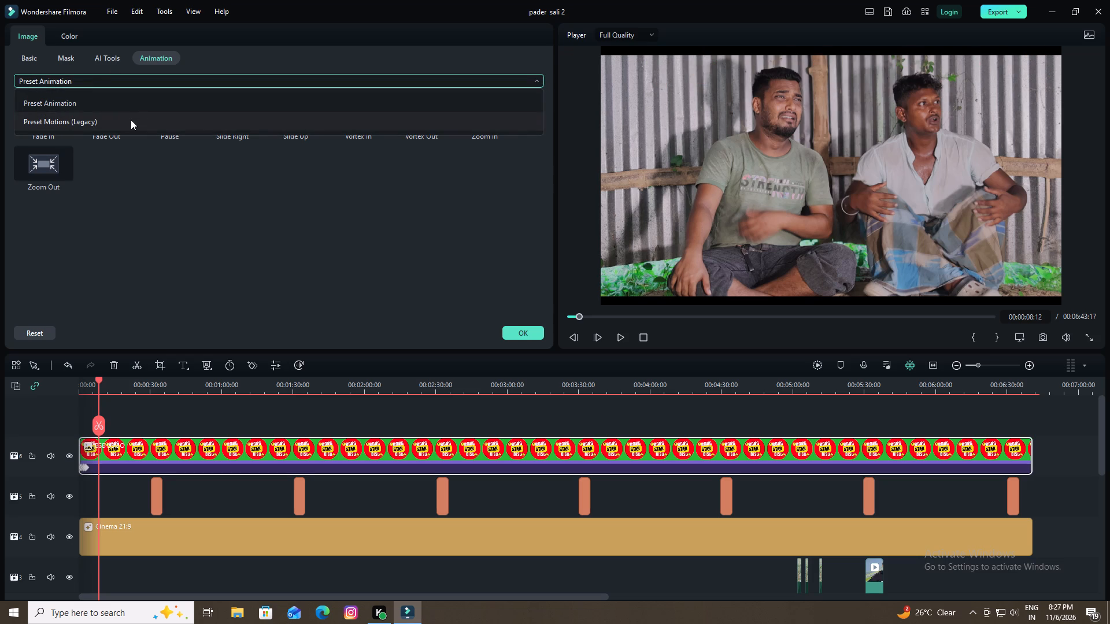
click(131, 120)
double_click(49, 118)
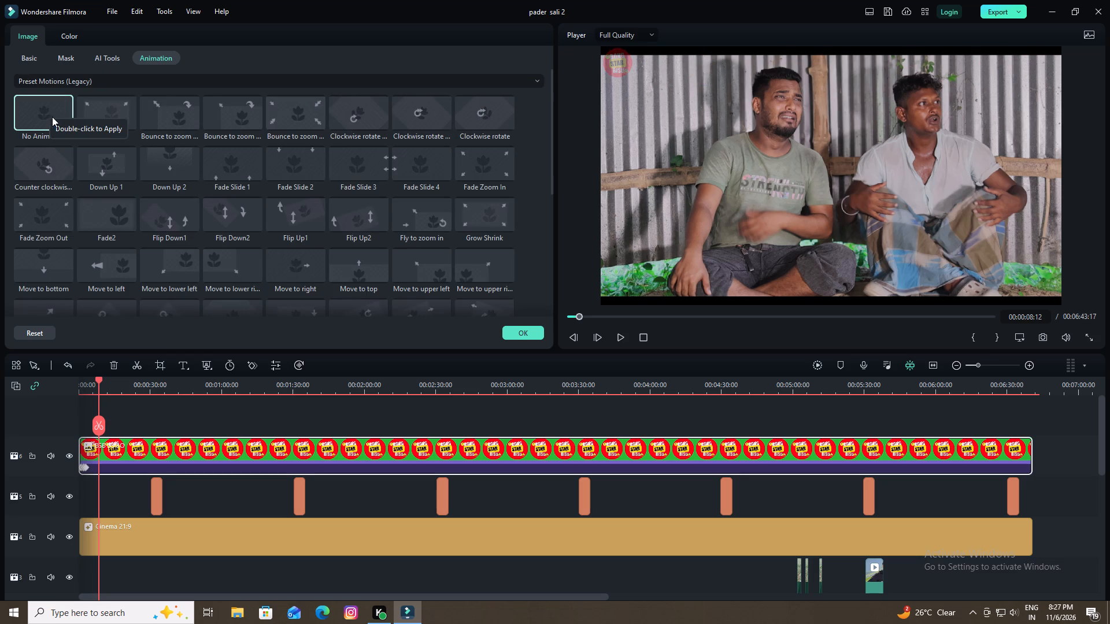
double_click(90, 116)
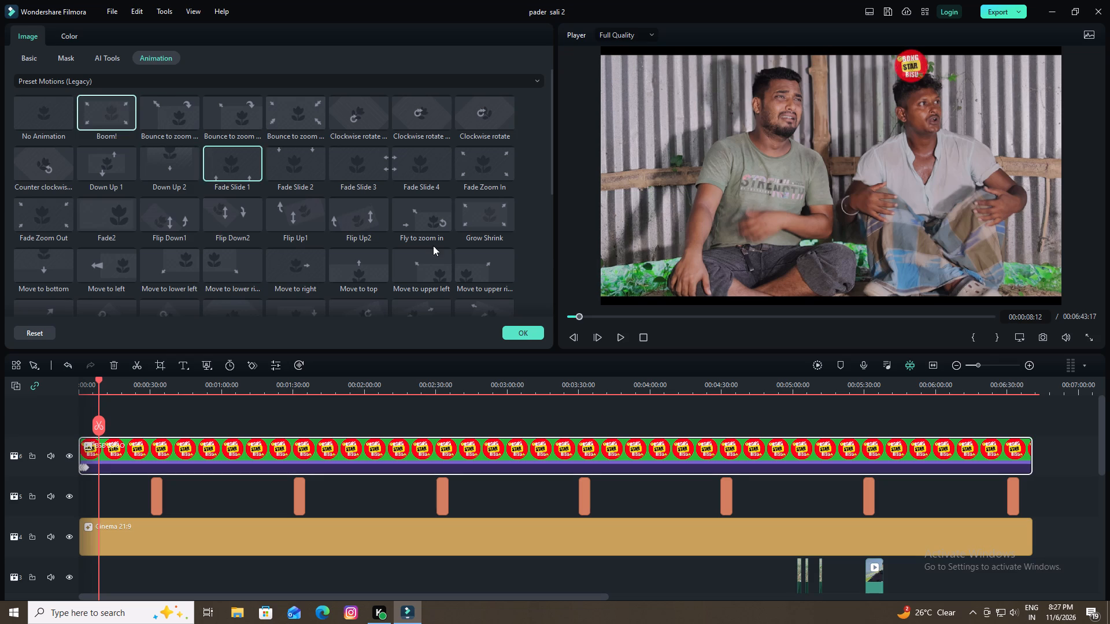
Delete all the animation keyframes near the start of the BSB LOGO clip.
click(212, 466)
click(87, 469)
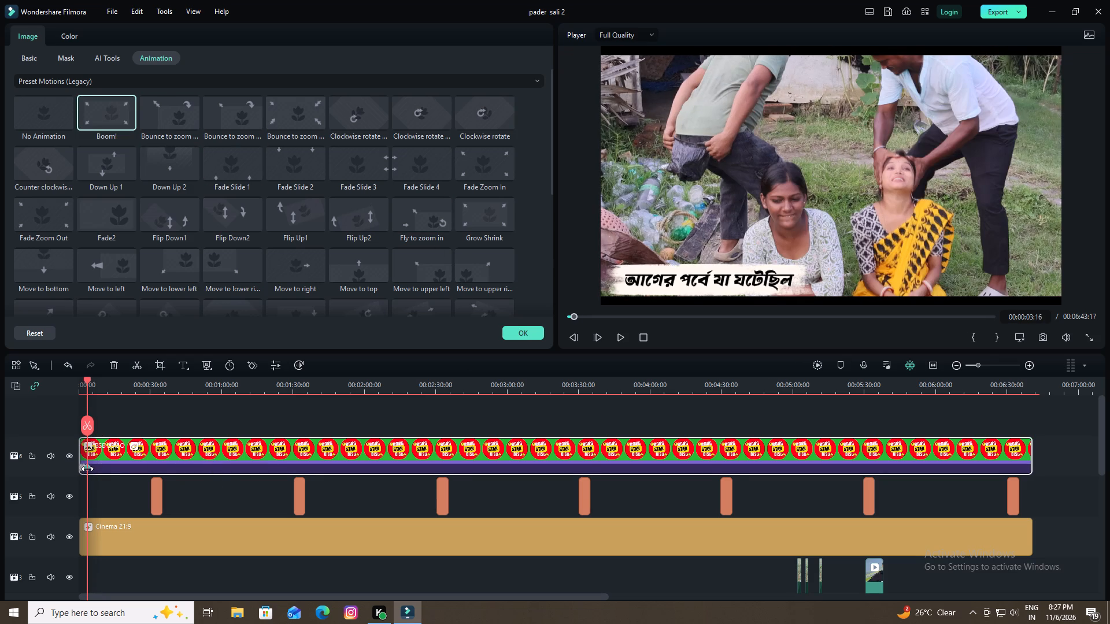
drag(87, 469, 98, 469)
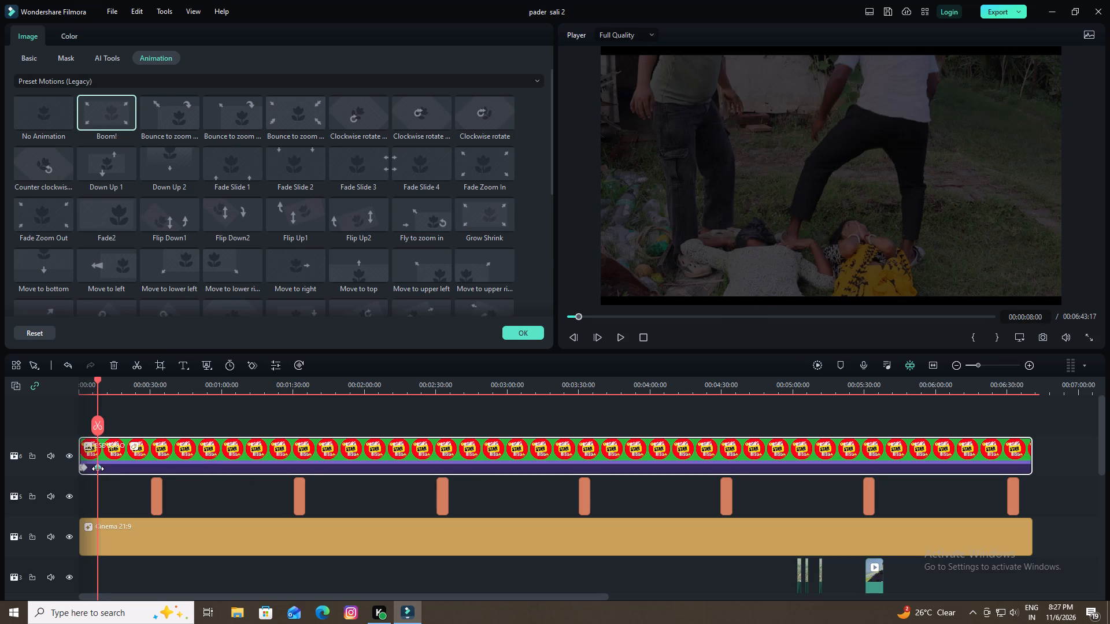
click(98, 469)
click(113, 367)
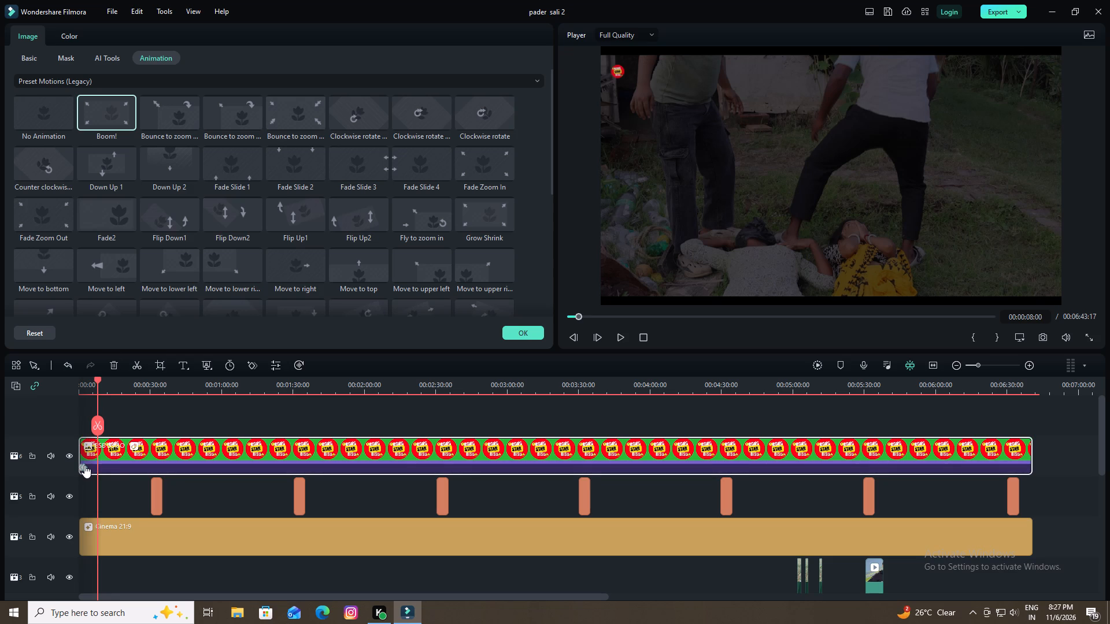
click(84, 466)
click(116, 367)
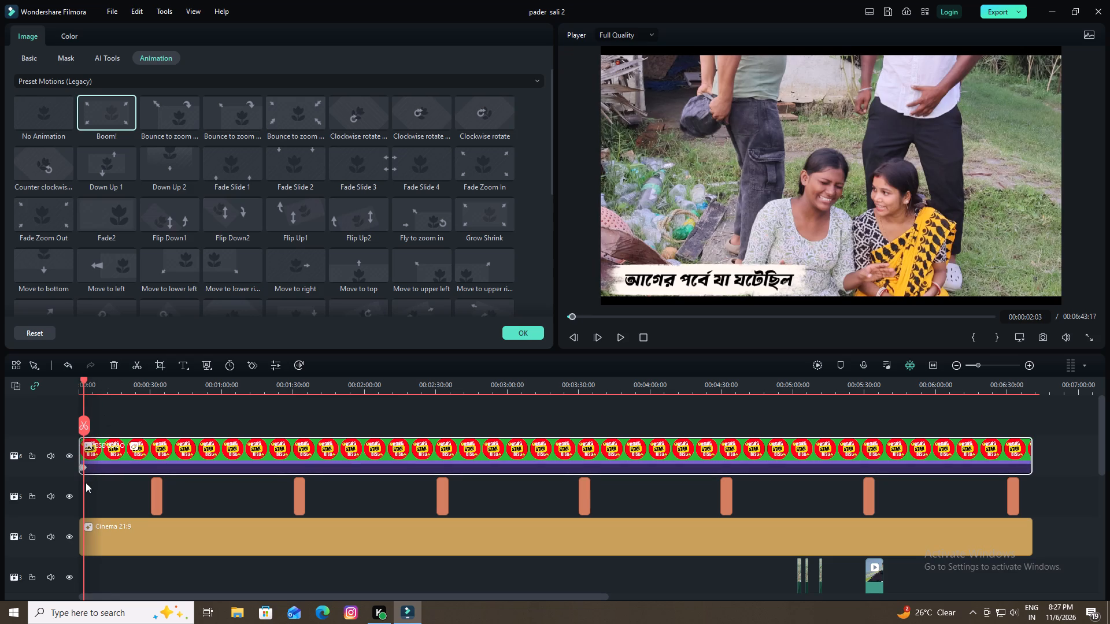
click(83, 467)
click(114, 364)
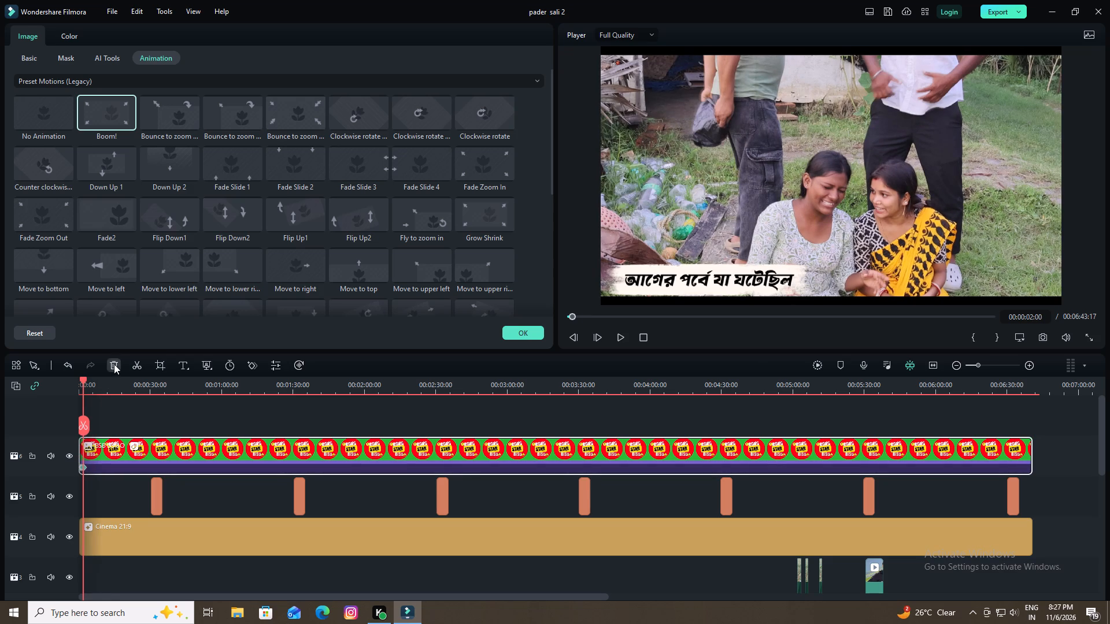
click(82, 470)
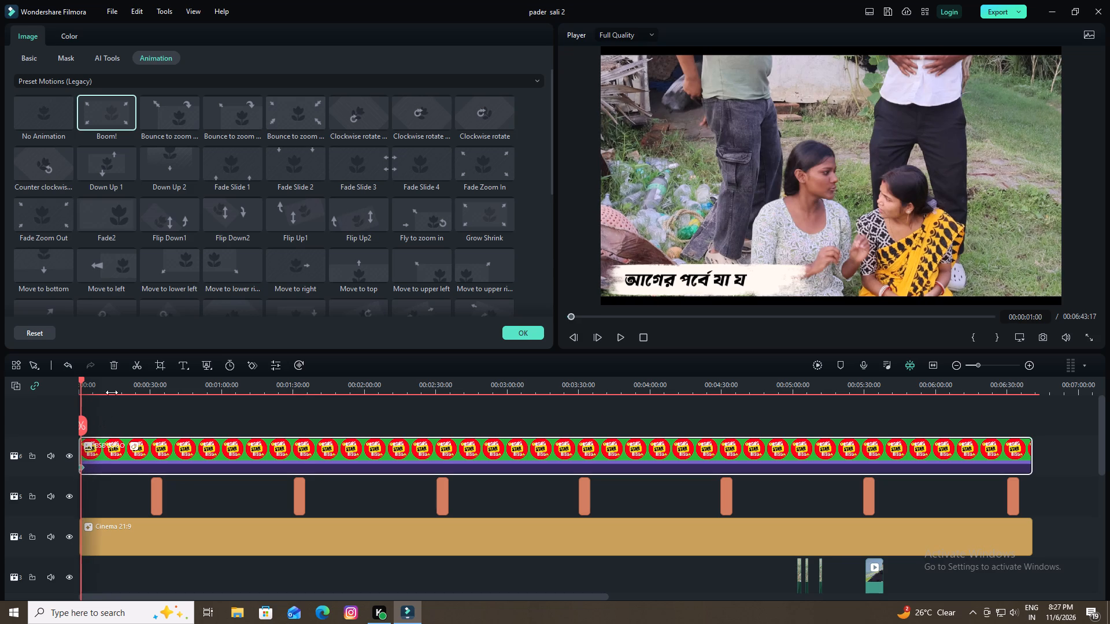
click(116, 370)
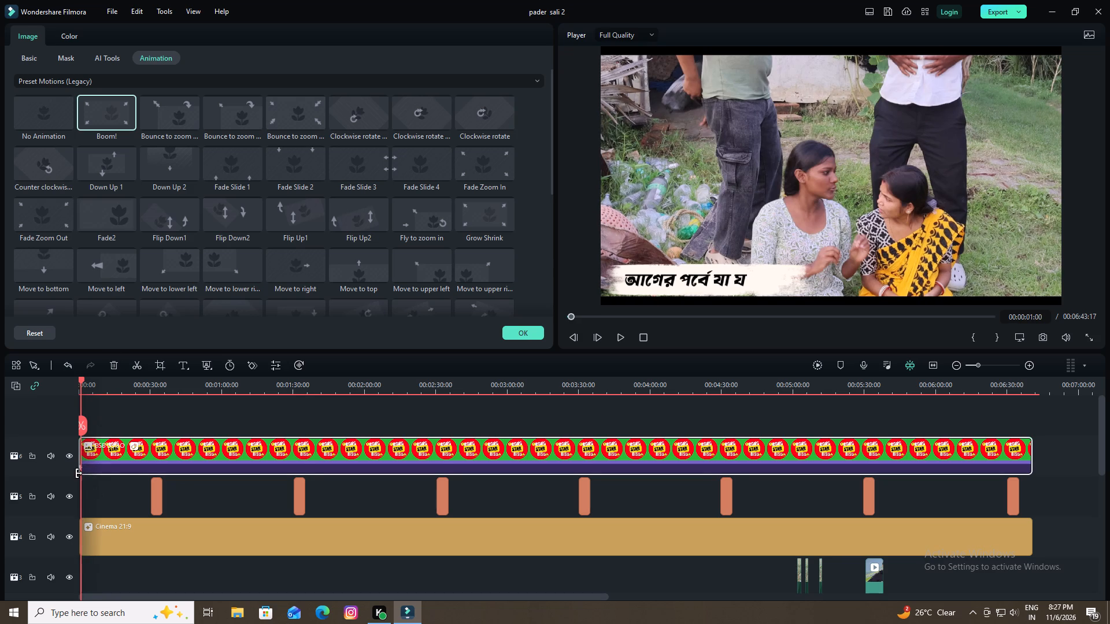
click(81, 467)
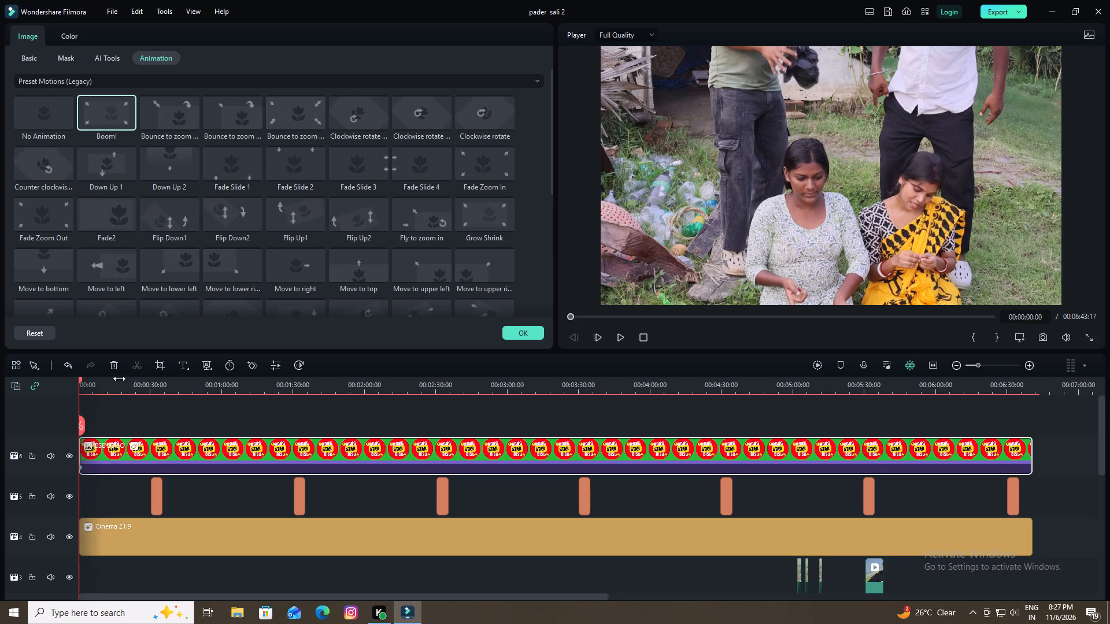
click(113, 367)
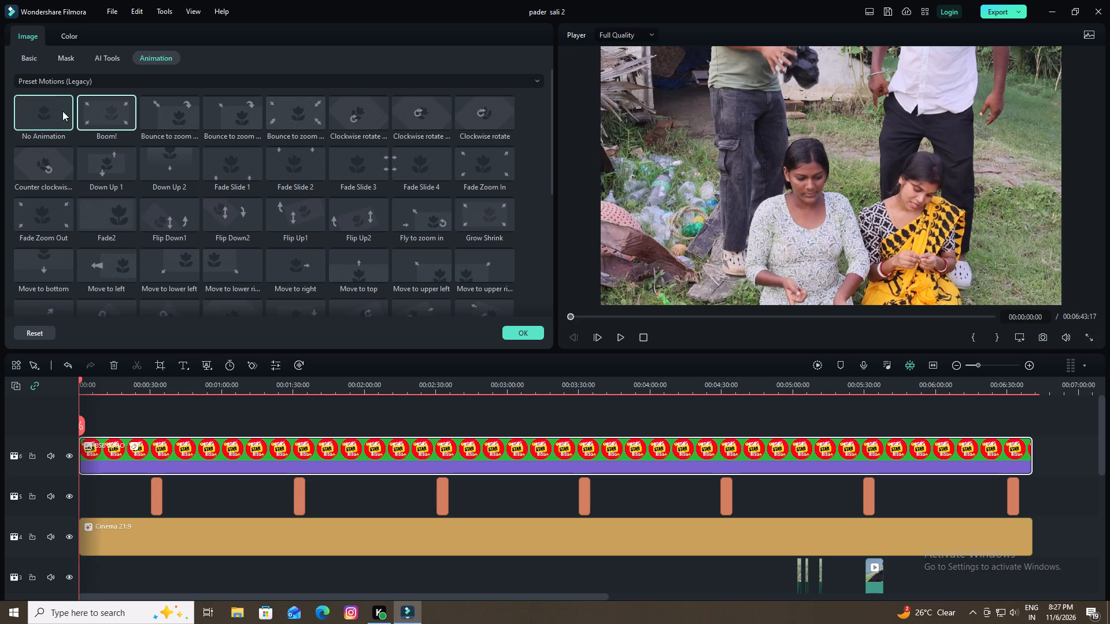
Apply the Boom! legacy preset motion to the BSB LOGO clip again.
double_click(98, 102)
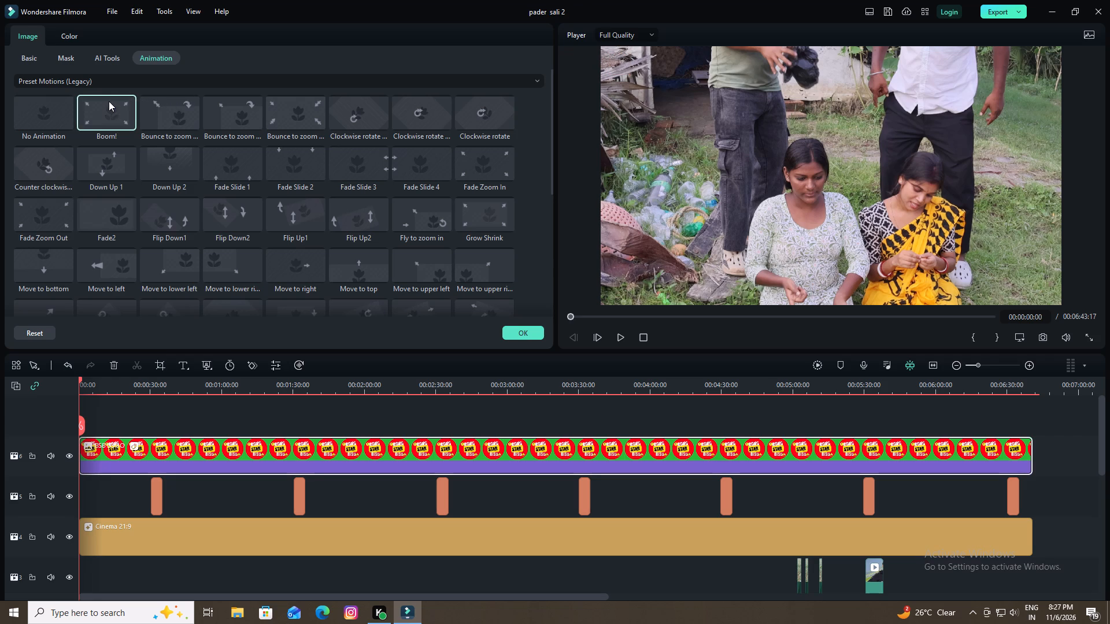
click(109, 101)
double_click(108, 103)
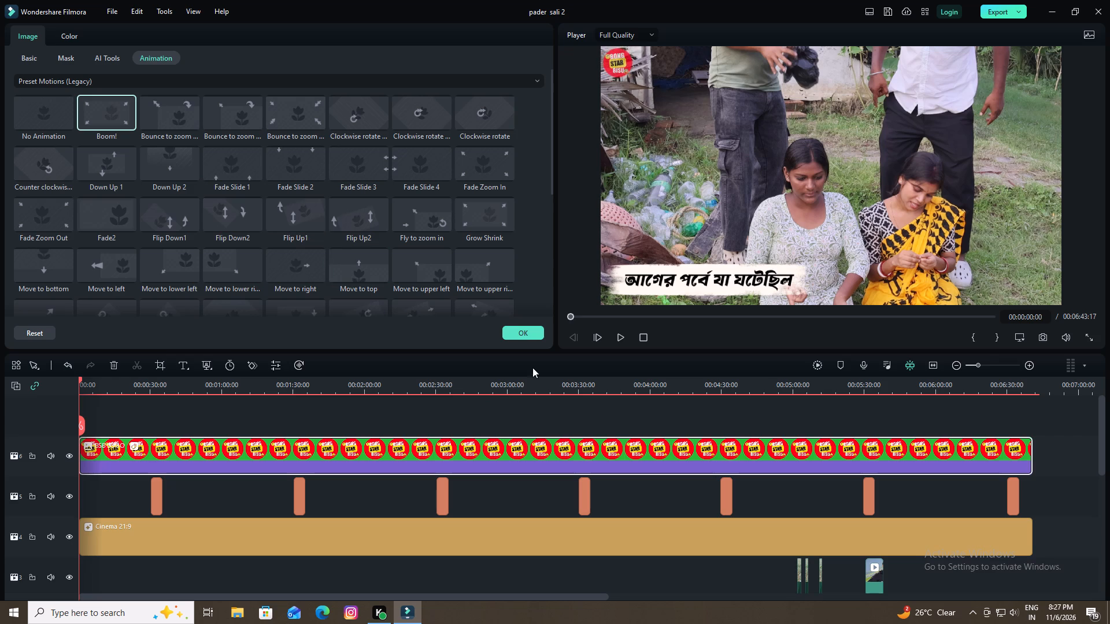
click(527, 335)
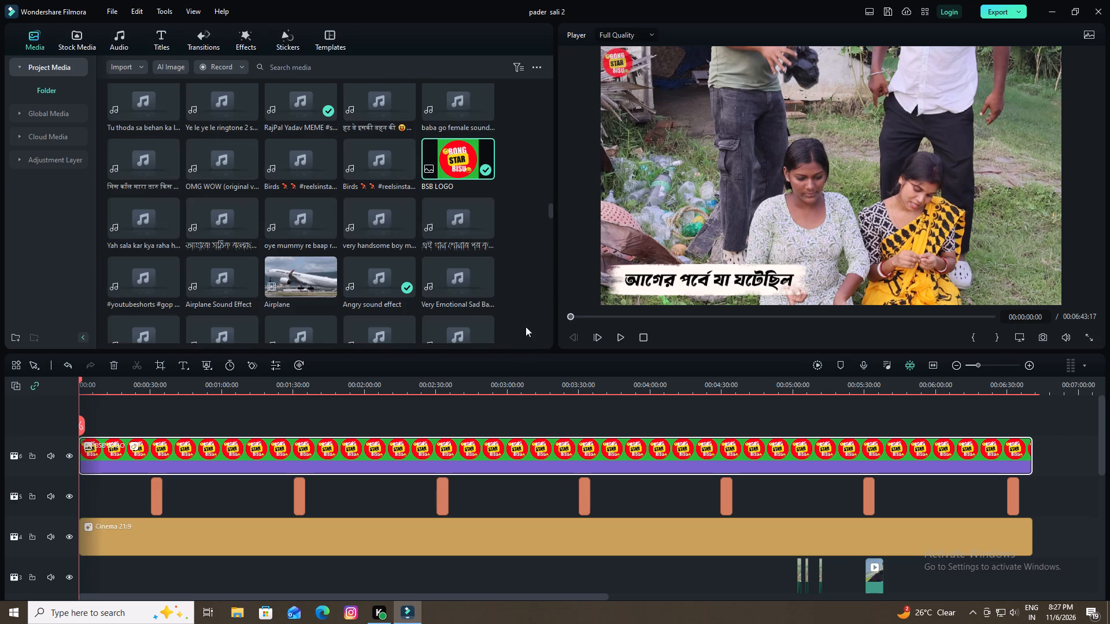
Play the opening nine seconds and skim ahead to about 3:13 to check the logo's motion.
key(space)
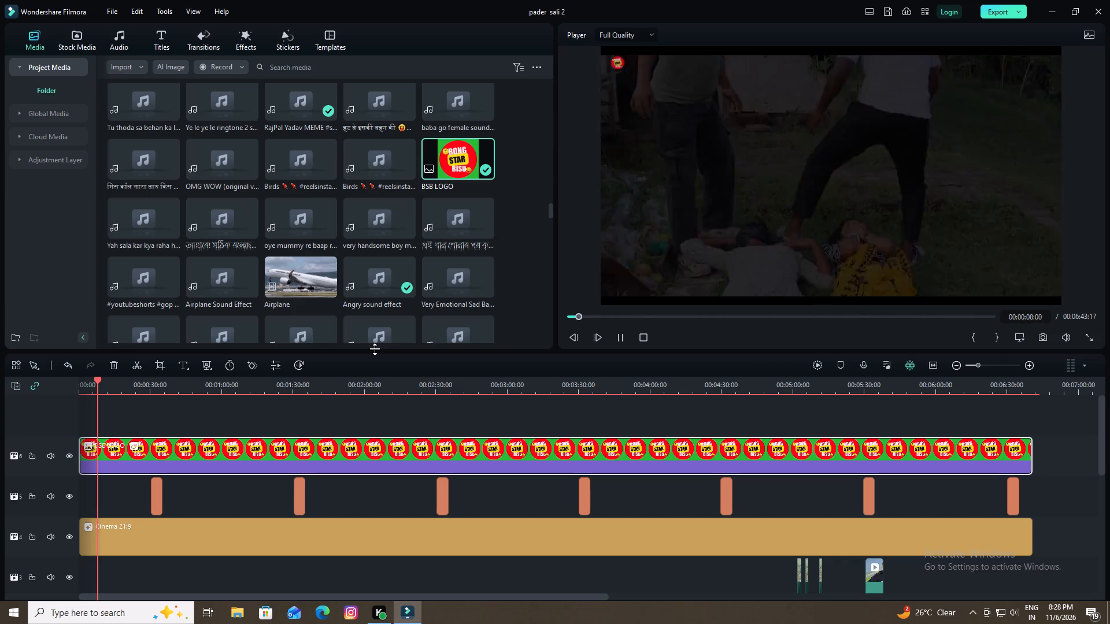
key(space)
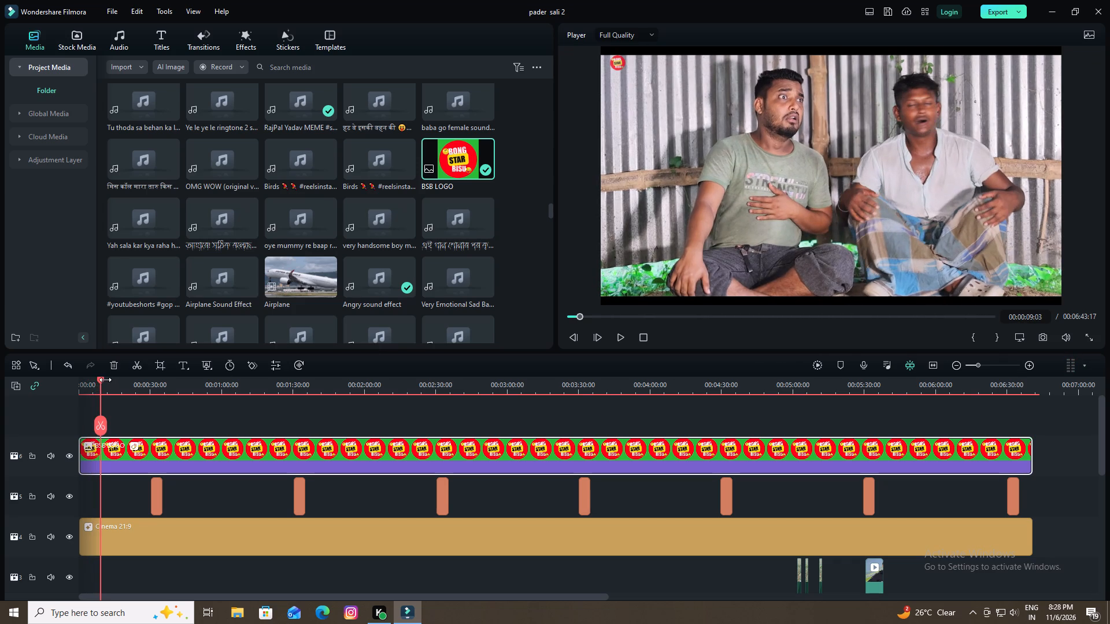
drag(101, 380, 539, 450)
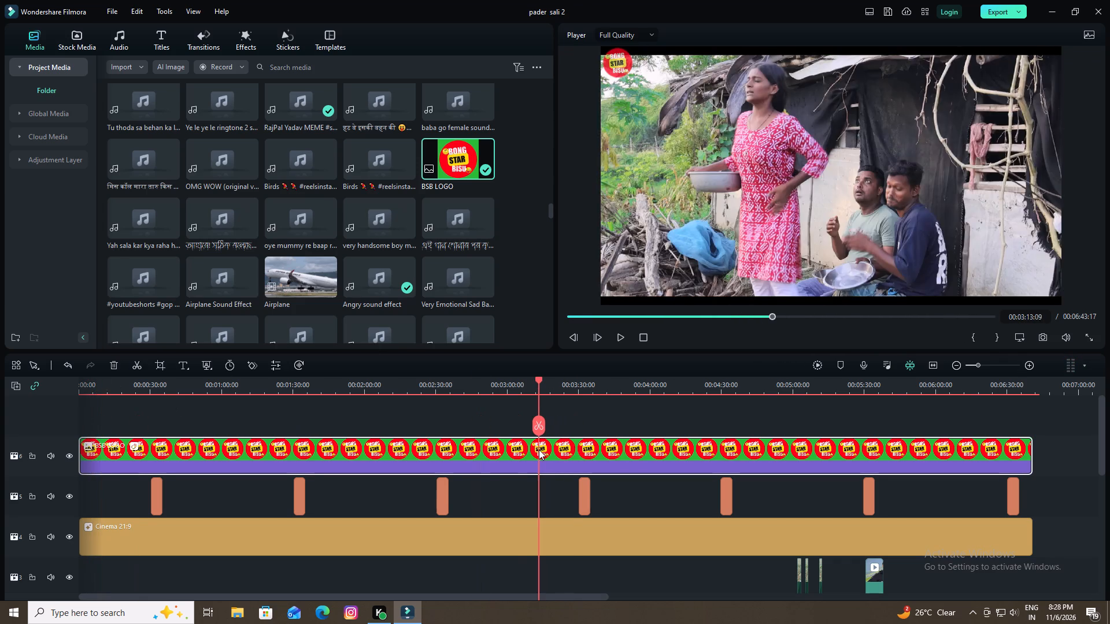
Split the full-length BSB LOGO clip at about 3:05.
drag(539, 450, 578, 452)
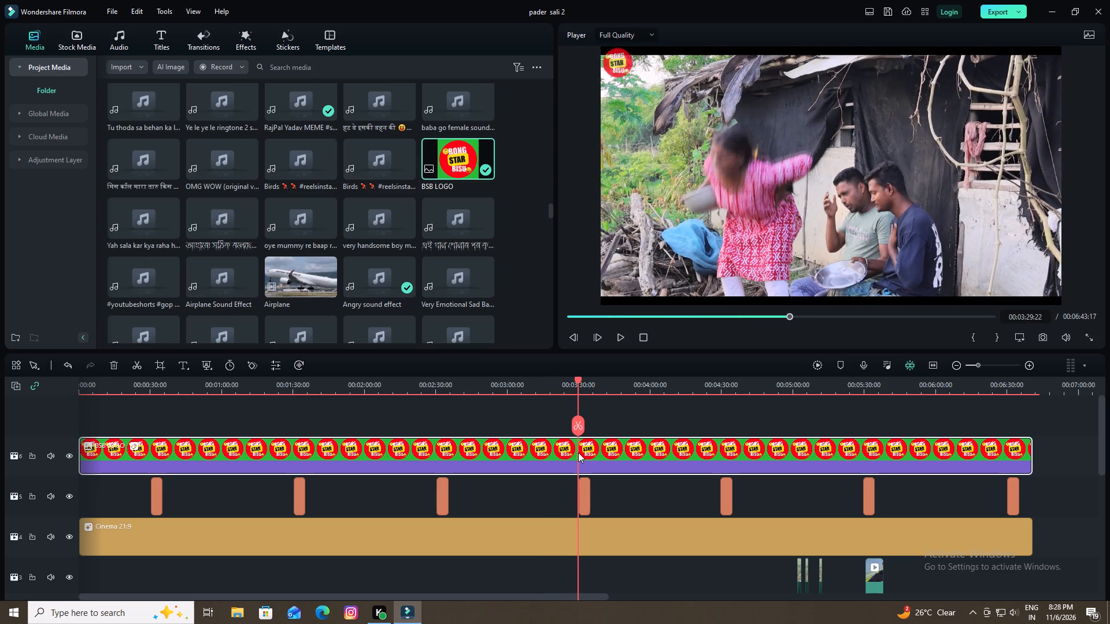
drag(578, 452, 550, 453)
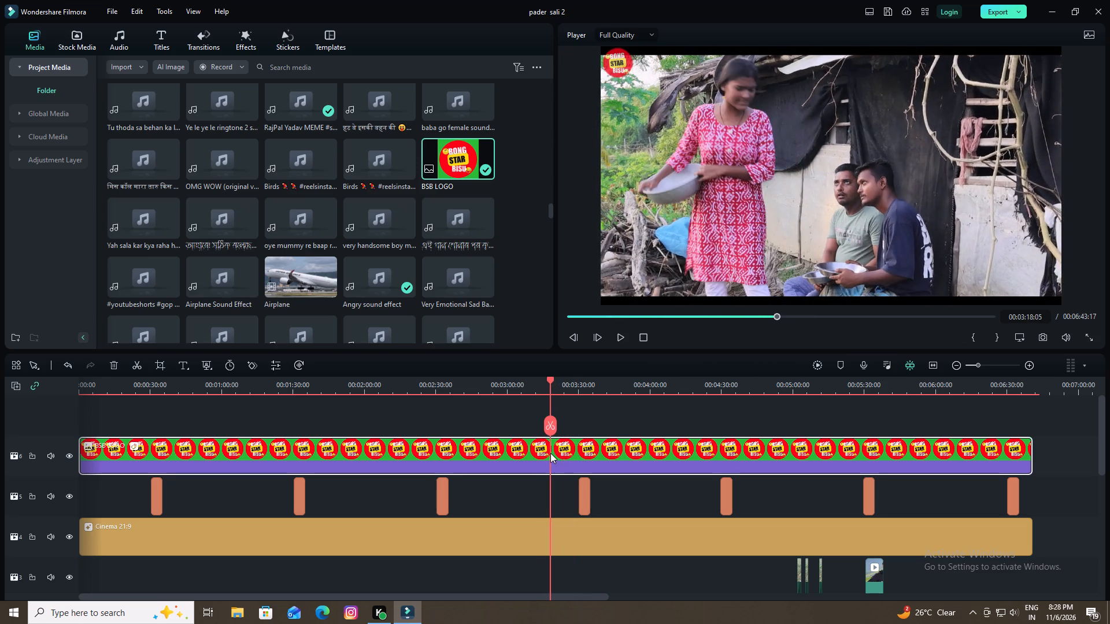
drag(550, 453, 529, 457)
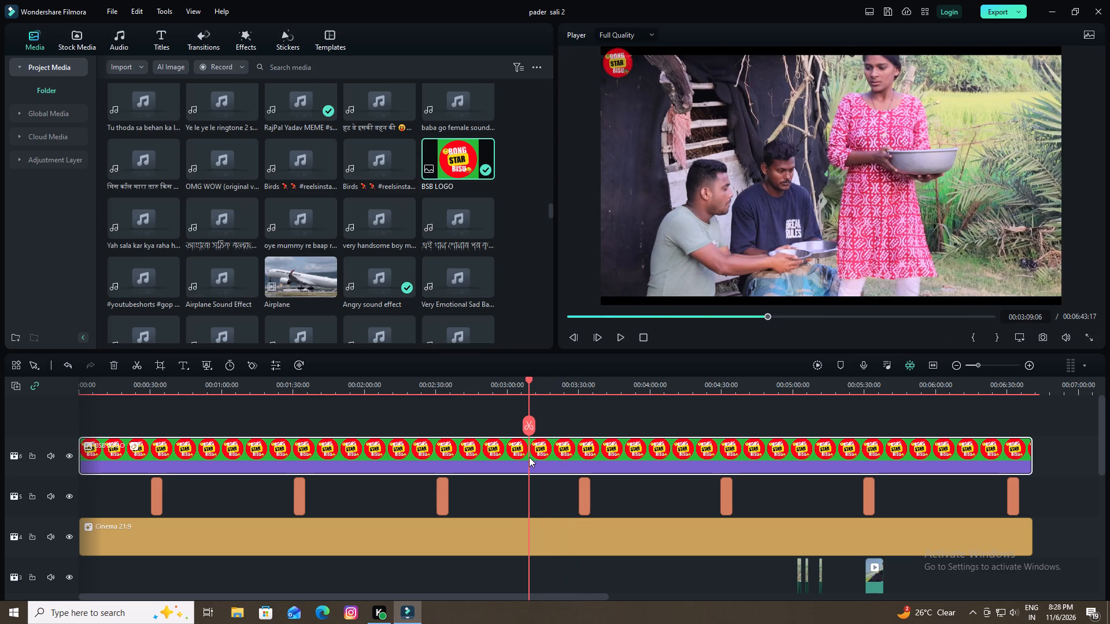
drag(529, 457, 520, 458)
click(532, 459)
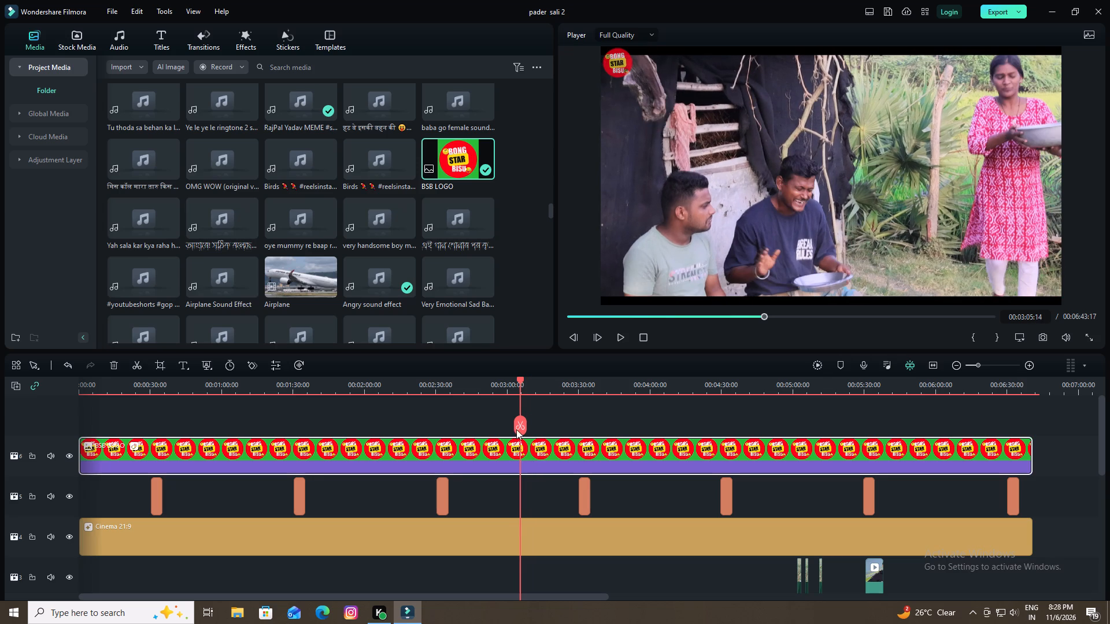
click(517, 427)
Play the opening seven seconds to check the logo's motion in the first BSB LOGO segment.
click(469, 450)
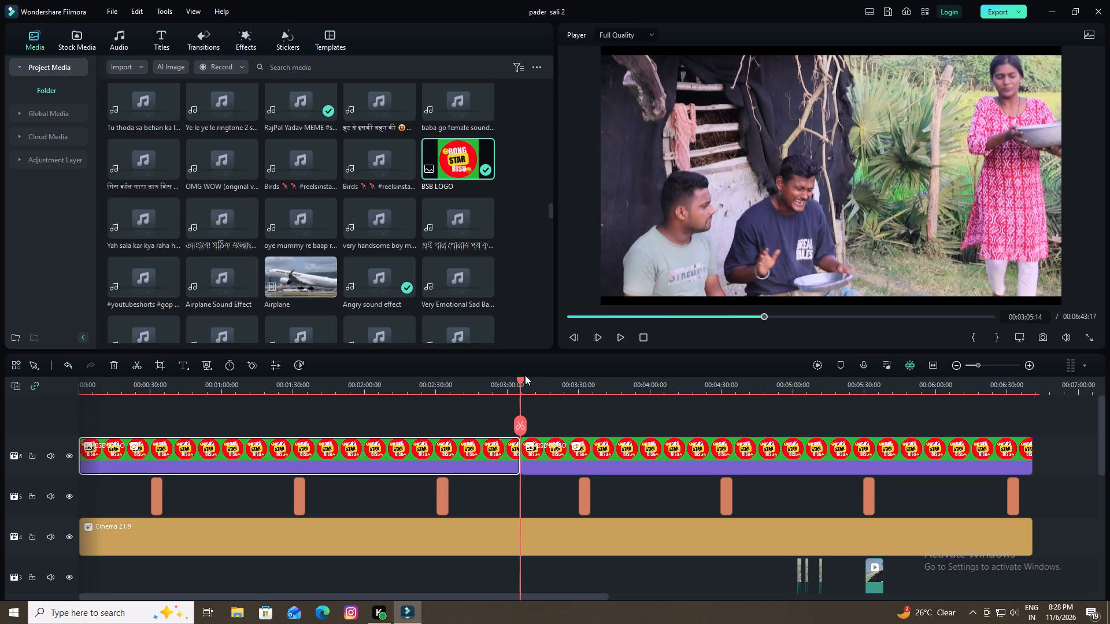
drag(520, 380, 33, 384)
key(space)
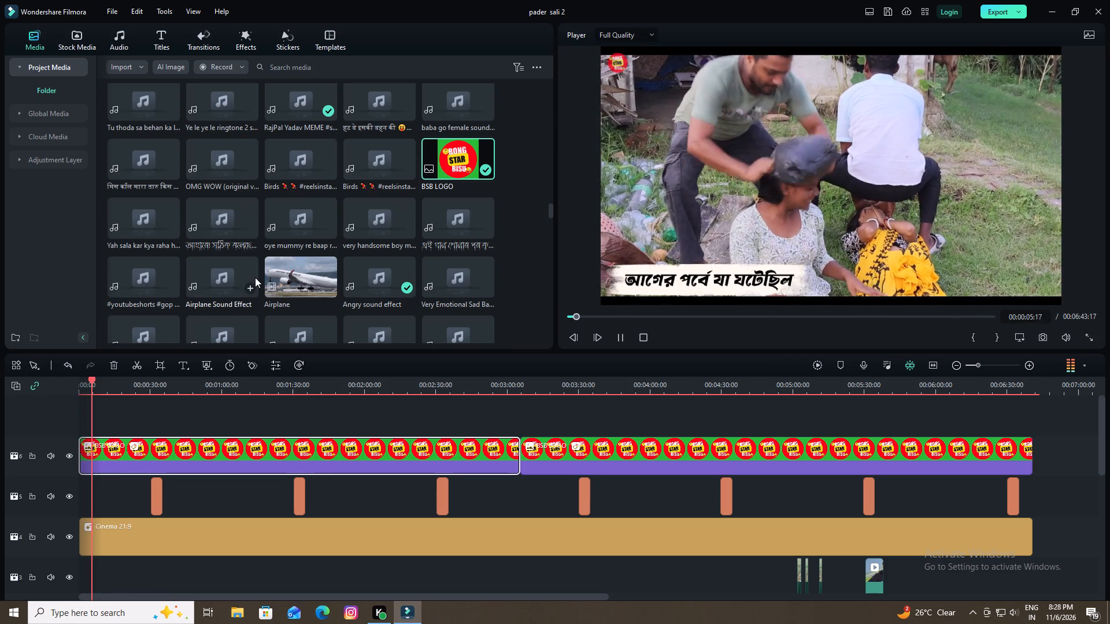
click(313, 458)
key(space)
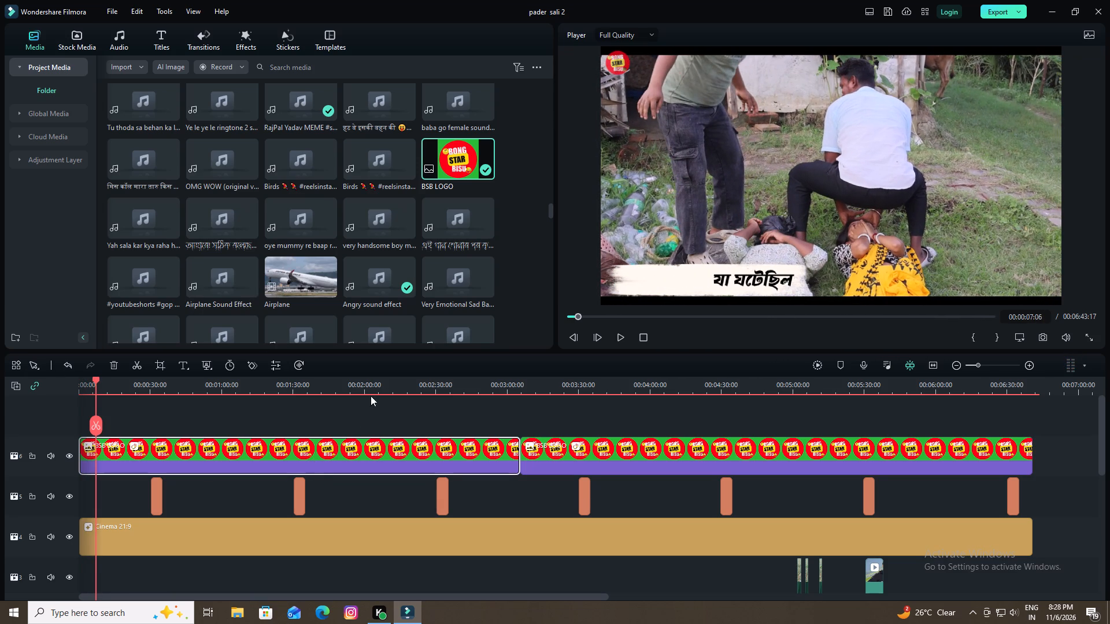
Move the logo in the first BSB LOGO segment slightly down, to just below the upper cinema bar.
double_click(362, 456)
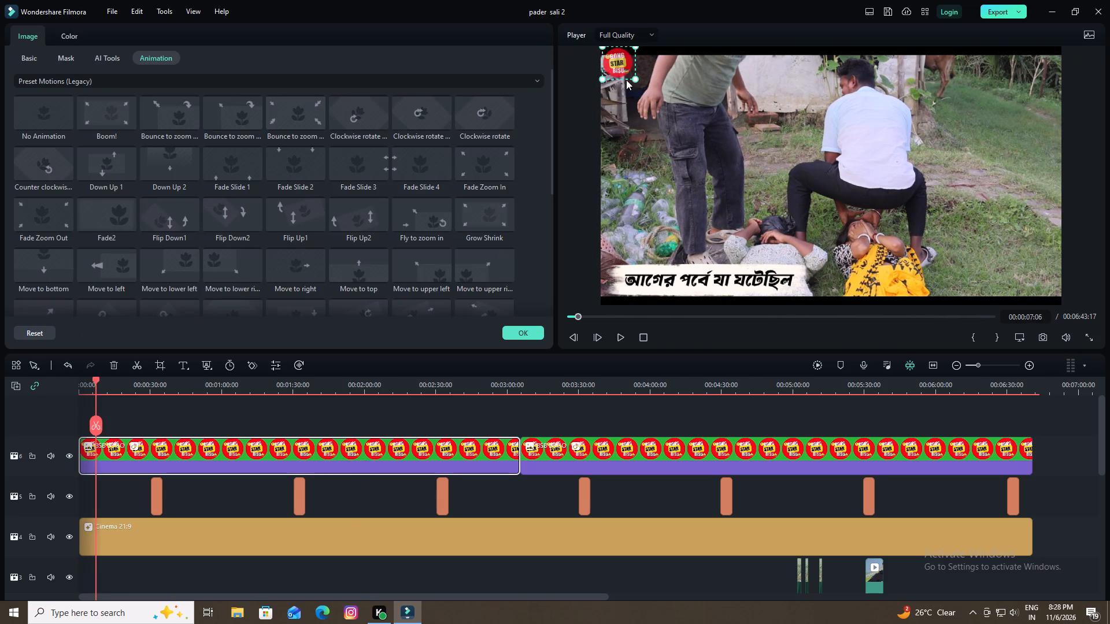
drag(620, 65, 623, 73)
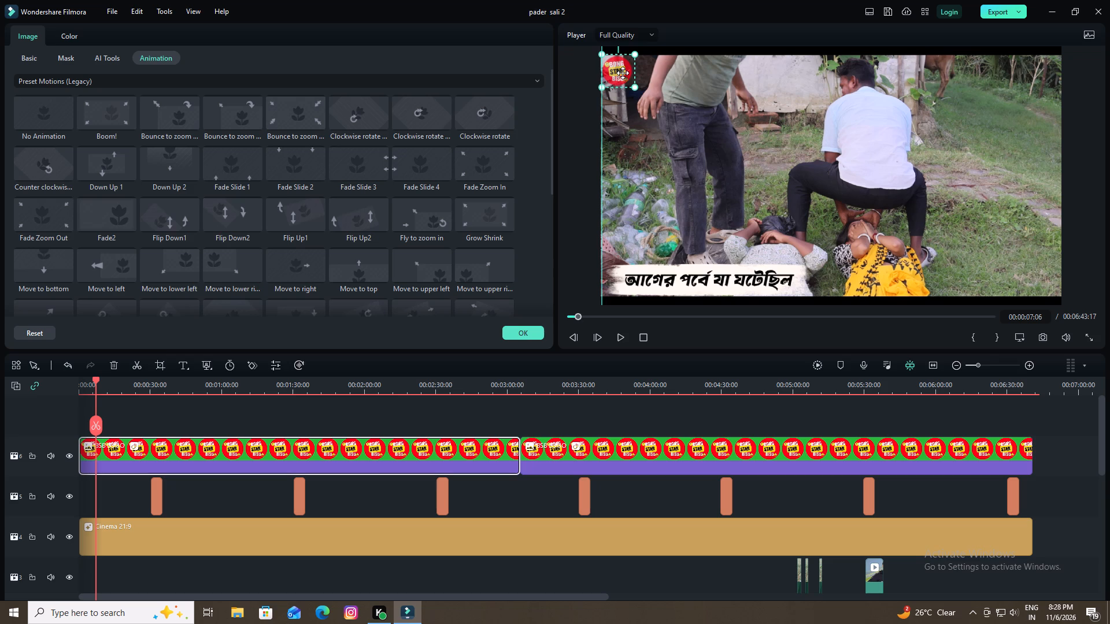
drag(623, 73, 625, 73)
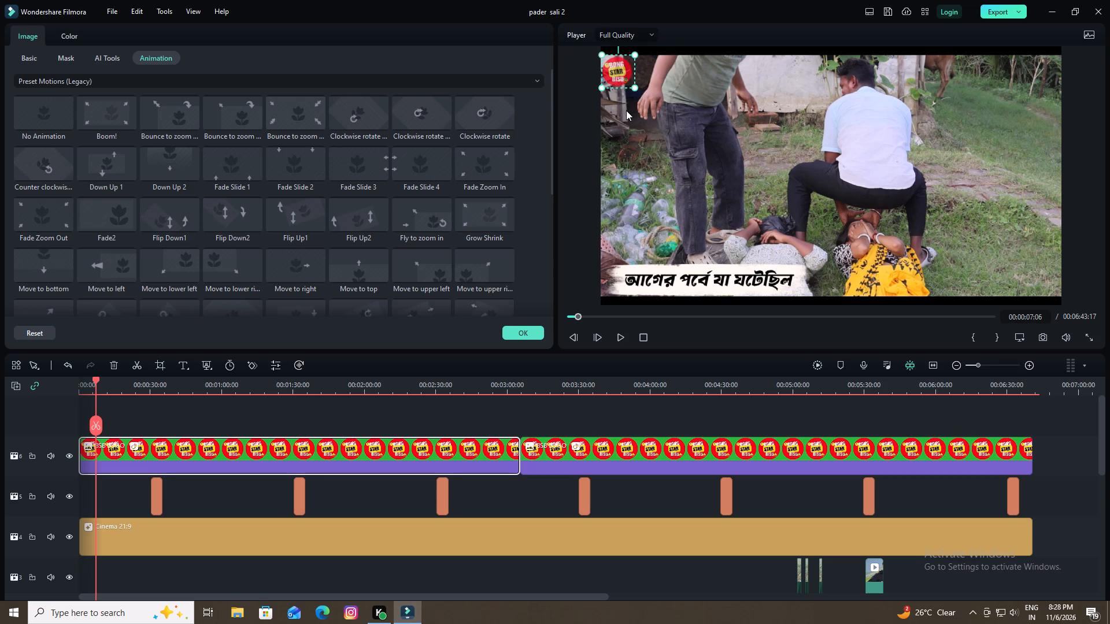
key(Up)
click(636, 135)
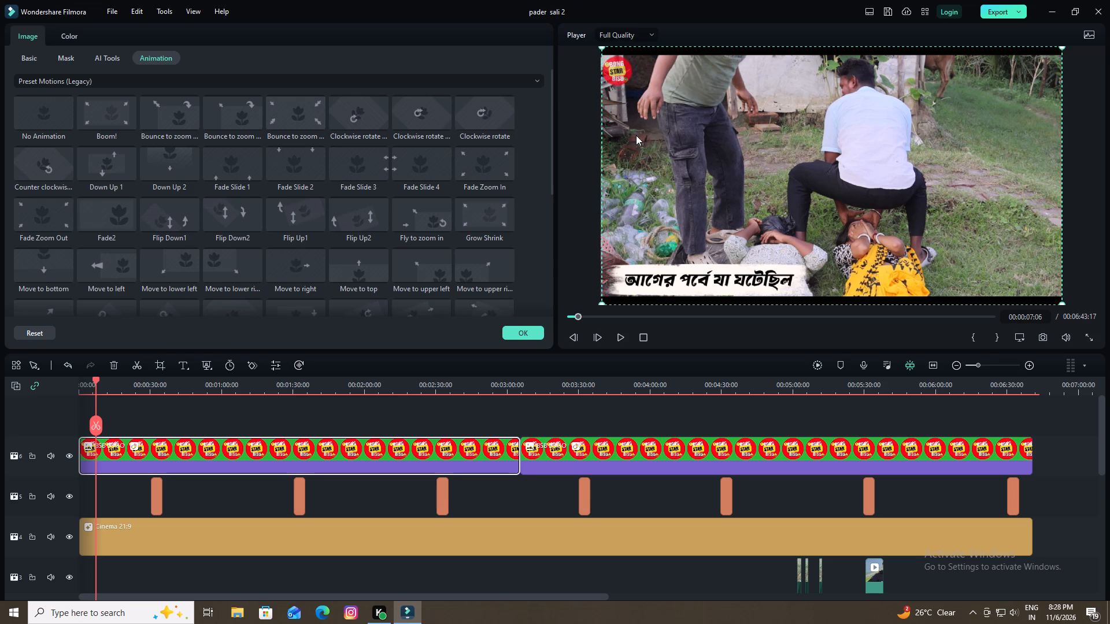
click(512, 337)
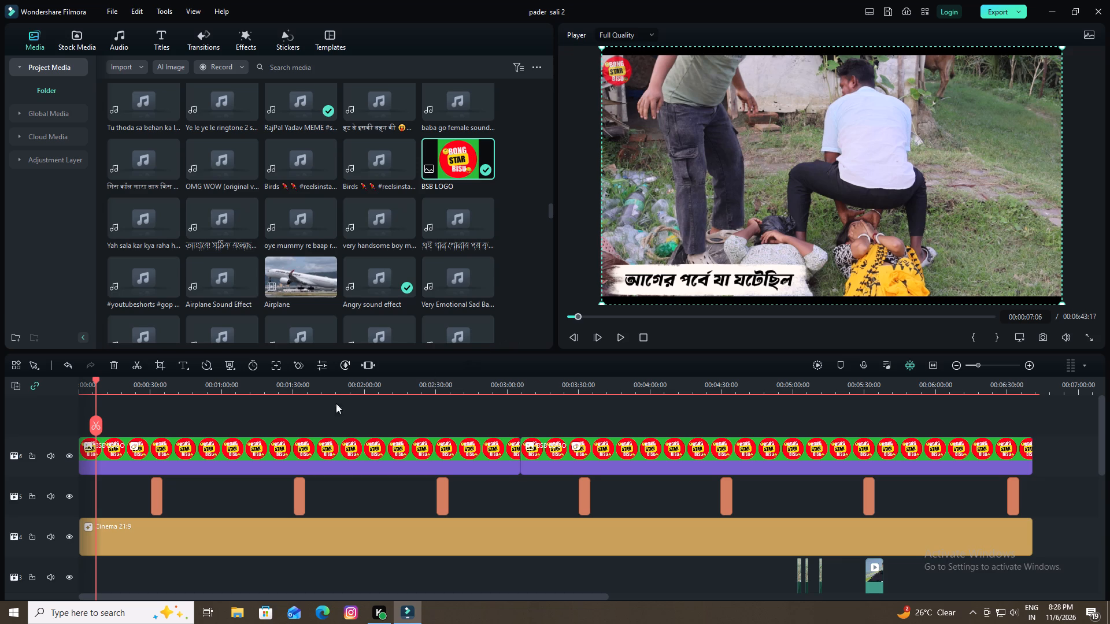
Play the opening seven seconds, and the second BSB LOGO segment from 3:05 to about 3:08, to compare the logo's motion.
drag(97, 382, 57, 410)
key(space)
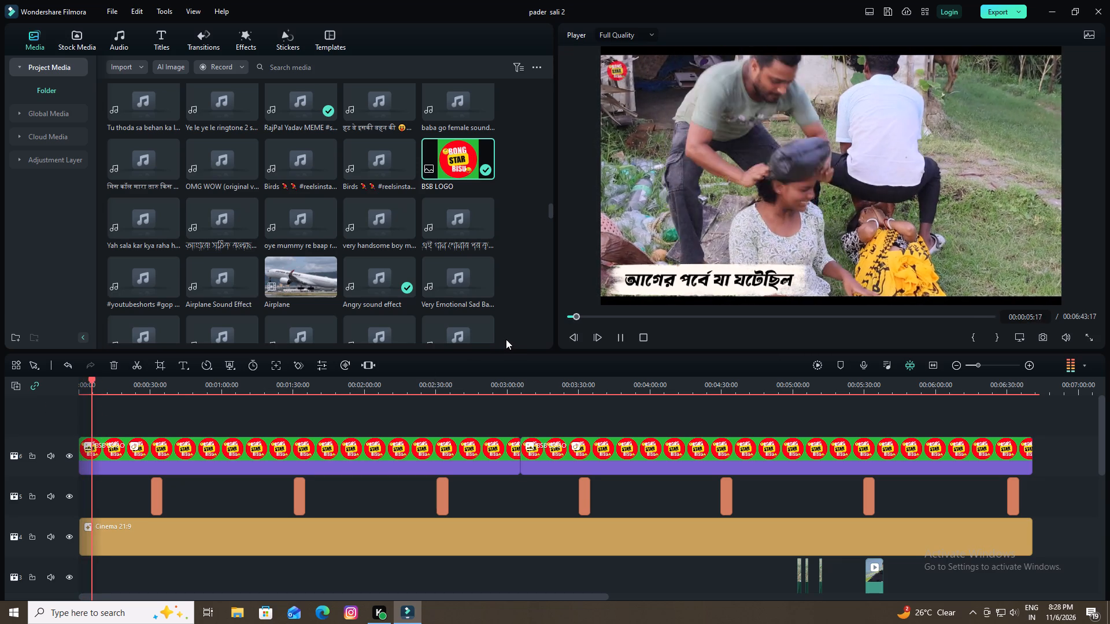
click(687, 459)
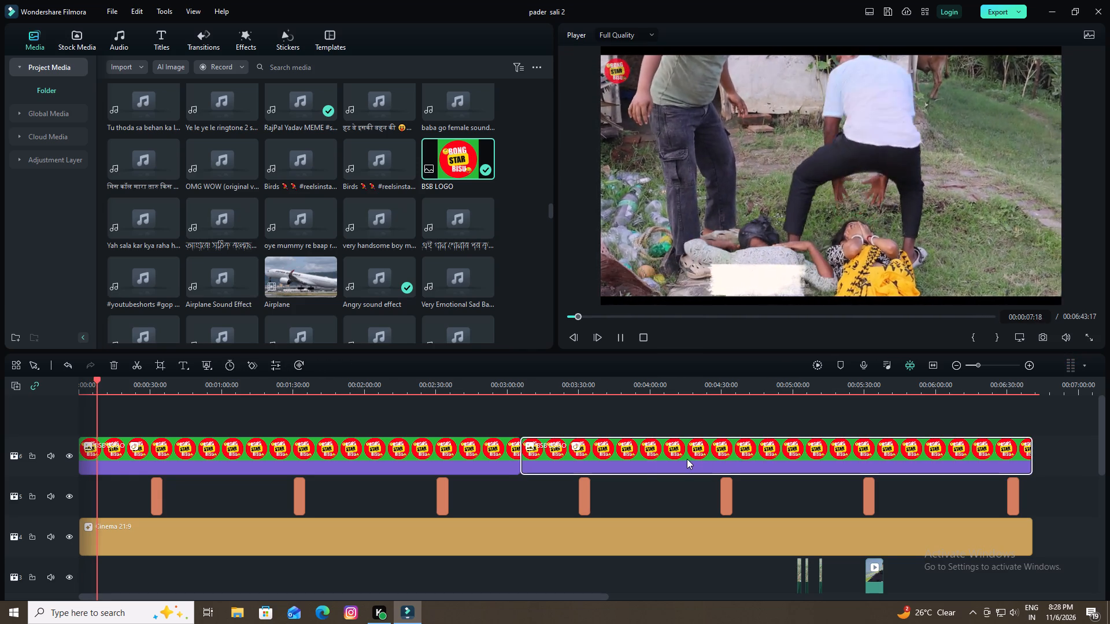
double_click(604, 458)
key(space)
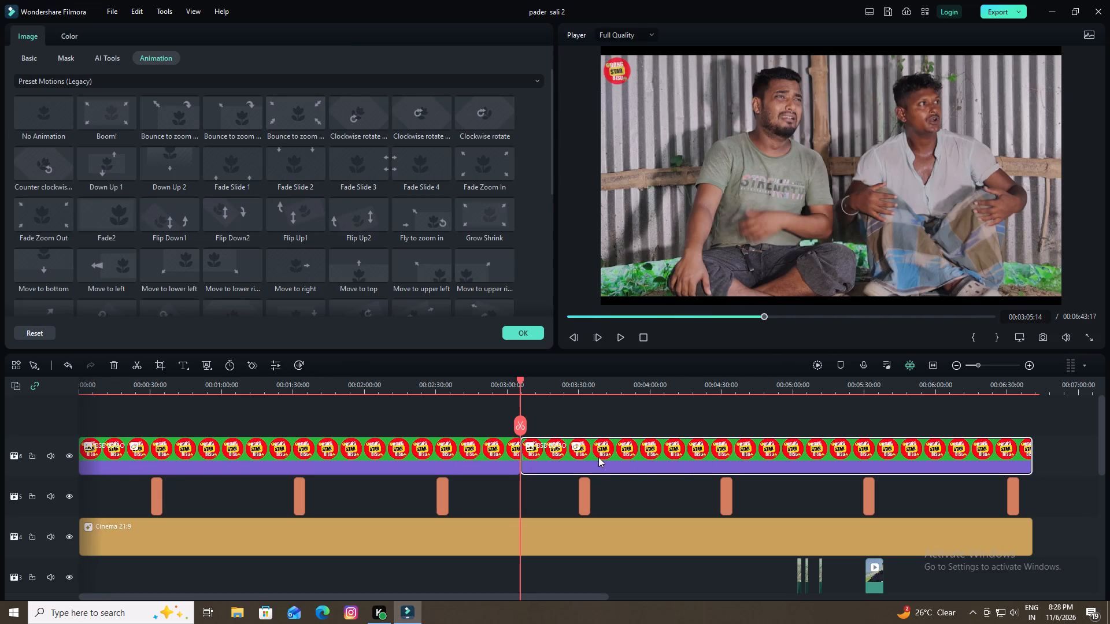
key(space)
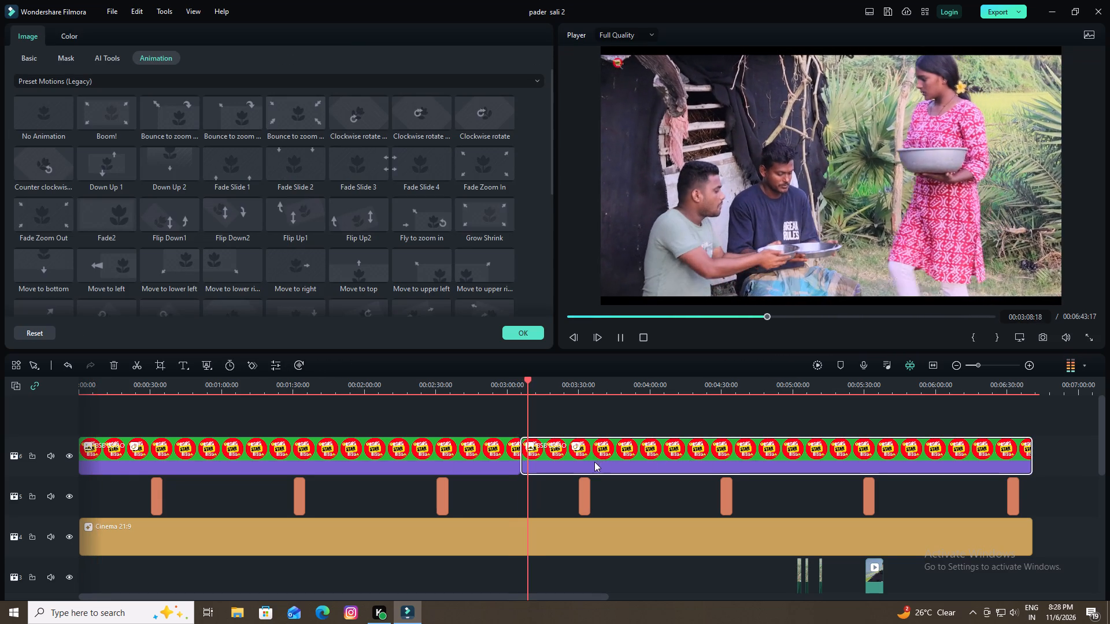
key(space)
Split the first BSB LOGO segment at about 1:32, over the second subscribe sticker.
drag(528, 381, 283, 461)
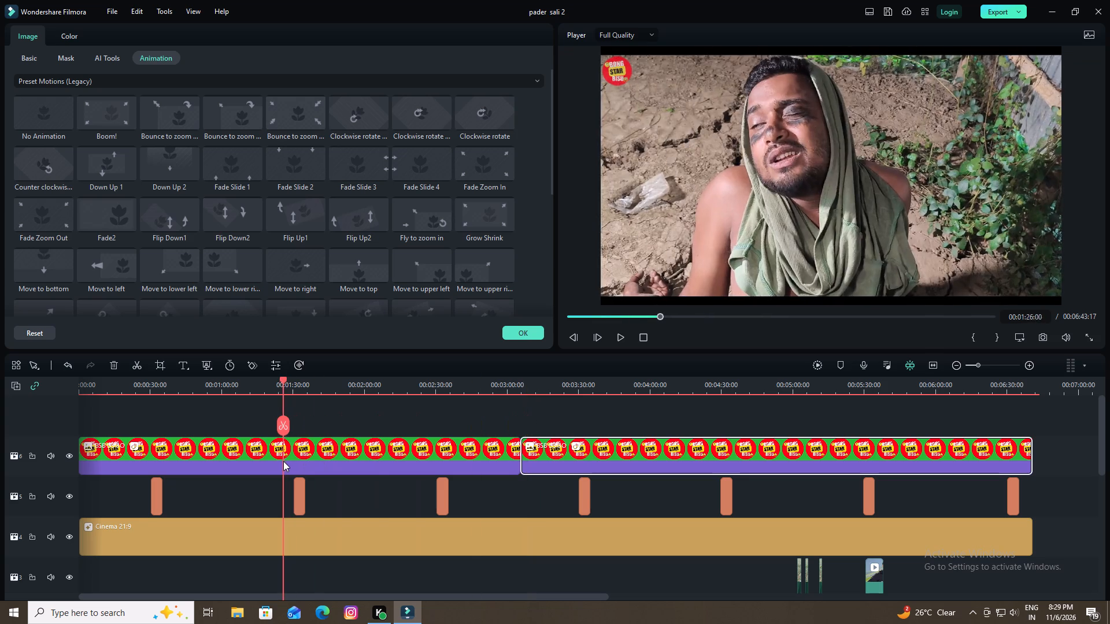
drag(283, 461, 299, 461)
click(312, 458)
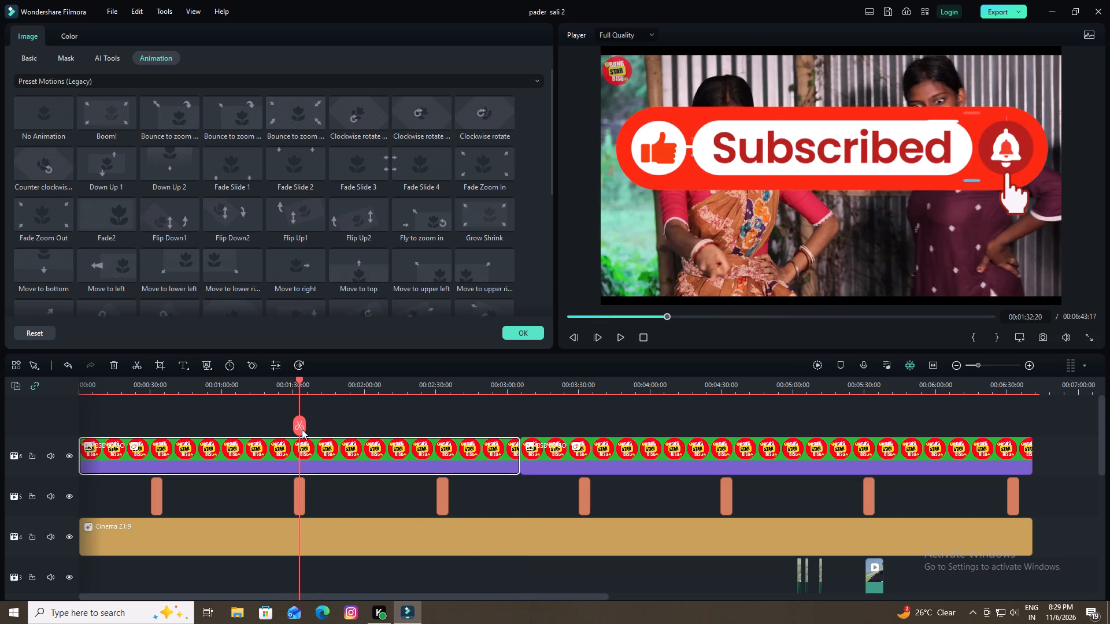
click(301, 429)
Split the last BSB LOGO segment at 4:42, just after the fifth subscribe sticker.
drag(299, 380, 726, 438)
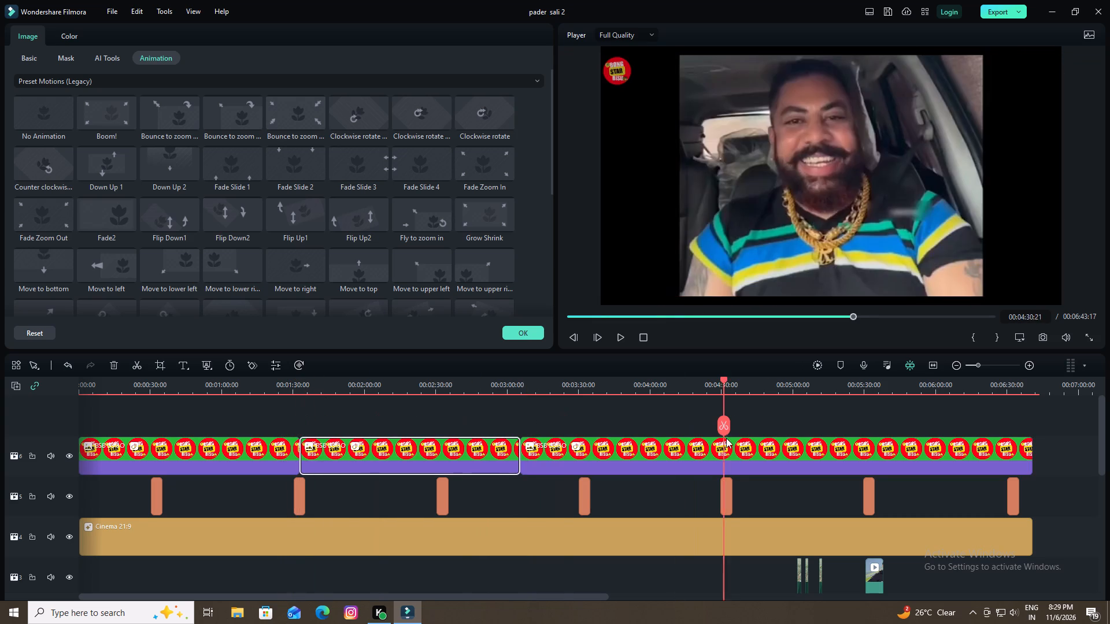
drag(726, 438, 754, 445)
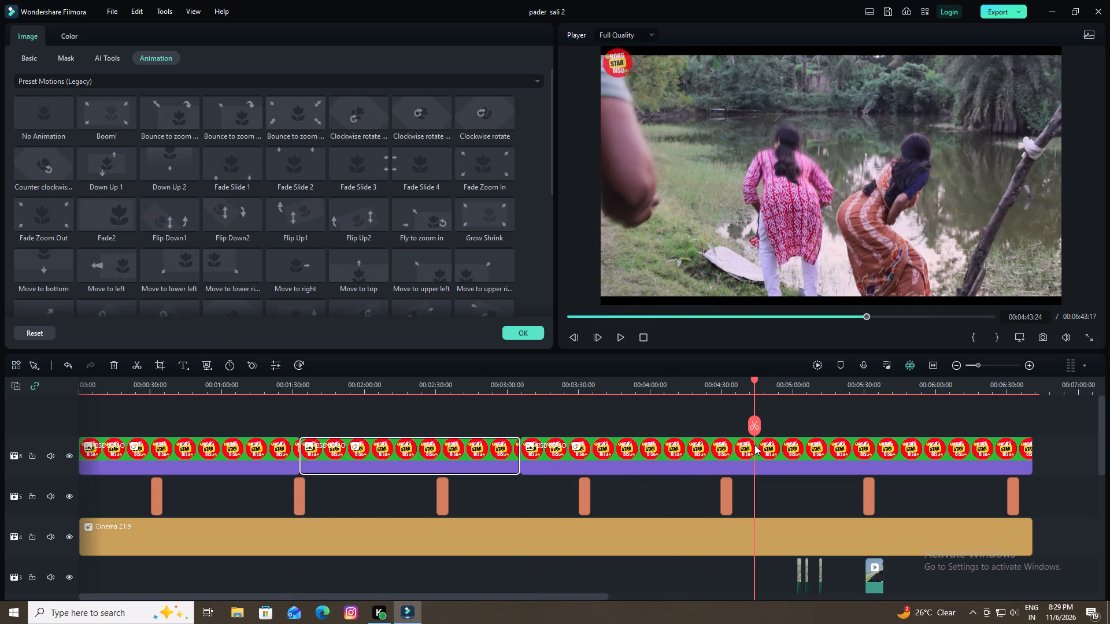
drag(754, 445, 750, 447)
click(768, 454)
click(750, 428)
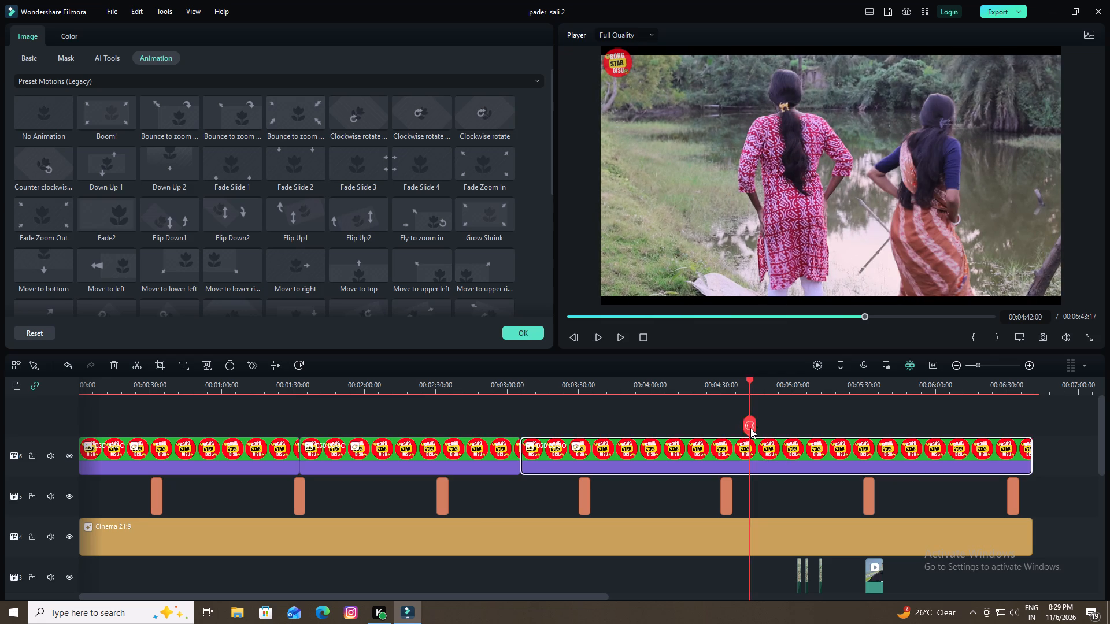
Replay the opening eight to ten seconds several times to examine the logo's motion in the first BSB LOGO segment.
drag(748, 379, 0, 485)
key(space)
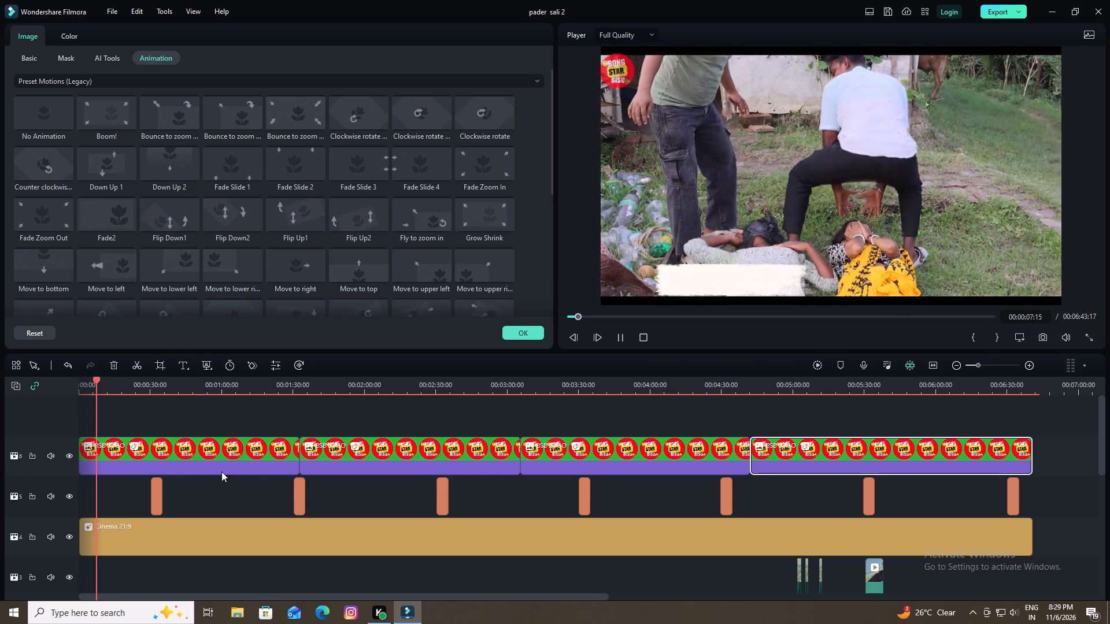
key(space)
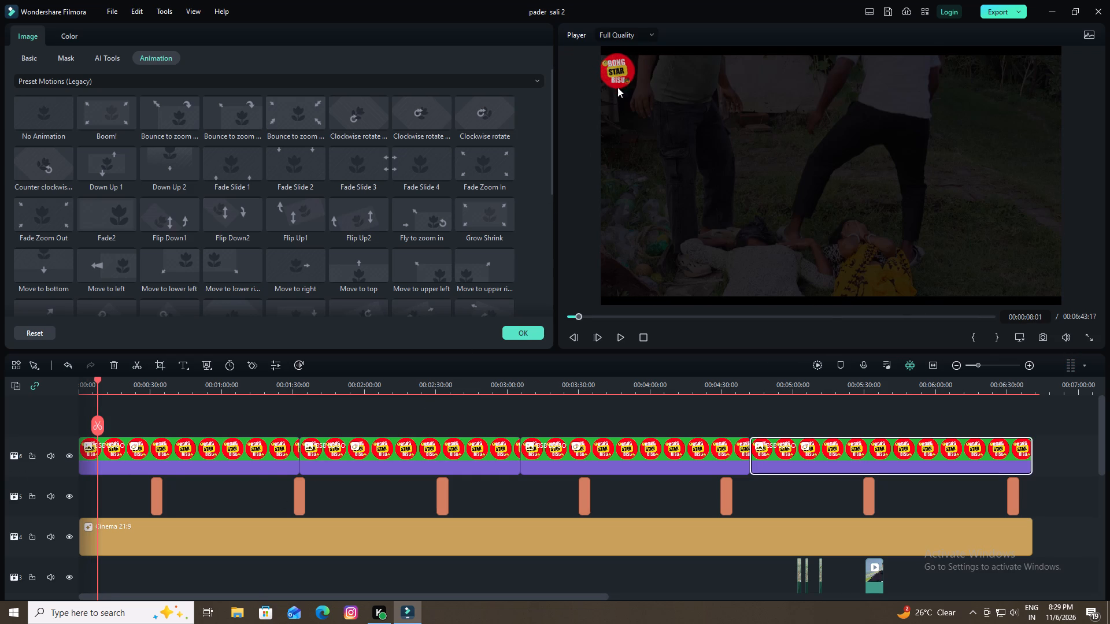
key(space)
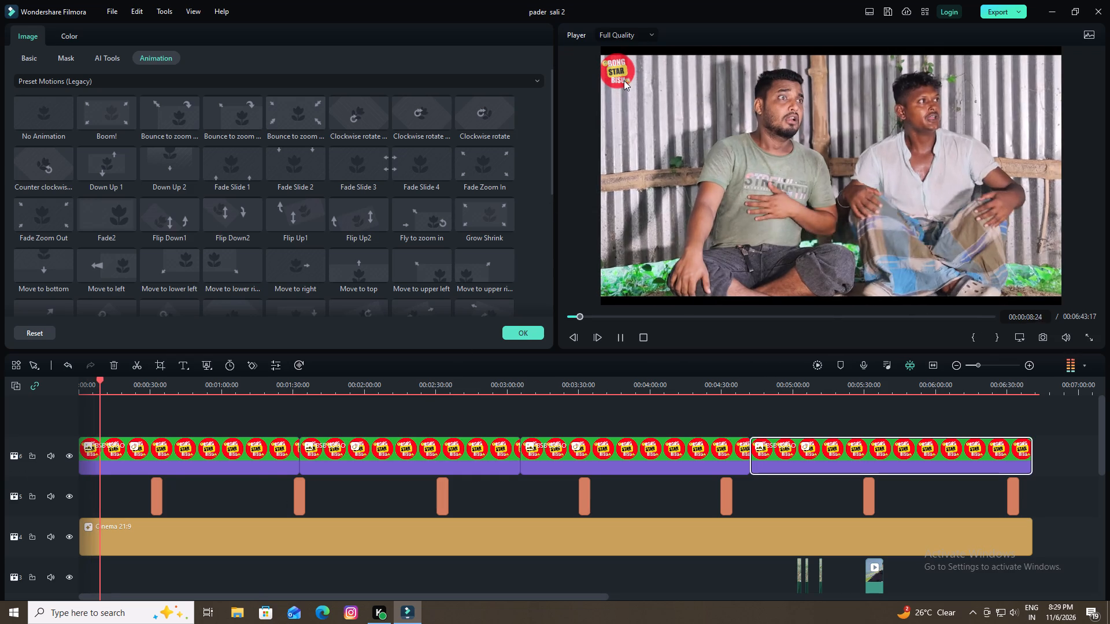
key(space)
key(space)
key(space)
click(621, 73)
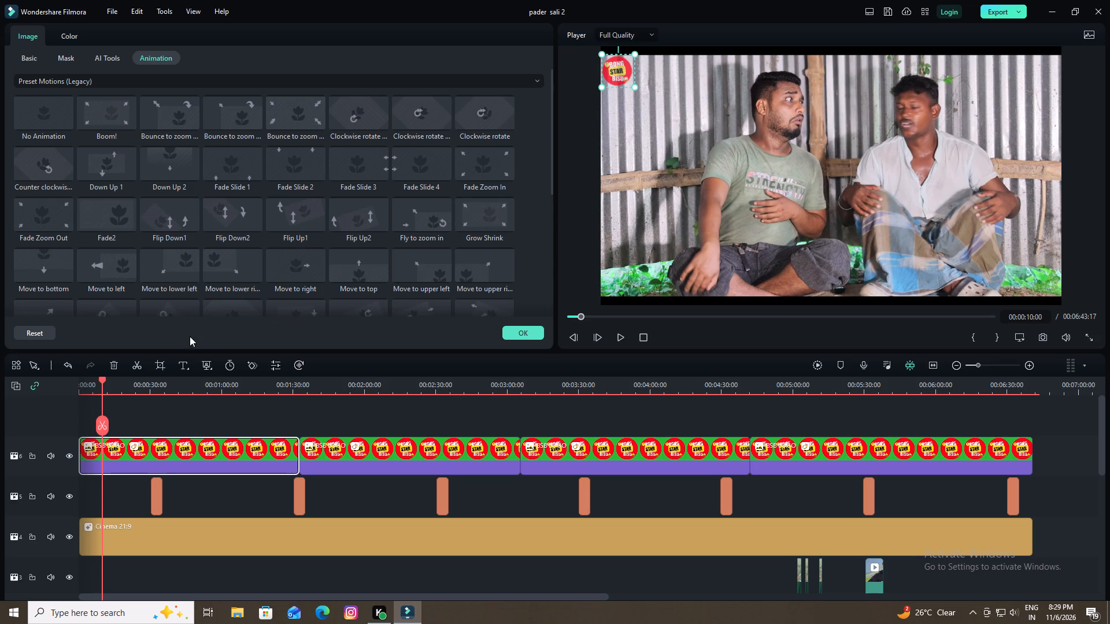
drag(103, 381, 71, 409)
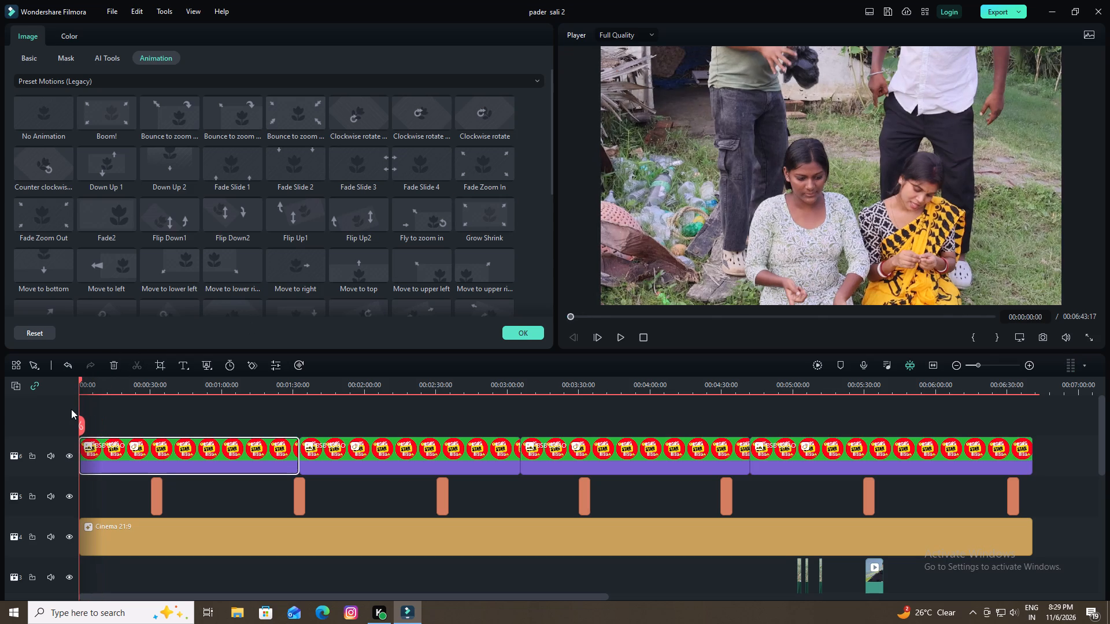
drag(79, 380, 65, 382)
key(space)
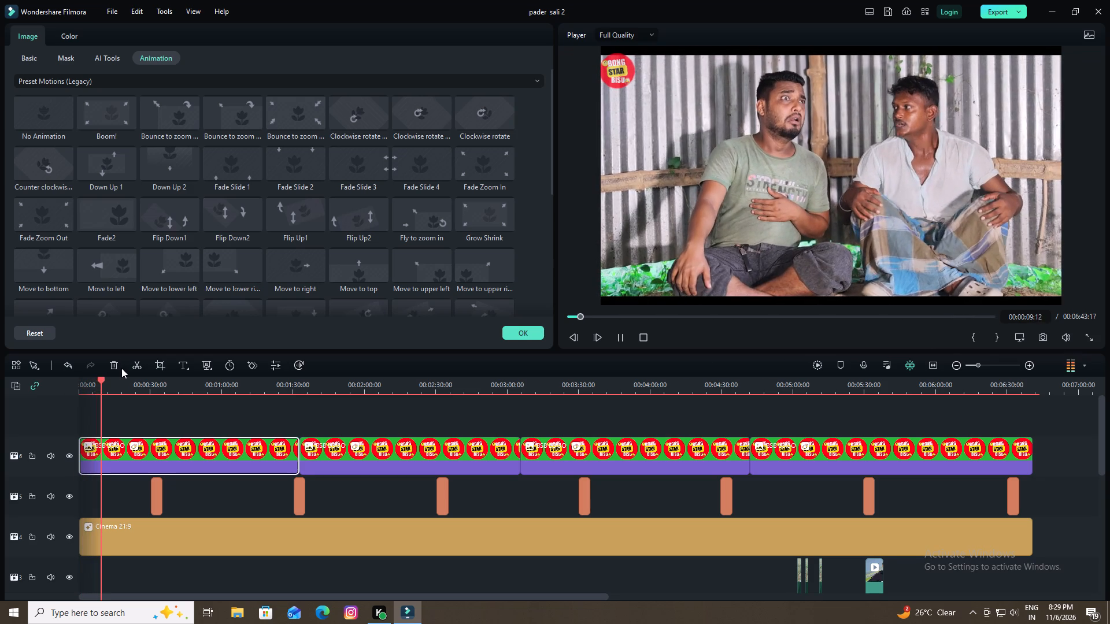
key(space)
double_click(614, 77)
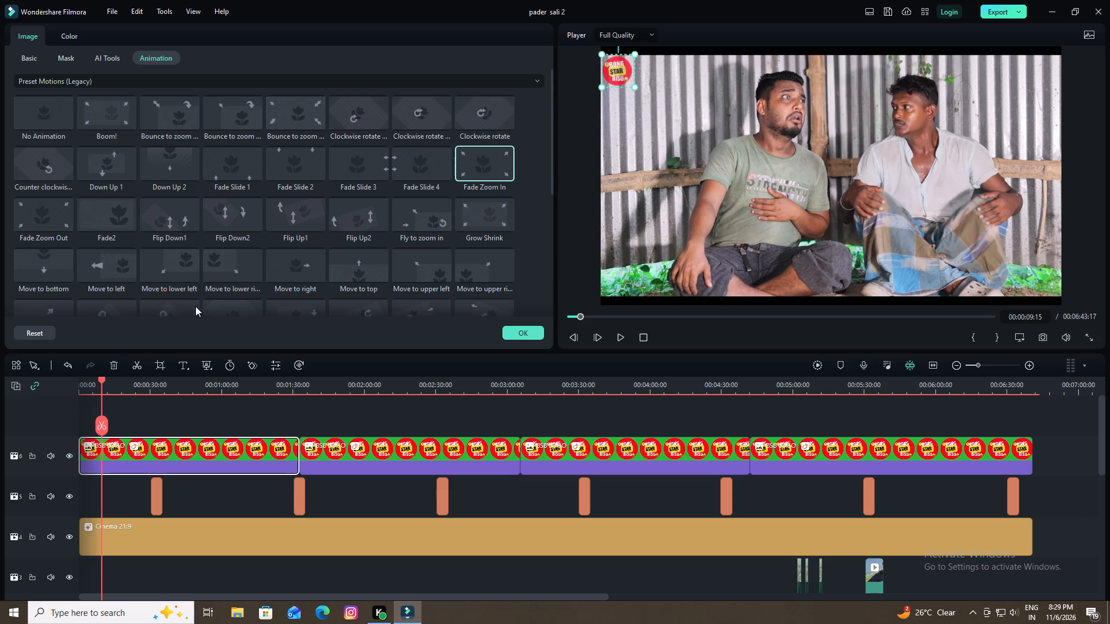
drag(102, 380, 80, 384)
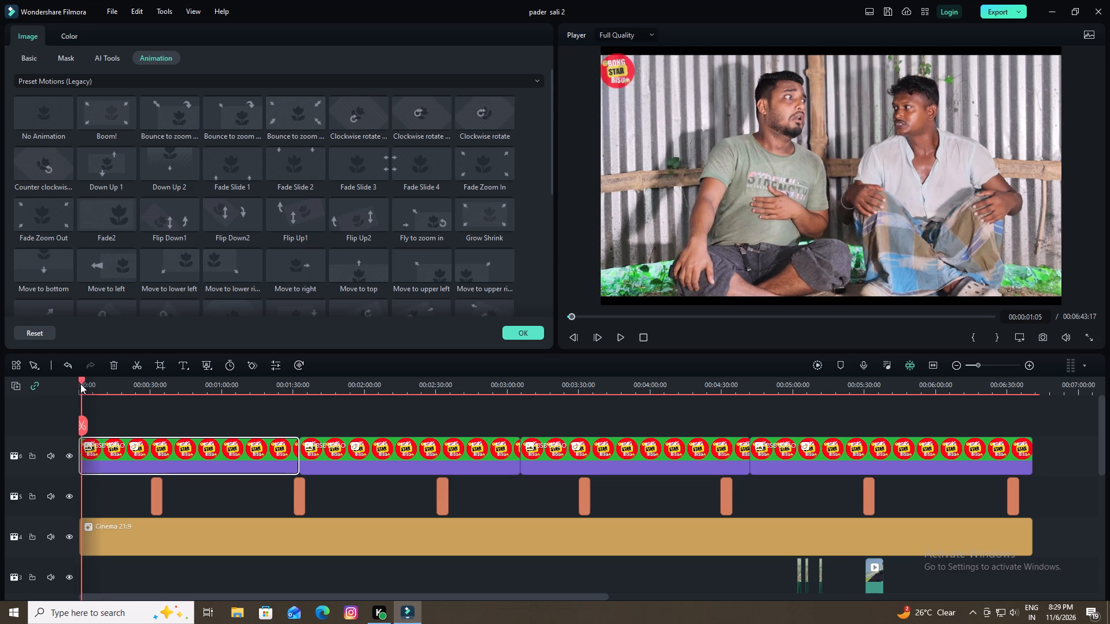
drag(80, 384, 71, 385)
key(space)
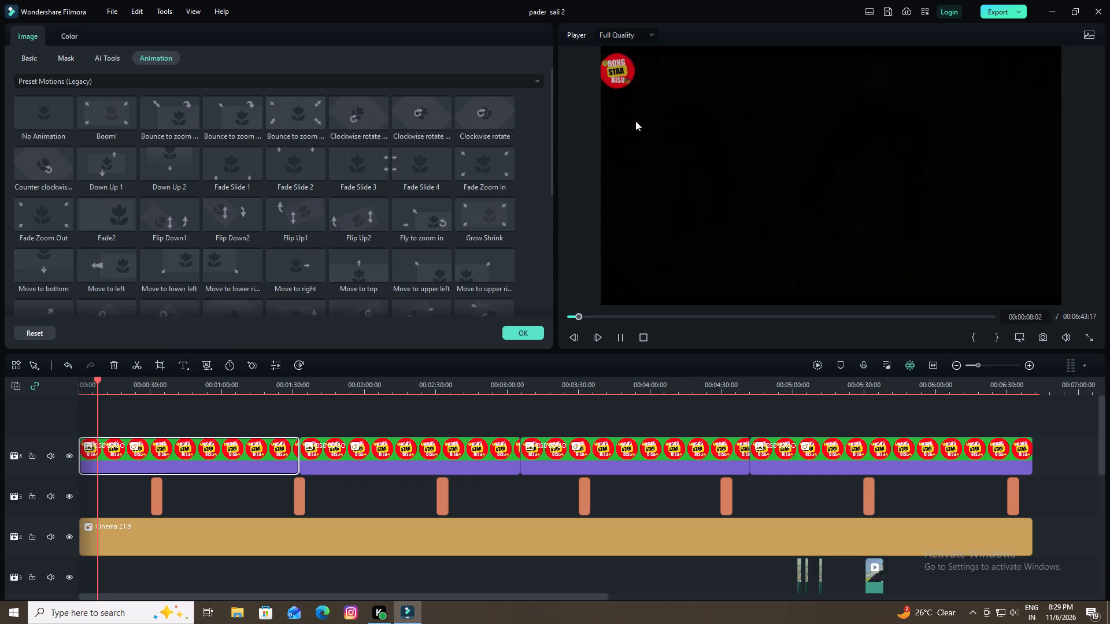
key(space)
Apply the No Animation legacy preset to the first BSB LOGO segment and preview its opening two seconds.
double_click(621, 72)
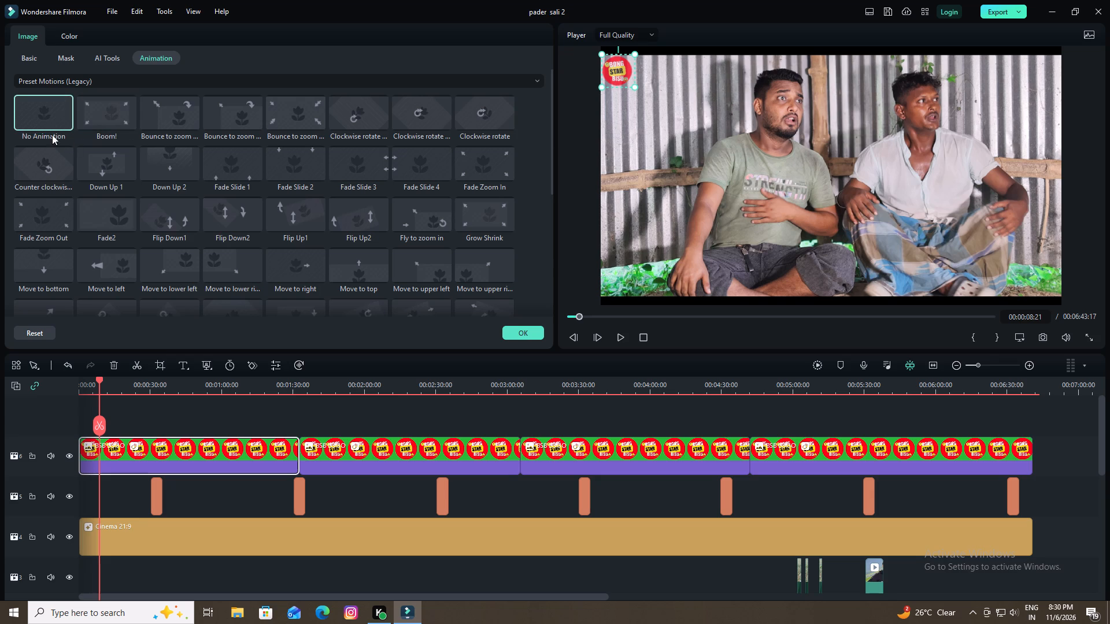
double_click(32, 118)
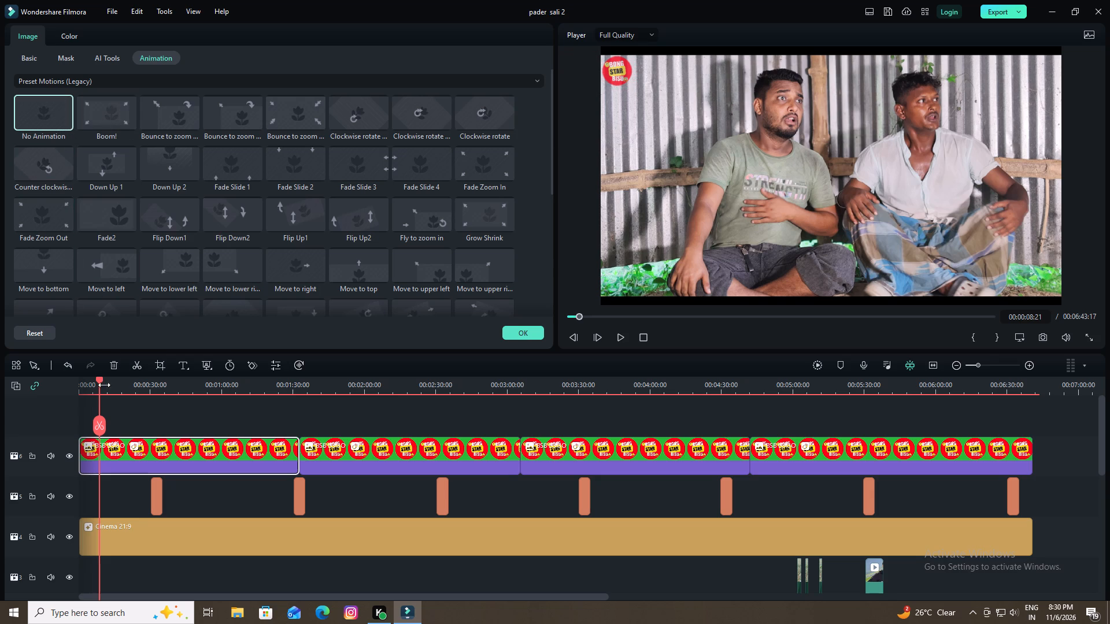
drag(101, 381, 54, 395)
key(space)
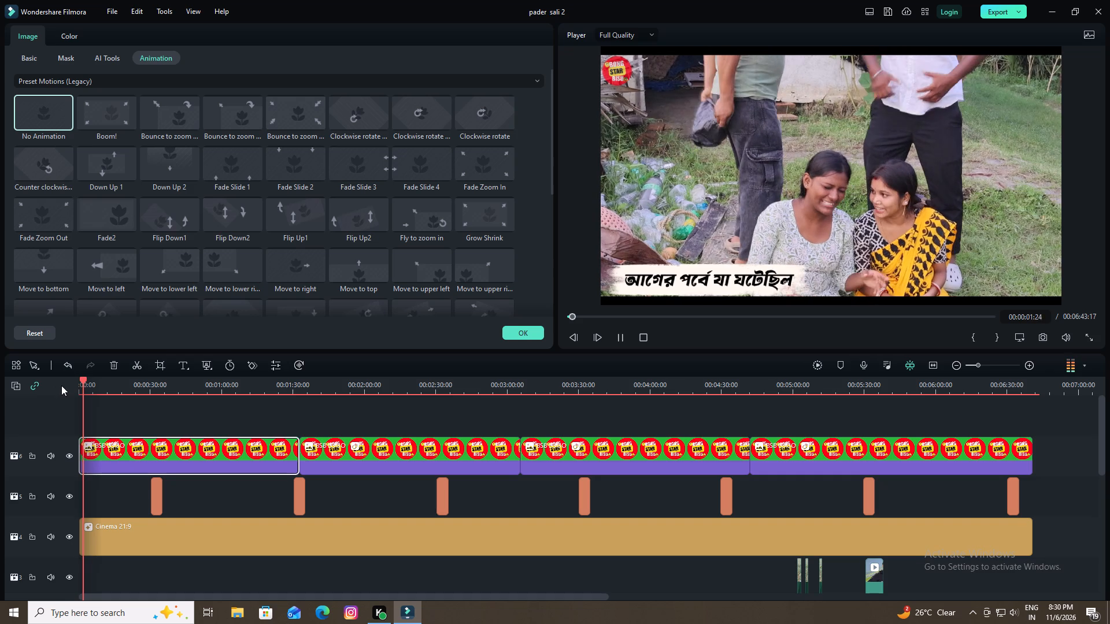
key(space)
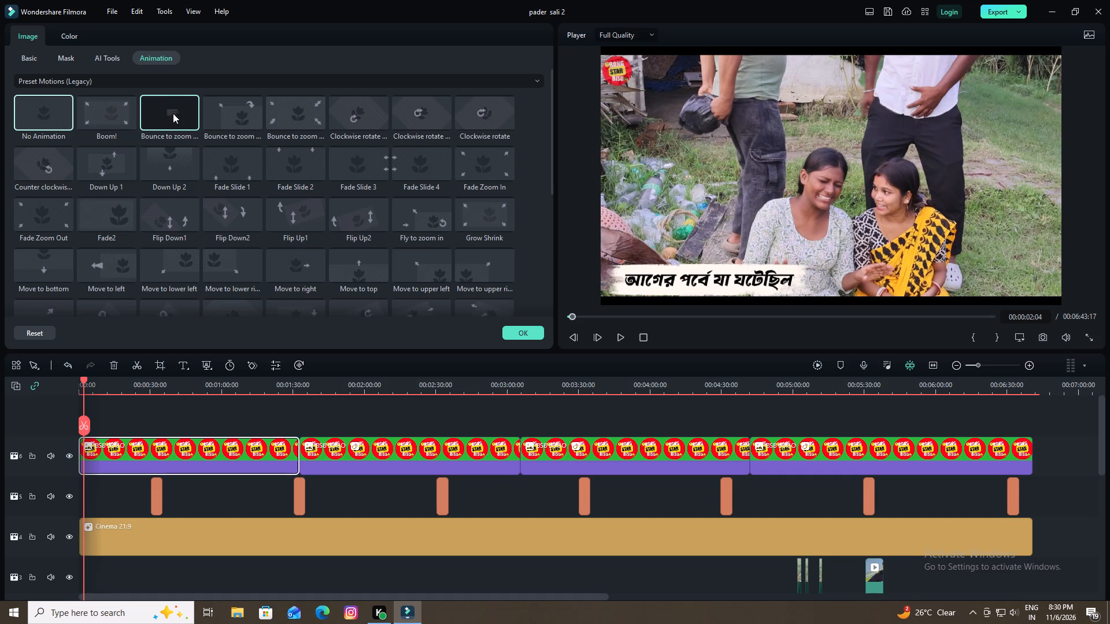
Try the three Bounce to zoom legacy presets on the first BSB LOGO segment, keep the third, and preview the opening ten seconds.
double_click(173, 113)
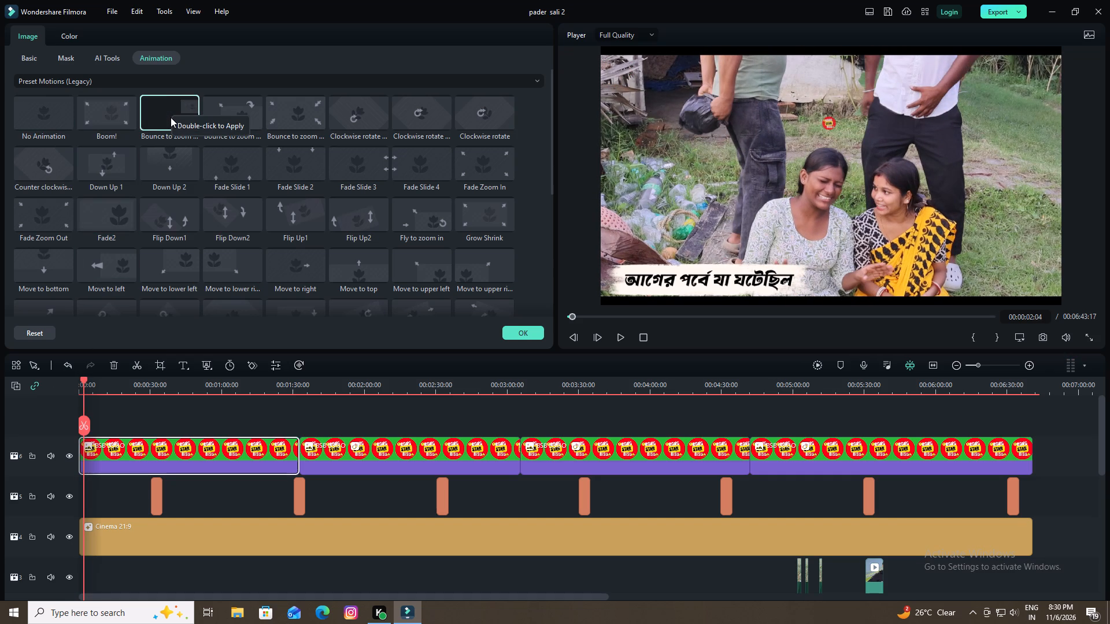
double_click(214, 118)
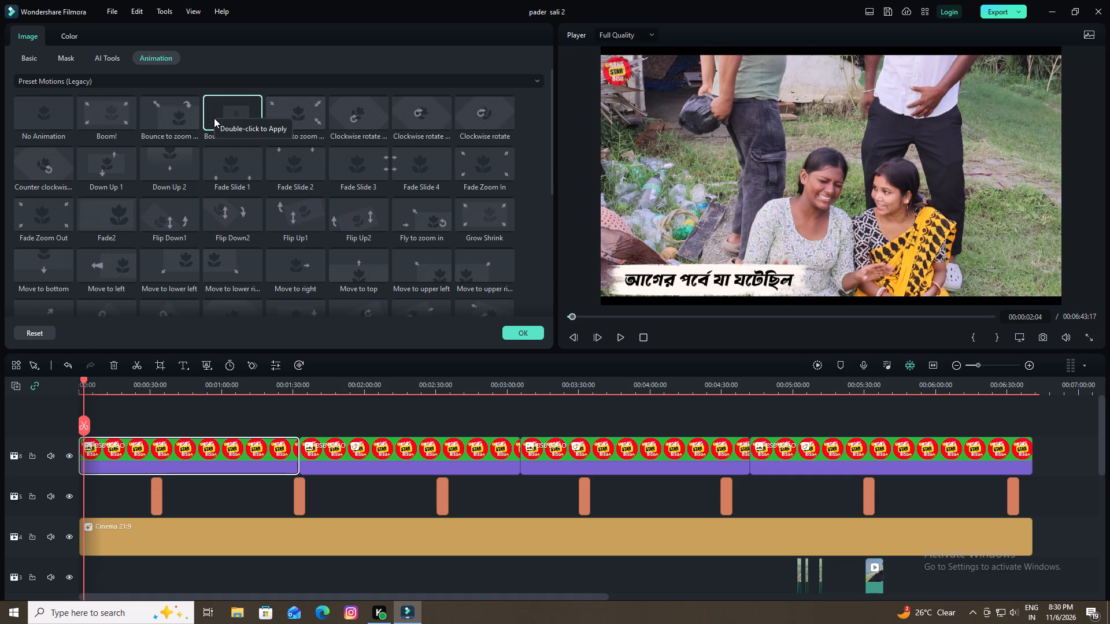
double_click(308, 116)
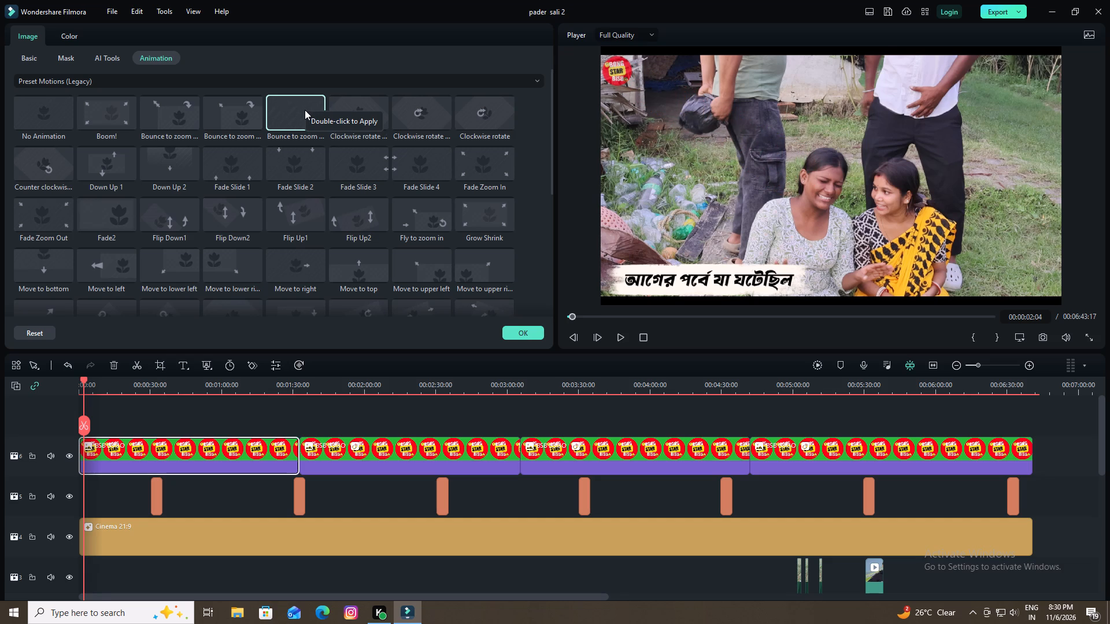
click(305, 110)
click(524, 330)
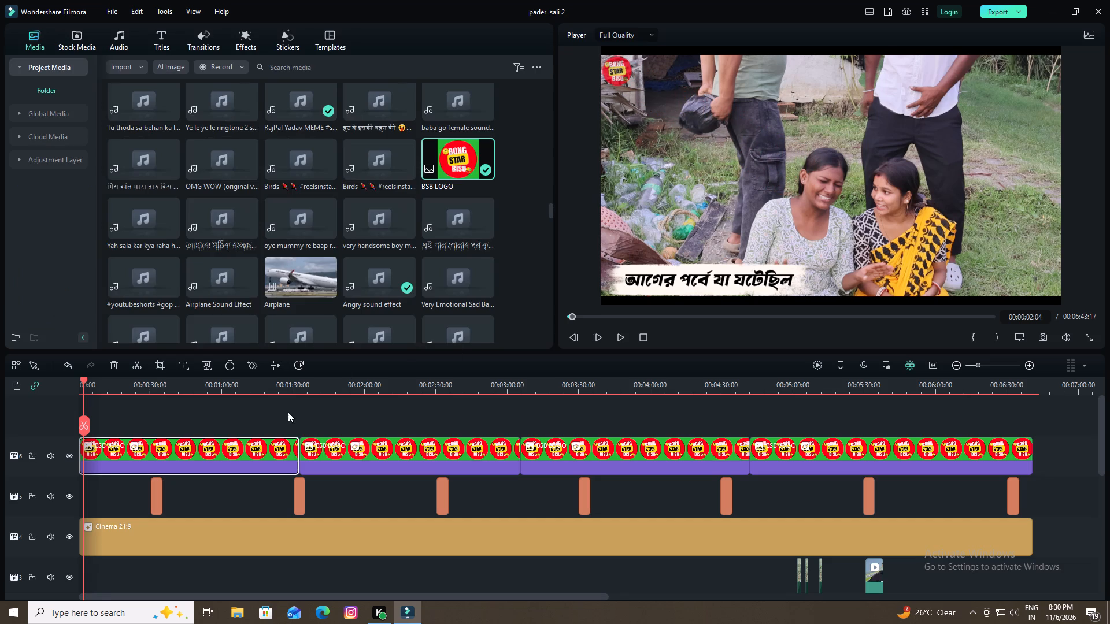
key(space)
key(space)
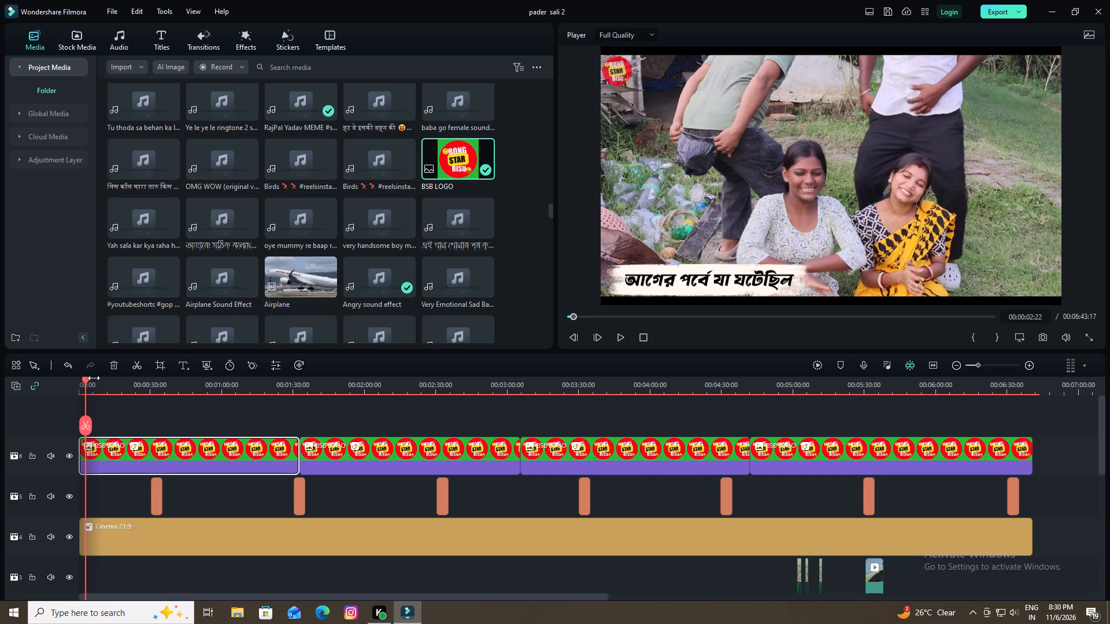
drag(87, 379, 51, 397)
key(space)
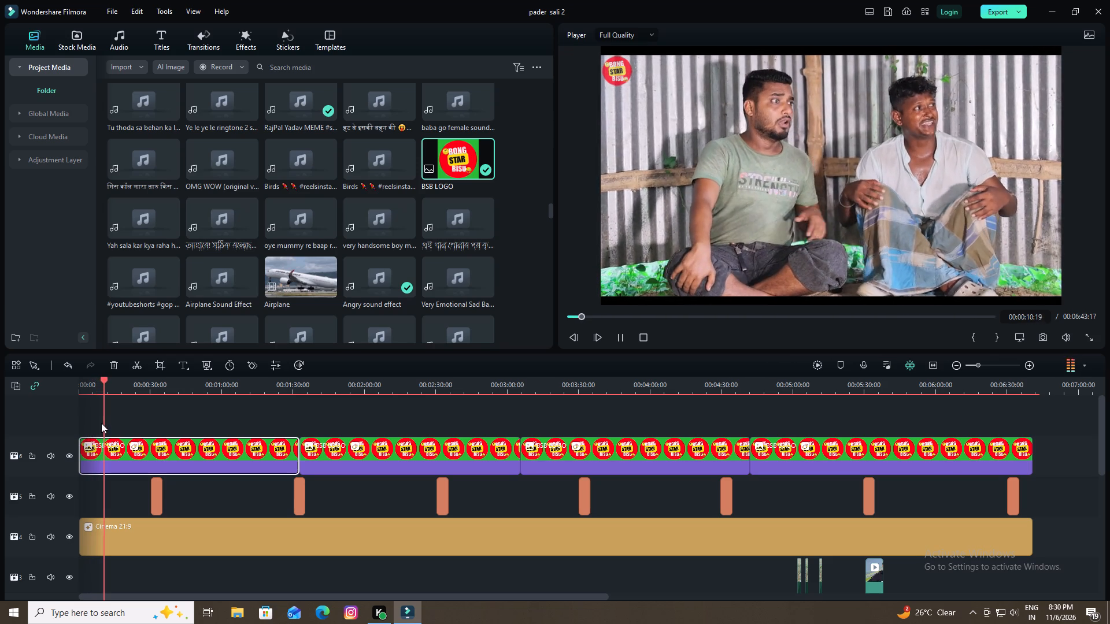
key(space)
Apply the No Animation legacy preset to the second, third and last BSB LOGO segments.
drag(105, 378, 213, 399)
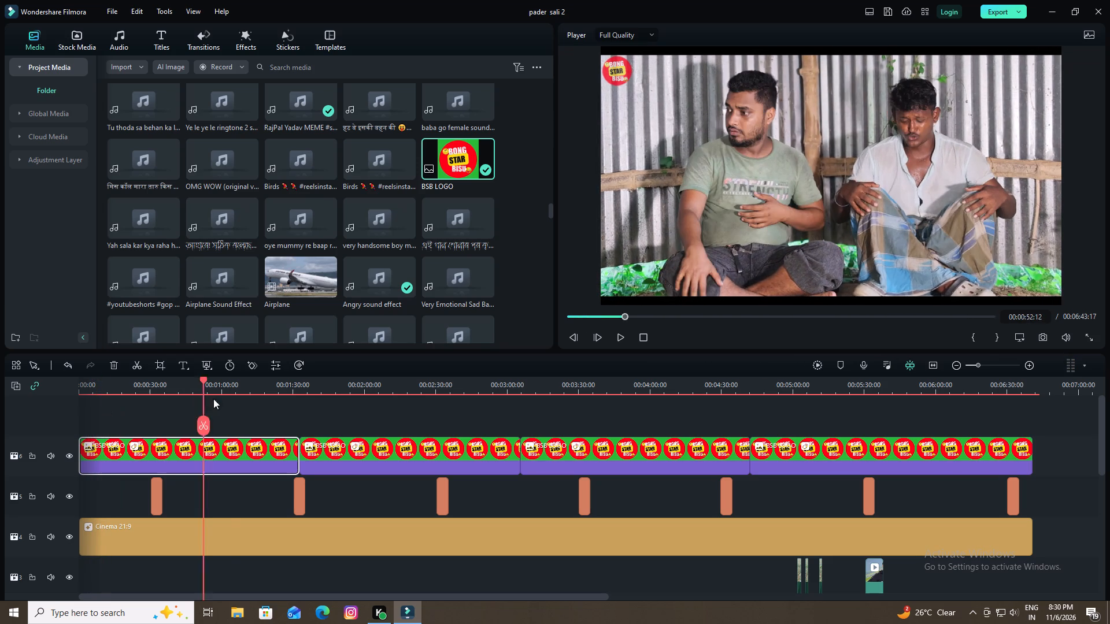
drag(213, 399, 328, 416)
double_click(349, 447)
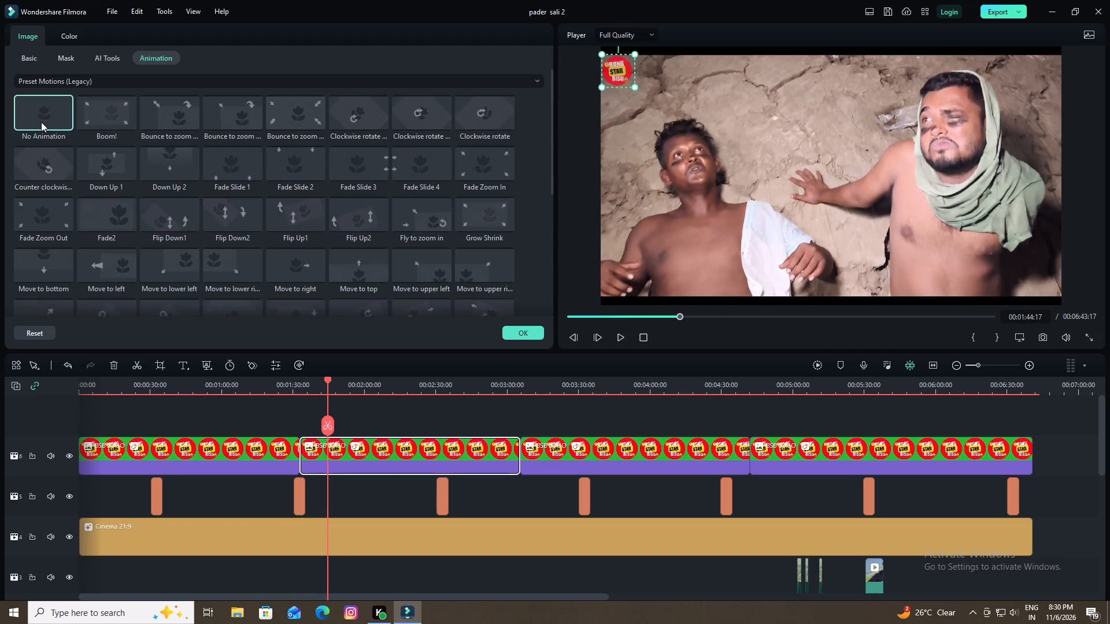
click(41, 121)
double_click(41, 121)
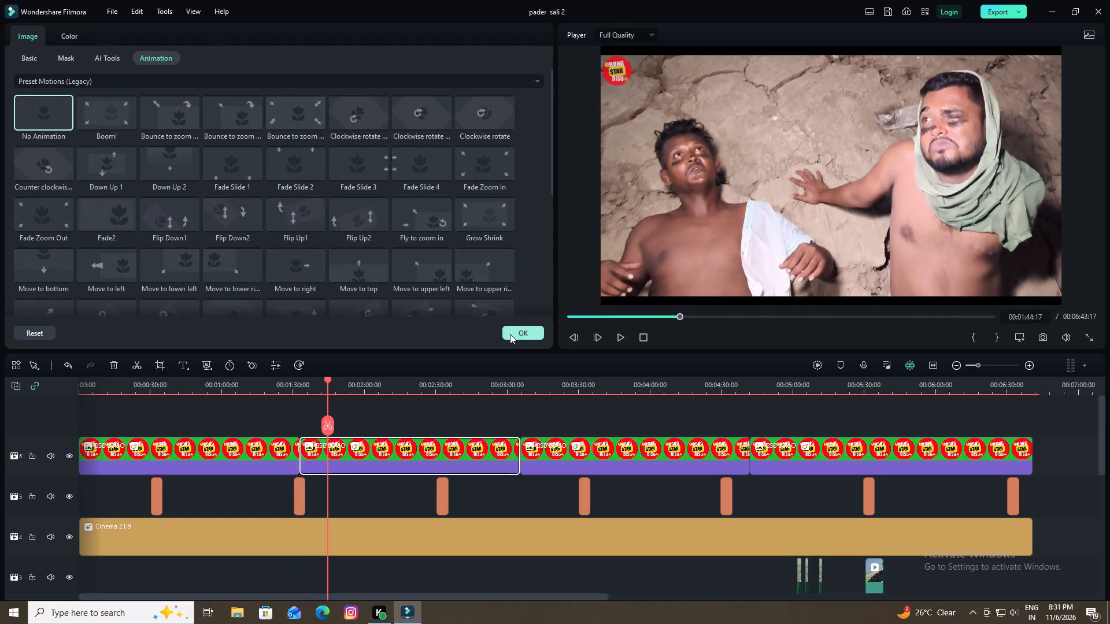
click(529, 332)
double_click(600, 451)
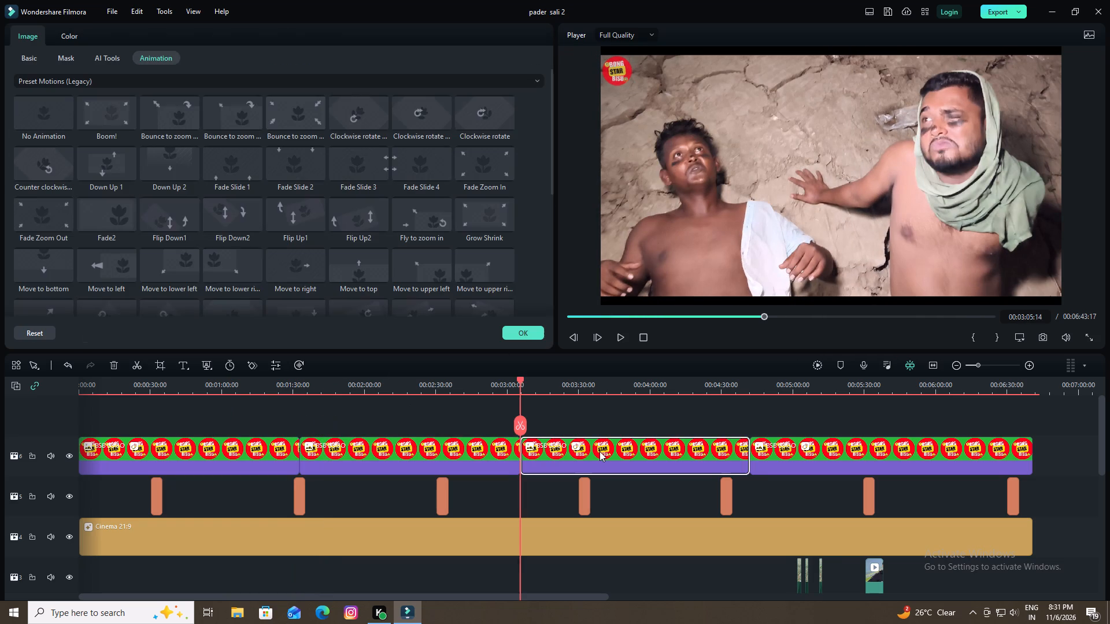
double_click(50, 112)
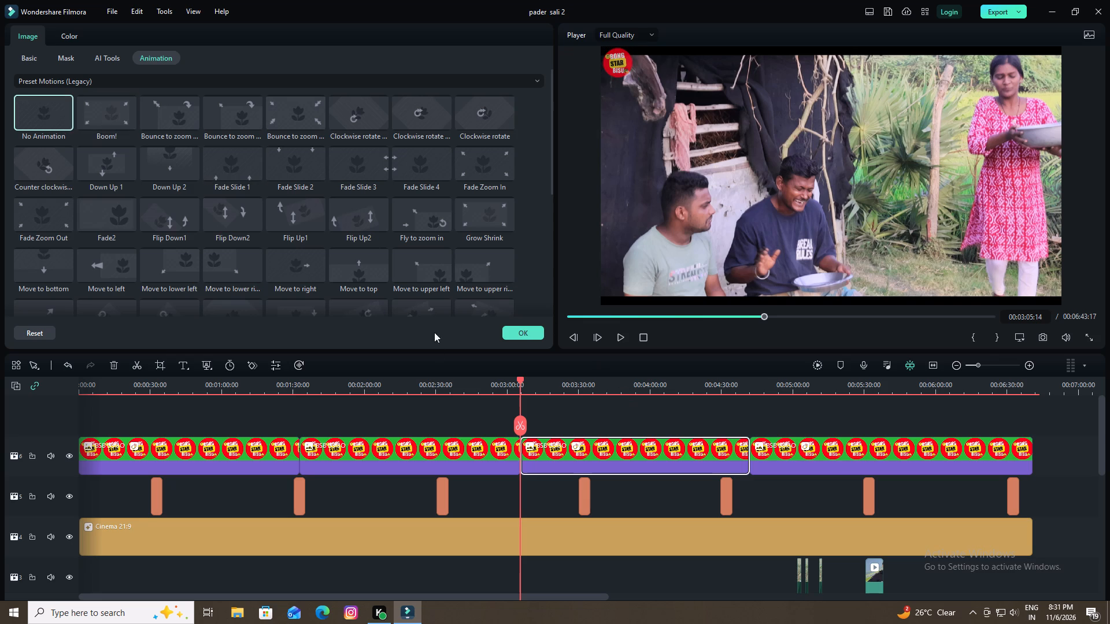
click(516, 331)
double_click(881, 453)
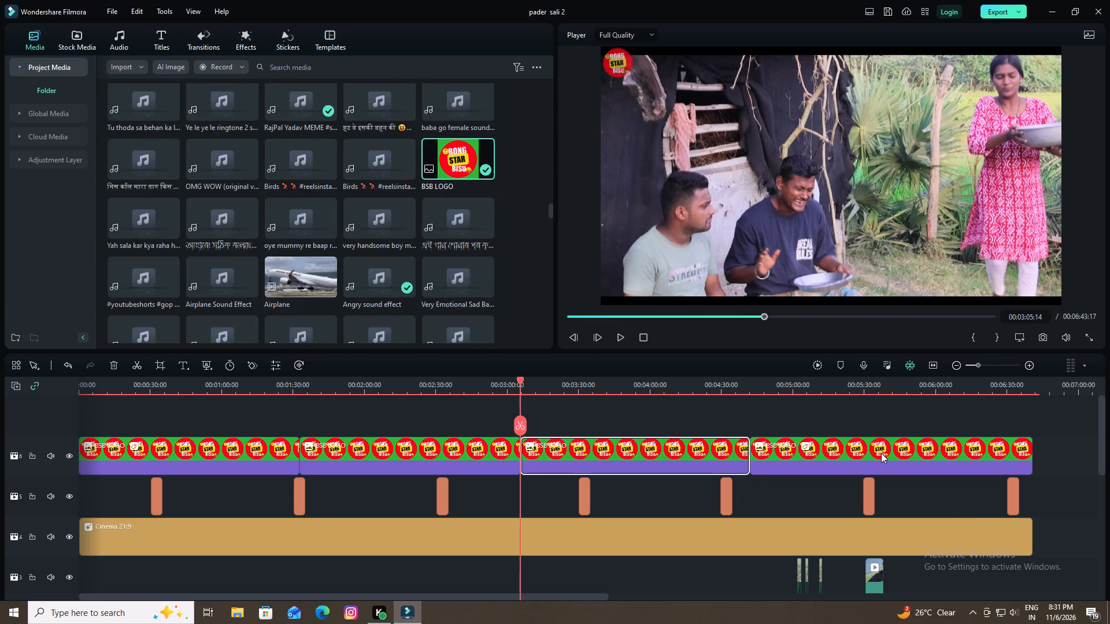
double_click(49, 113)
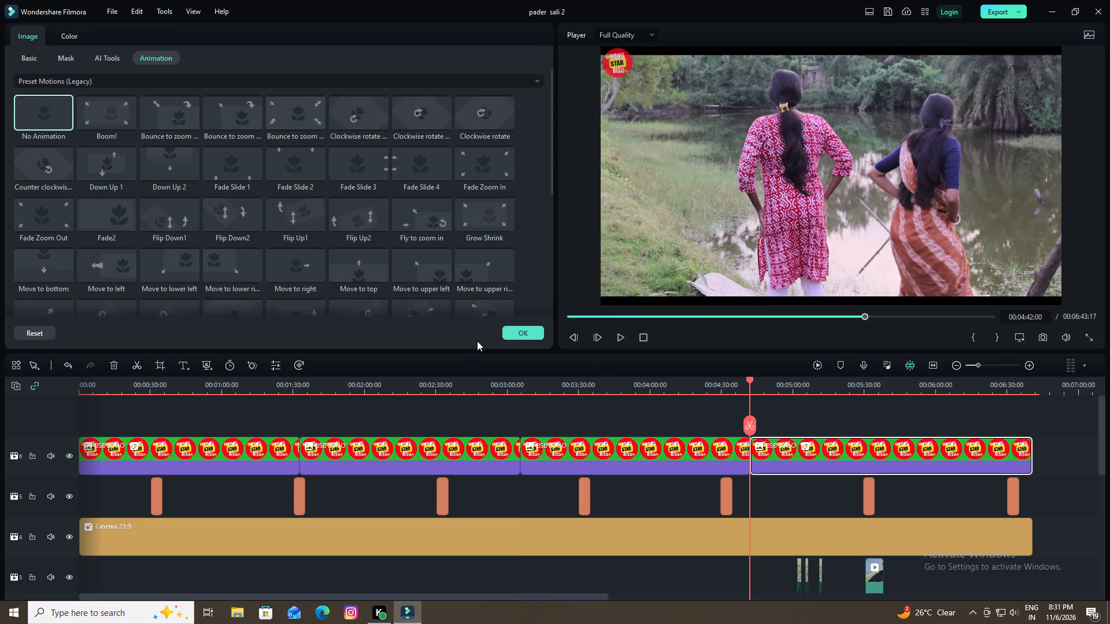
click(522, 331)
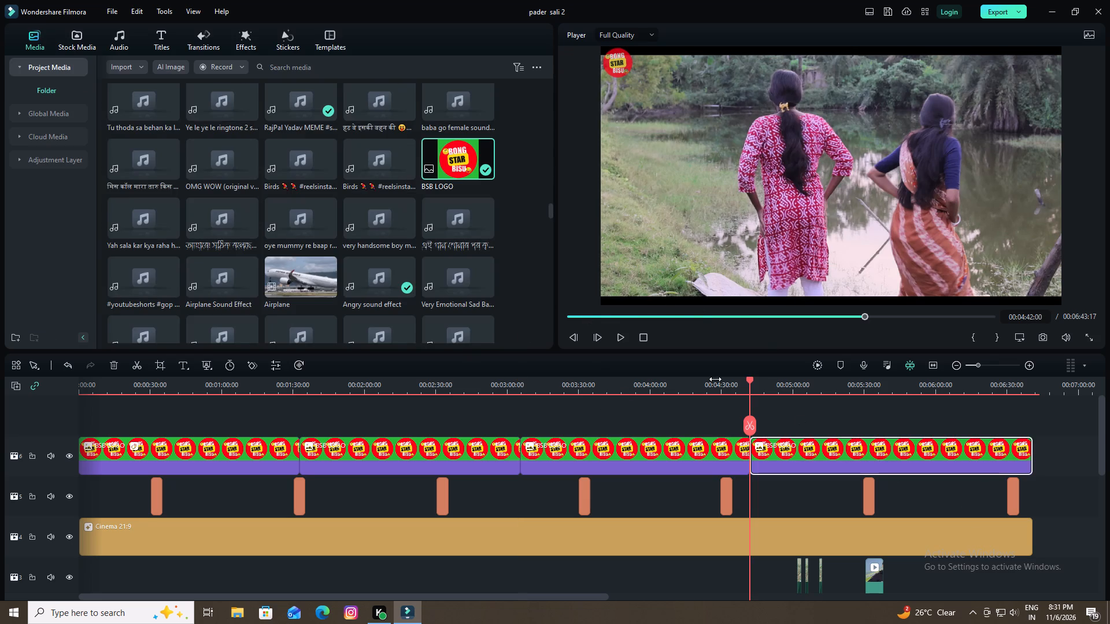
Move the logo of the last BSB LOGO segment down so it sits just below the upper cinema bar.
click(622, 62)
drag(622, 62, 626, 72)
click(671, 77)
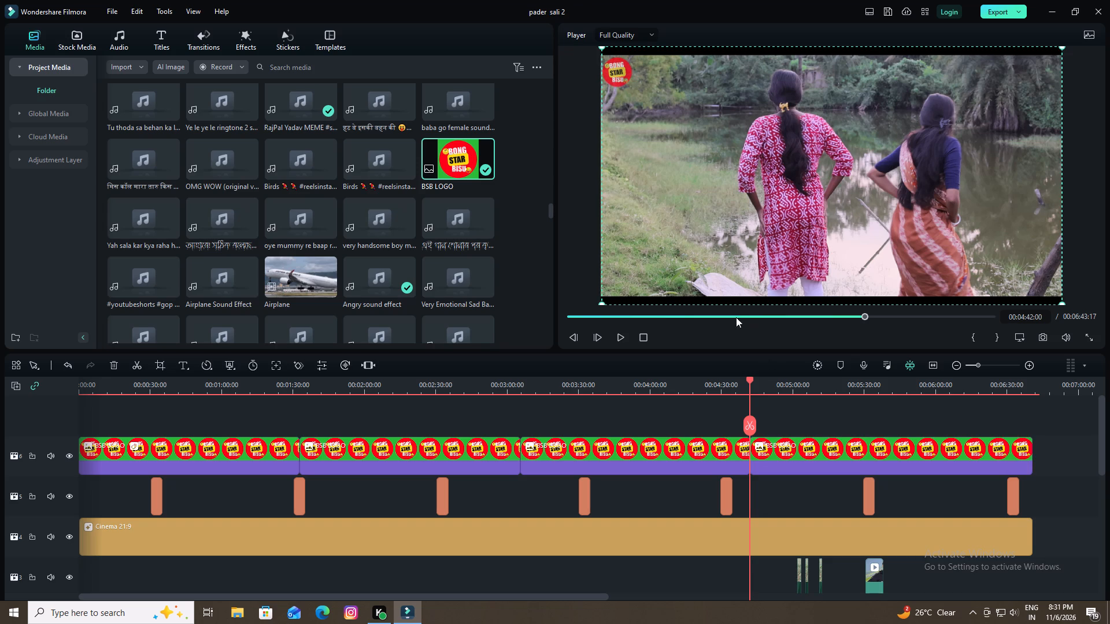
click(619, 83)
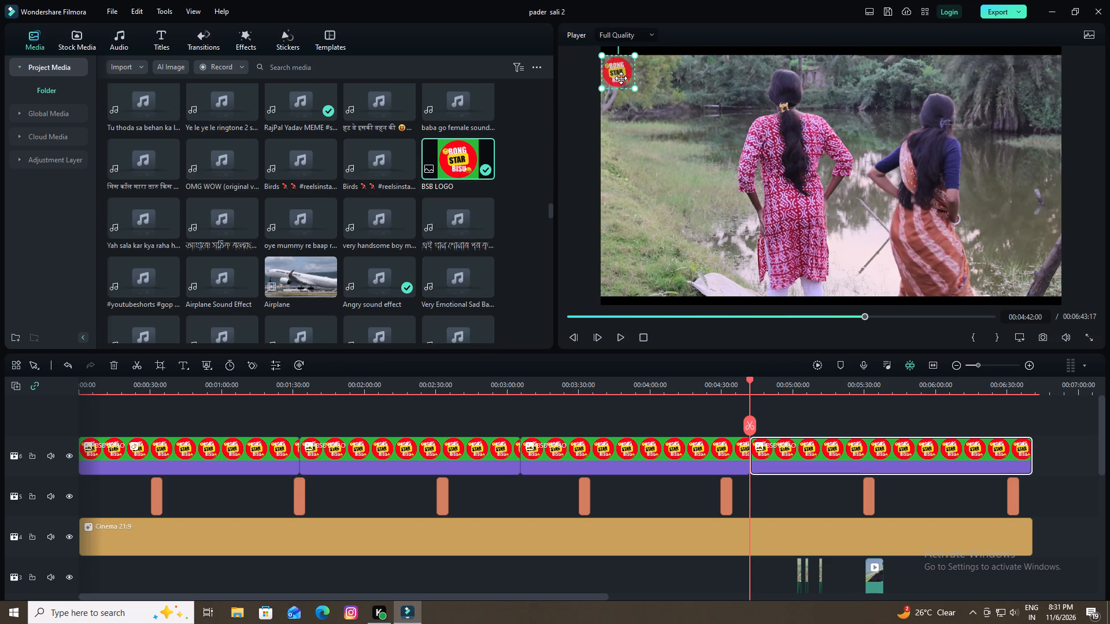
key(Up)
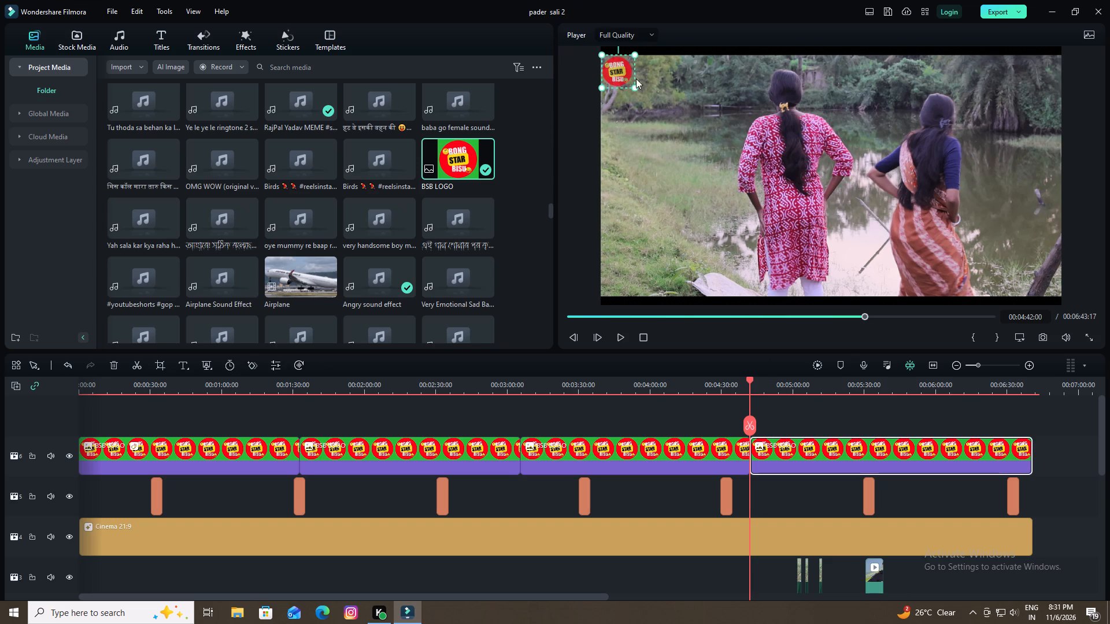
click(684, 96)
Move the logo of the third BSB LOGO segment down to just below the upper cinema bar, matching the last segment.
drag(748, 380, 739, 384)
key(space)
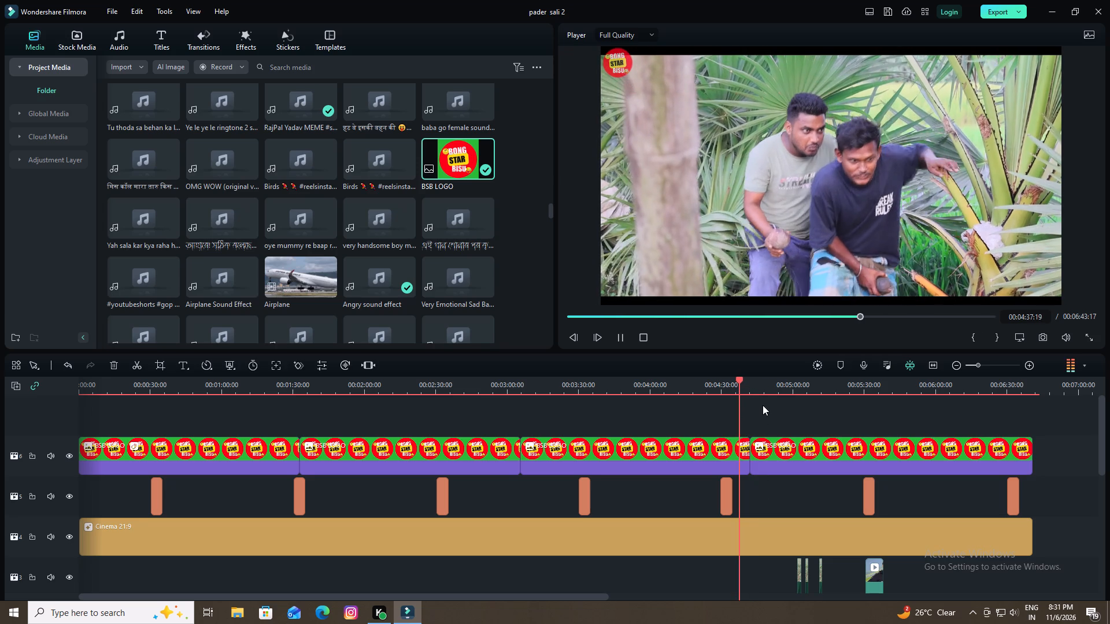
key(space)
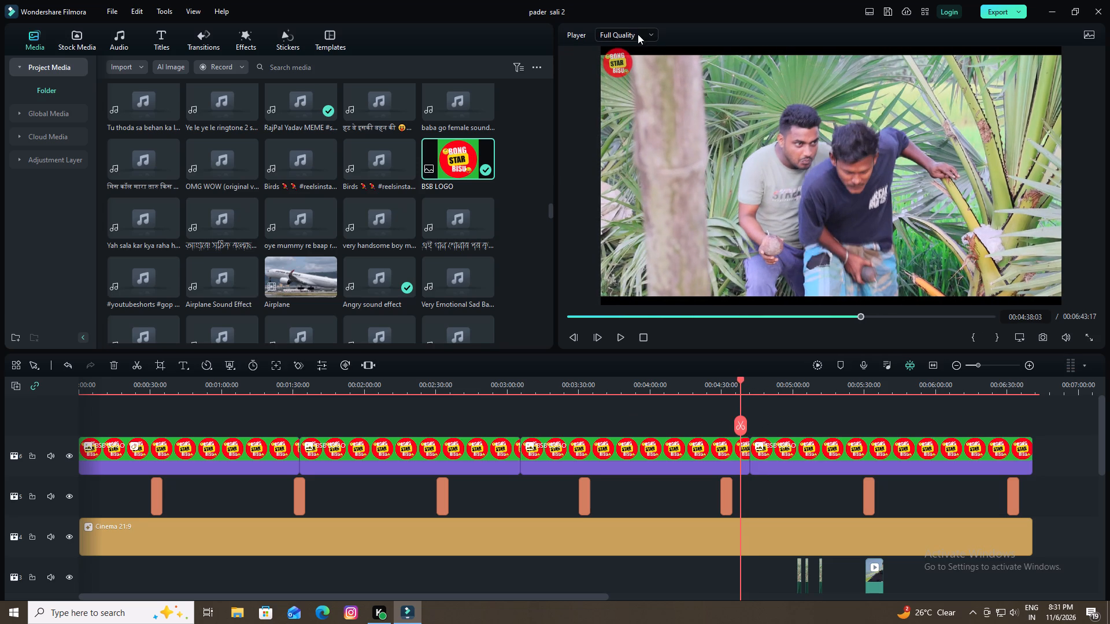
click(621, 63)
drag(621, 63, 621, 78)
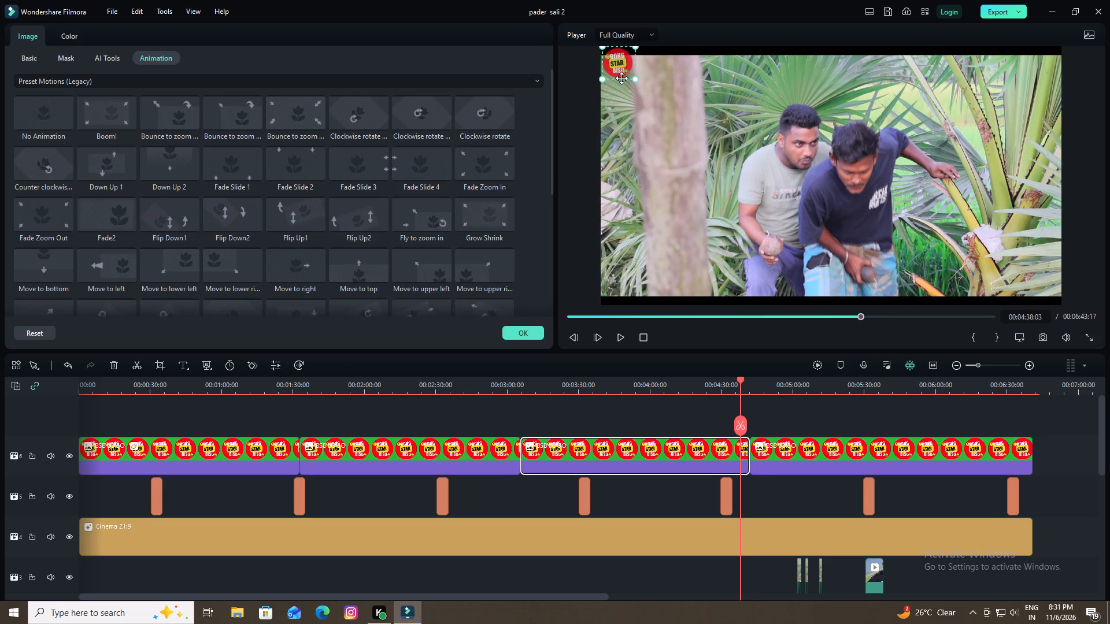
drag(621, 78, 621, 87)
drag(619, 69, 619, 77)
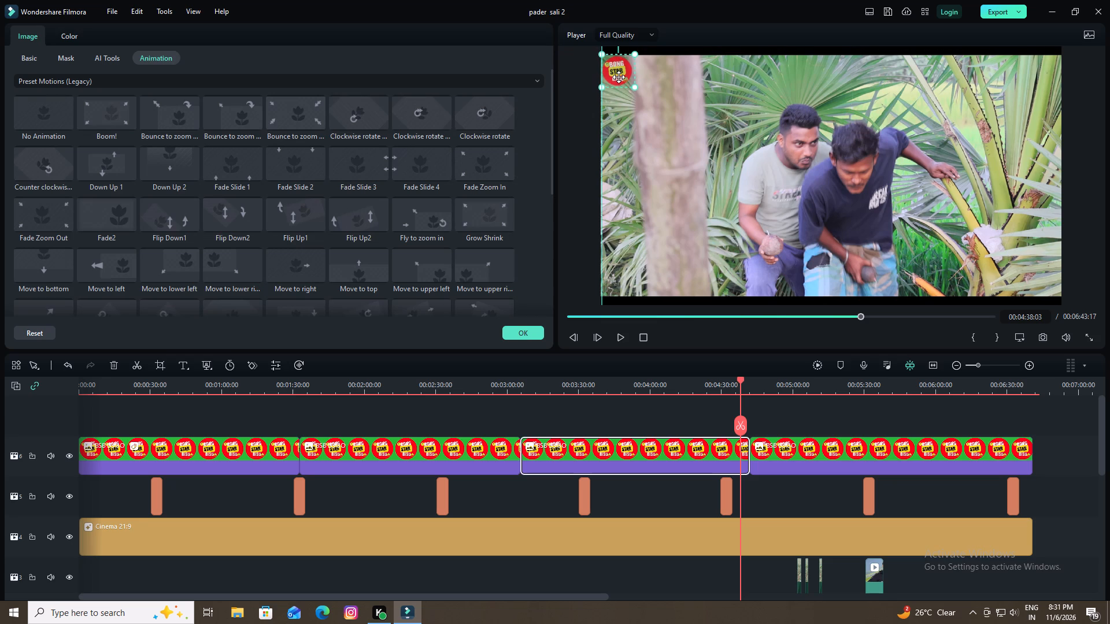
drag(619, 77, 619, 76)
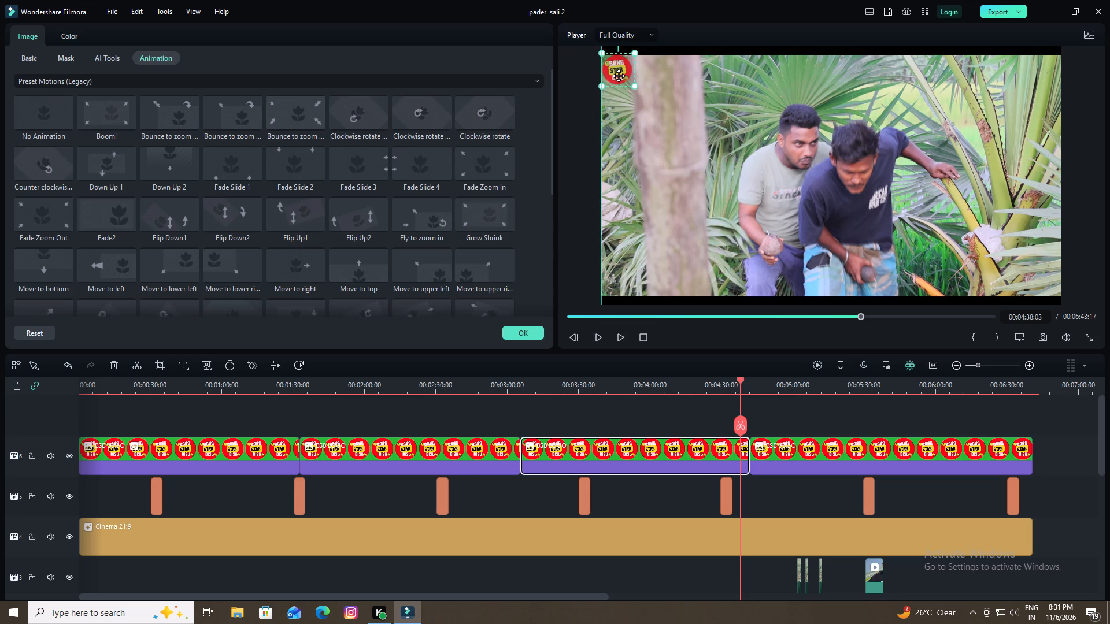
drag(619, 76, 619, 78)
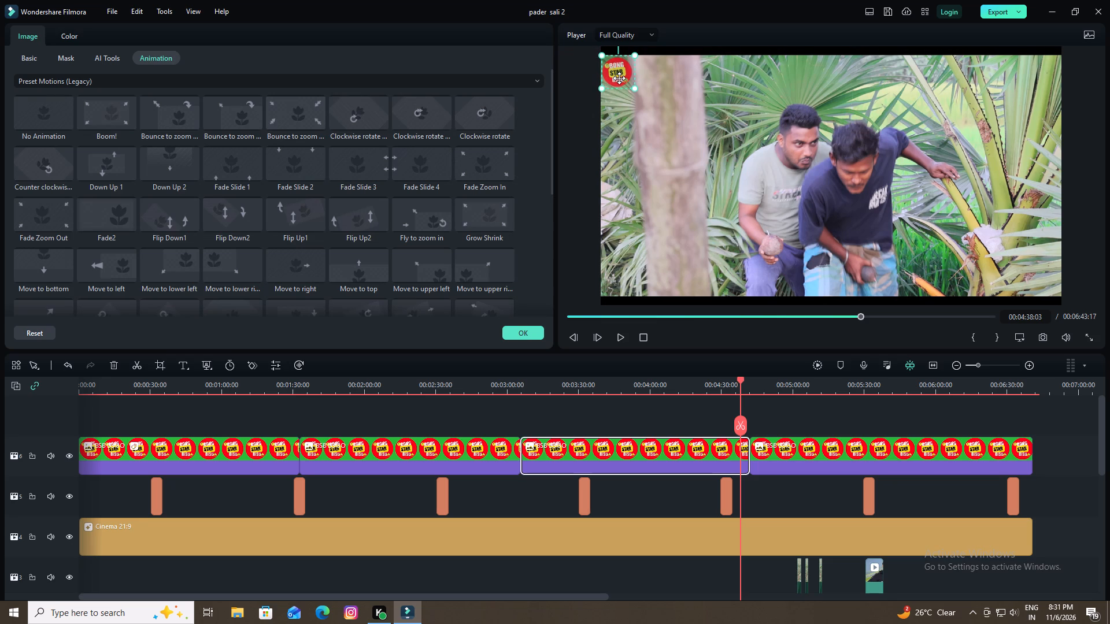
key(Right)
click(680, 66)
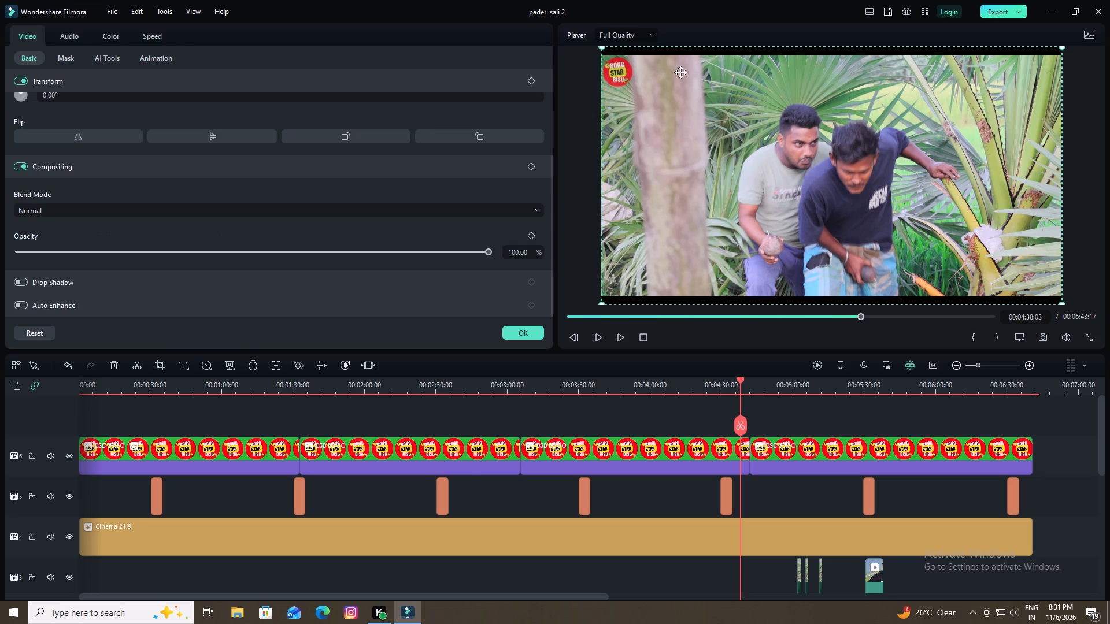
click(623, 76)
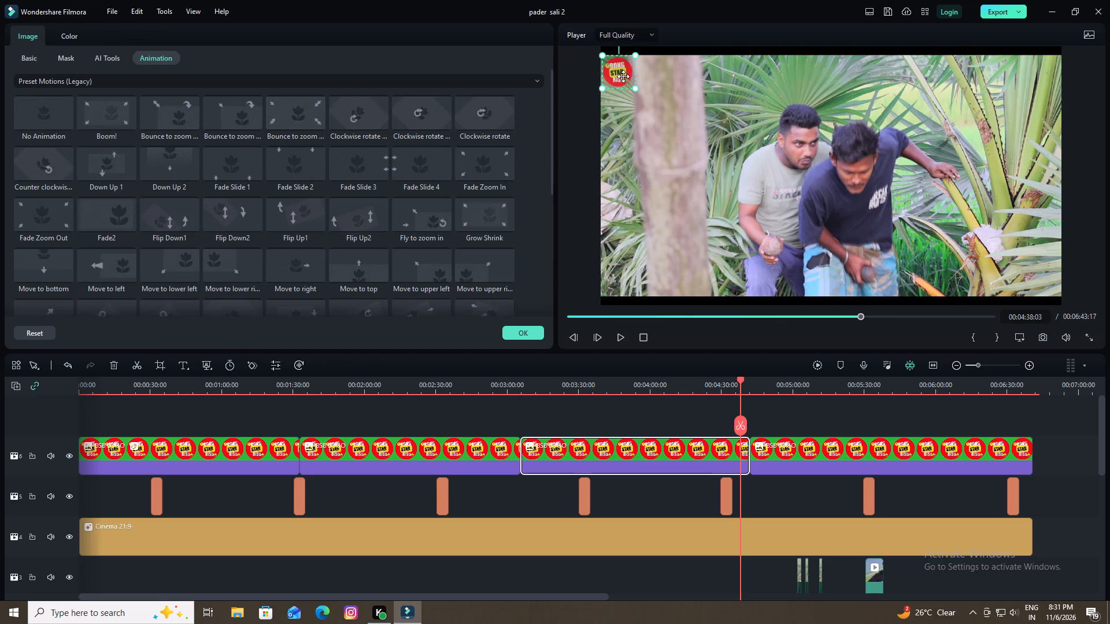
key(Up)
Nudge the main video clip at about 4:38 slightly left to realign it with the frame.
click(661, 73)
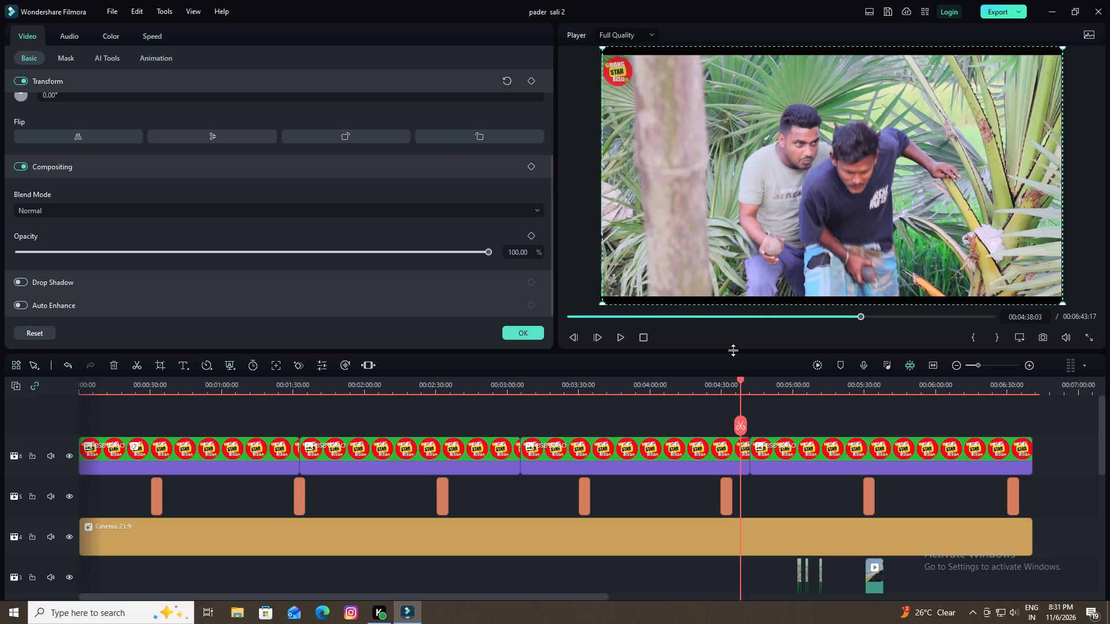
click(691, 218)
key(Left)
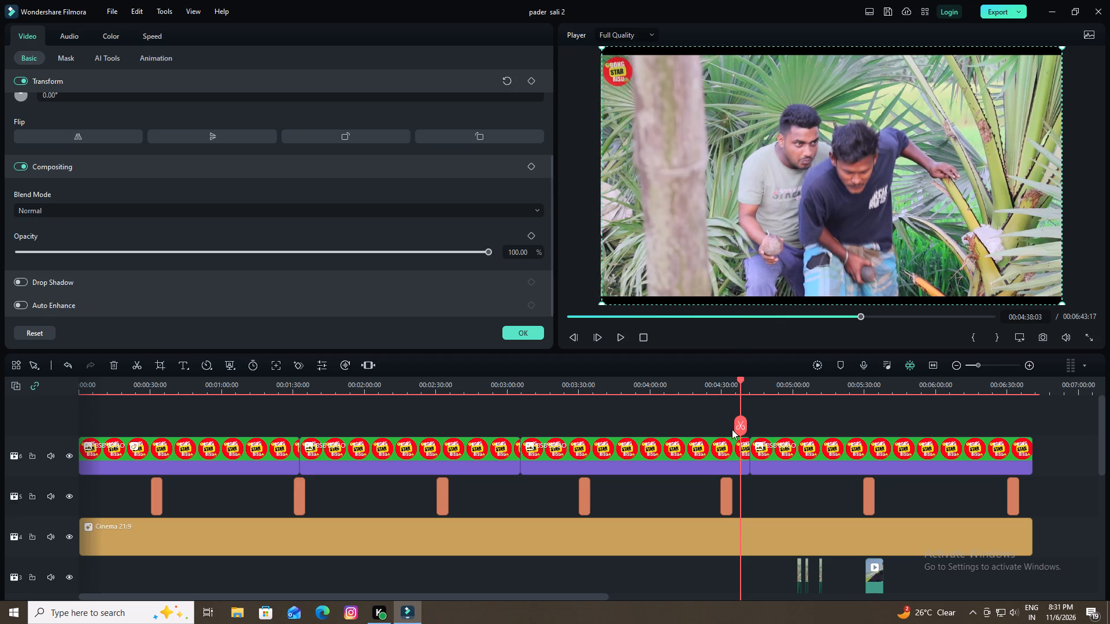
Play across the logo segment joins at about 4:42 and 1:32 to check that the logo position matches.
key(space)
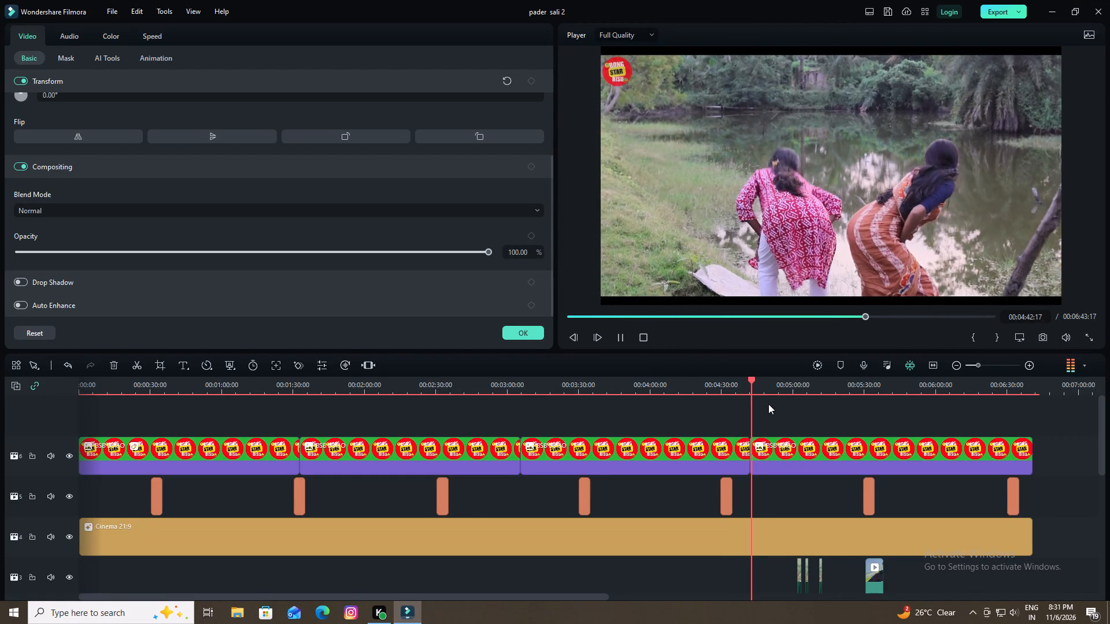
key(space)
drag(754, 381, 543, 424)
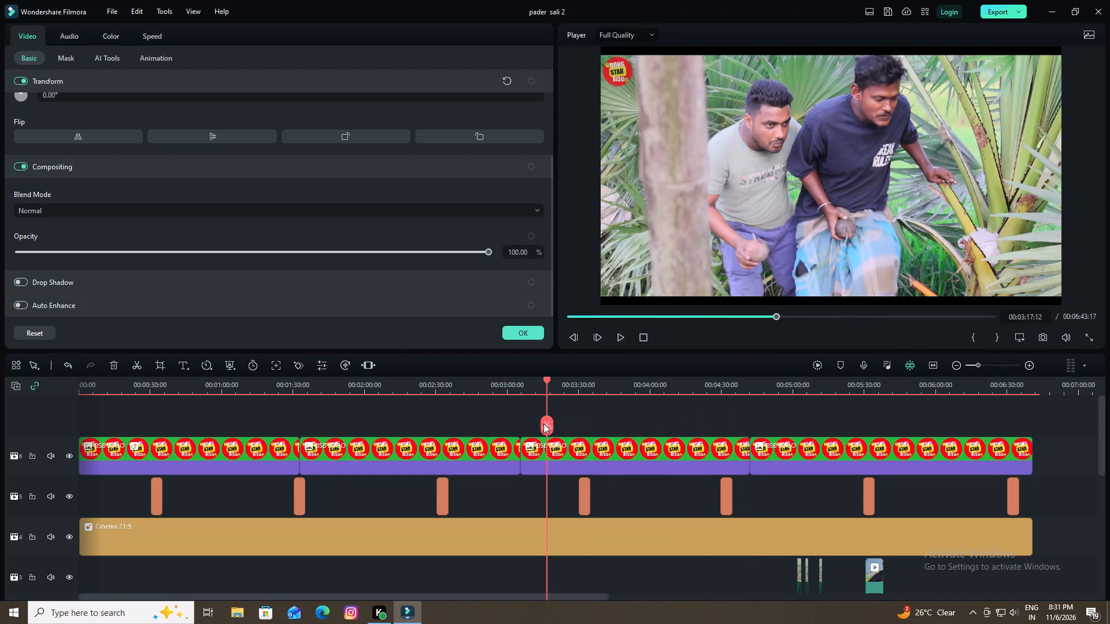
drag(543, 424, 313, 439)
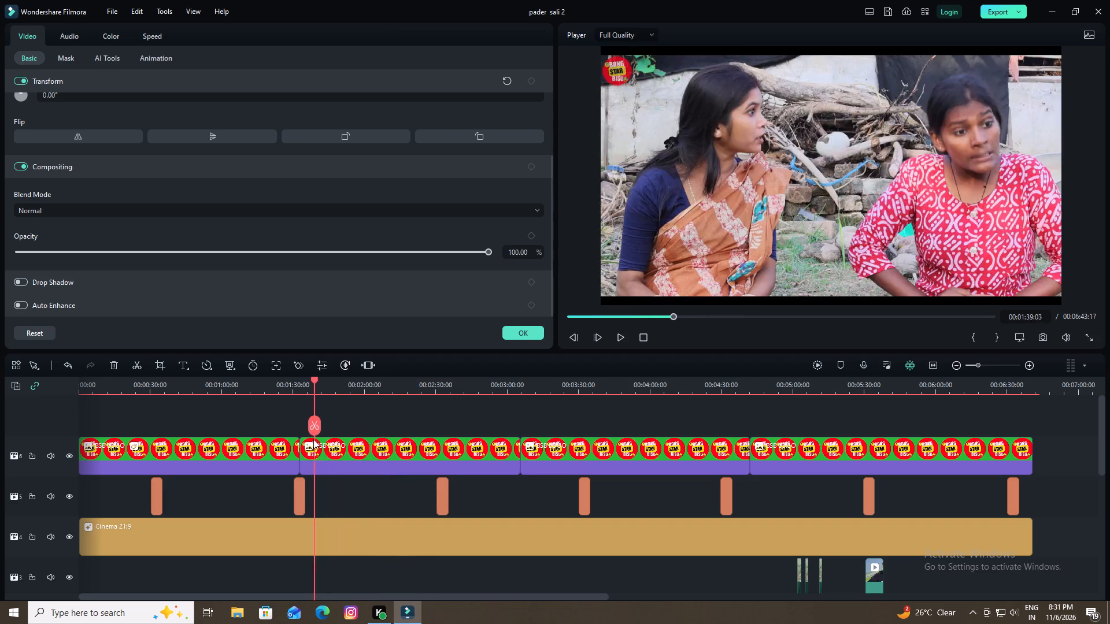
drag(313, 439, 265, 443)
key(space)
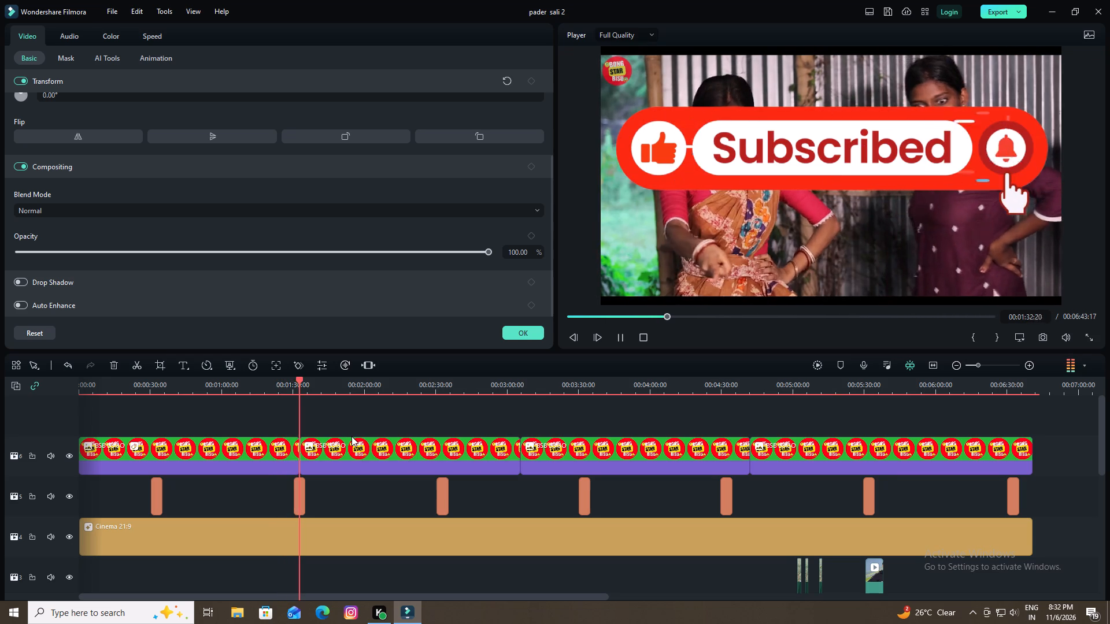
key(space)
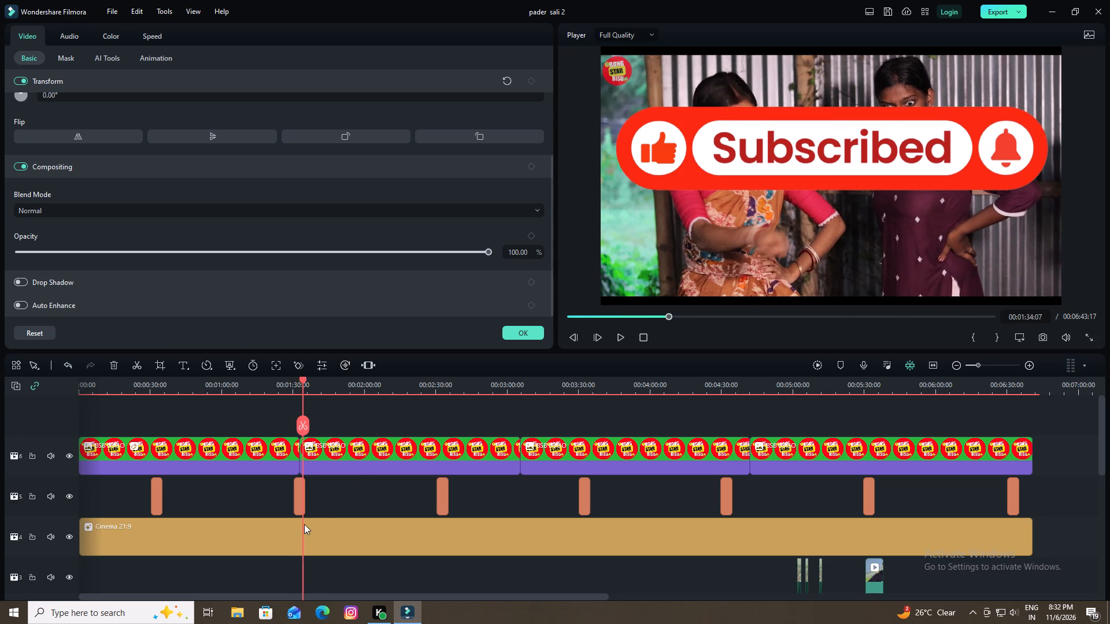
Shrink the subscribe sticker at about 0:30 to a little under a third of the frame width.
double_click(158, 506)
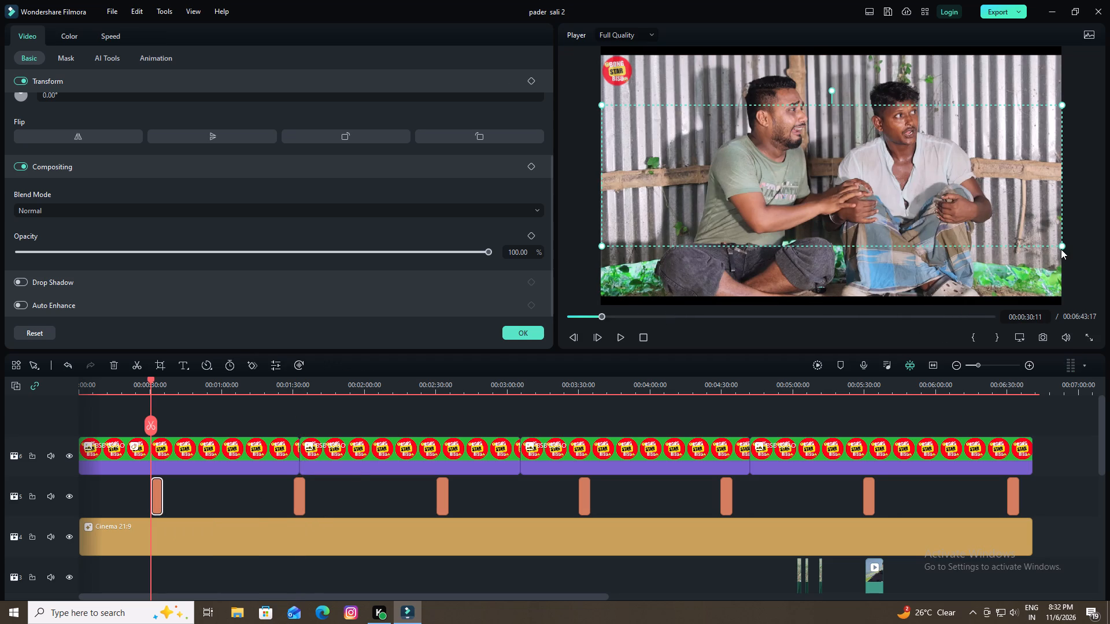
drag(1061, 247, 712, 131)
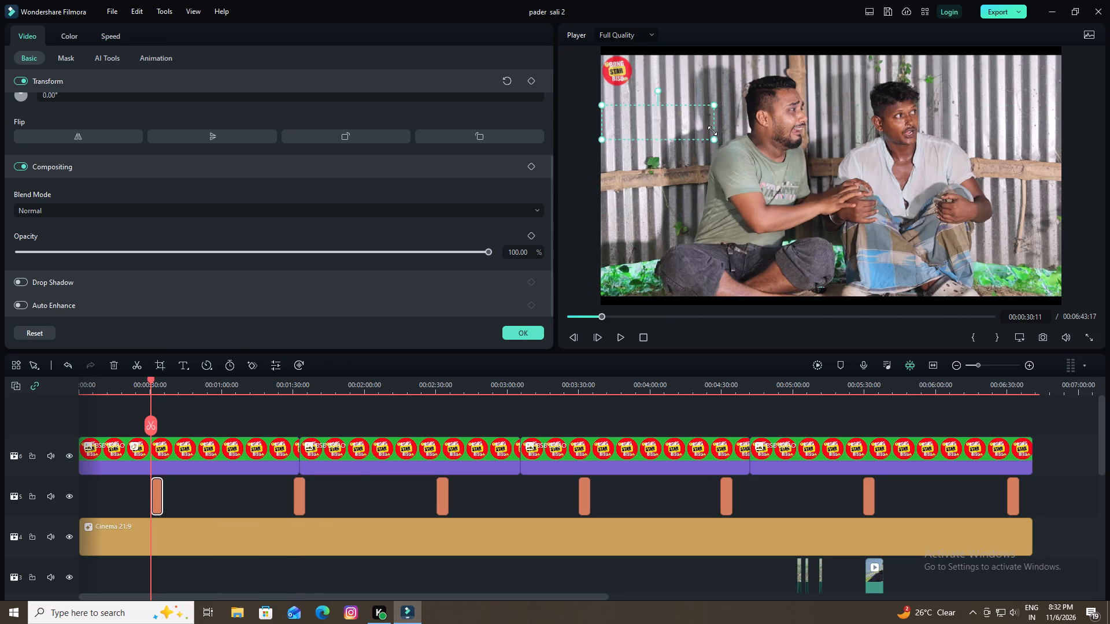
drag(712, 131, 735, 136)
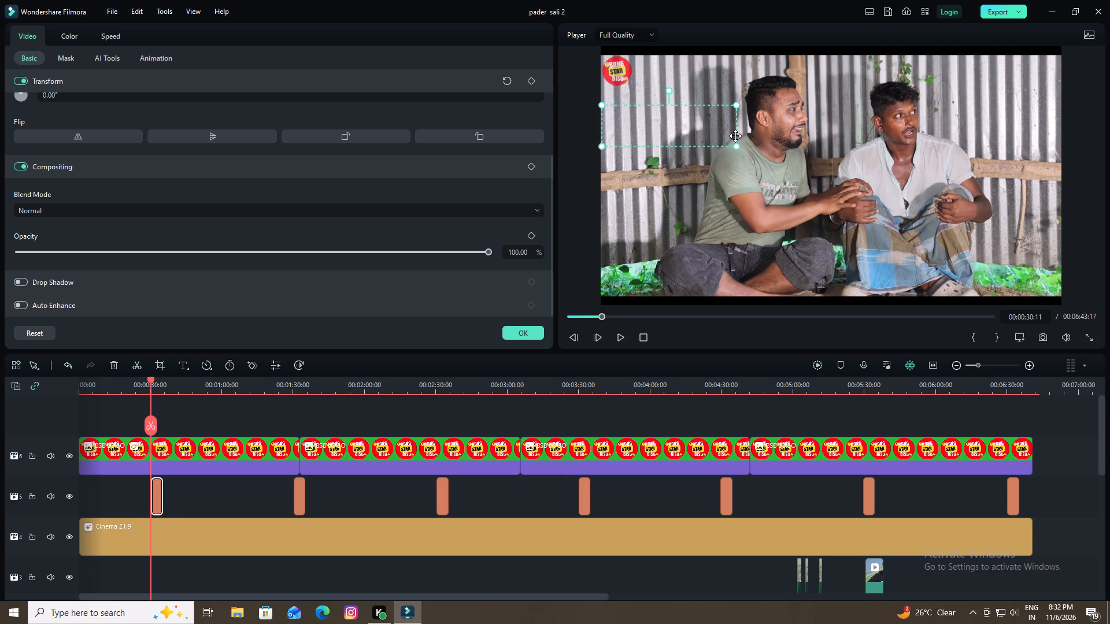
key(space)
key(space)
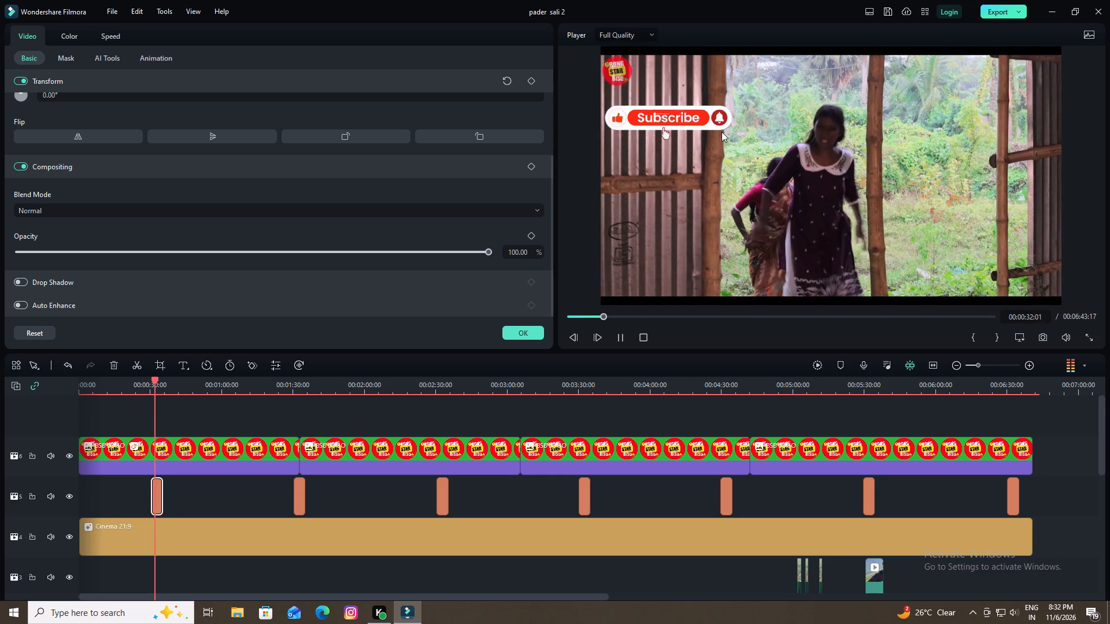
Place the 0:30 subscribe sticker at the bottom centre of the frame, just above the lower cinema bar, reduced to about a quarter of the frame width.
click(690, 118)
drag(690, 118, 816, 226)
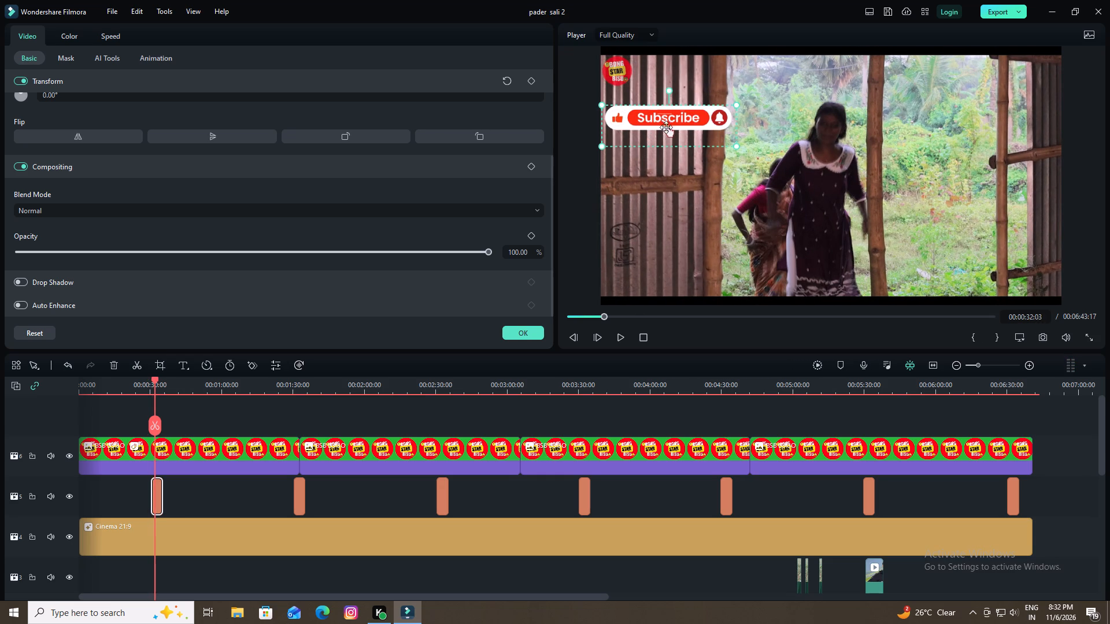
drag(670, 121, 824, 273)
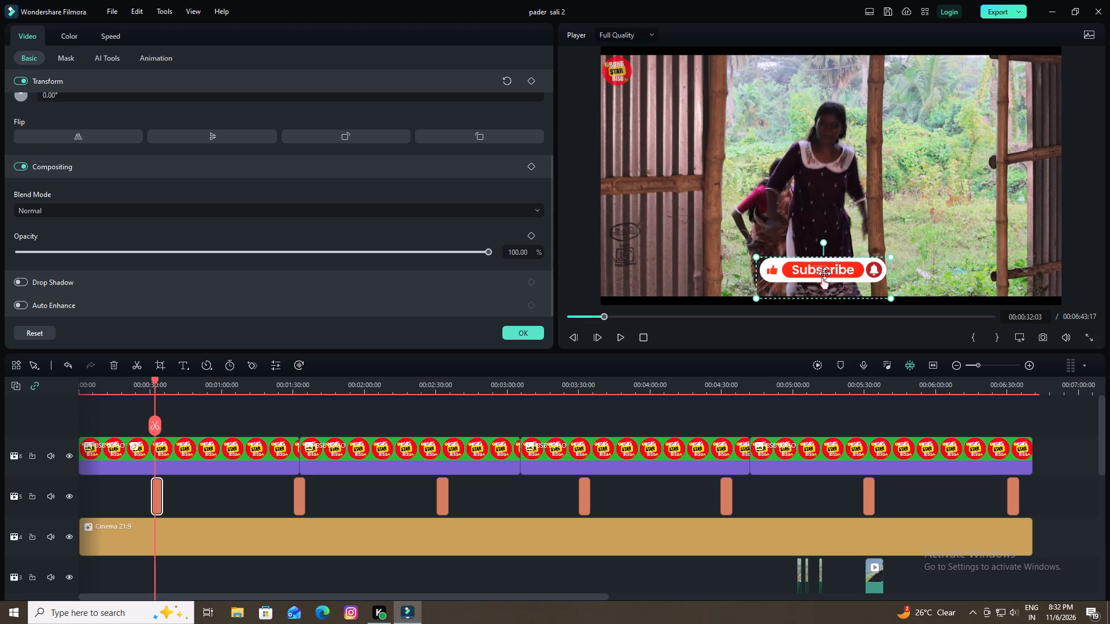
drag(824, 273, 824, 277)
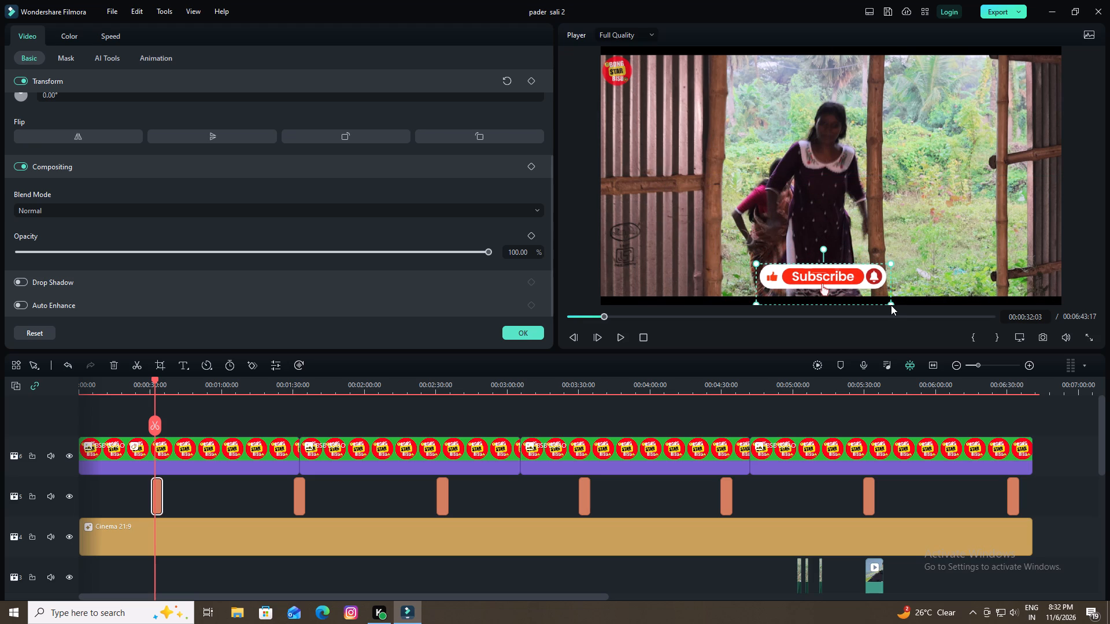
drag(890, 302, 879, 292)
drag(879, 296, 879, 295)
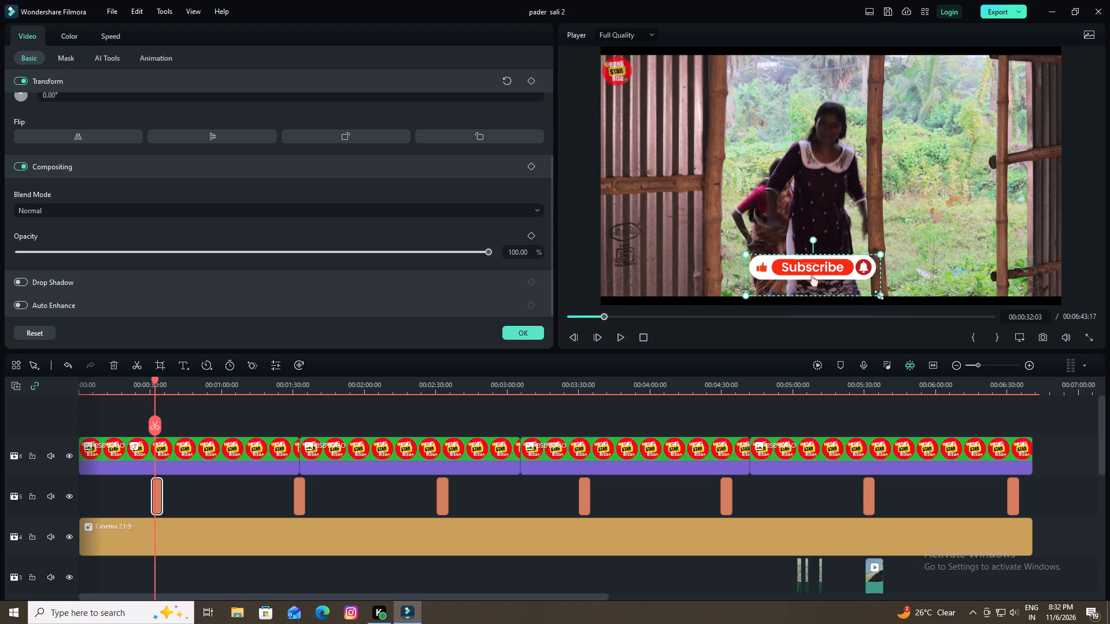
drag(879, 295, 856, 280)
drag(809, 262, 828, 274)
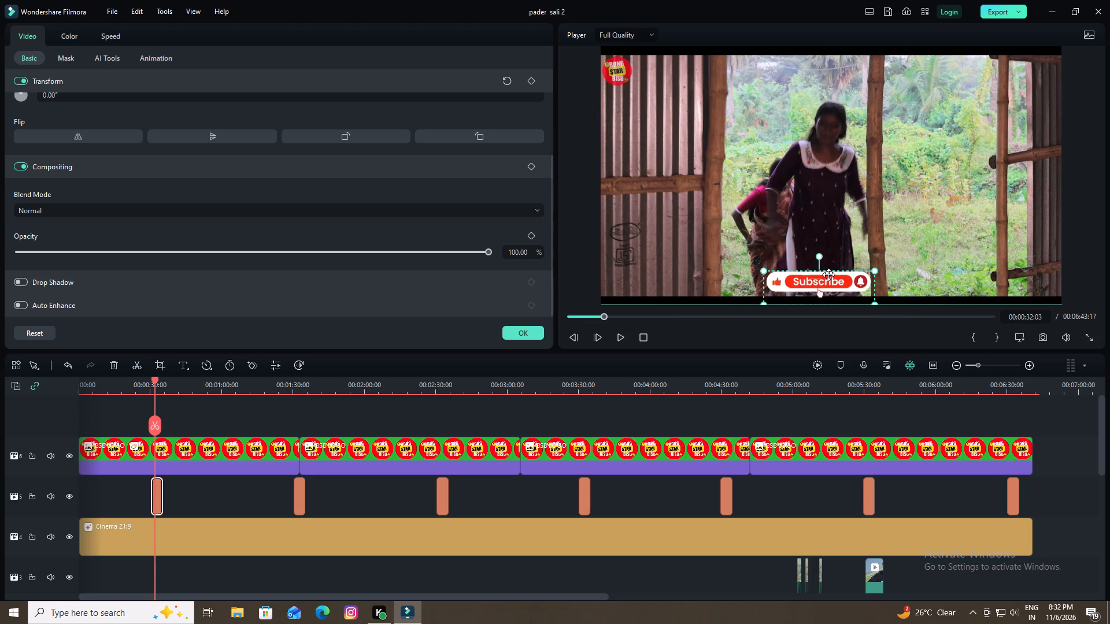
drag(828, 274, 837, 278)
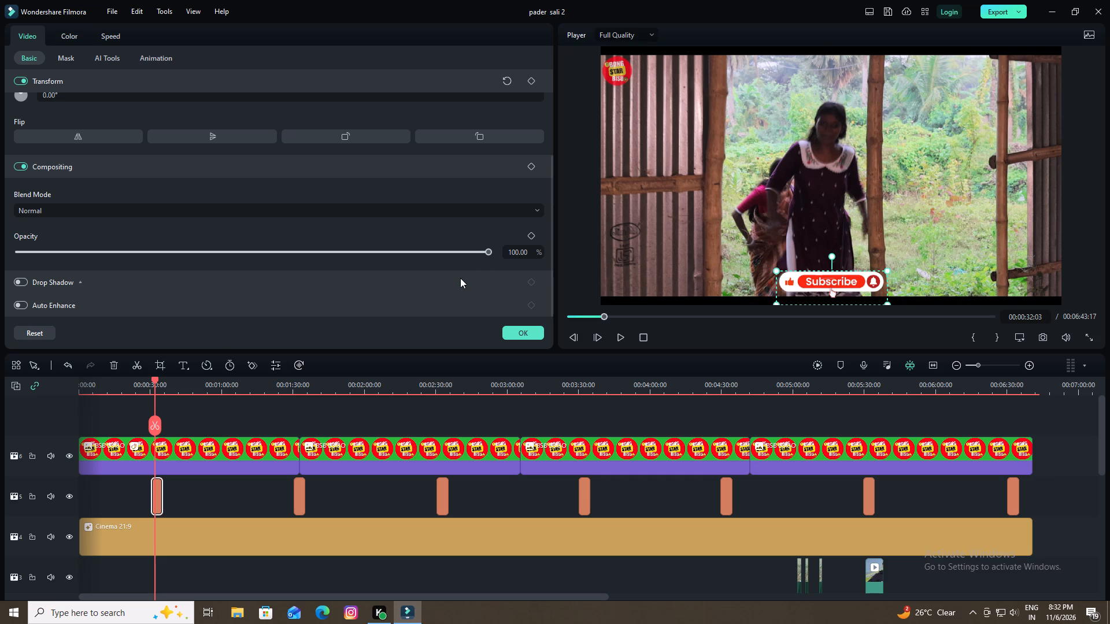
key(space)
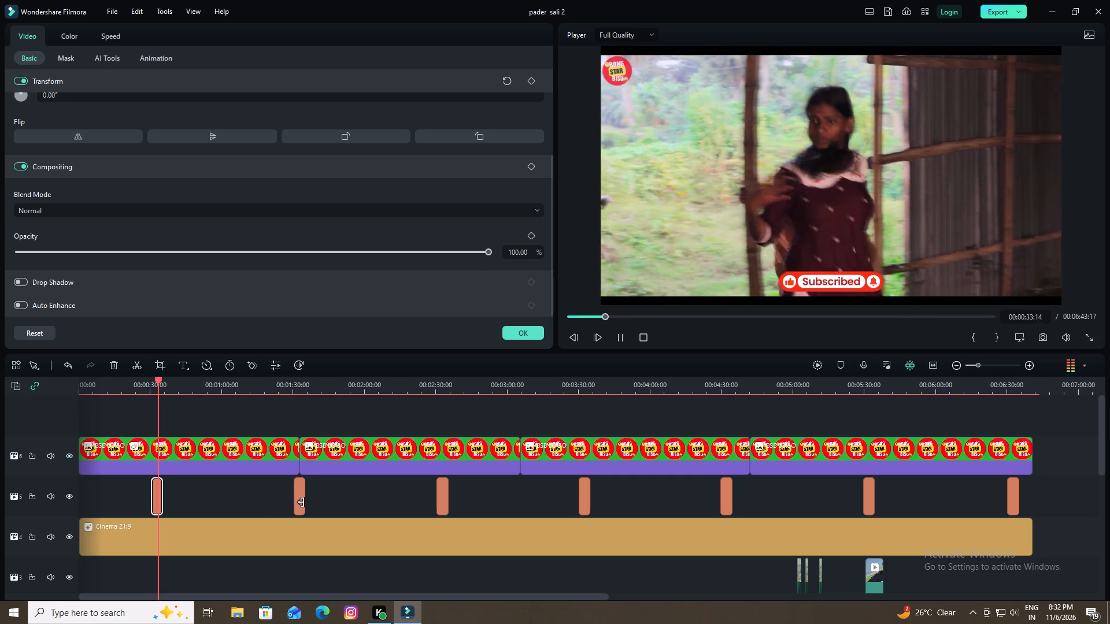
Shrink the subscribe sticker at about 1:30 to about a quarter of the frame width and centre it just above the lower cinema bar.
click(301, 502)
double_click(301, 502)
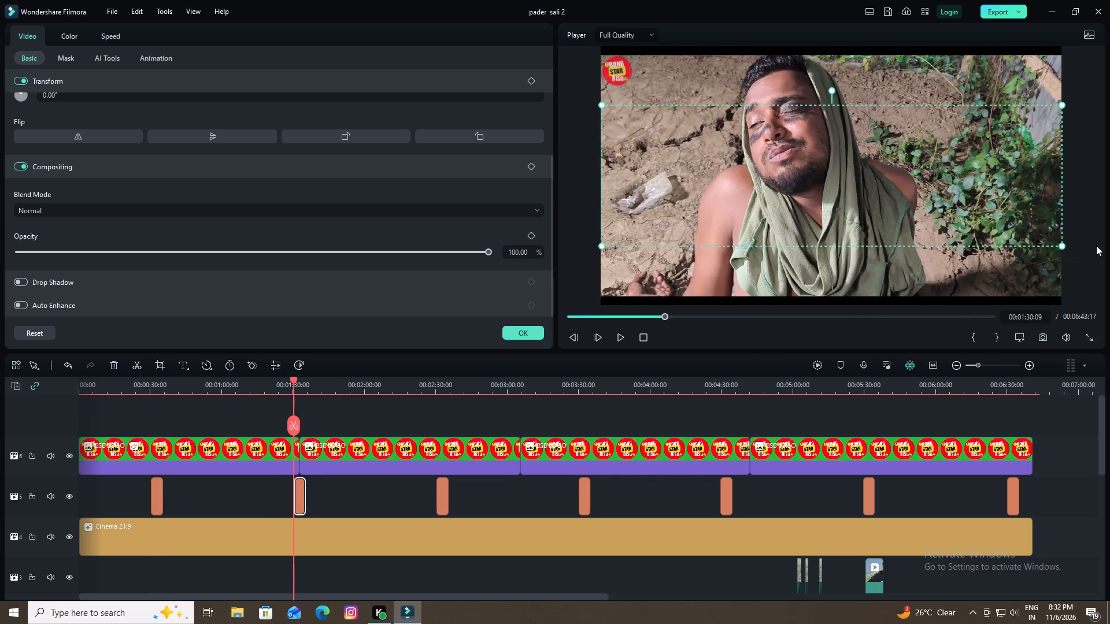
drag(1061, 246, 747, 147)
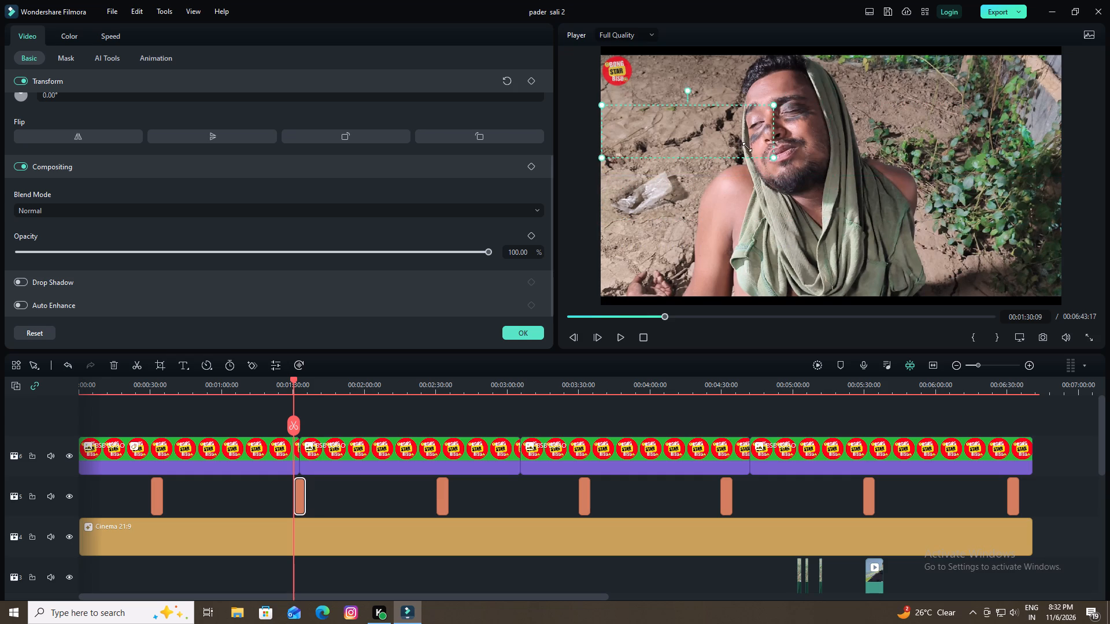
drag(747, 147, 719, 133)
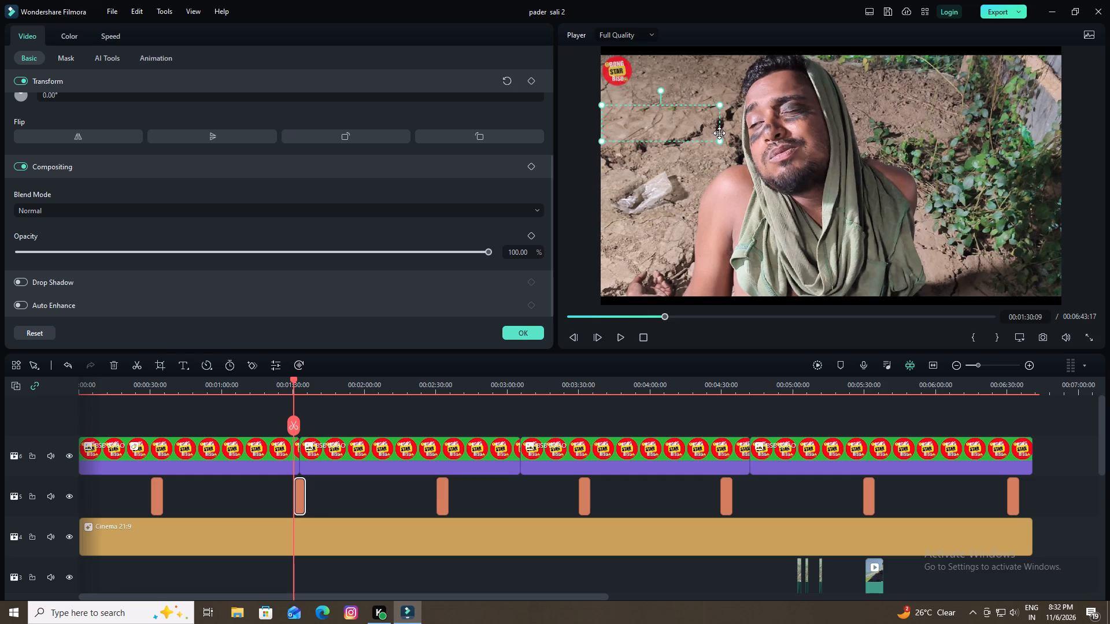
key(space)
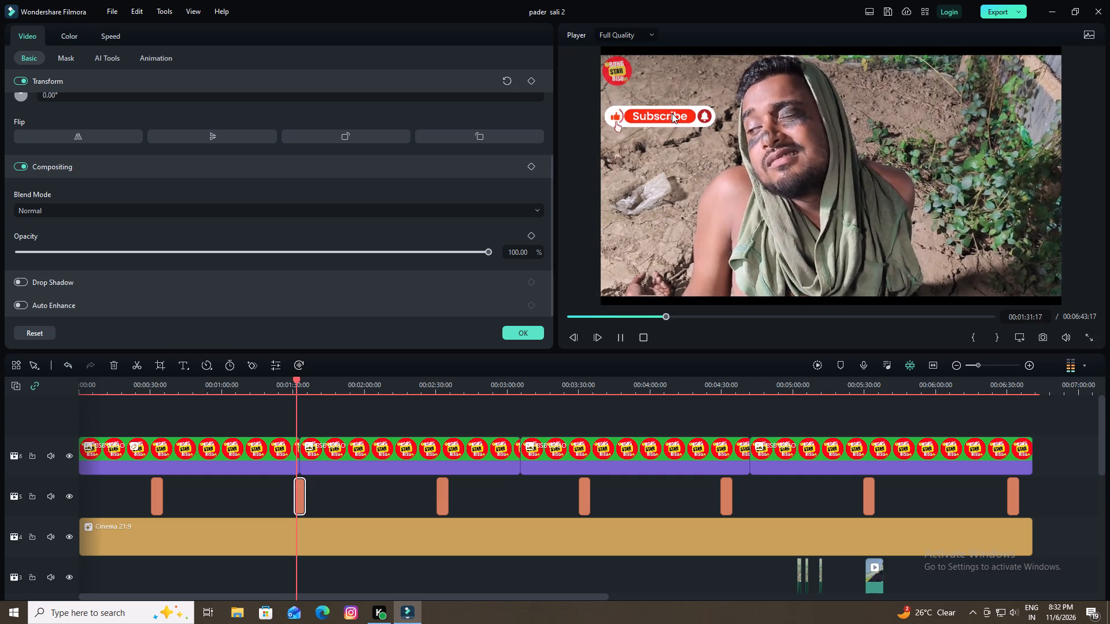
key(space)
drag(672, 112, 838, 262)
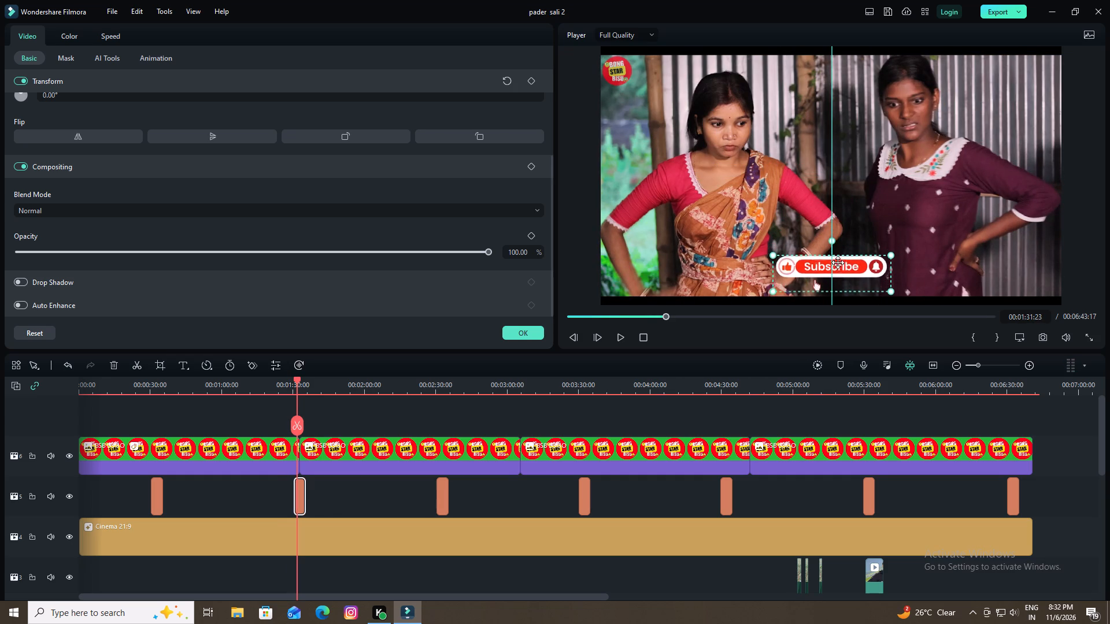
drag(838, 262, 839, 278)
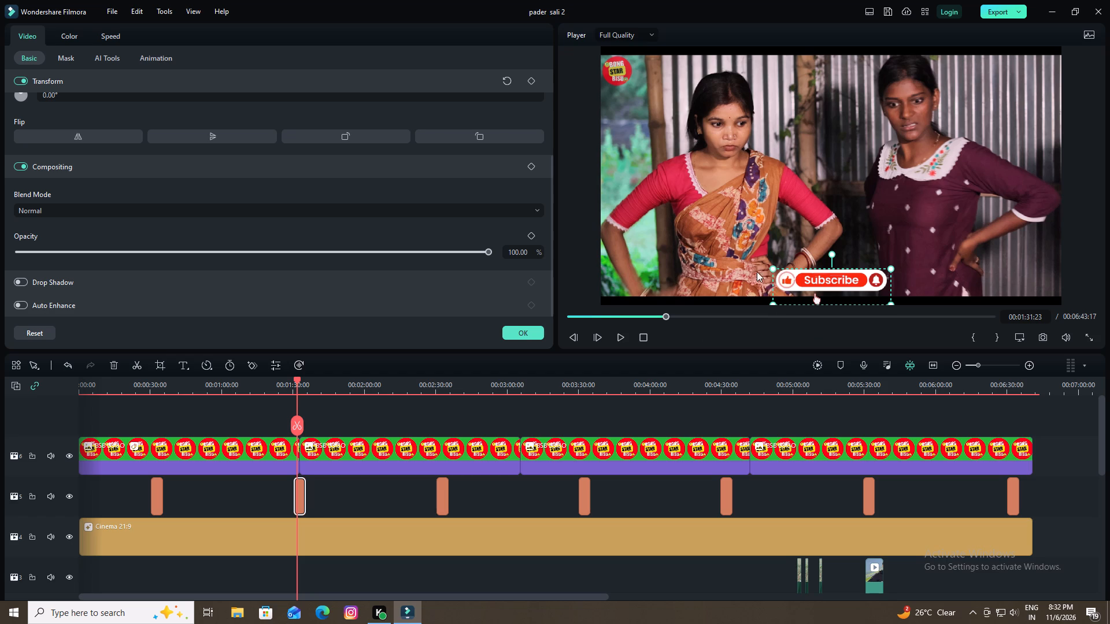
drag(774, 269, 778, 274)
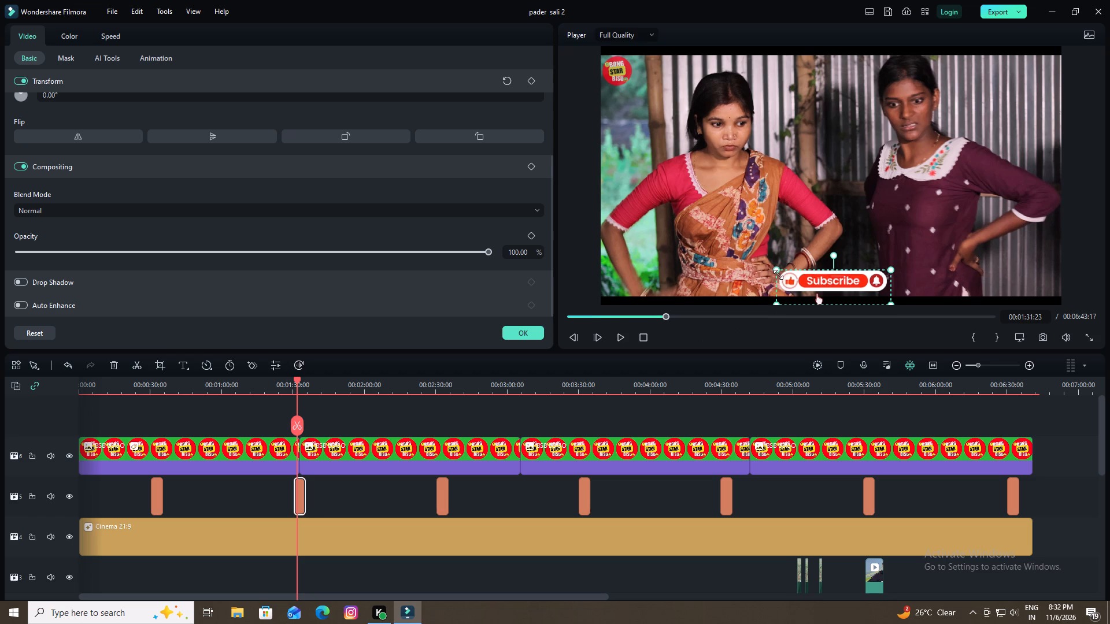
drag(778, 274, 782, 280)
drag(821, 284, 811, 284)
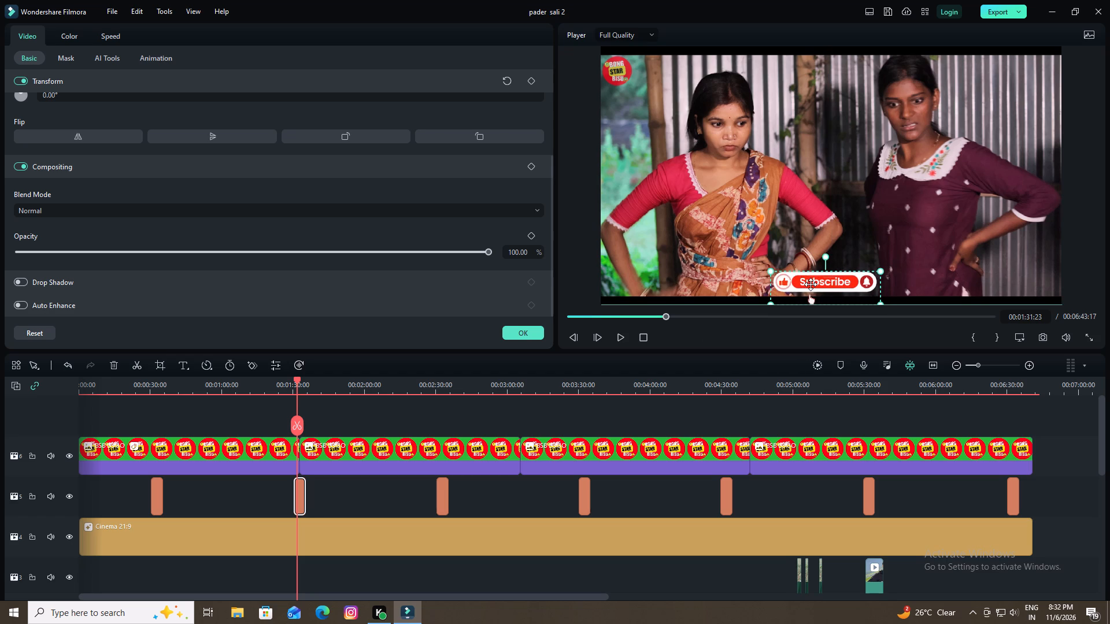
drag(811, 284, 812, 284)
key(space)
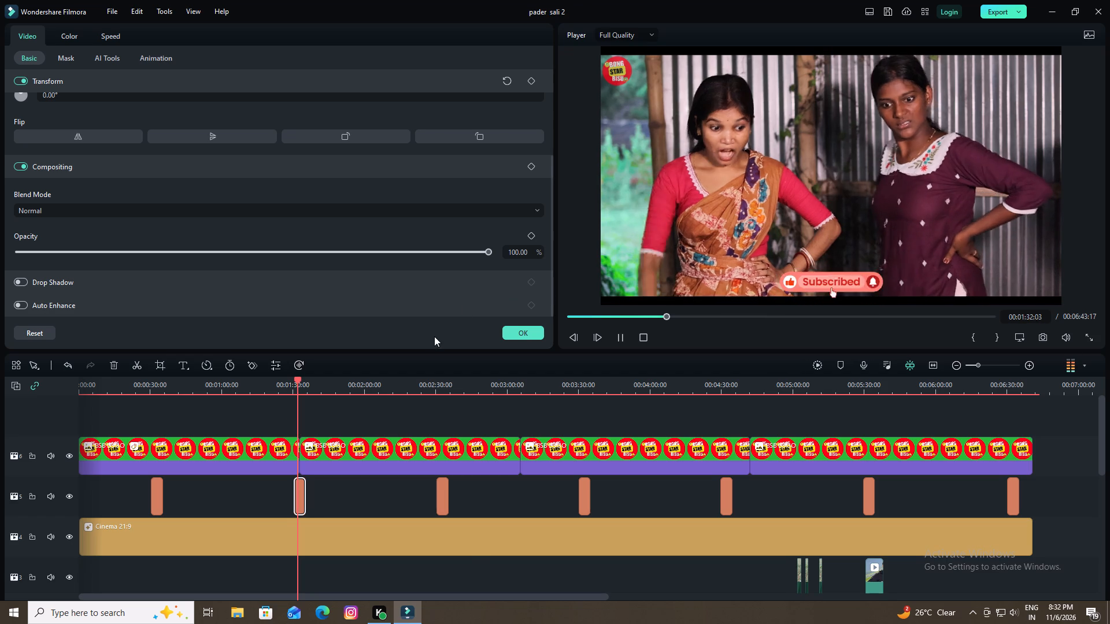
key(space)
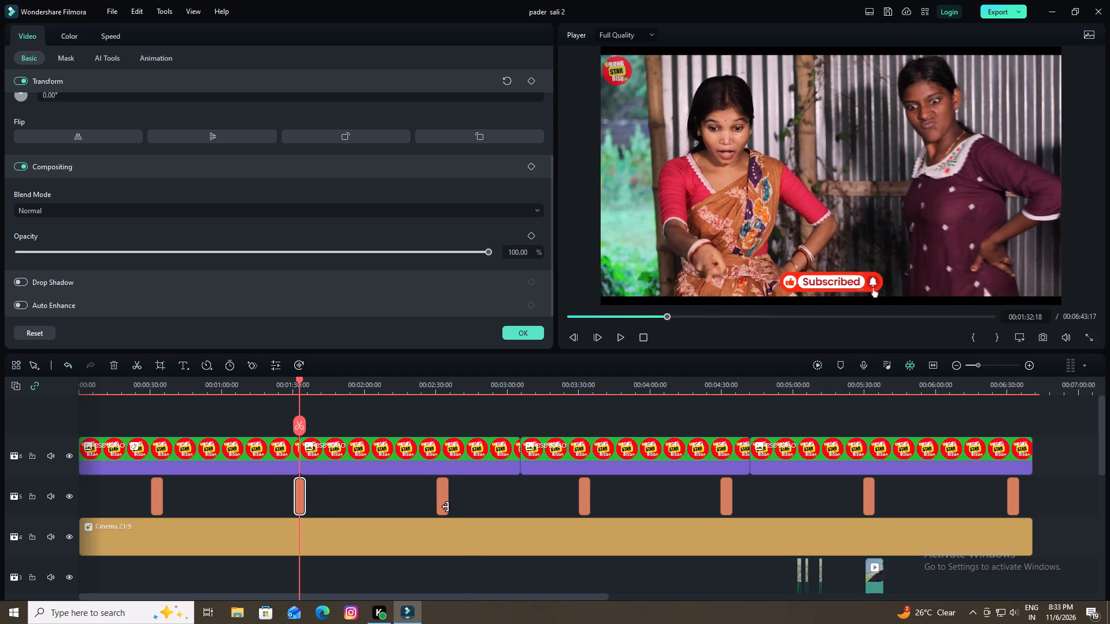
Shrink the subscribe sticker at about 2:30 to about a fifth of the frame width and centre it just above the lower cinema bar.
double_click(446, 507)
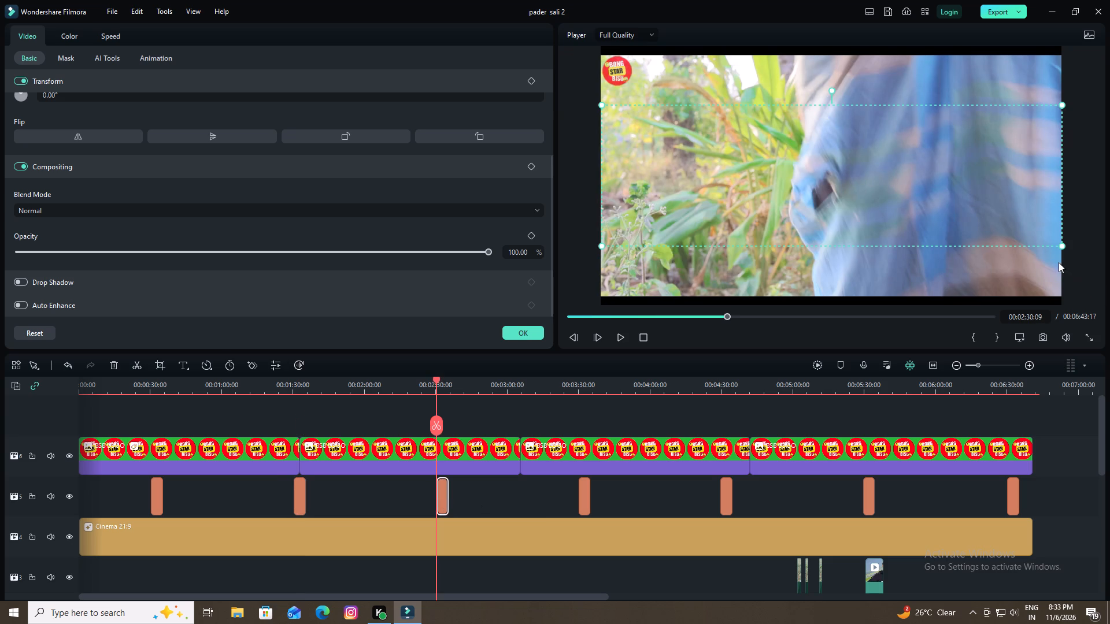
drag(1060, 246, 729, 148)
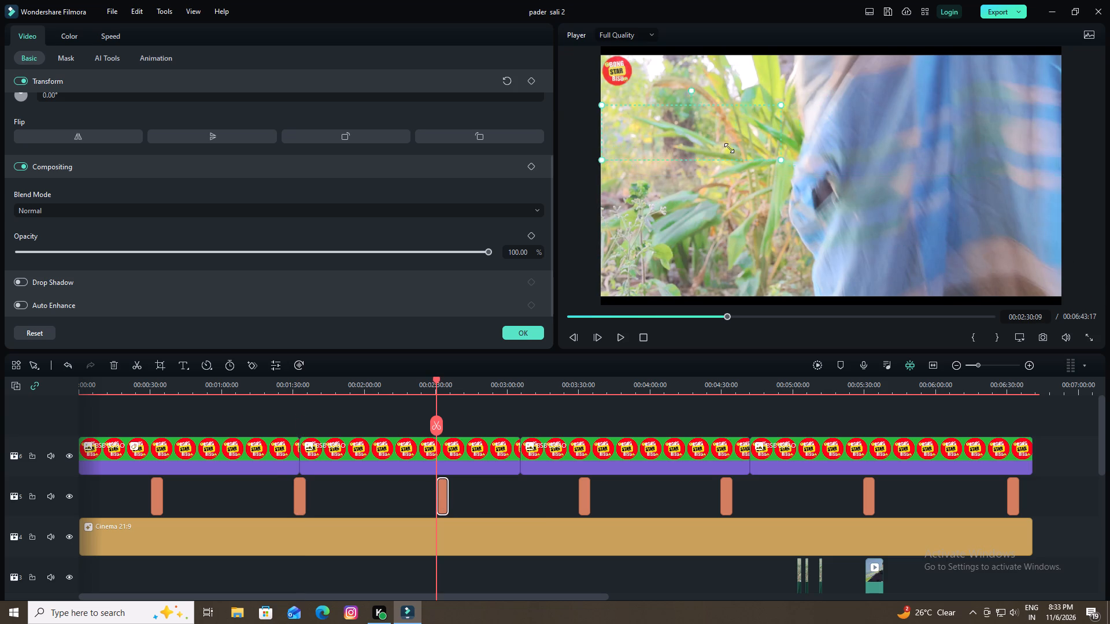
drag(729, 148, 681, 131)
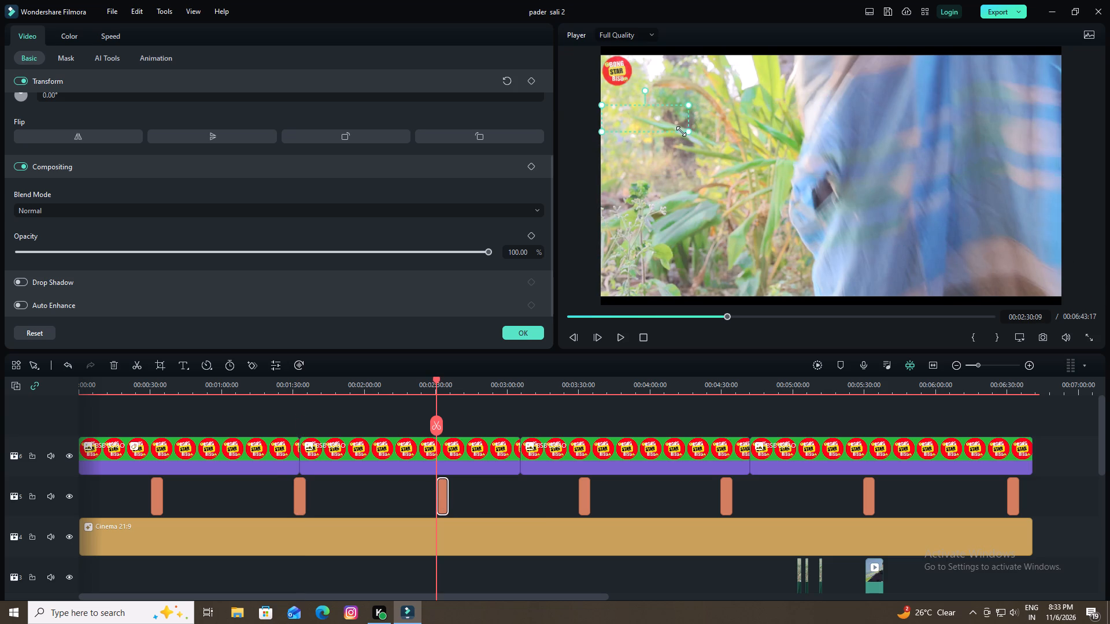
drag(681, 131, 684, 133)
drag(663, 121, 819, 250)
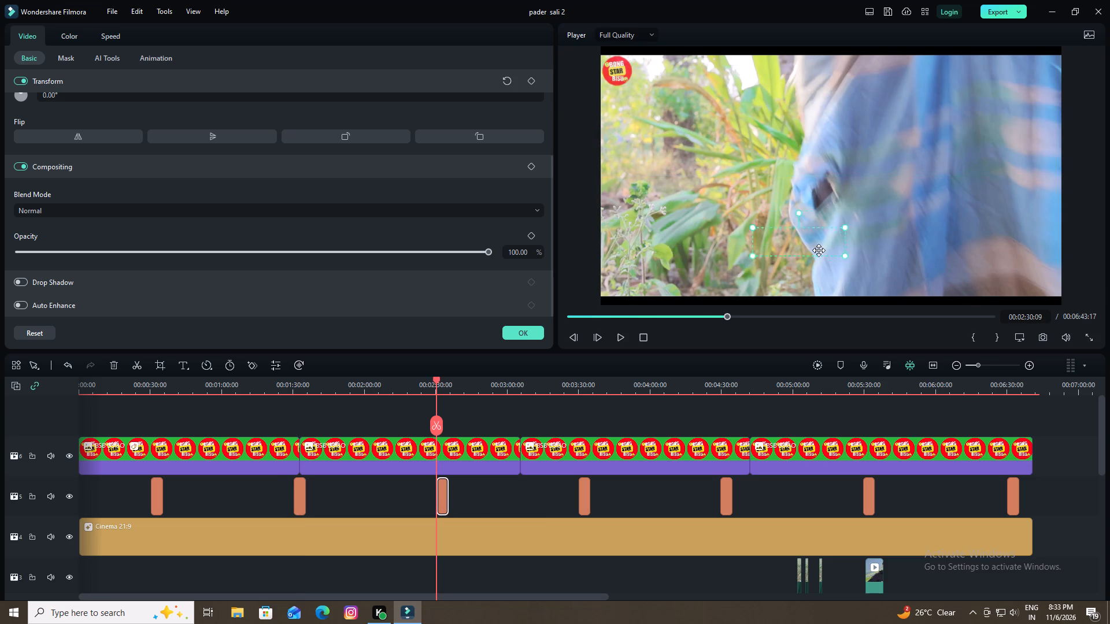
drag(819, 250, 842, 274)
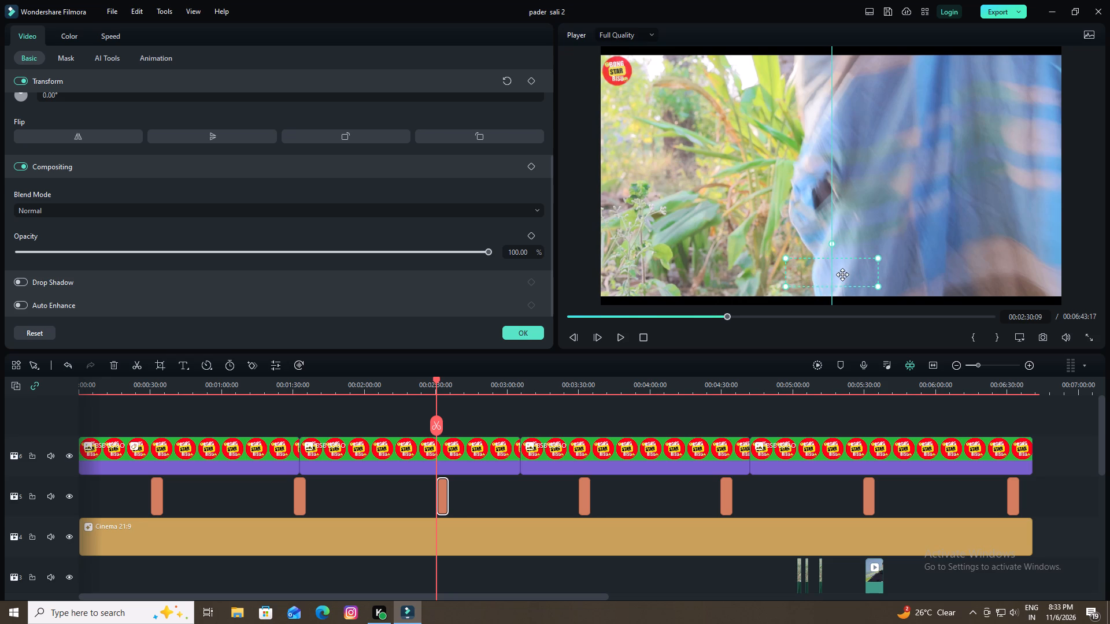
drag(842, 274, 846, 283)
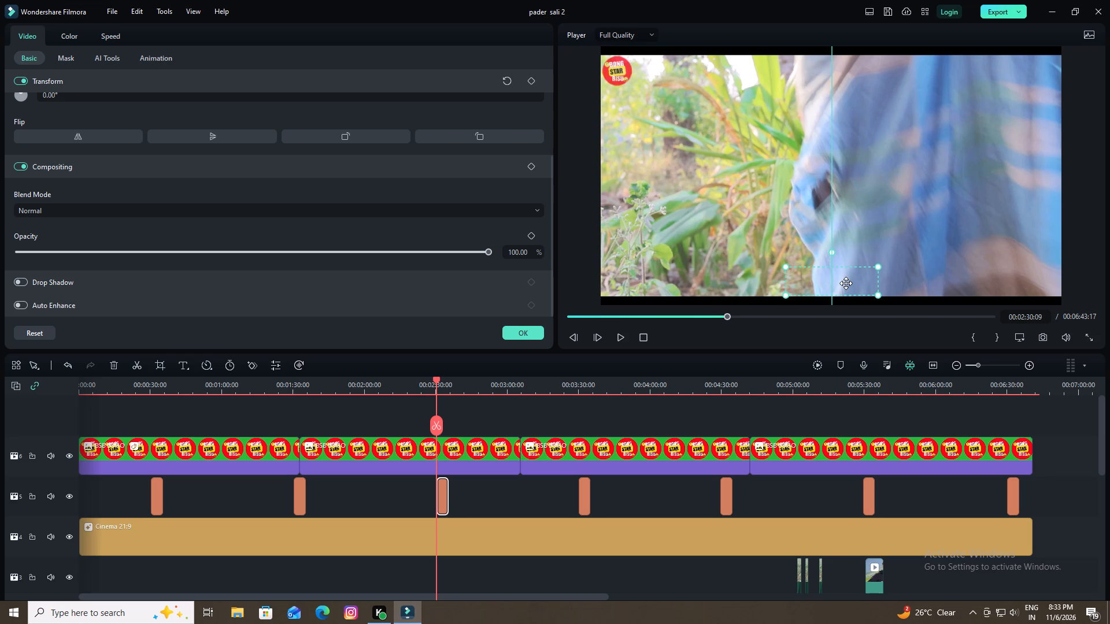
drag(846, 283, 846, 284)
key(space)
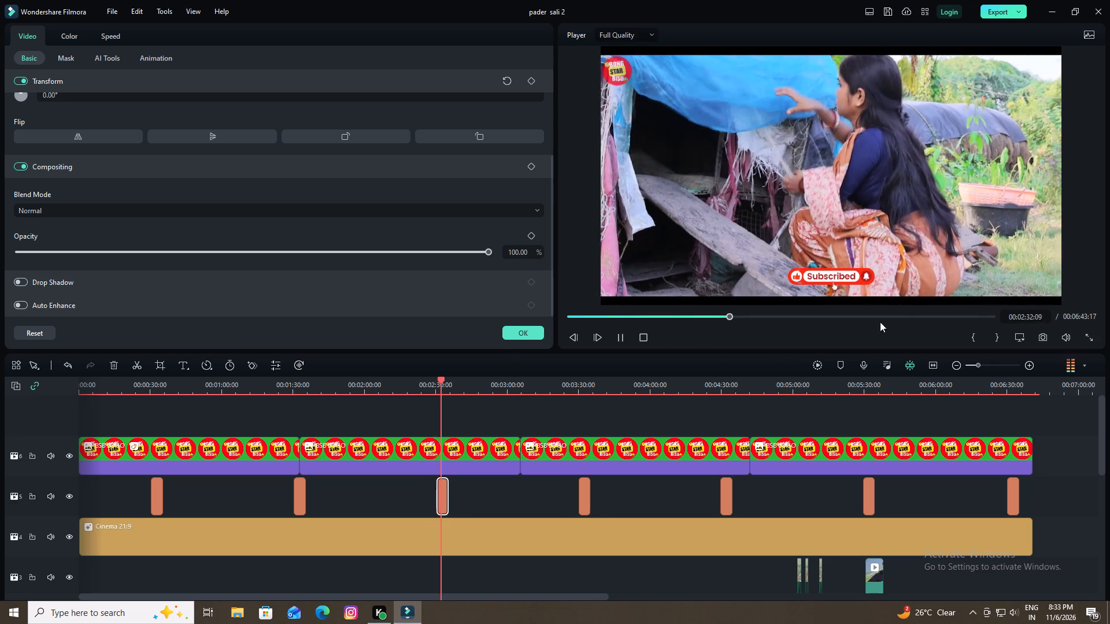
Shrink the subscribe sticker at about 3:30 to about a fifth of the frame width and centre it just above the lower cinema bar.
double_click(584, 501)
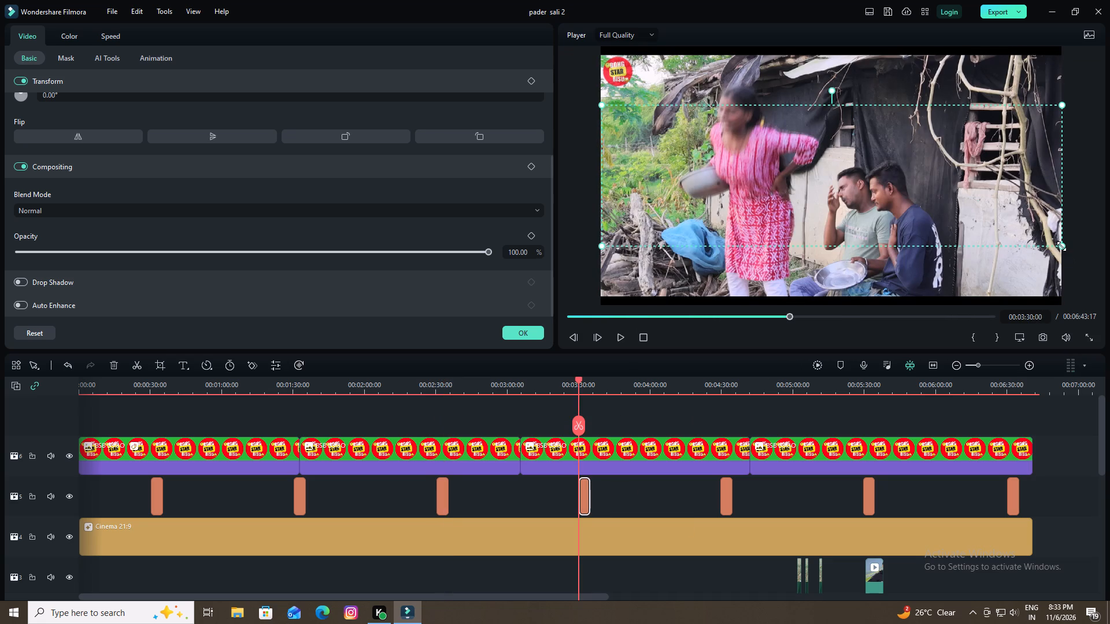
drag(1060, 246, 504, 133)
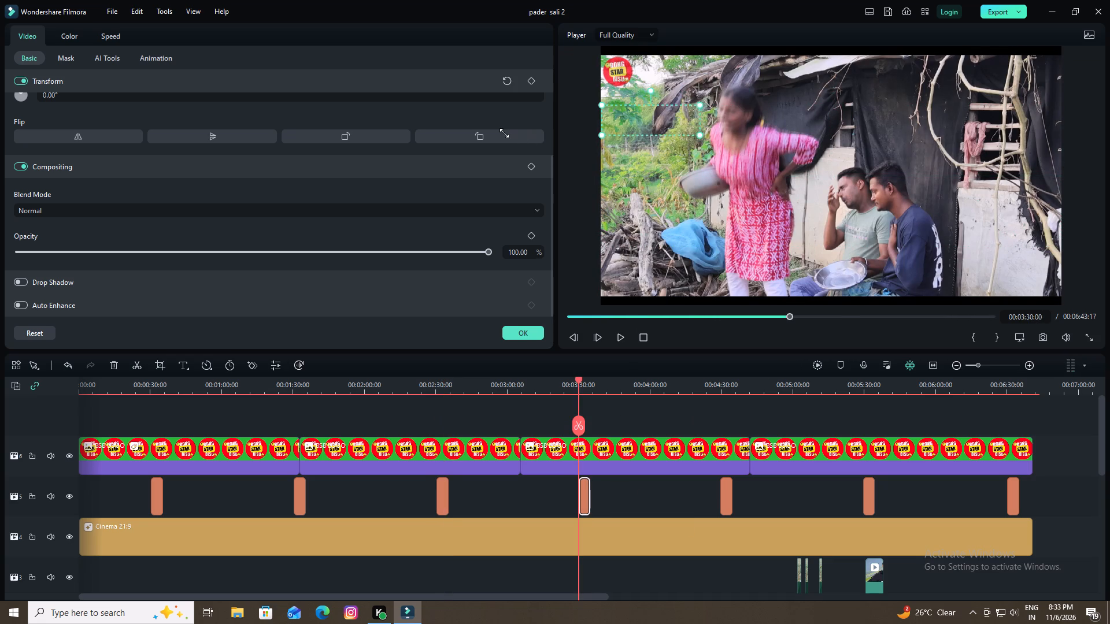
drag(504, 133, 511, 135)
drag(644, 116, 826, 276)
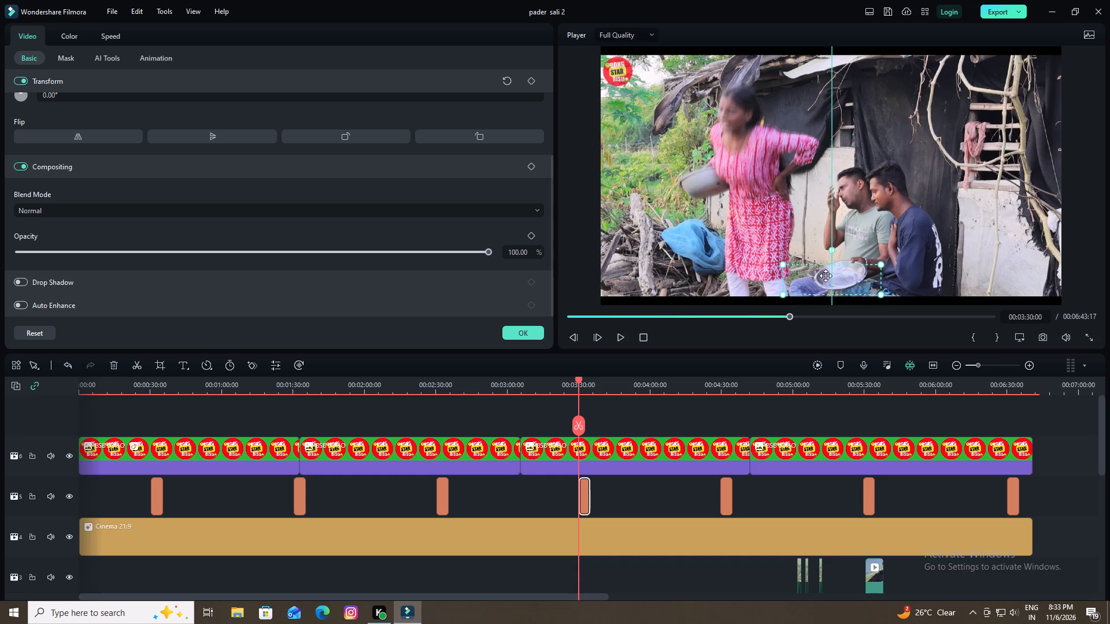
drag(826, 276, 825, 277)
key(space)
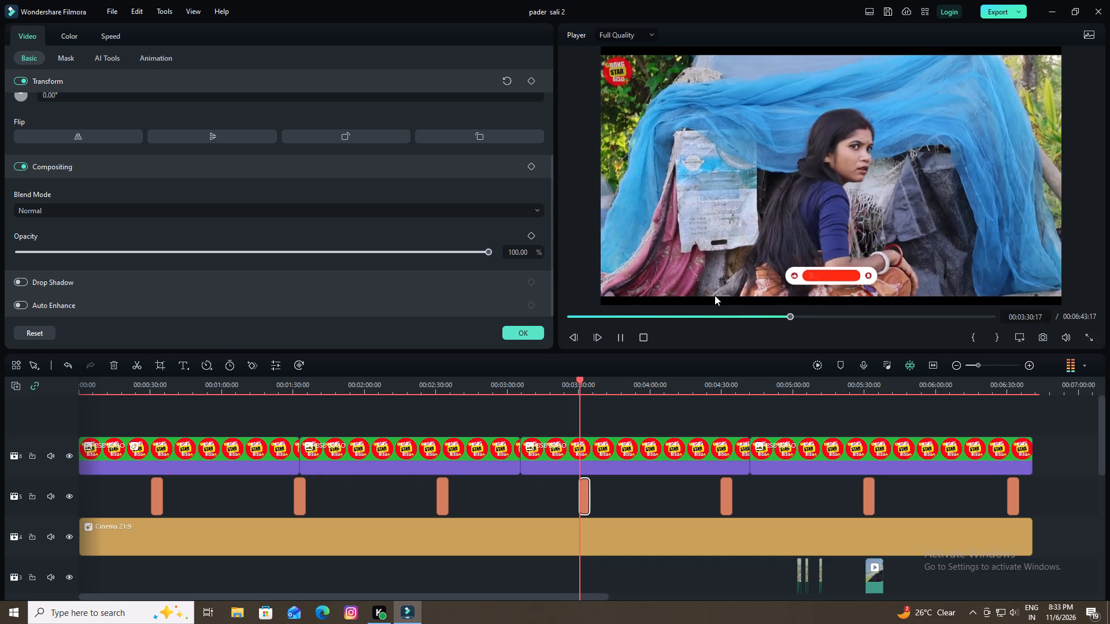
key(space)
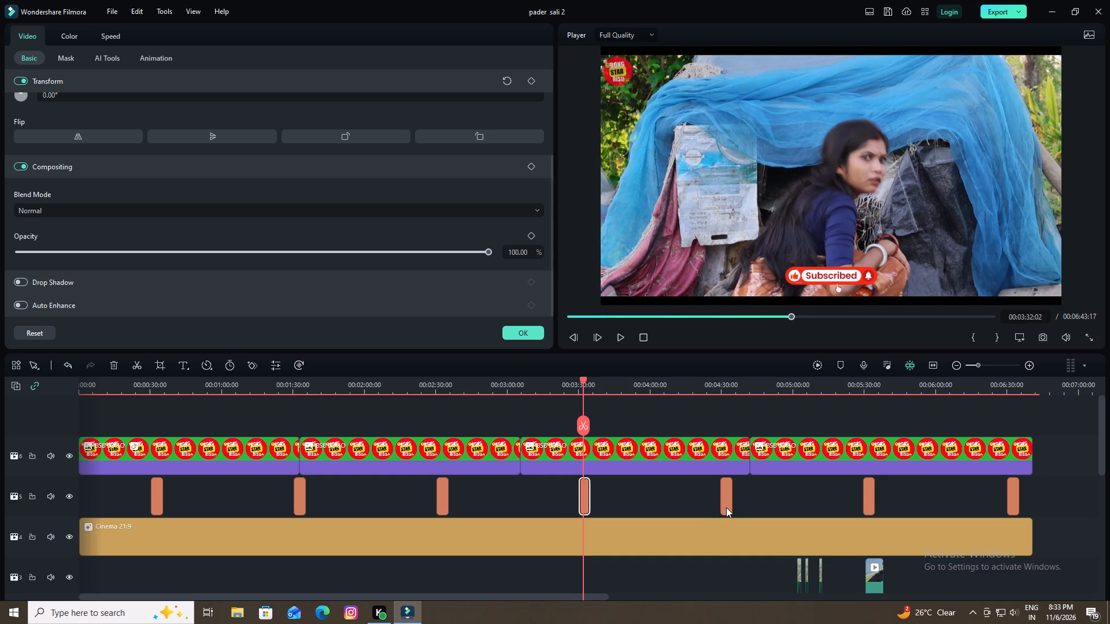
Shrink the subscribe sticker at about 4:30 to about a fifth of the frame width and centre it just above the lower cinema bar.
double_click(726, 507)
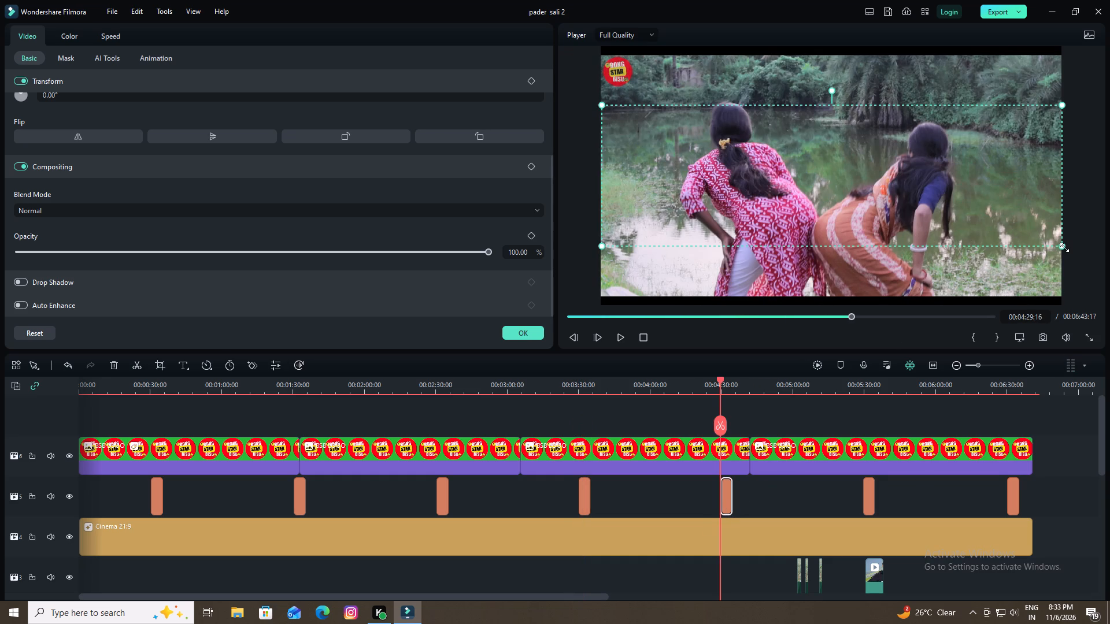
drag(1060, 246, 616, 124)
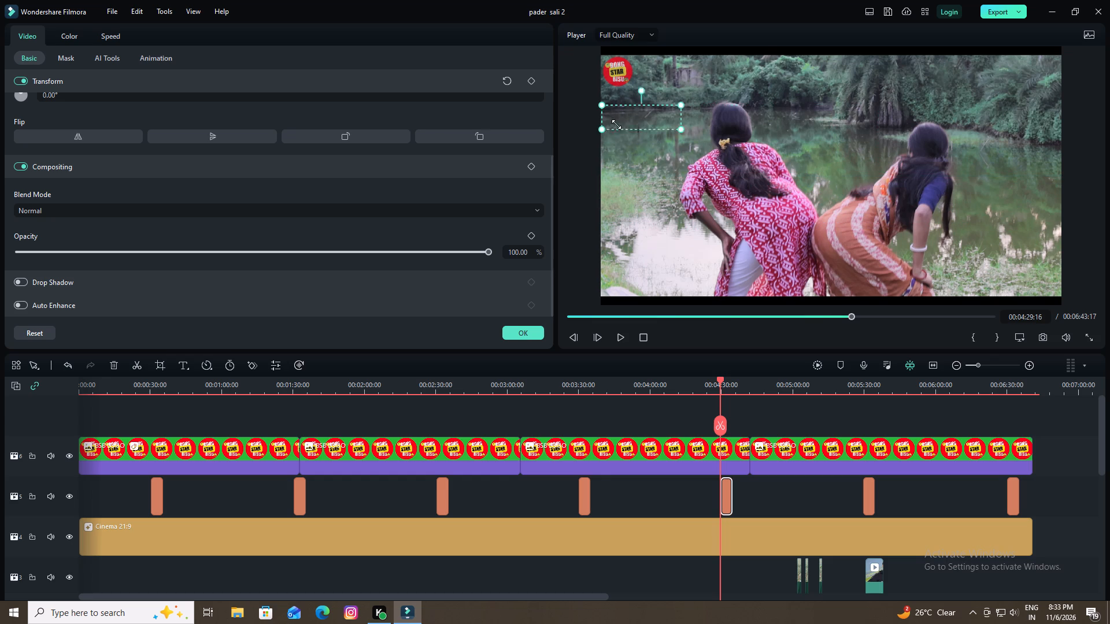
drag(616, 124, 658, 133)
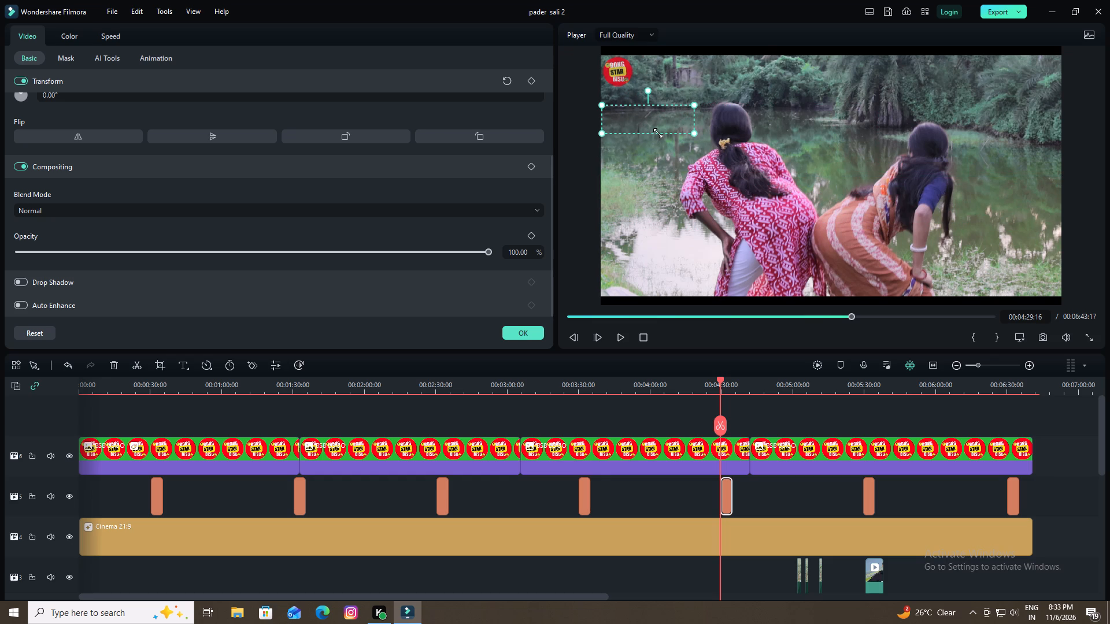
drag(658, 133, 656, 131)
drag(650, 115, 827, 250)
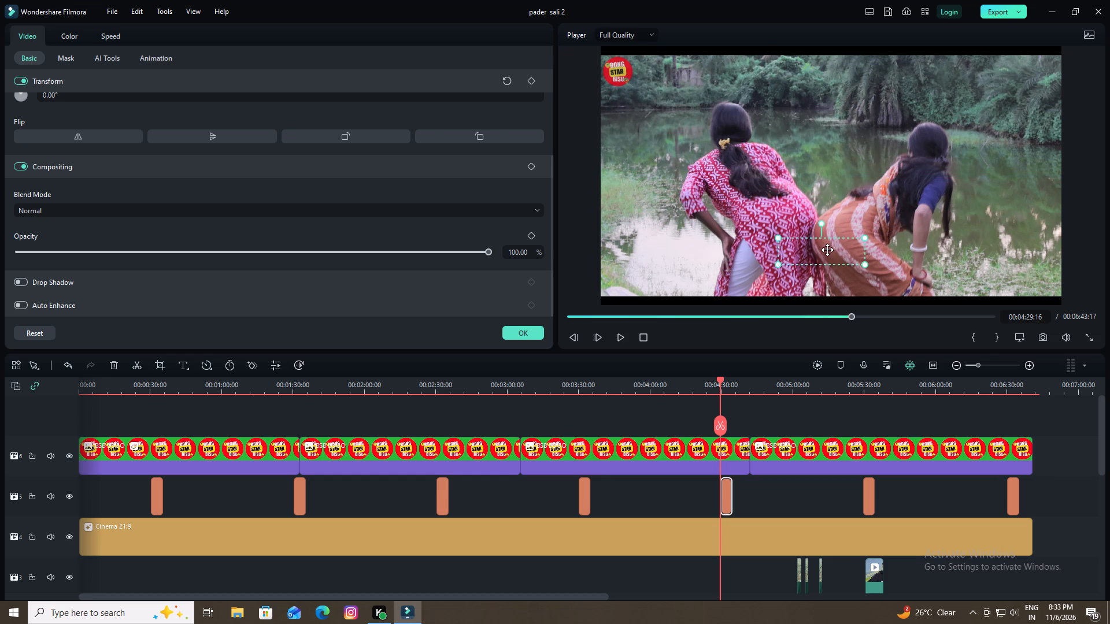
drag(827, 250, 834, 273)
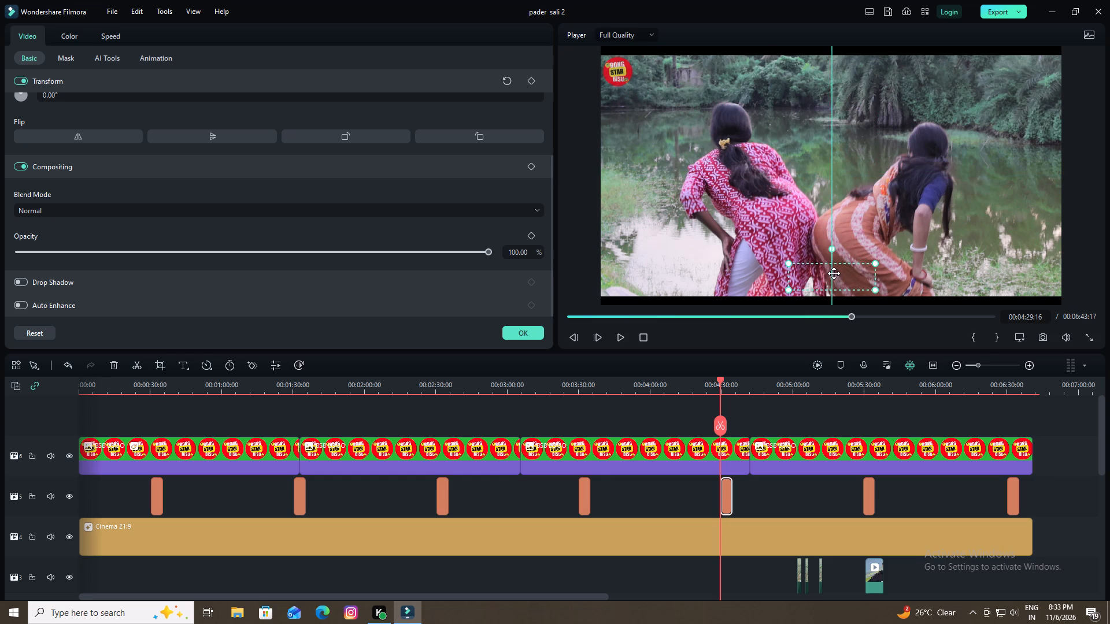
drag(834, 273, 834, 279)
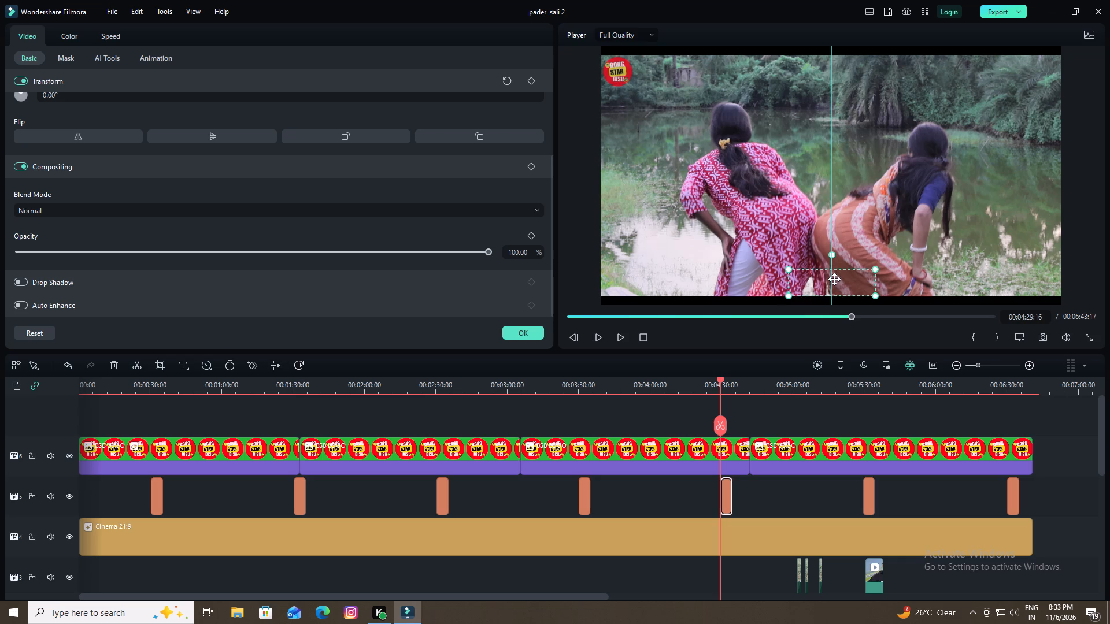
drag(834, 279, 834, 278)
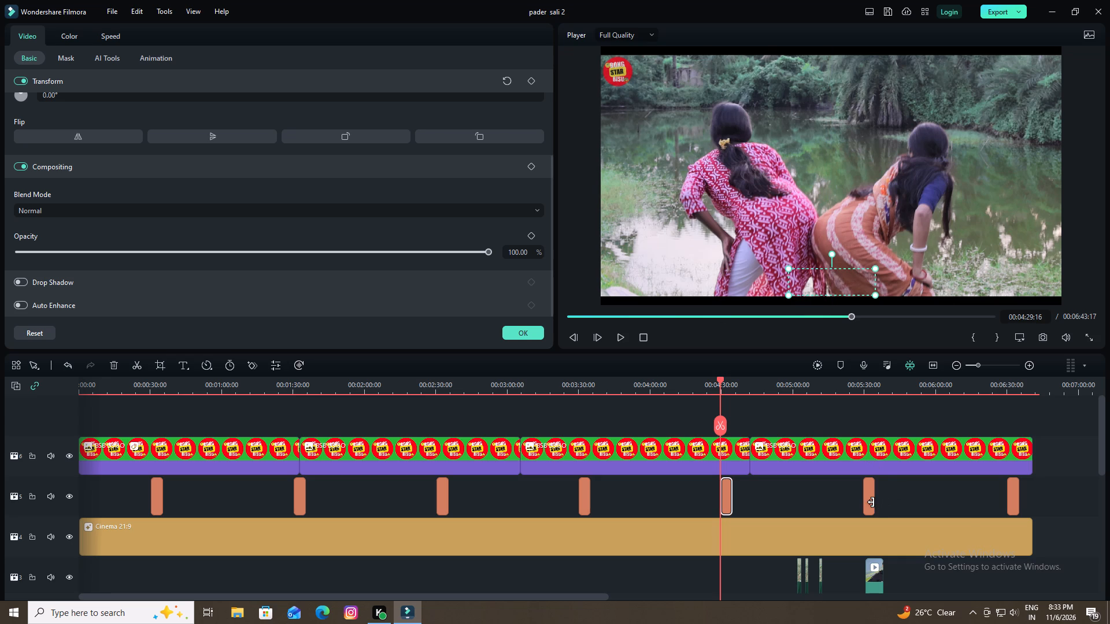
Shrink the subscribe sticker at about 5:30 to about a fifth of the frame width and centre it just above the lower cinema bar.
double_click(871, 502)
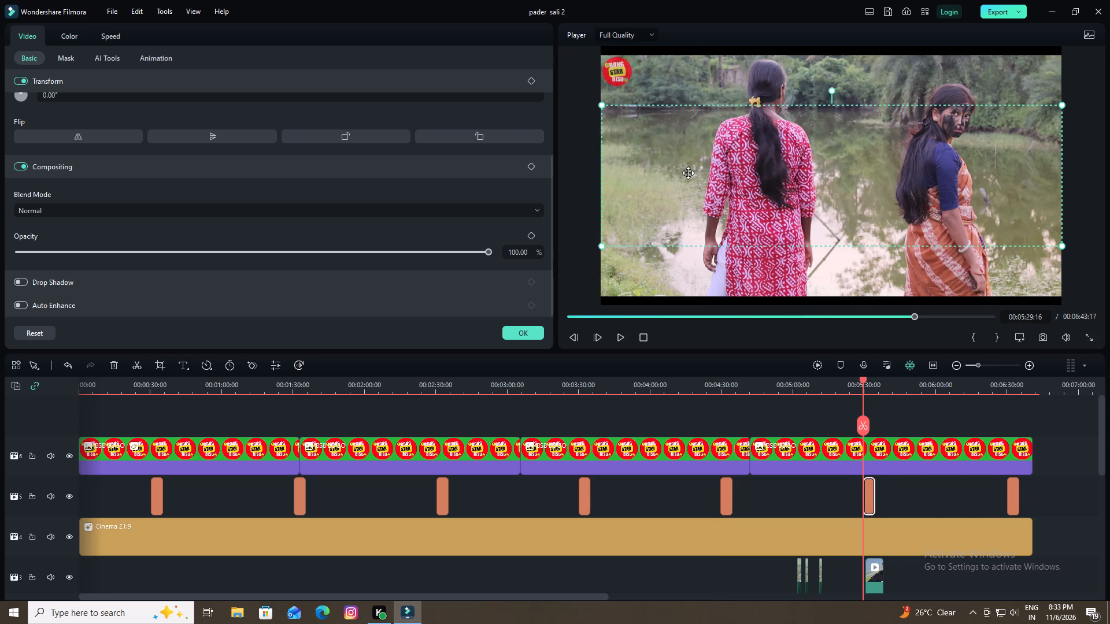
drag(602, 106, 944, 198)
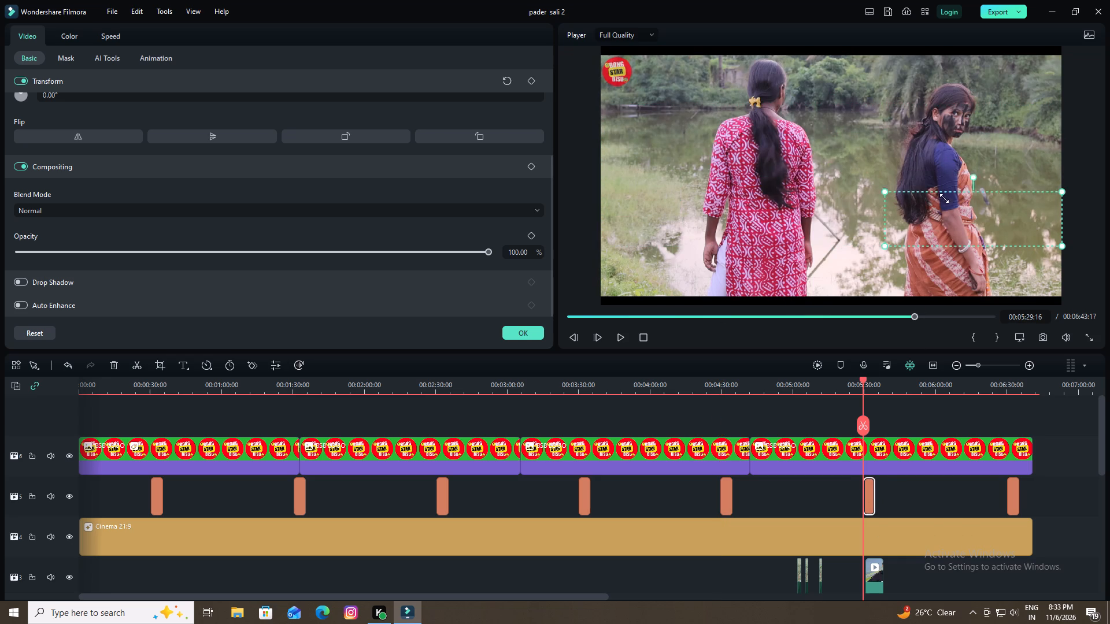
drag(944, 198, 1002, 221)
drag(1011, 239, 922, 261)
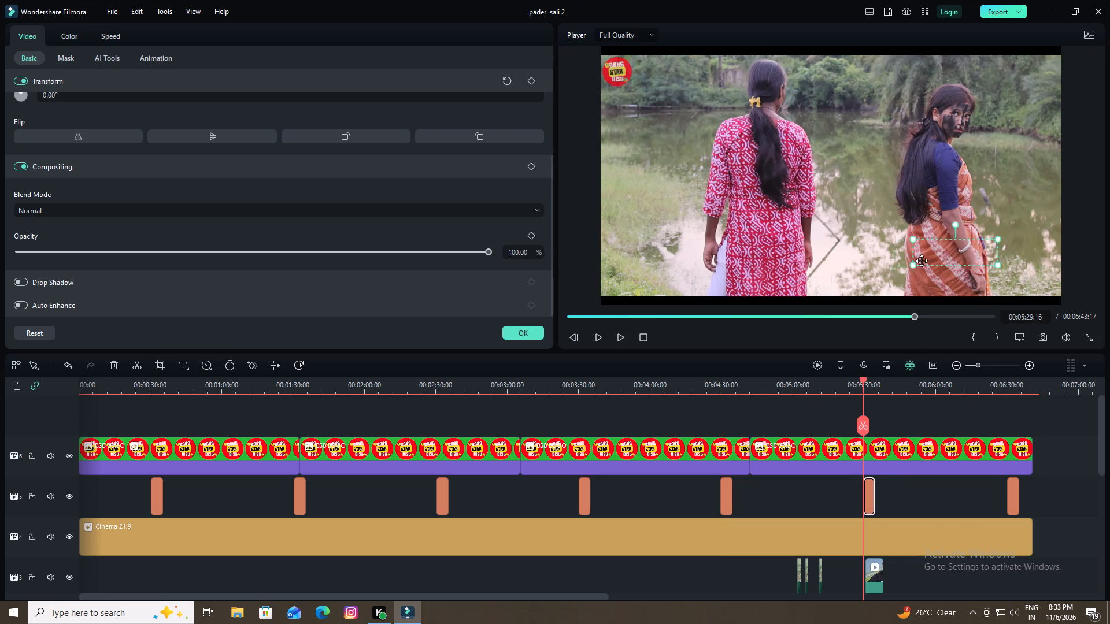
drag(922, 261, 843, 286)
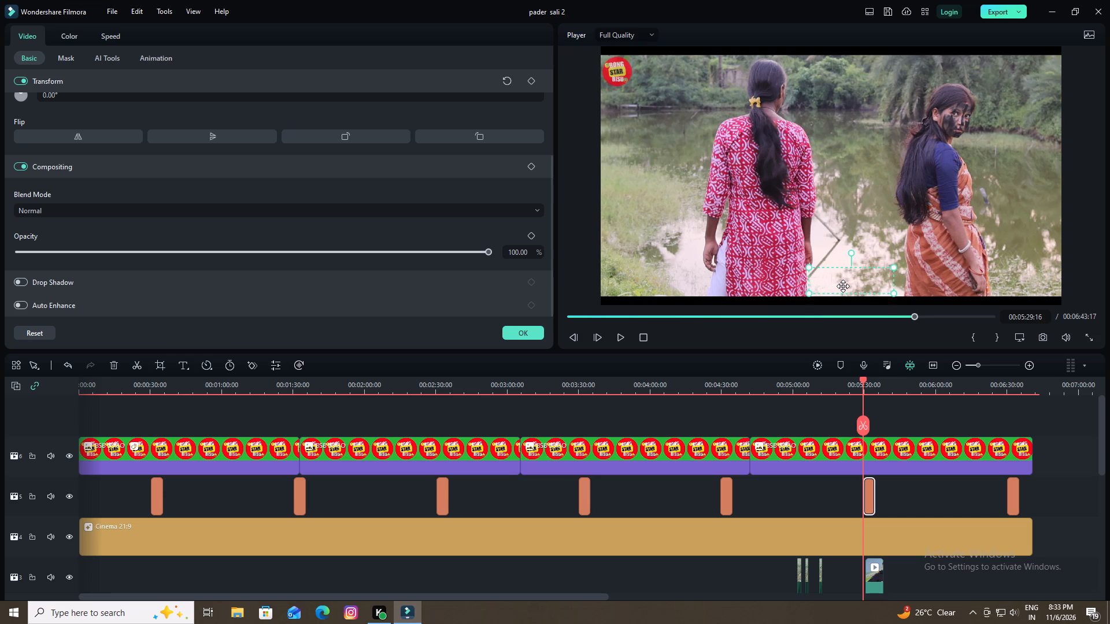
drag(843, 286, 825, 289)
Shrink the subscribe sticker at about 6:30 to about a sixth of the frame width and centre it just above the lower cinema bar.
double_click(1013, 496)
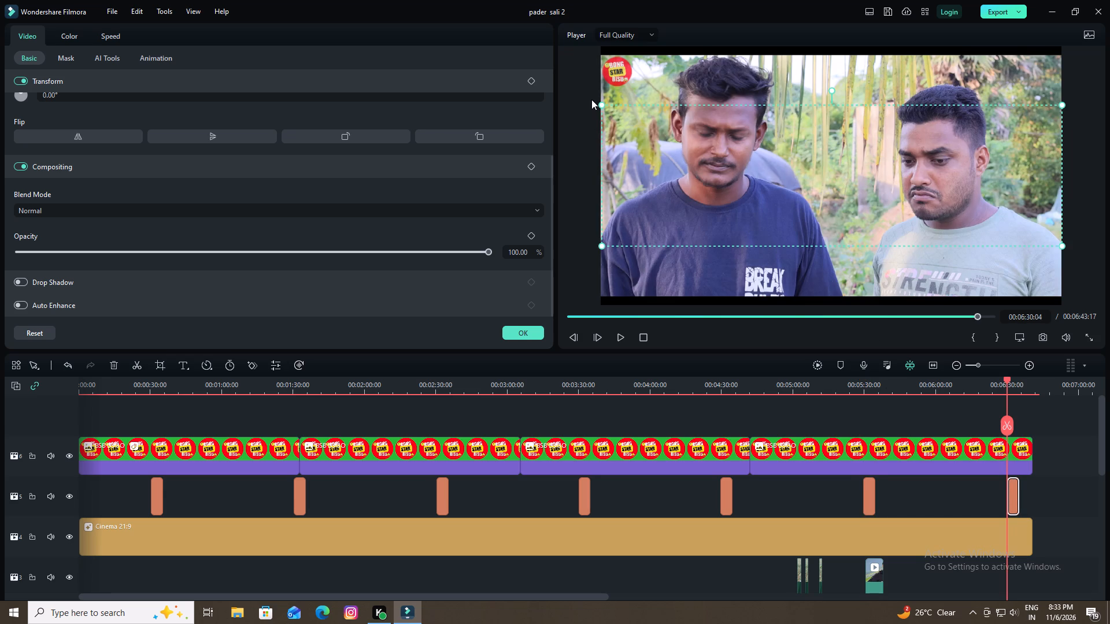
drag(601, 105, 955, 216)
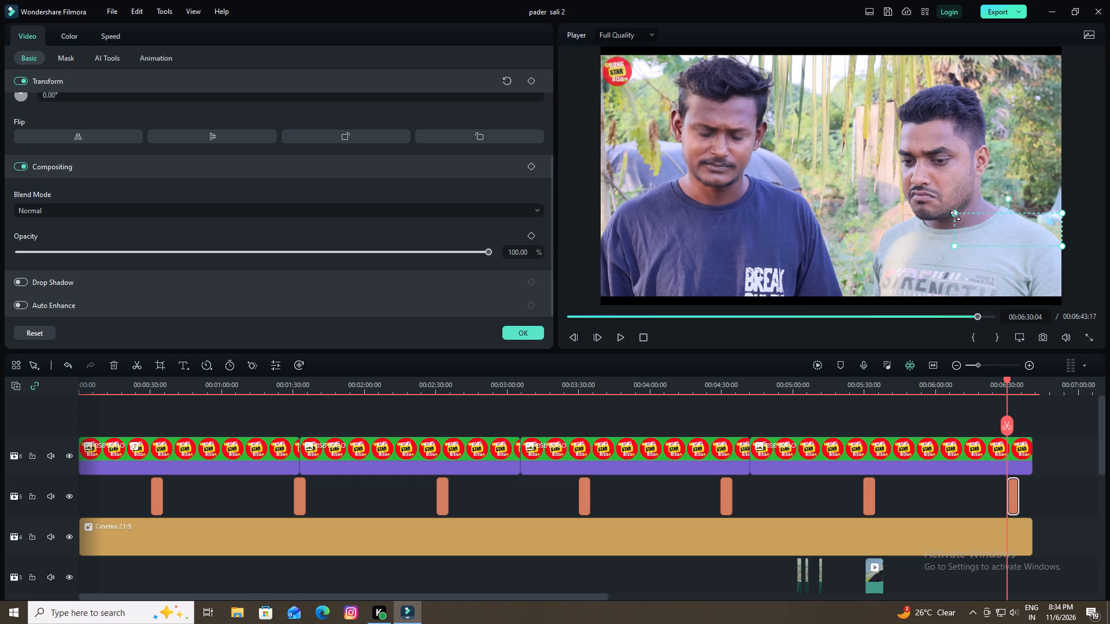
drag(955, 216, 983, 222)
drag(1012, 237, 830, 294)
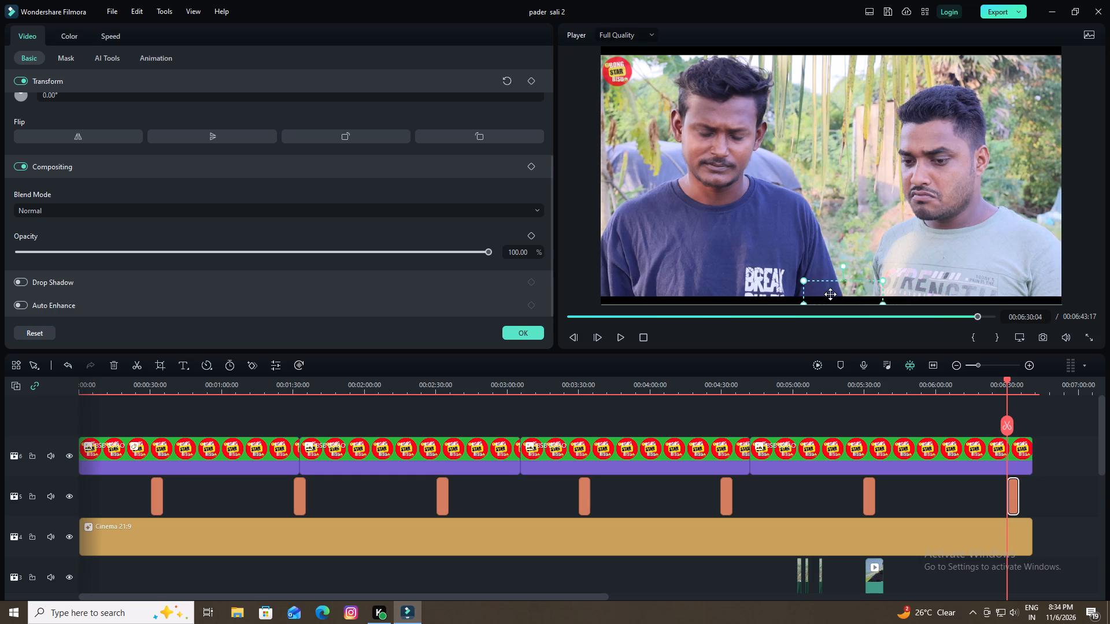
drag(830, 294, 826, 288)
click(740, 204)
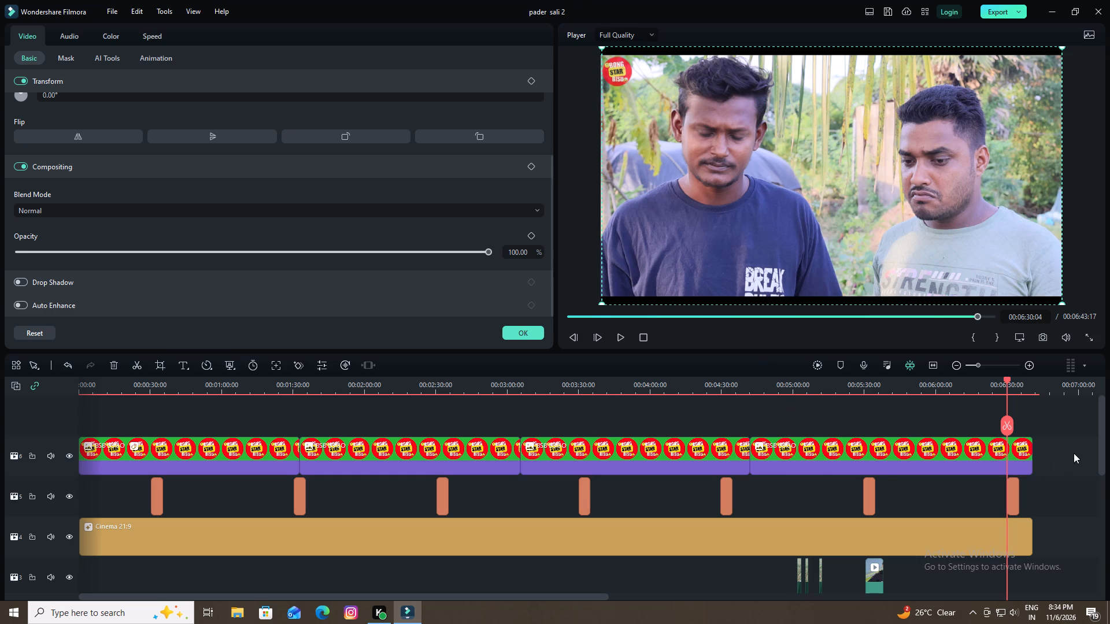
Play back the subscribe stickers from about 6:30 back to 2:30 to compare their size and position.
click(1008, 378)
key(space)
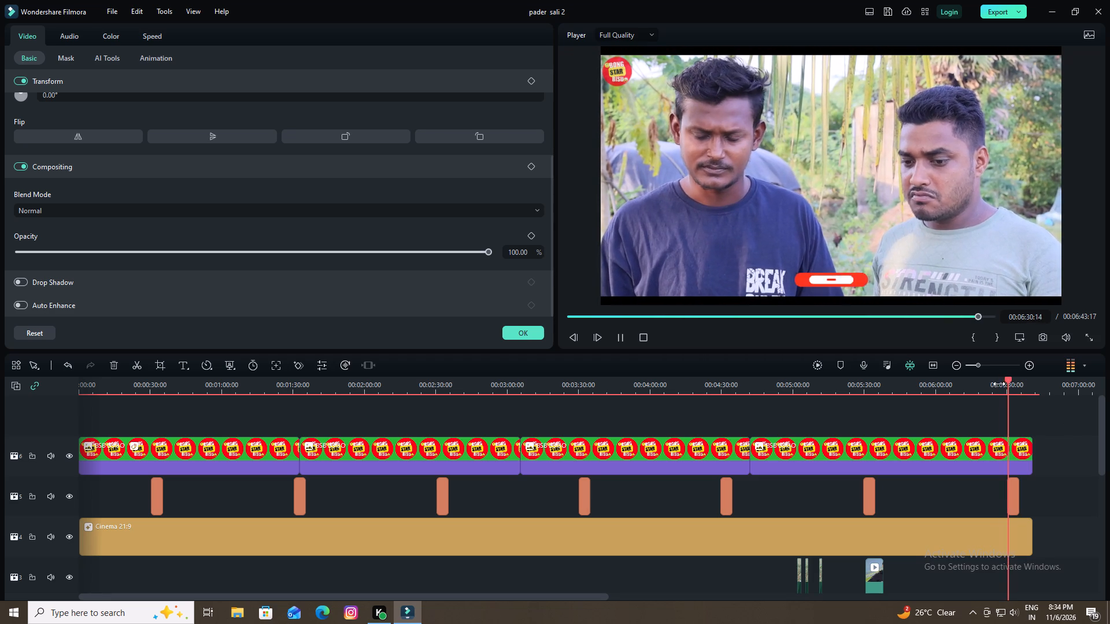
double_click(869, 504)
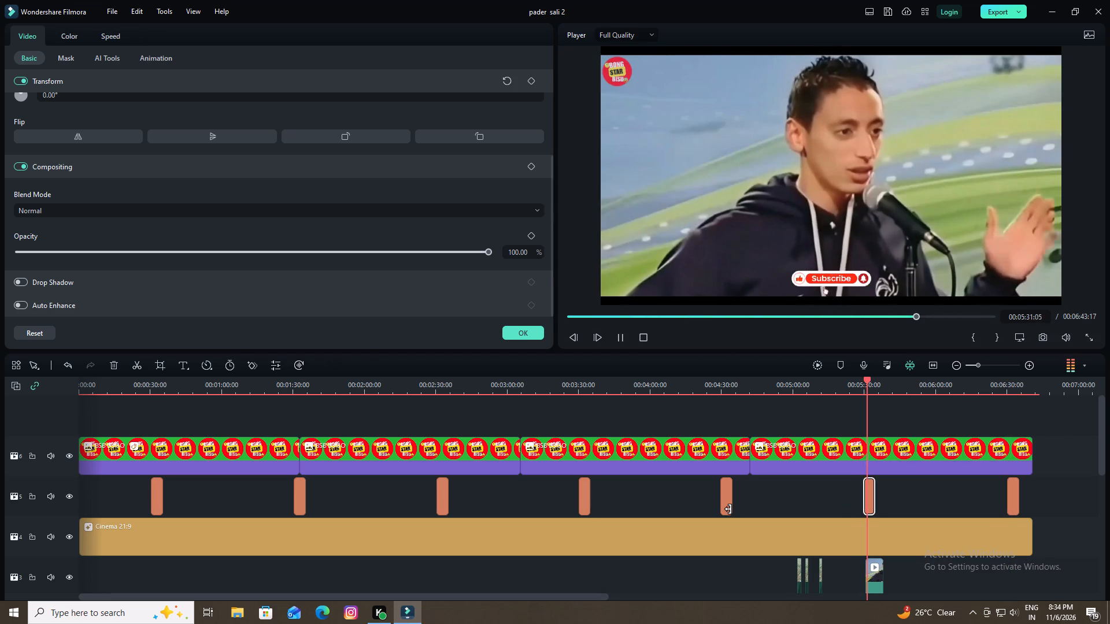
double_click(726, 511)
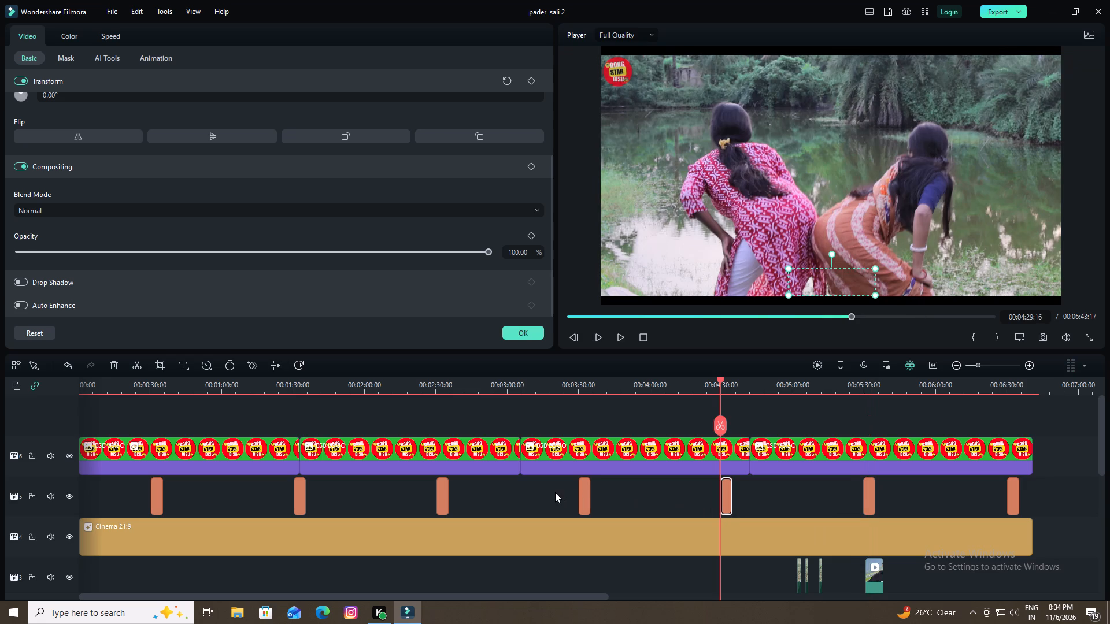
key(space)
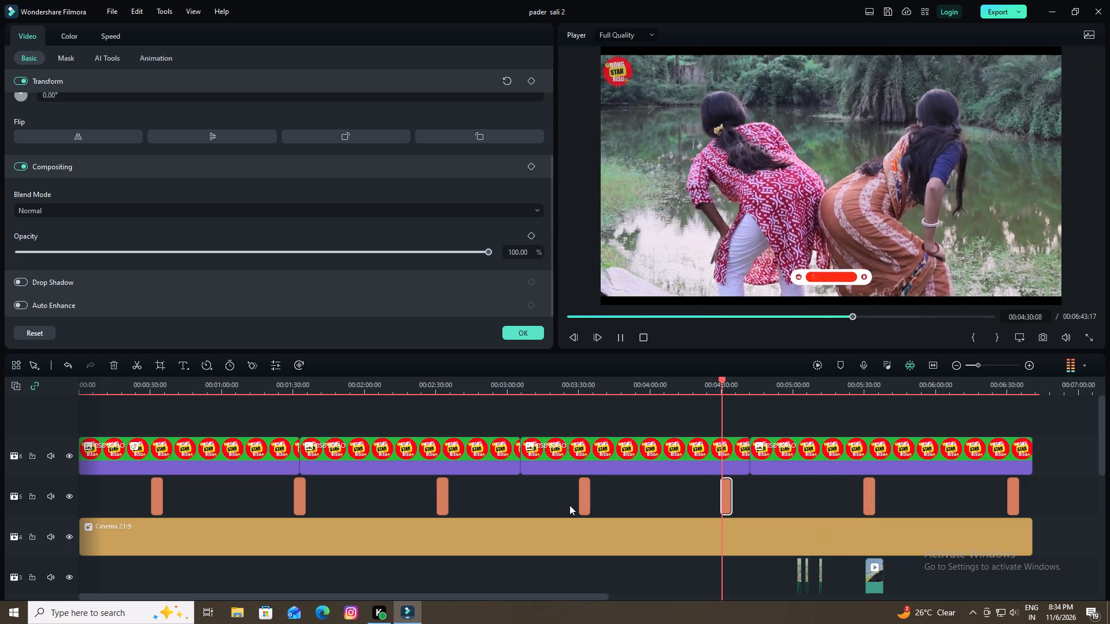
double_click(583, 505)
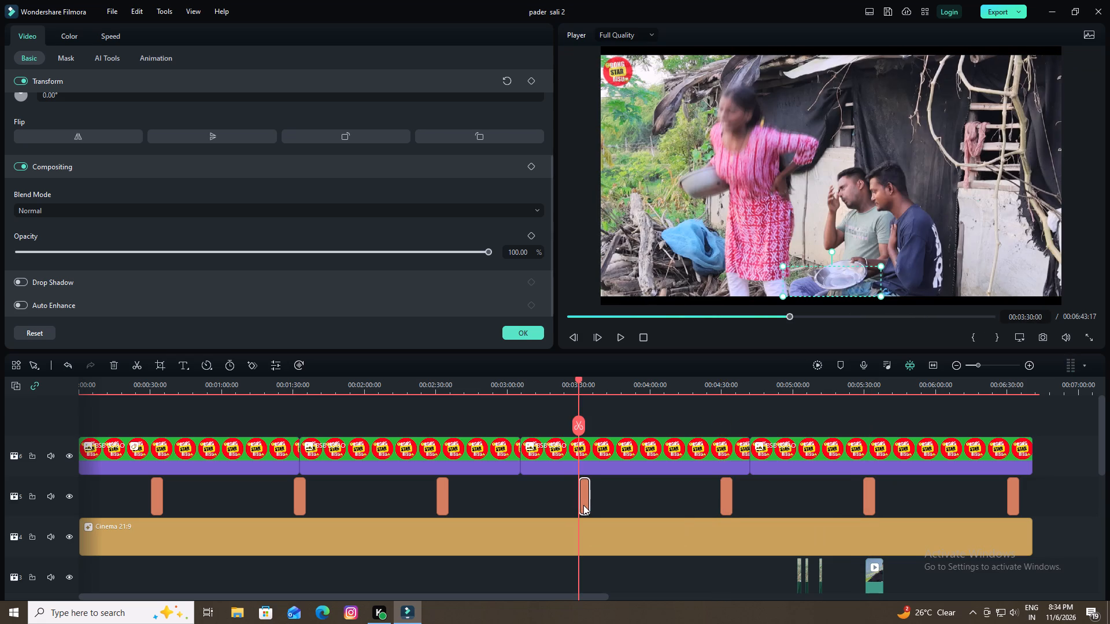
key(space)
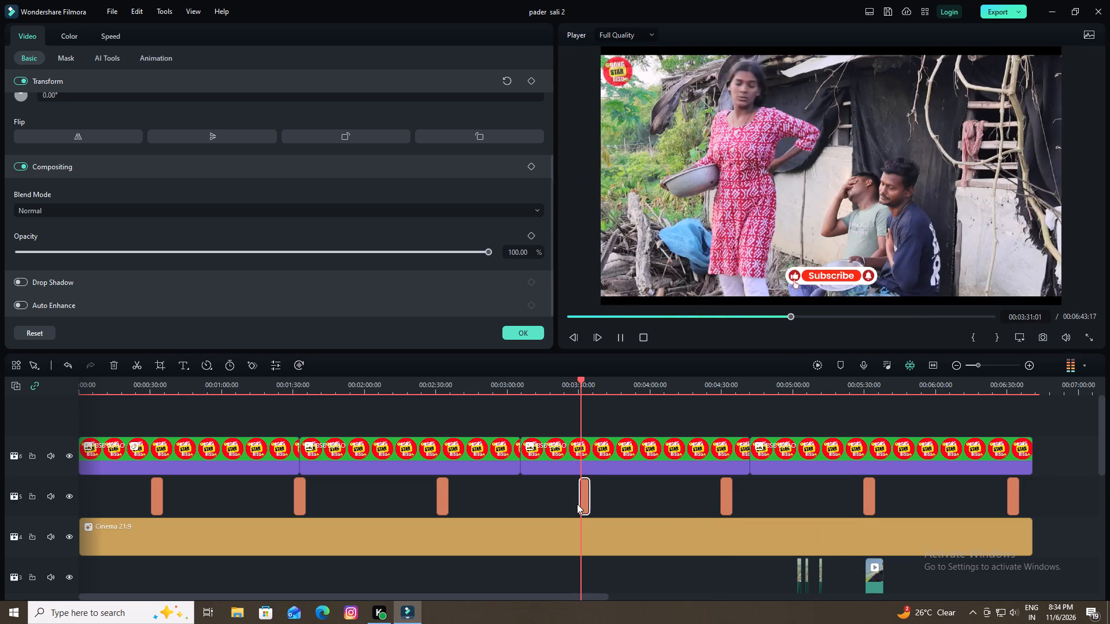
double_click(443, 507)
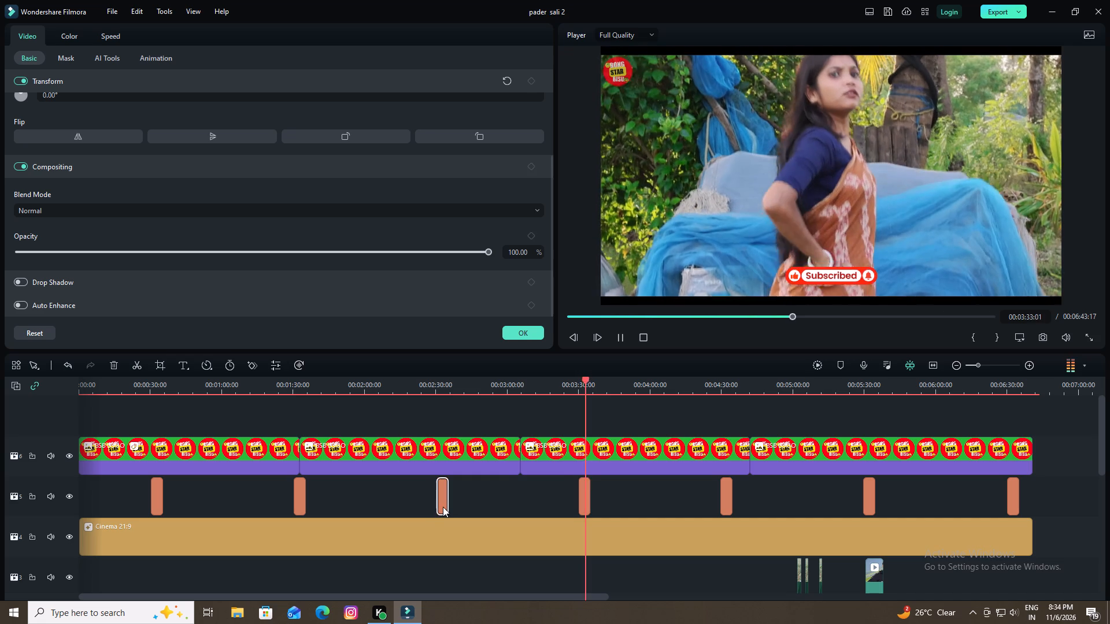
key(space)
key(space)
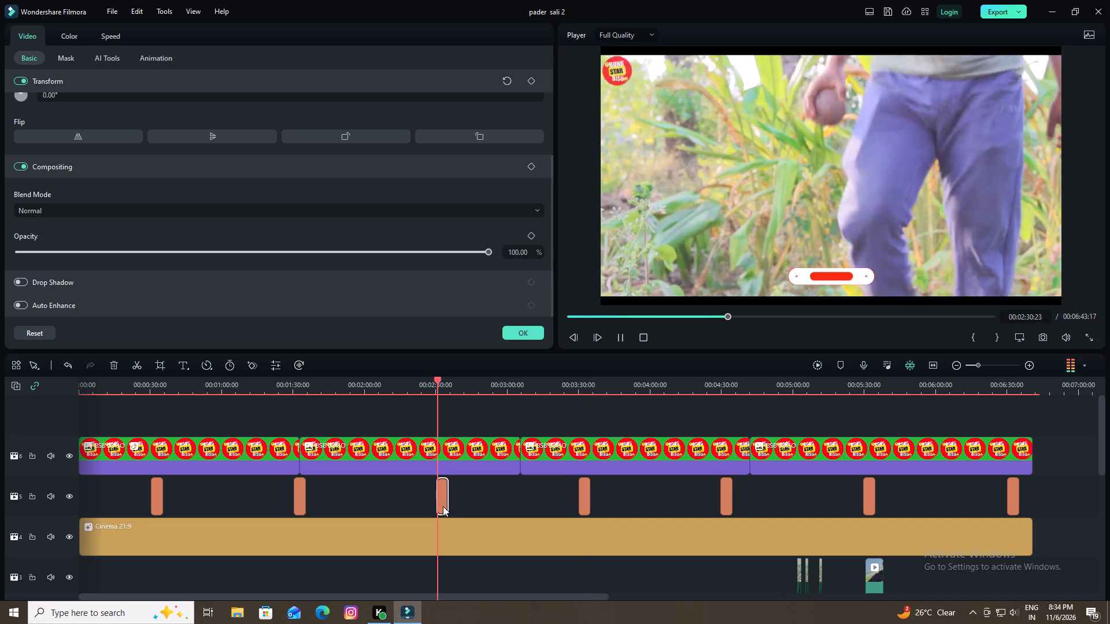
Reduce the subscribe sticker at about 1:30 slightly, to a little over a fifth of the frame width, at the bottom centre.
double_click(299, 508)
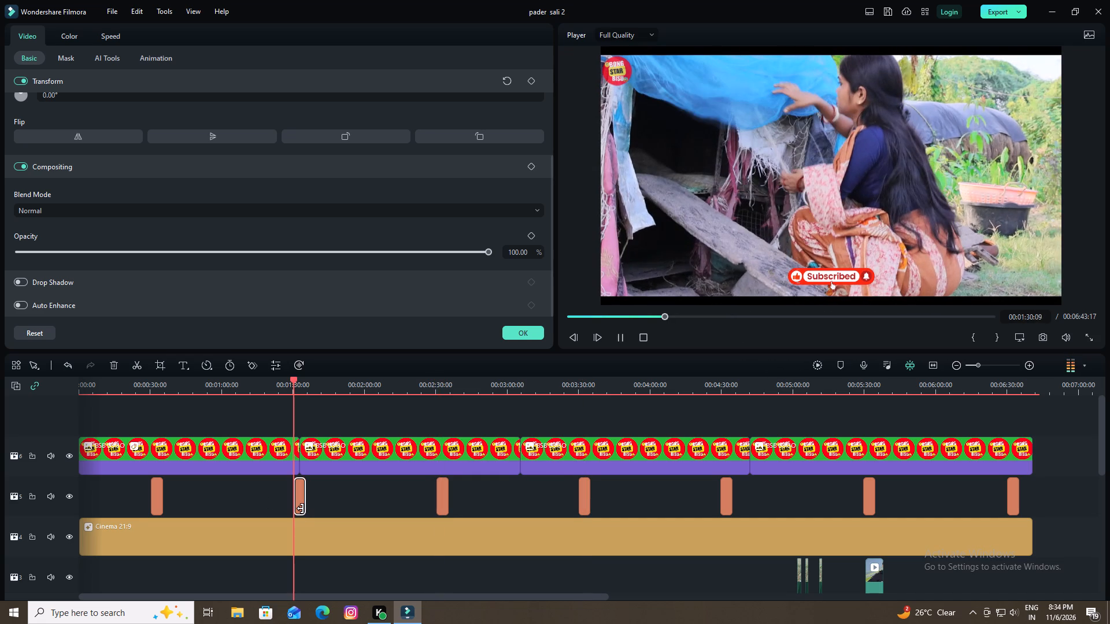
click(812, 280)
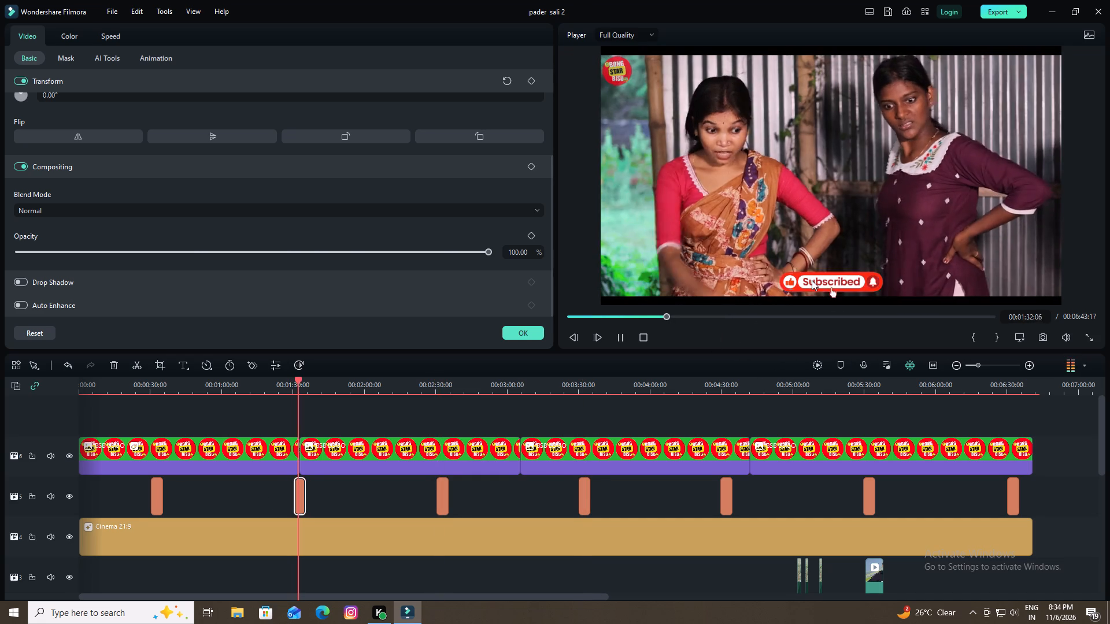
click(835, 277)
key(space)
click(830, 281)
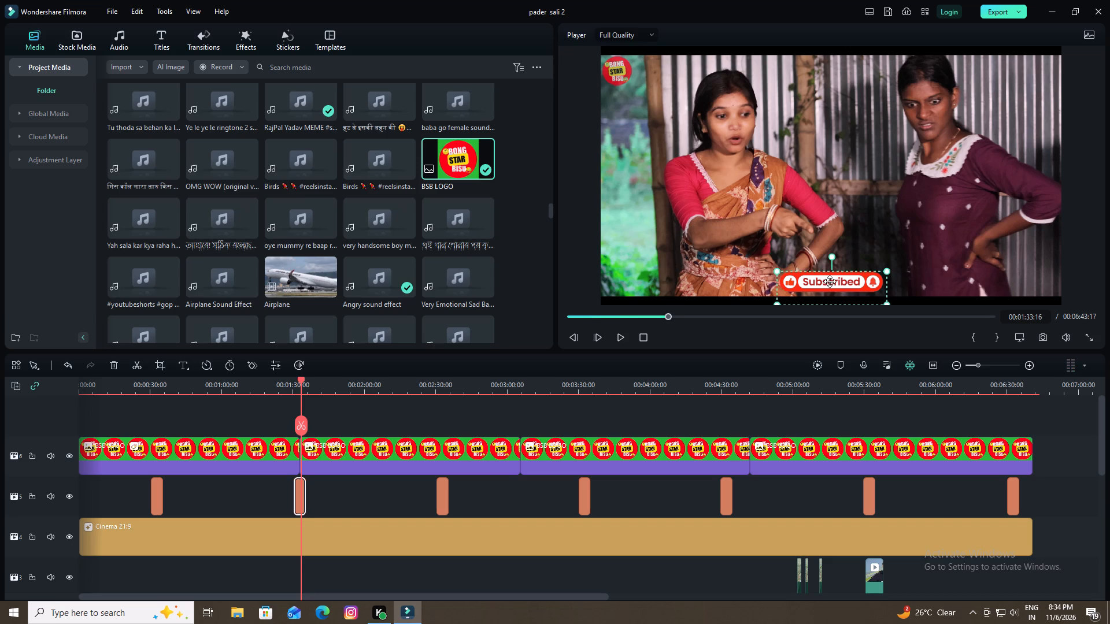
drag(886, 273, 884, 275)
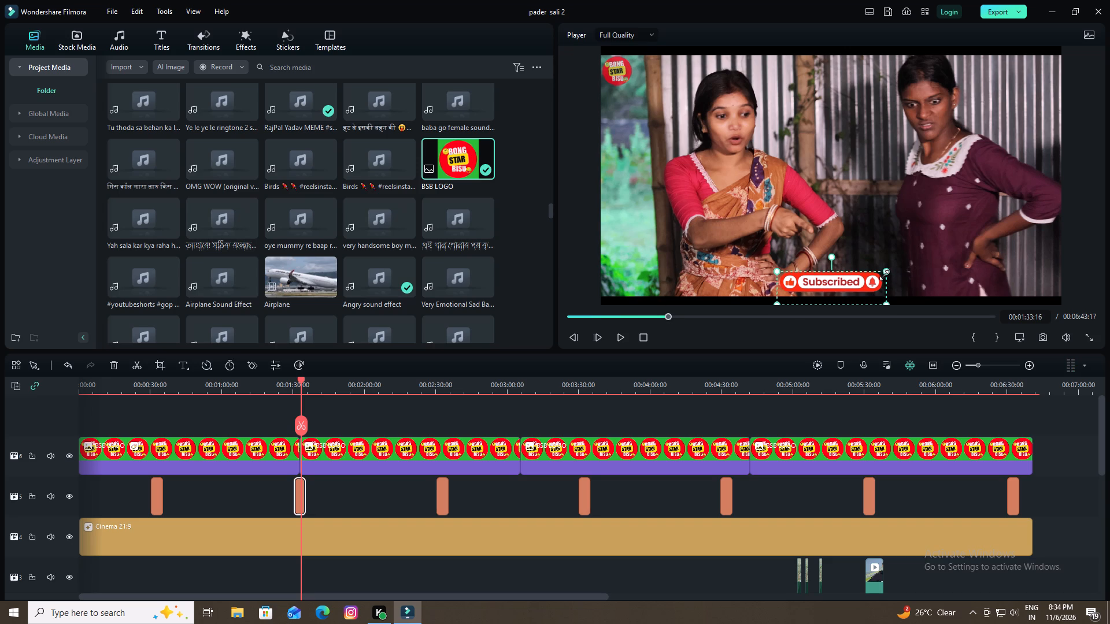
drag(884, 275, 878, 280)
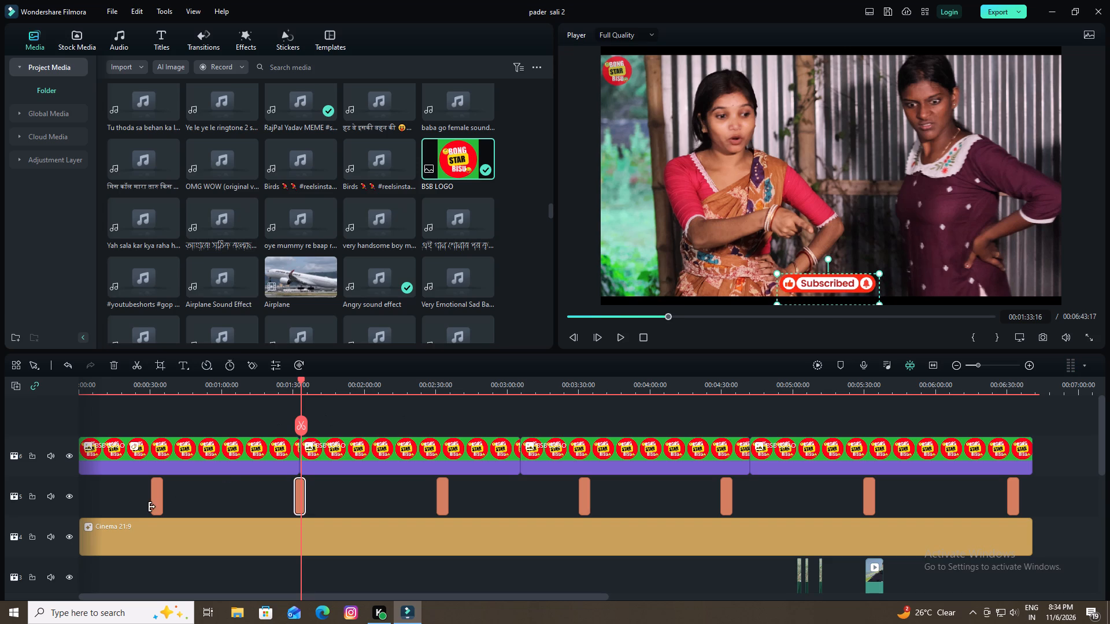
Reduce the subscribe sticker at about 0:30 slightly, to a little over a fifth of the frame width, and play it back.
double_click(157, 504)
key(space)
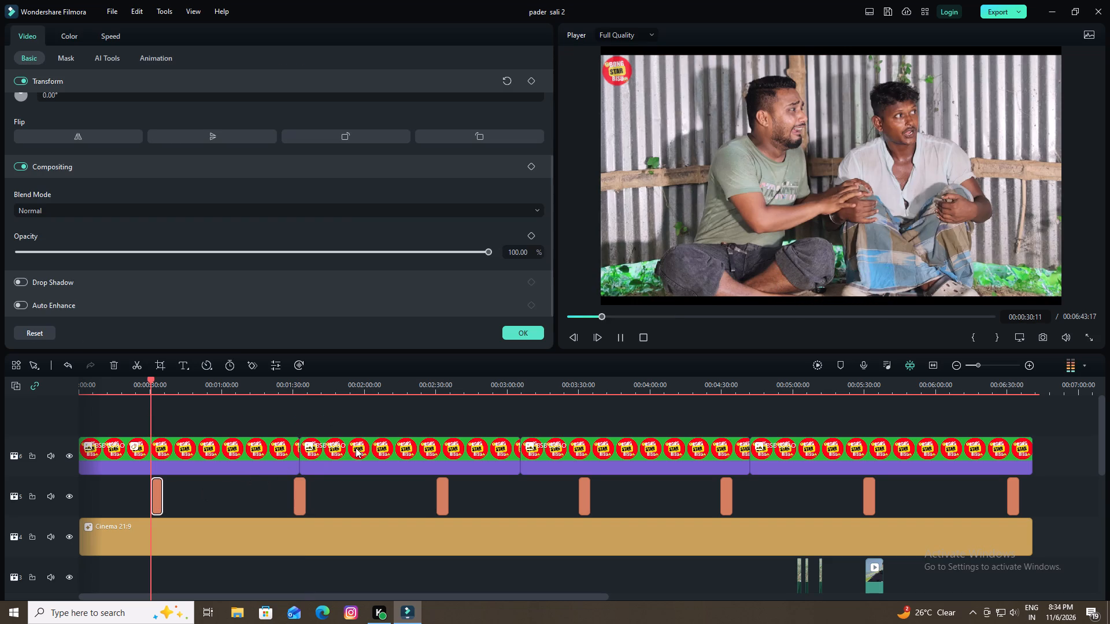
key(space)
click(814, 277)
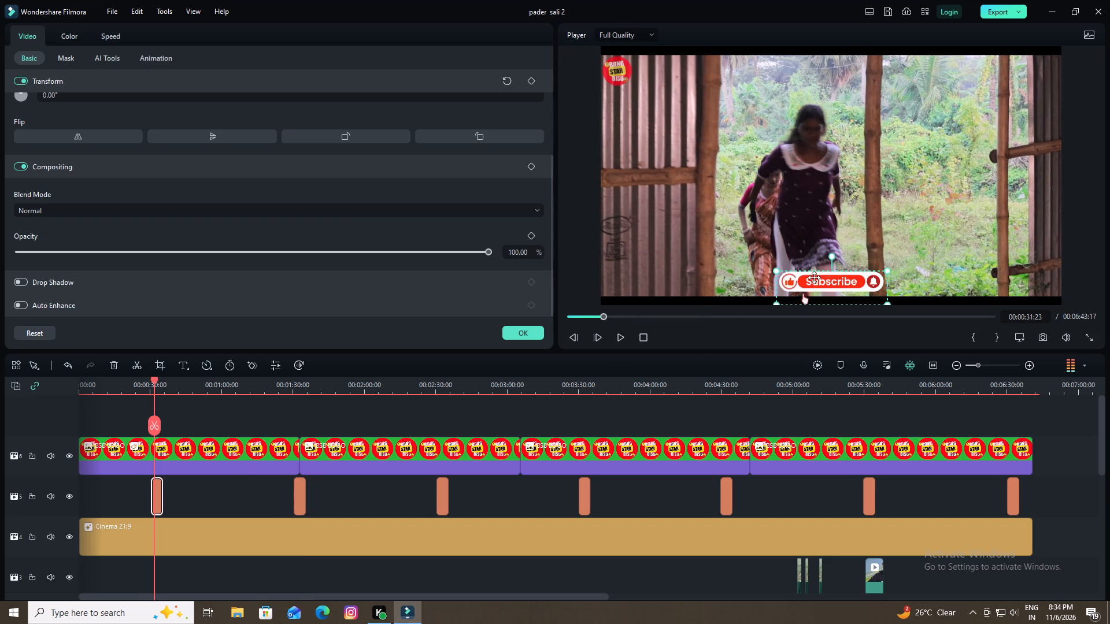
drag(774, 268, 777, 273)
click(804, 286)
drag(778, 273, 780, 273)
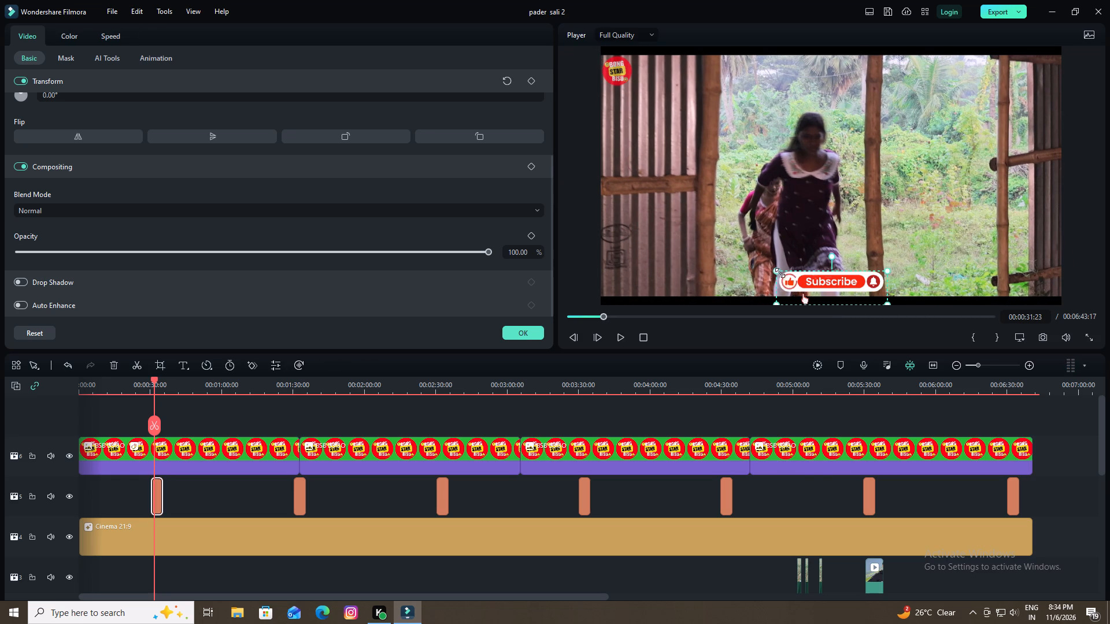
drag(780, 273, 788, 277)
key(space)
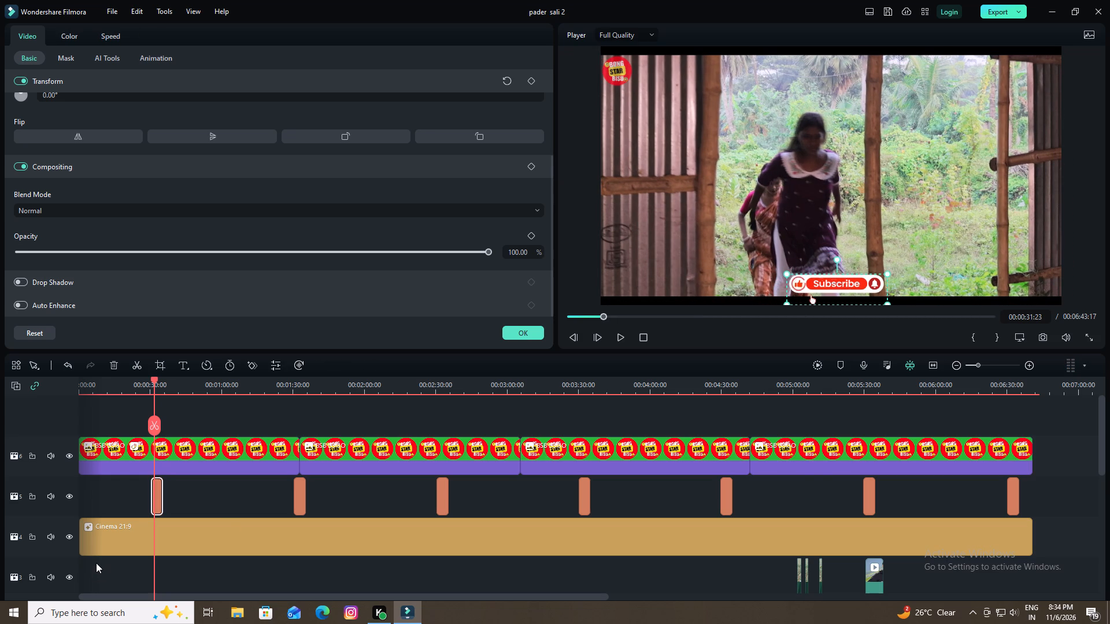
key(space)
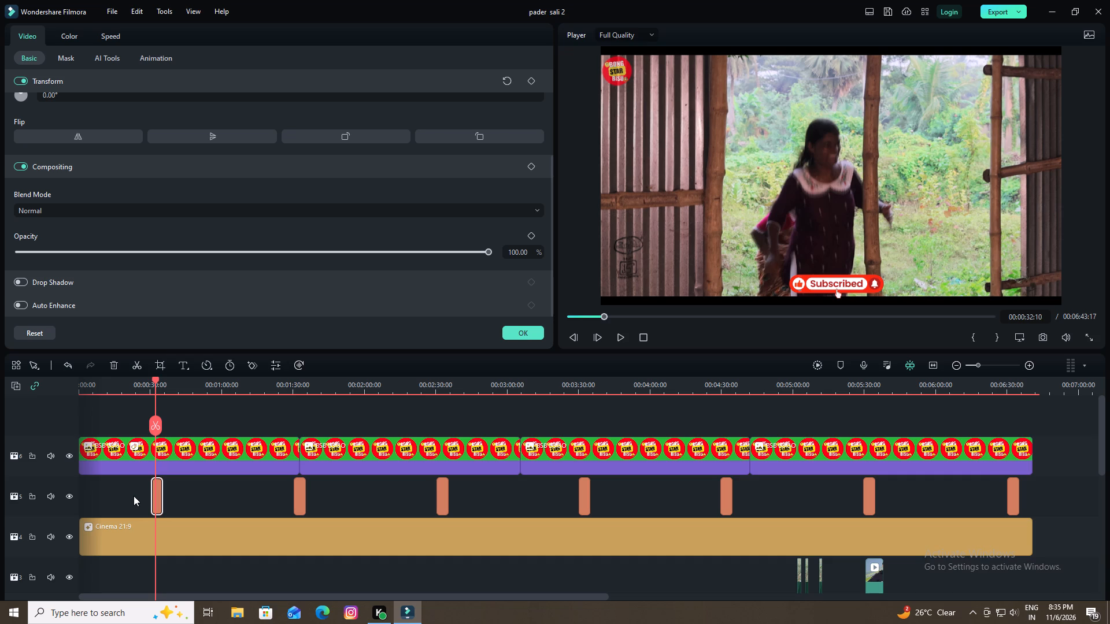
click(524, 335)
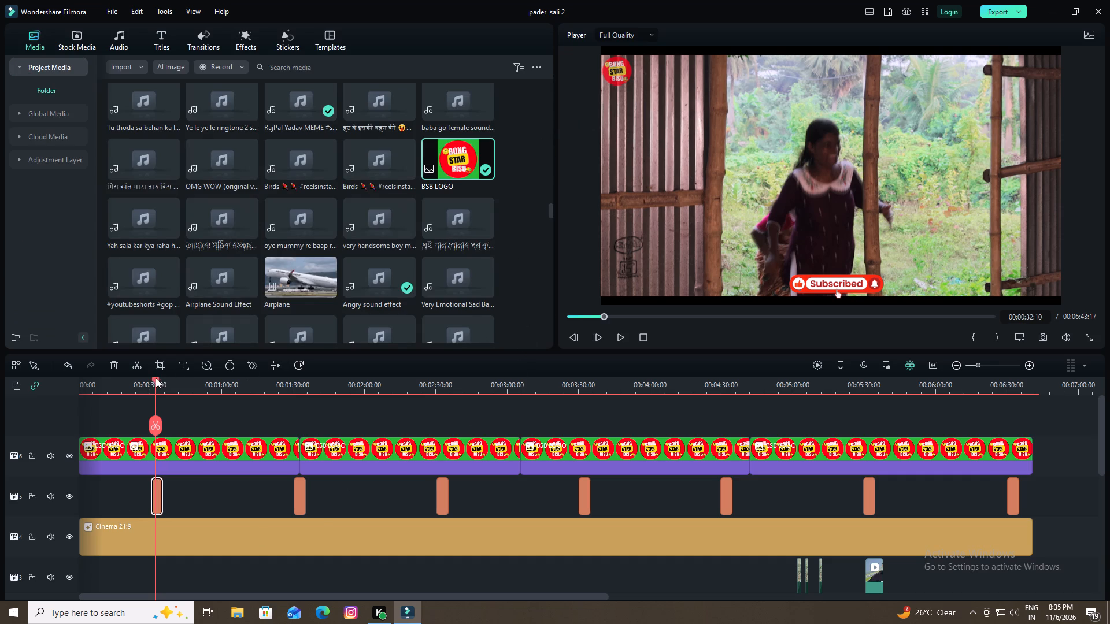
Return the playhead to the start of the timeline and save the project.
drag(156, 380, 40, 411)
key(ctrl+s)
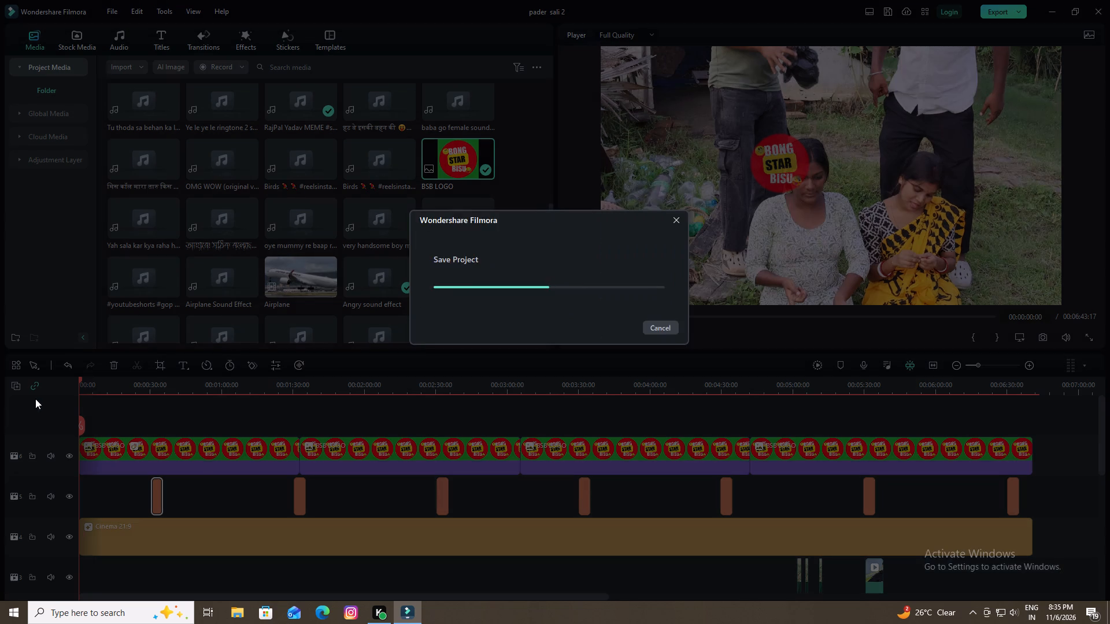
Look over the video and audio tracks across the whole timeline.
scroll(568, 484, down, 3)
scroll(567, 484, up, 2)
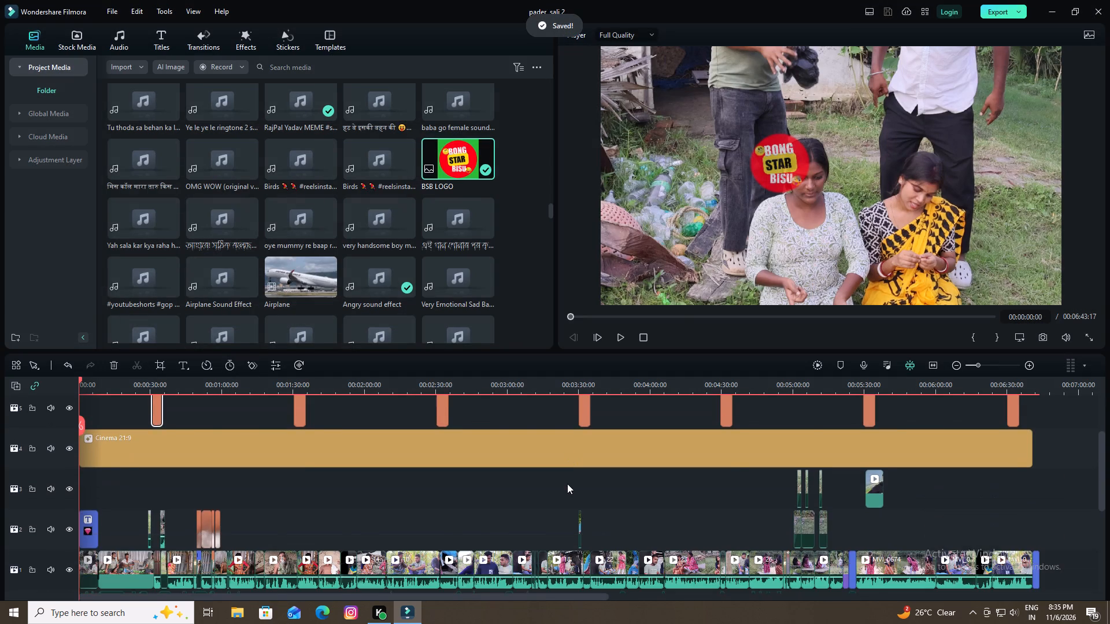
scroll(567, 484, up, 2)
scroll(567, 482, down, 9)
scroll(567, 480, up, 2)
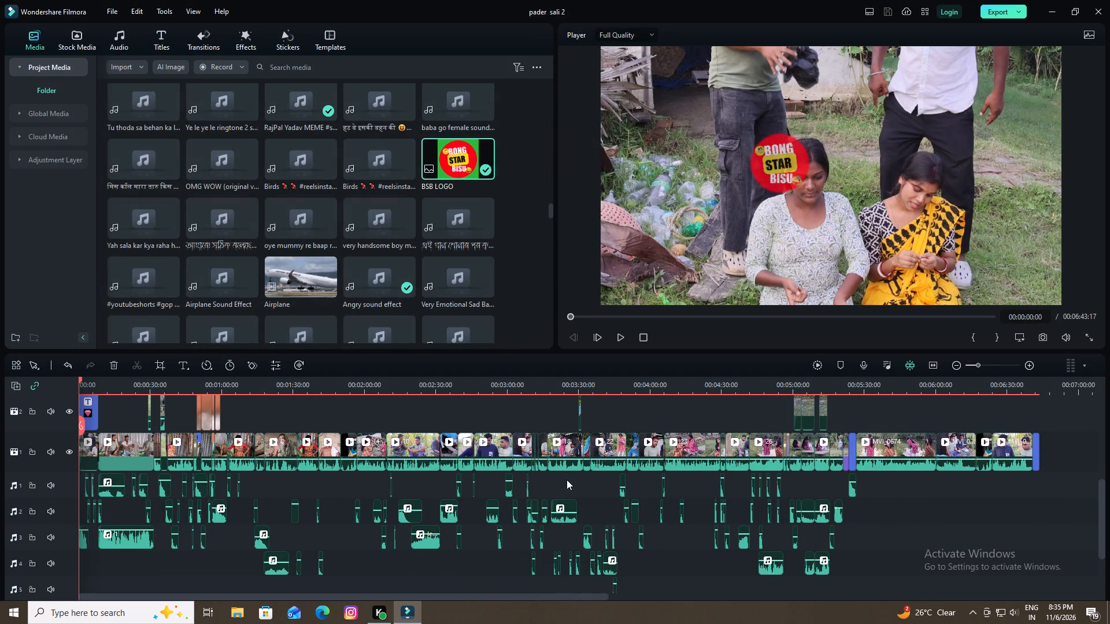
scroll(176, 450, up, 4)
scroll(176, 441, down, 1)
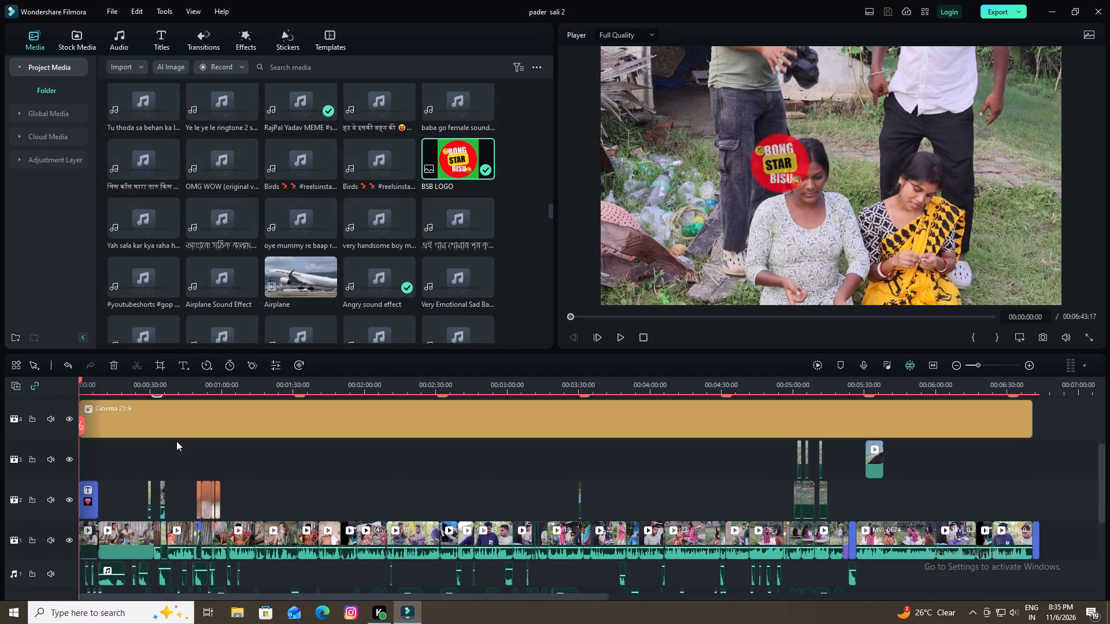
scroll(176, 441, up, 1)
scroll(176, 441, down, 1)
Insert the Bong Star bisu Disclaimer video from the Desktop at the start of video track 1, keeping the 1920 x 1080 25fps project settings.
click(35, 36)
scroll(286, 215, down, 9)
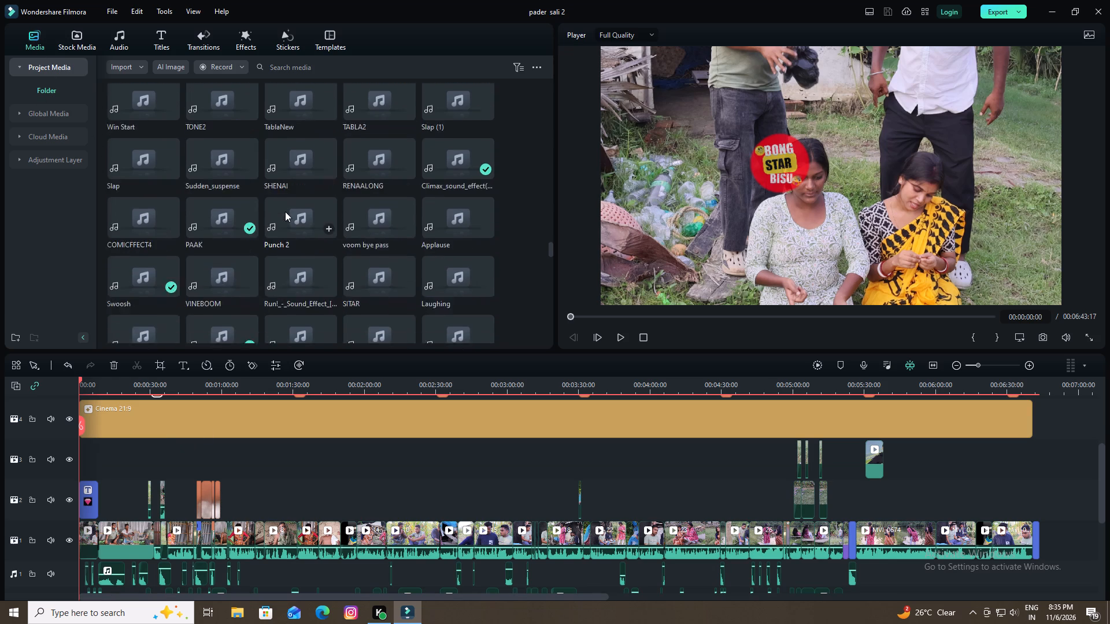
scroll(285, 211, down, 17)
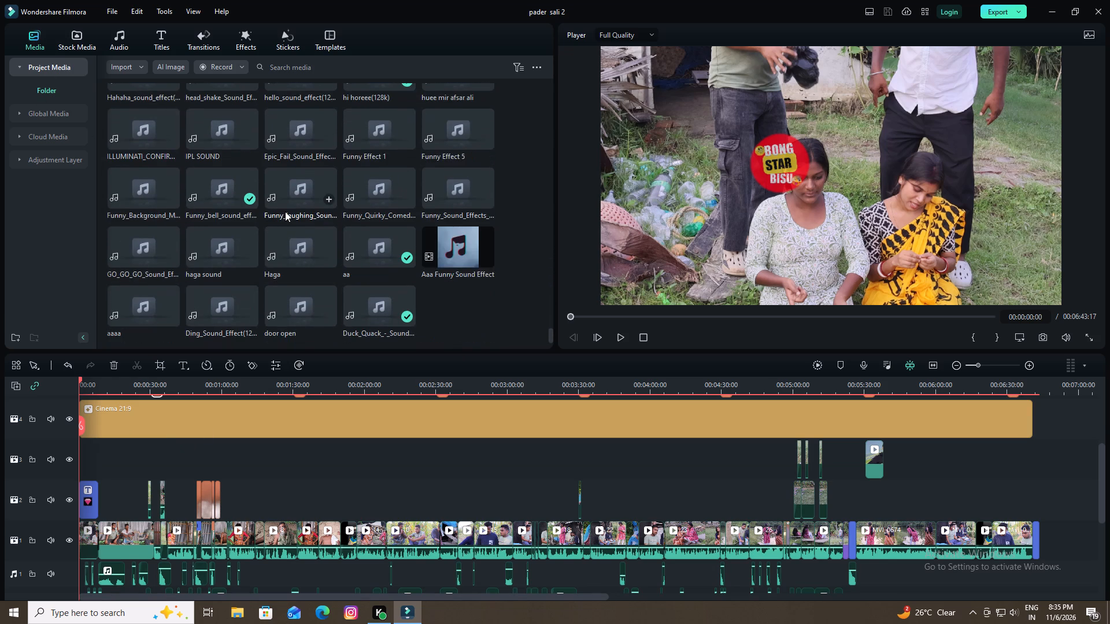
scroll(285, 211, up, 20)
scroll(285, 211, up, 3)
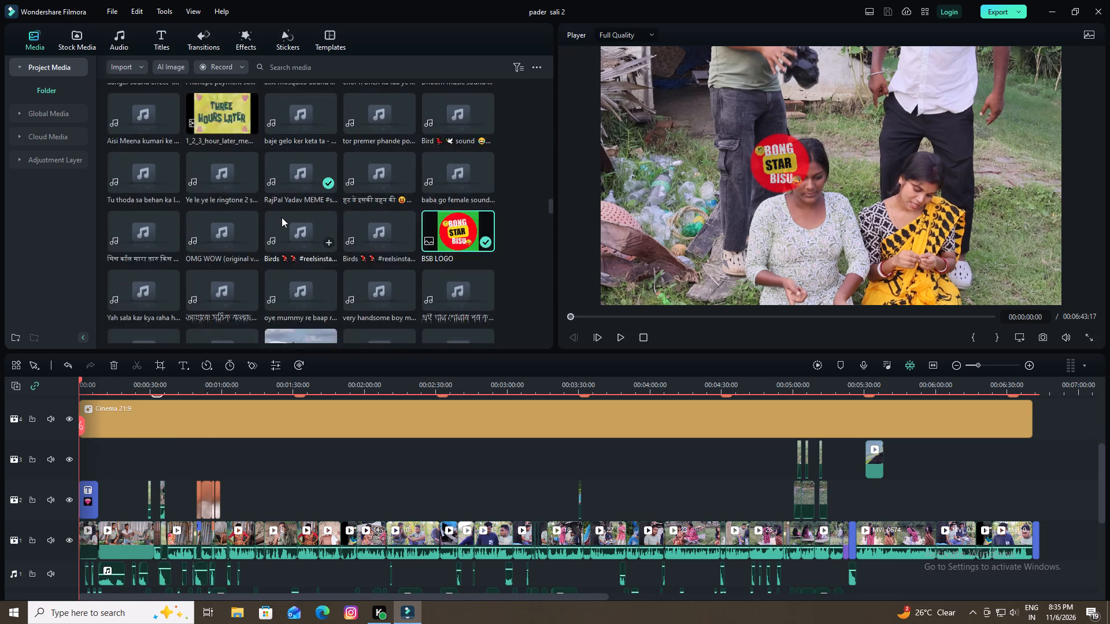
scroll(282, 217, up, 18)
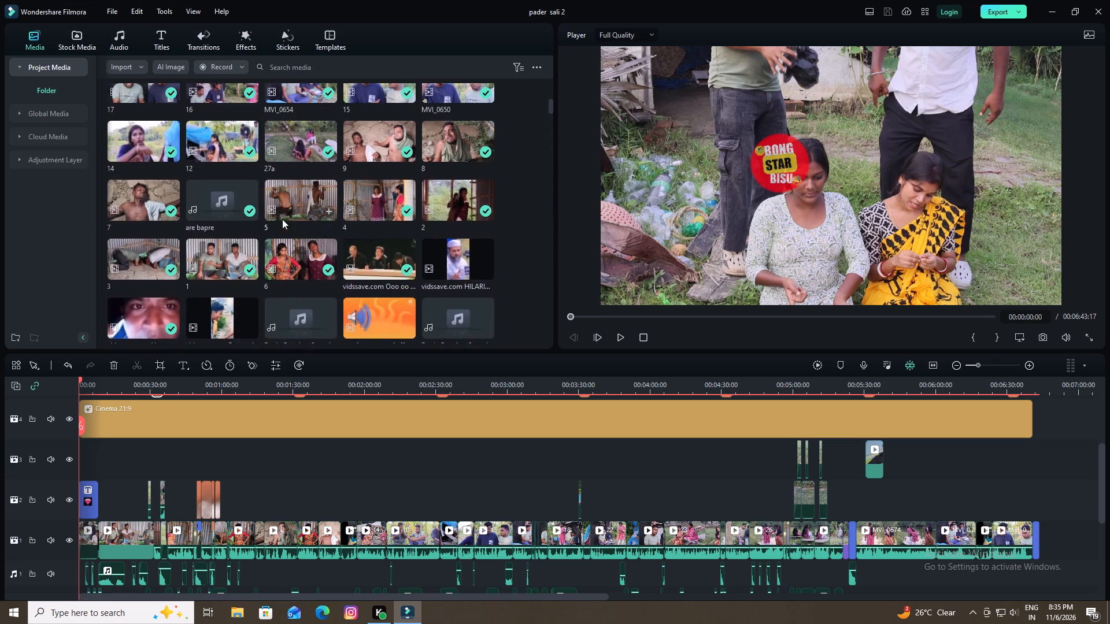
scroll(283, 219, up, 8)
double_click(147, 132)
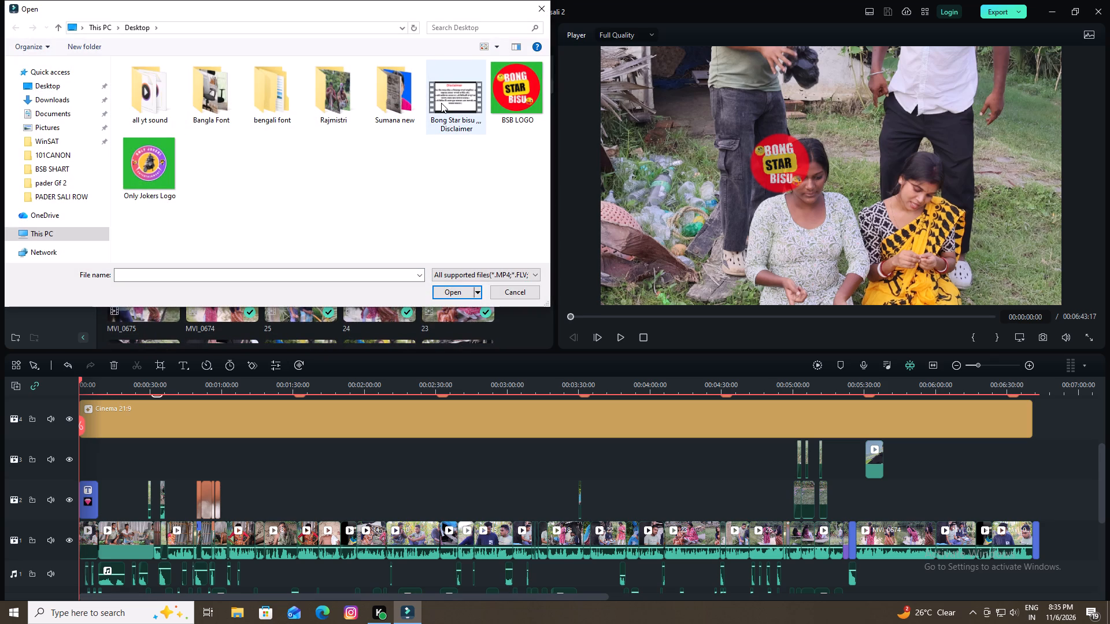
drag(441, 103, 85, 549)
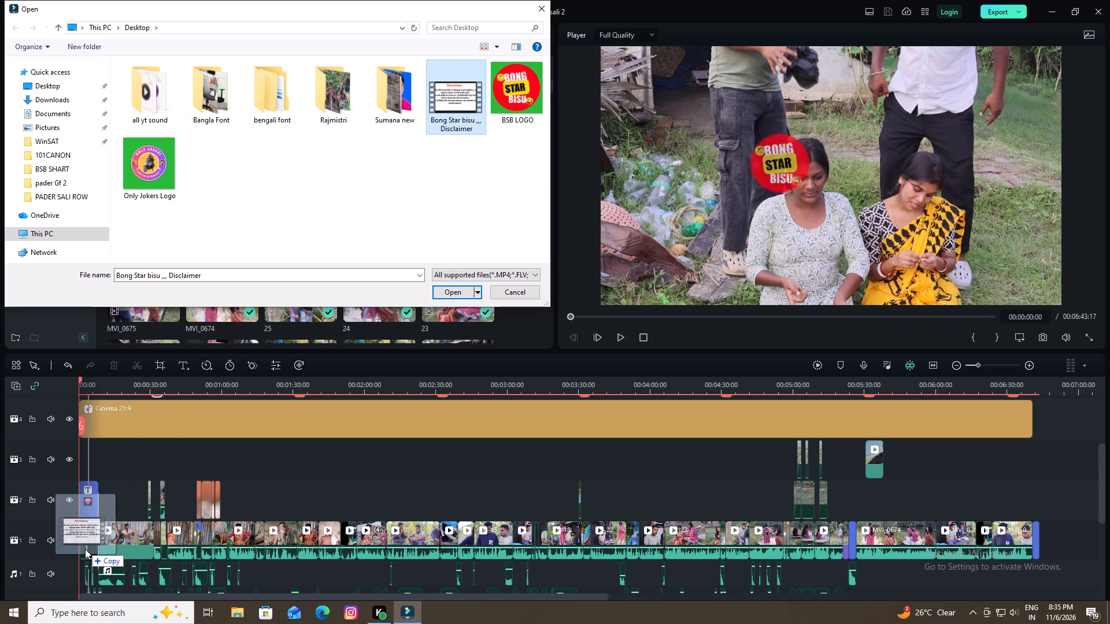
drag(85, 549, 60, 556)
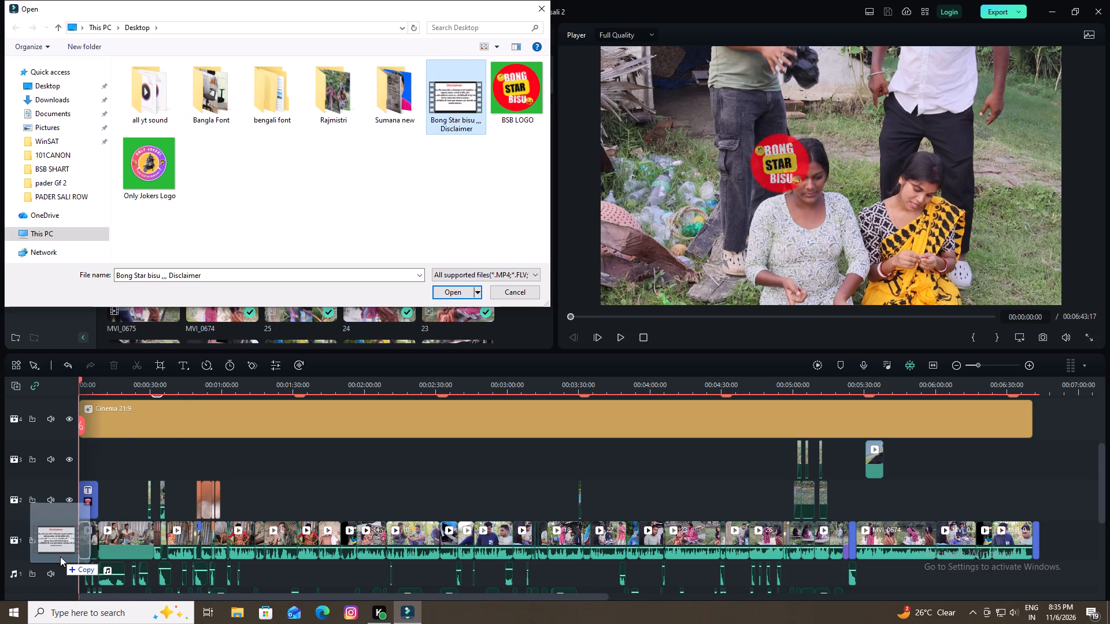
drag(60, 556, 60, 558)
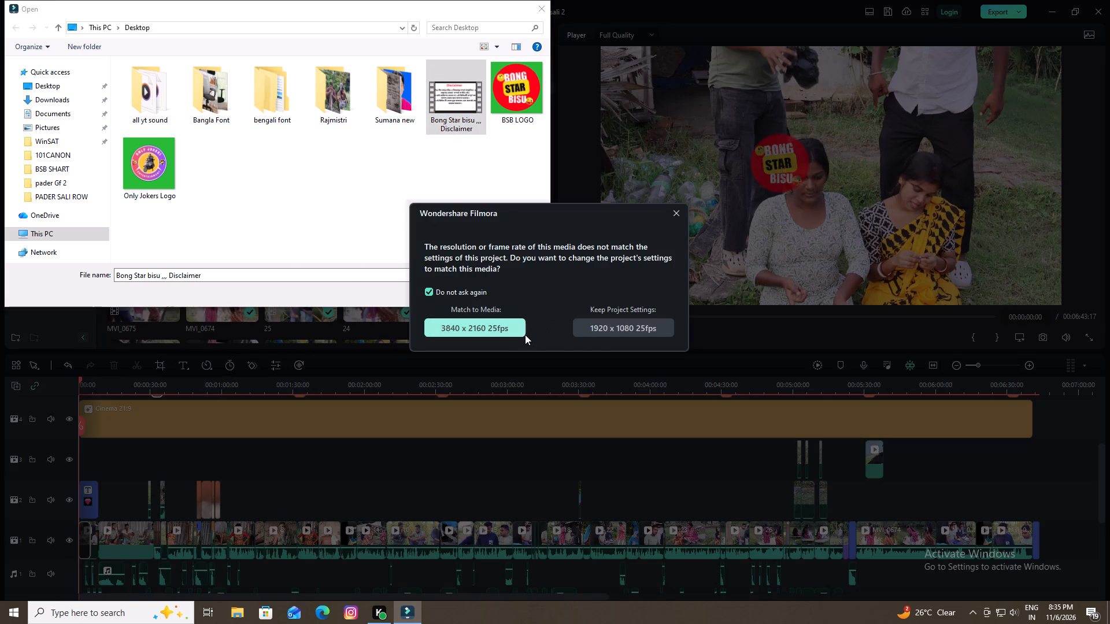
click(600, 329)
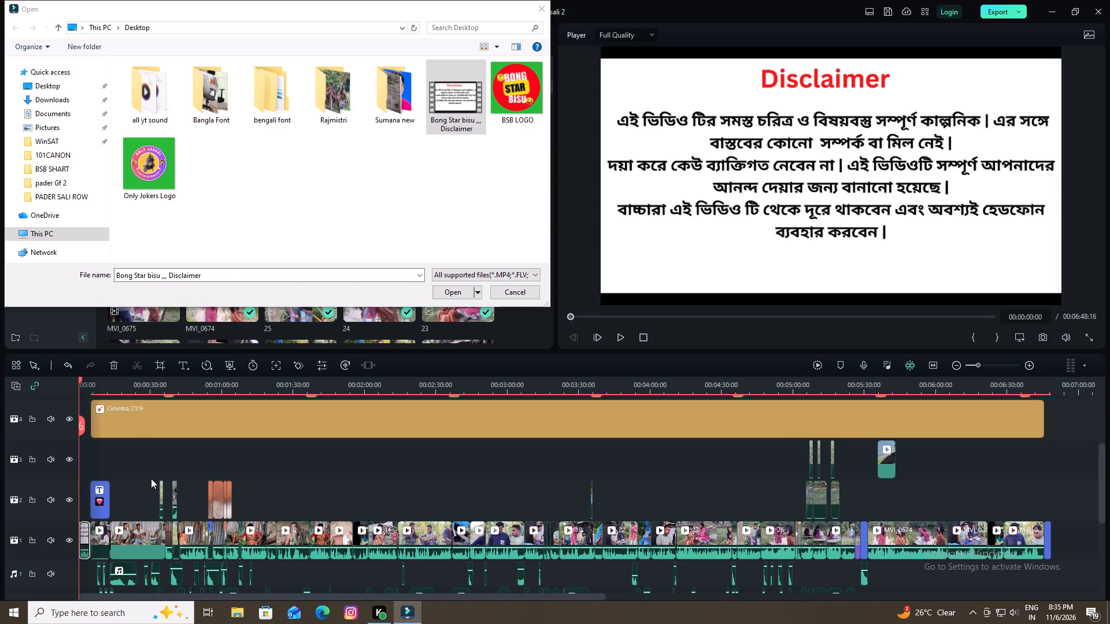
Play back the opening from the disclaimer into the recap title, return to the start, and close the file browser.
key(space)
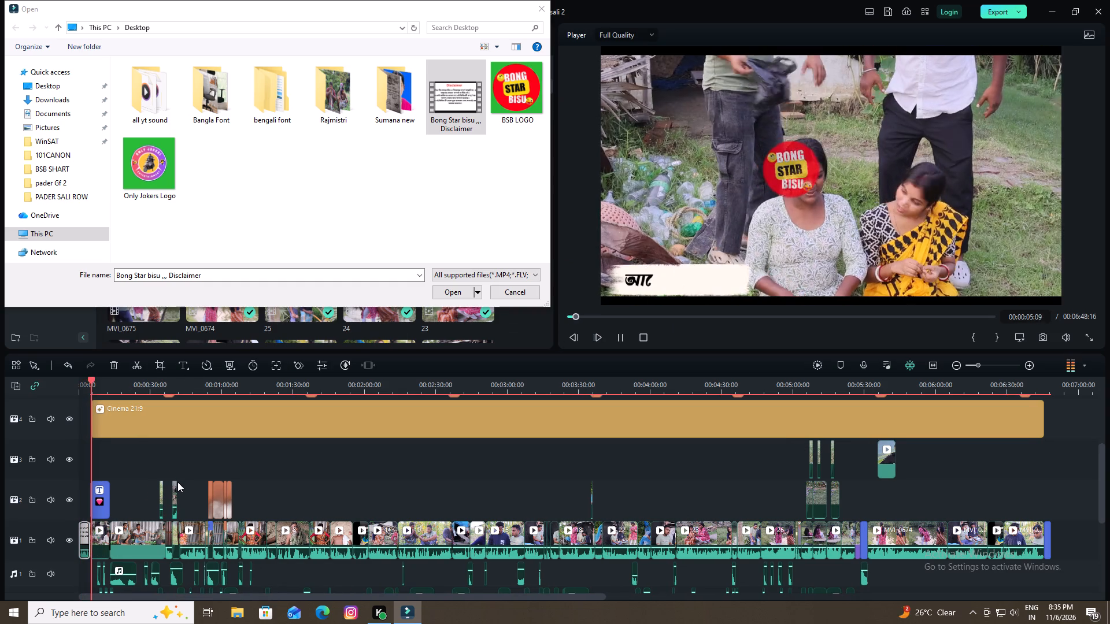
key(space)
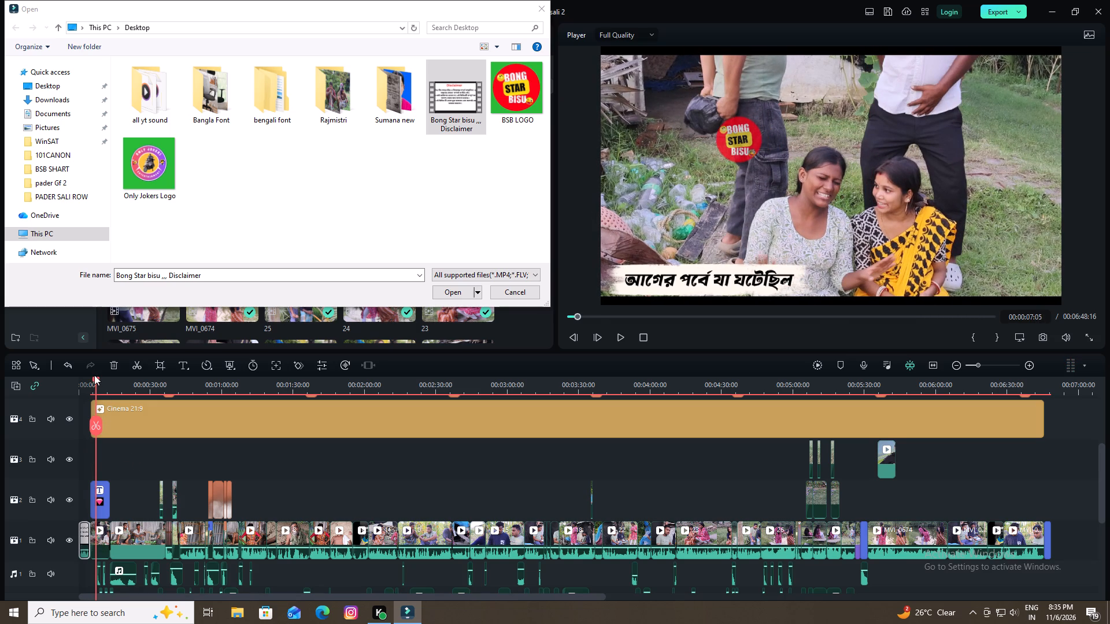
drag(95, 378, 40, 399)
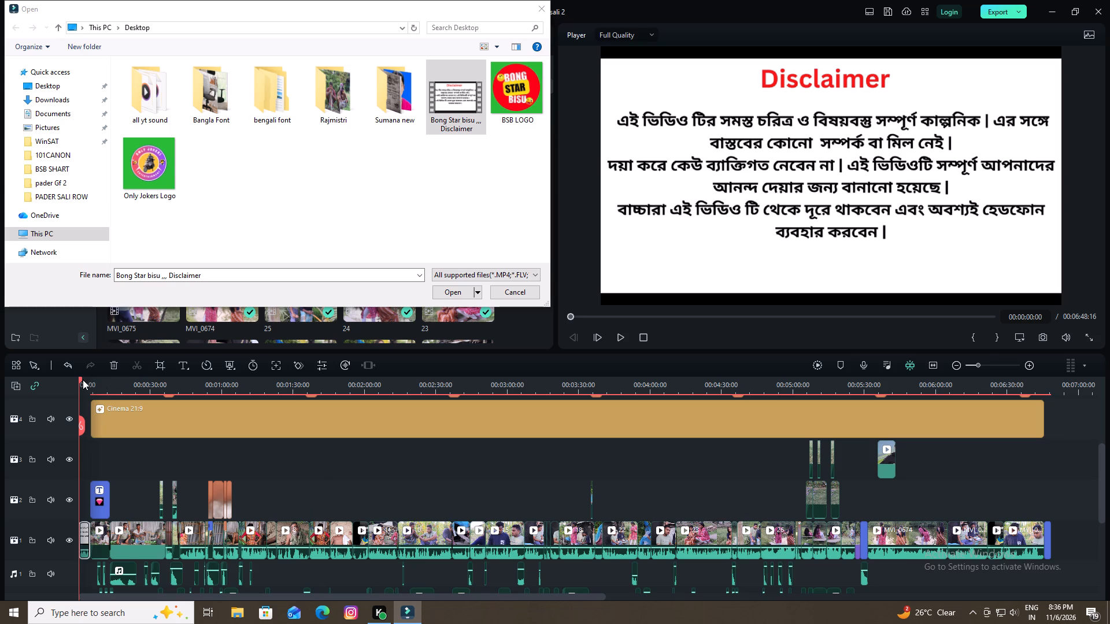
click(505, 290)
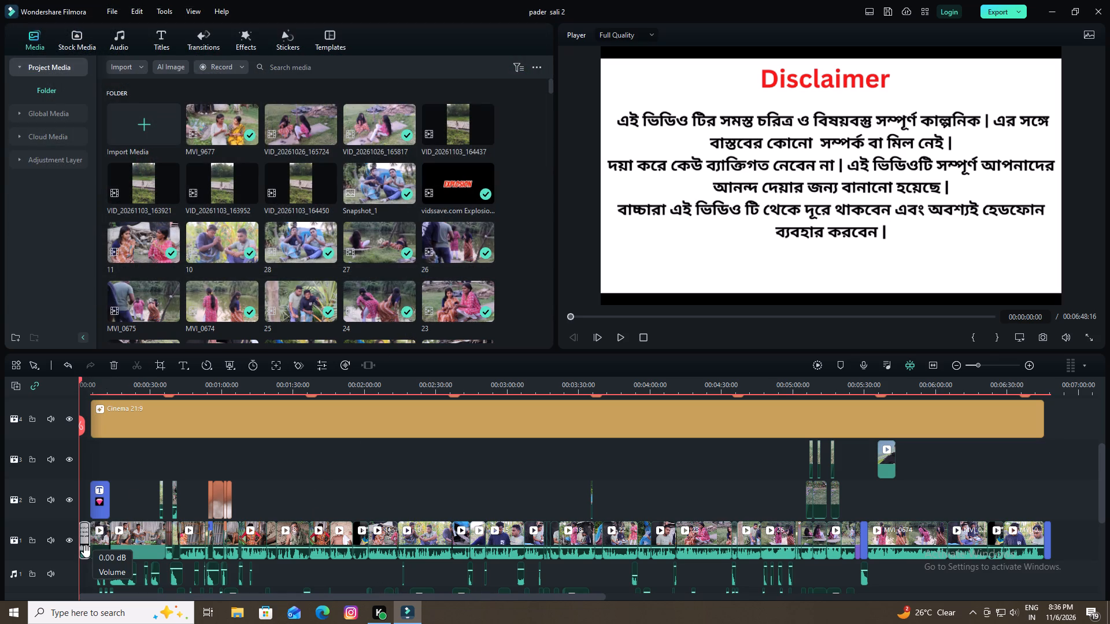
Save the project with the disclaimer at the start.
drag(86, 551, 98, 516)
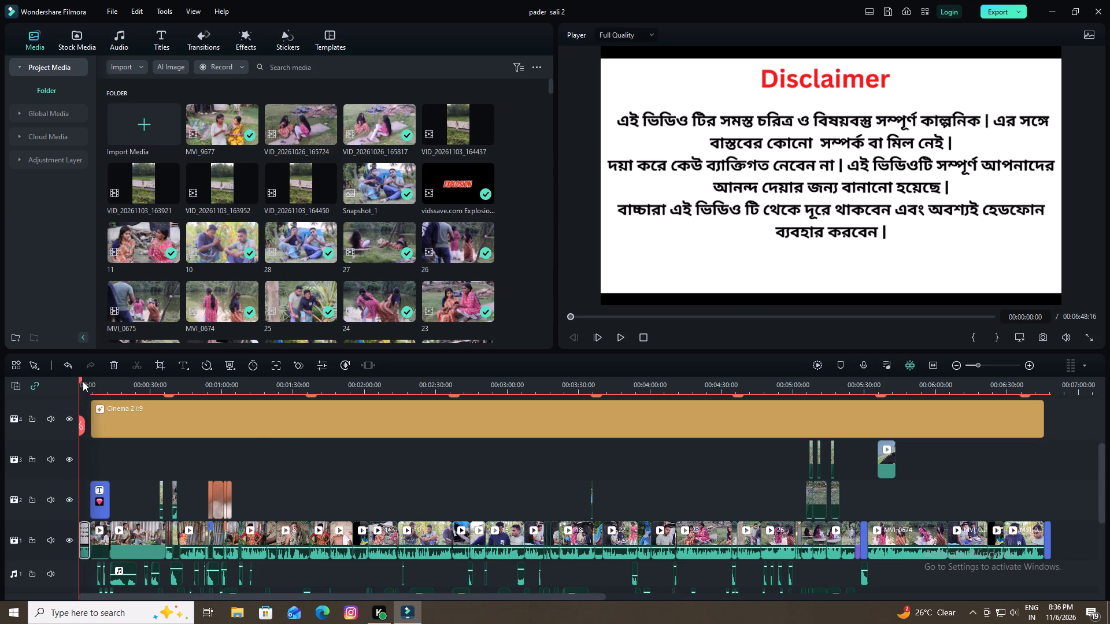
key(ctrl+s)
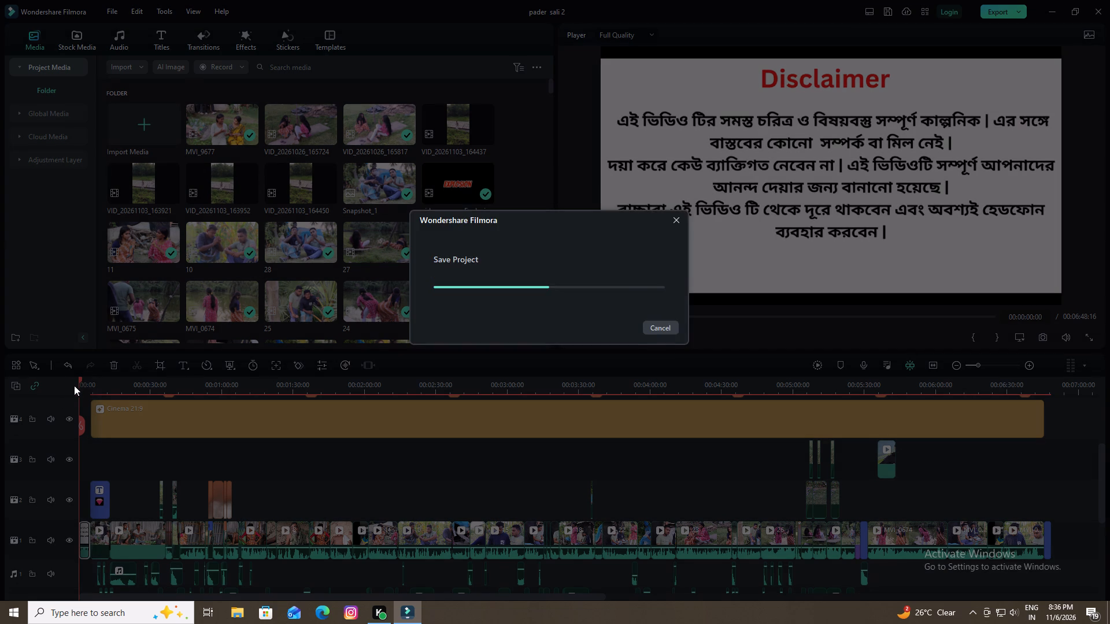
Check the episode from the opening to about 6:13, playing back the part around 0:30.
drag(80, 379, 141, 414)
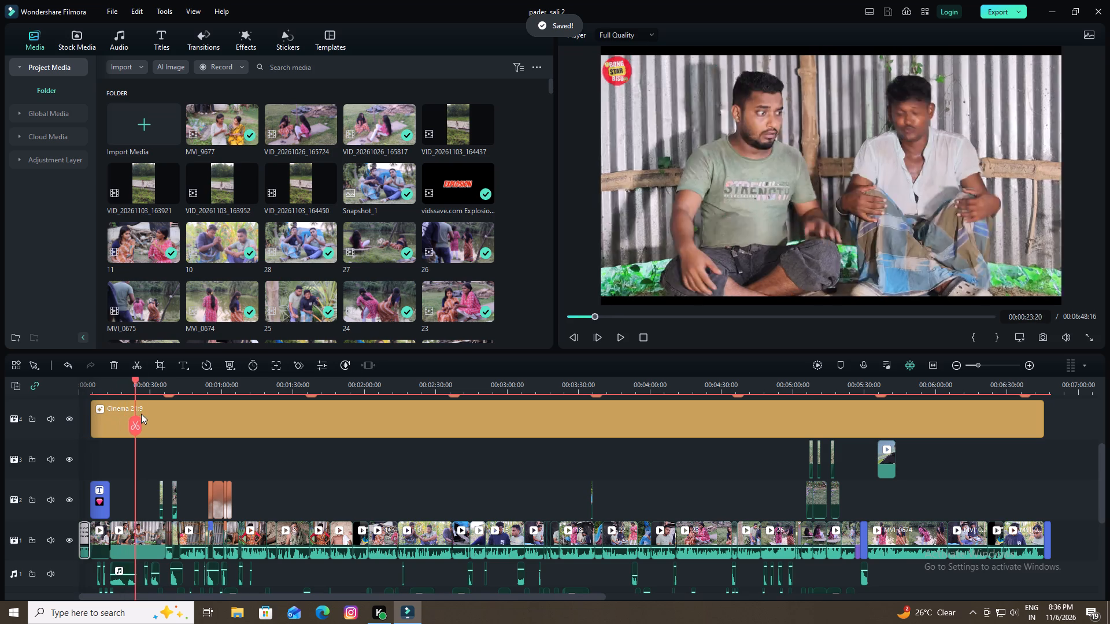
drag(141, 414, 146, 415)
key(space)
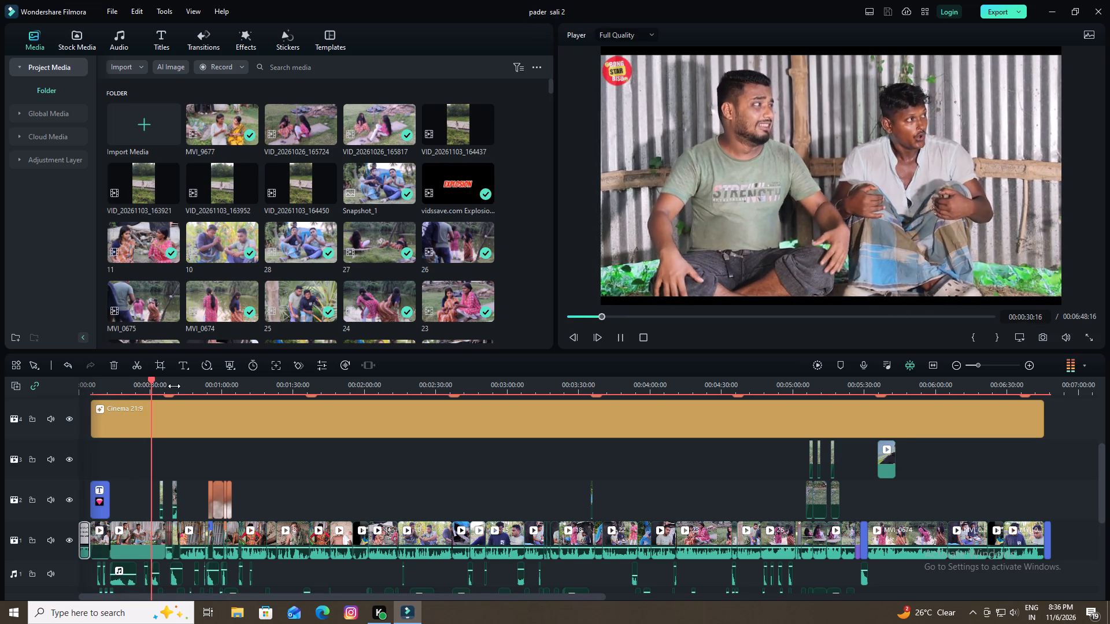
key(space)
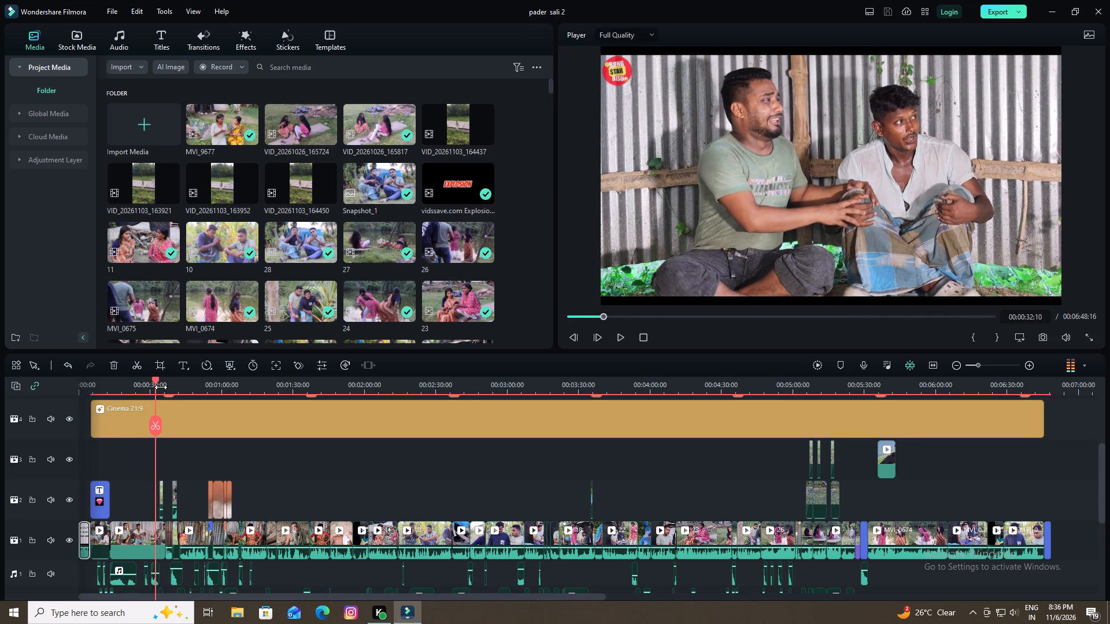
drag(156, 377, 180, 398)
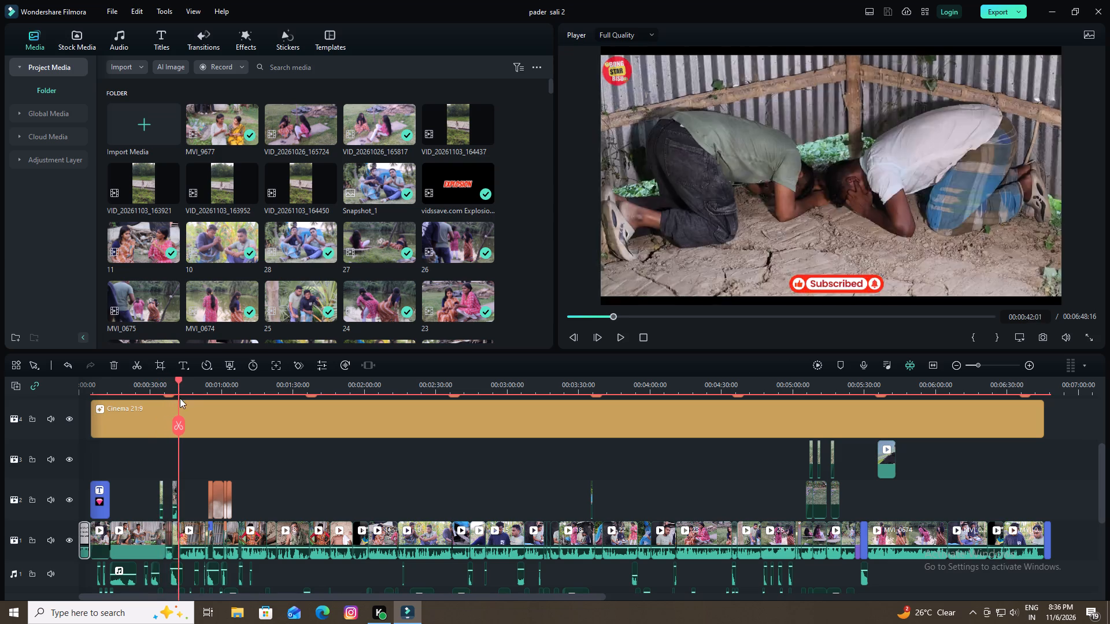
drag(180, 398, 557, 512)
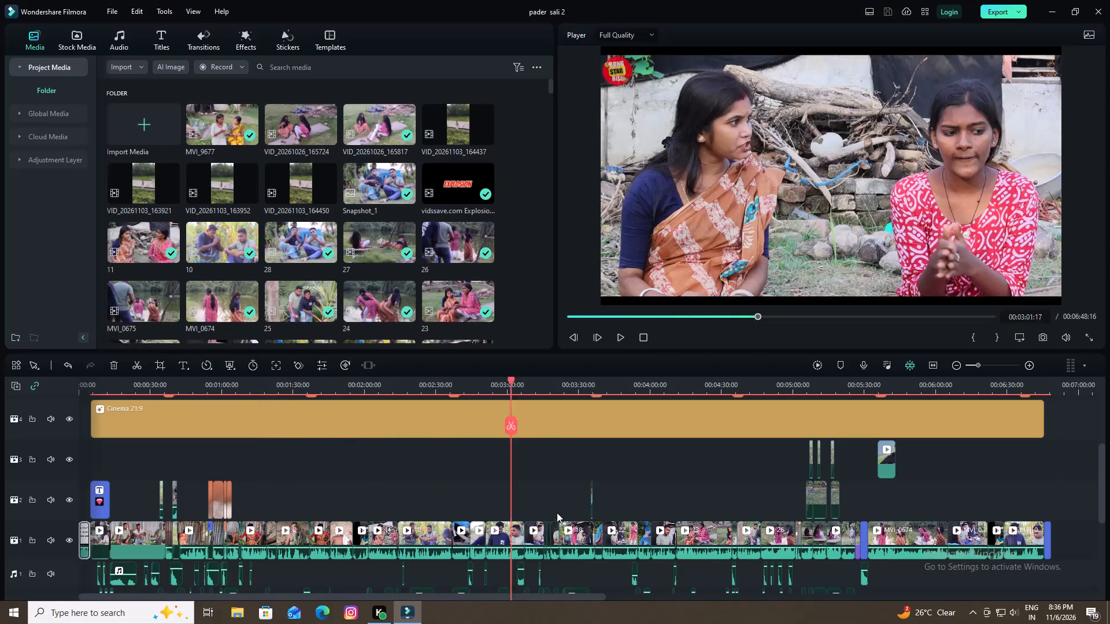
drag(557, 512, 980, 571)
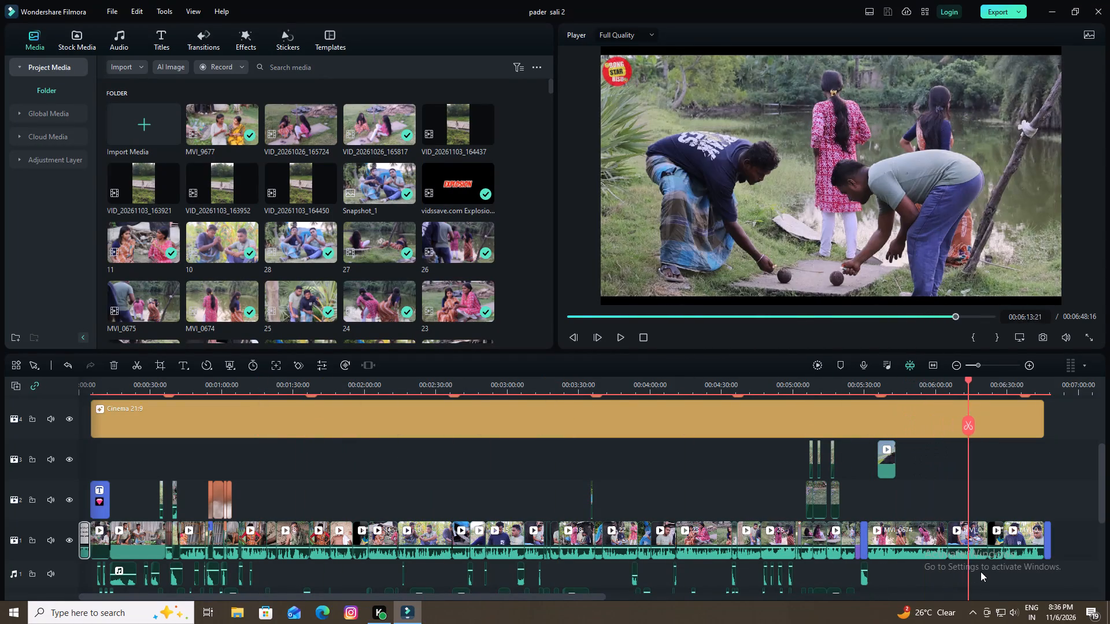
Scrub back from about 6:13 to 4:32 and forward to about 5:07 to check the explosion and its aftermath.
drag(980, 571, 859, 600)
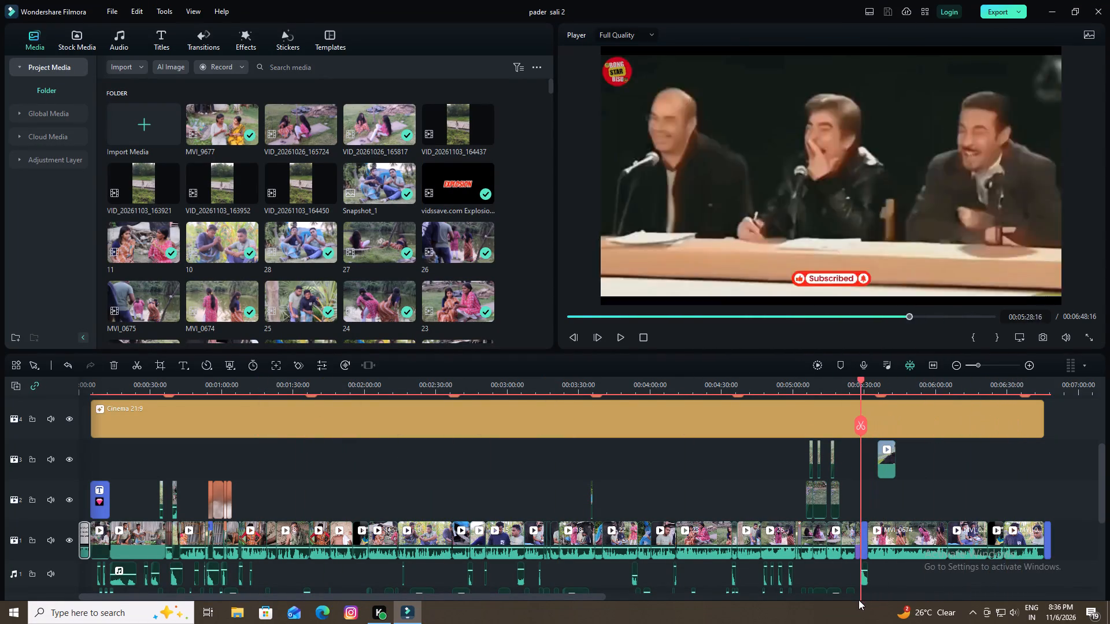
drag(859, 600, 852, 608)
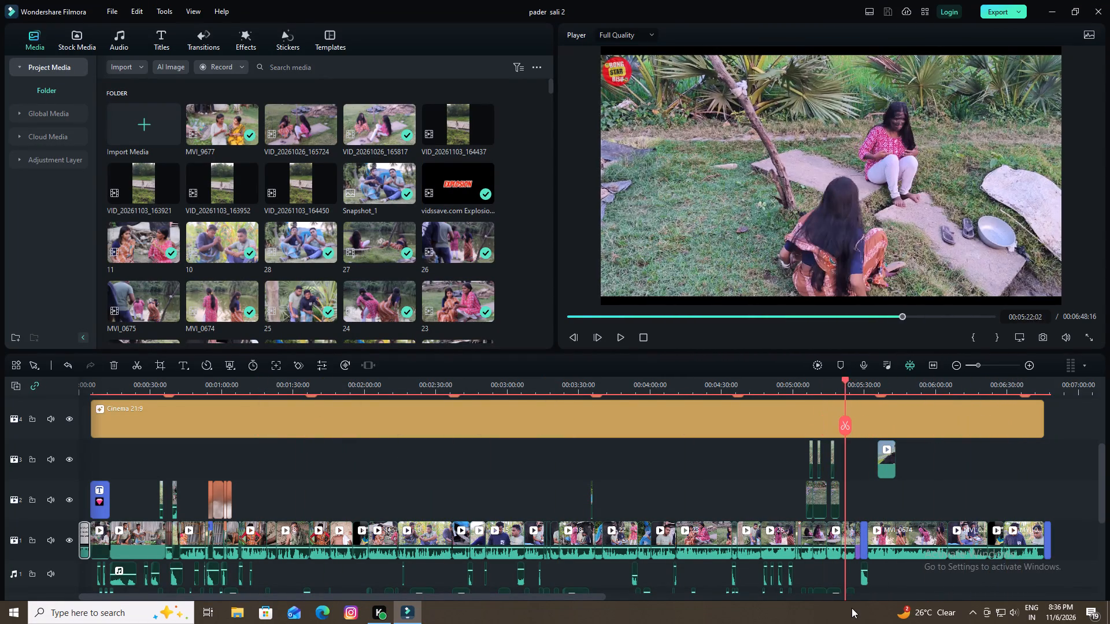
drag(852, 608, 791, 616)
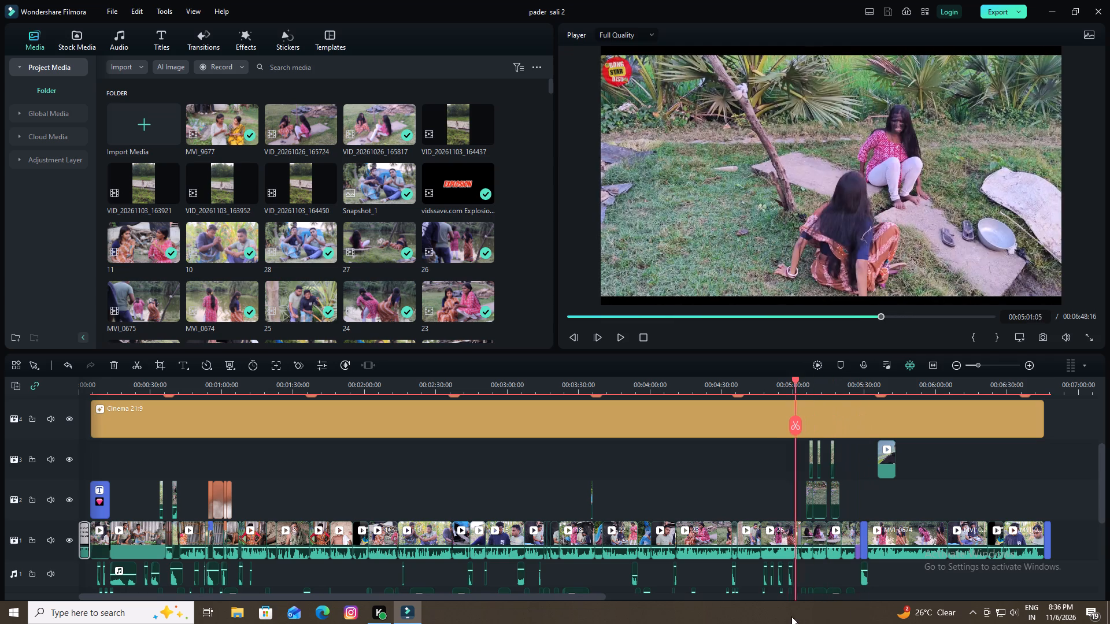
drag(791, 616, 774, 619)
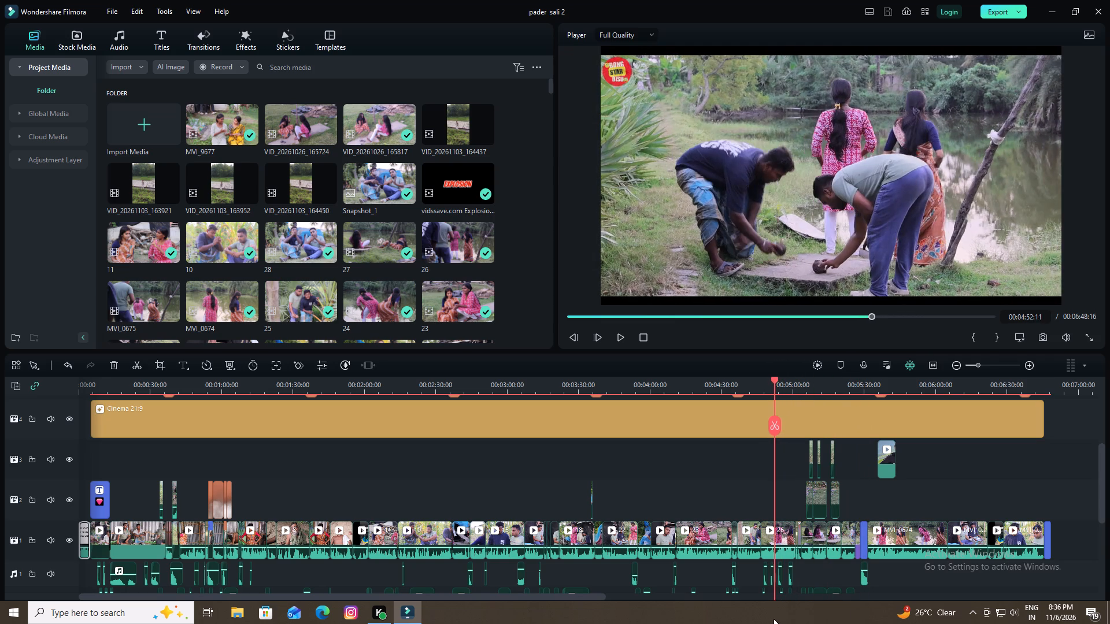
drag(774, 619, 727, 623)
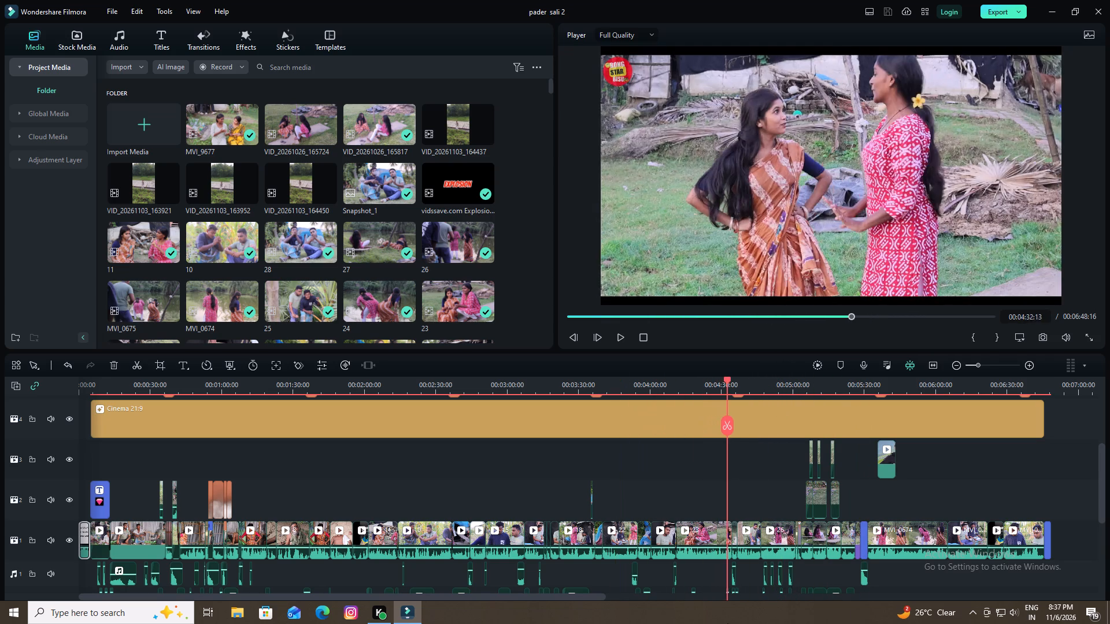
drag(727, 623, 759, 621)
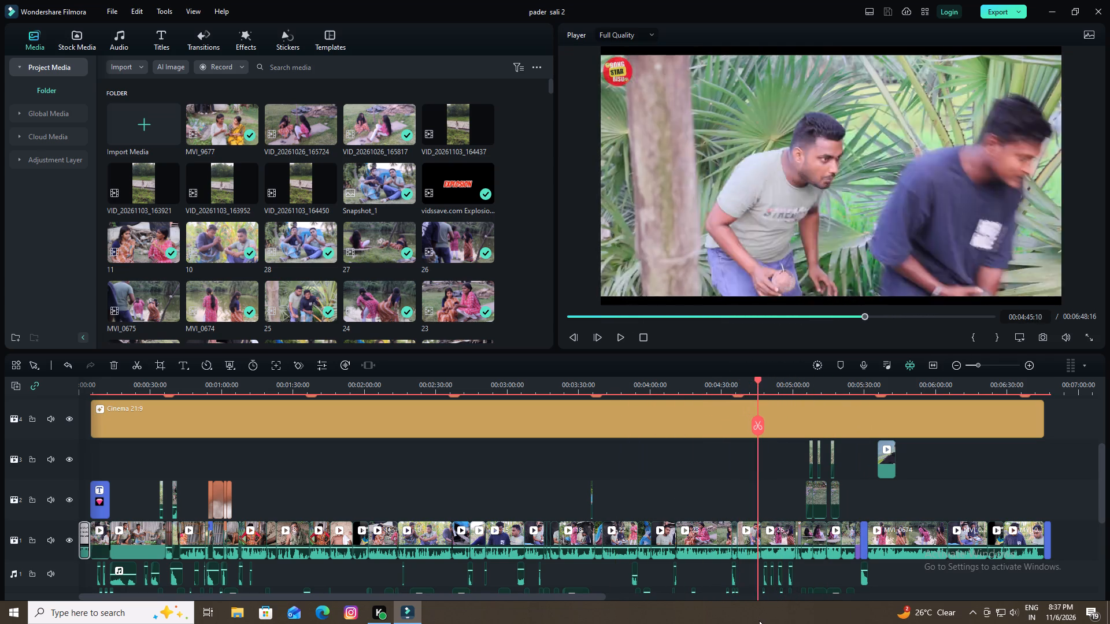
drag(759, 621, 782, 619)
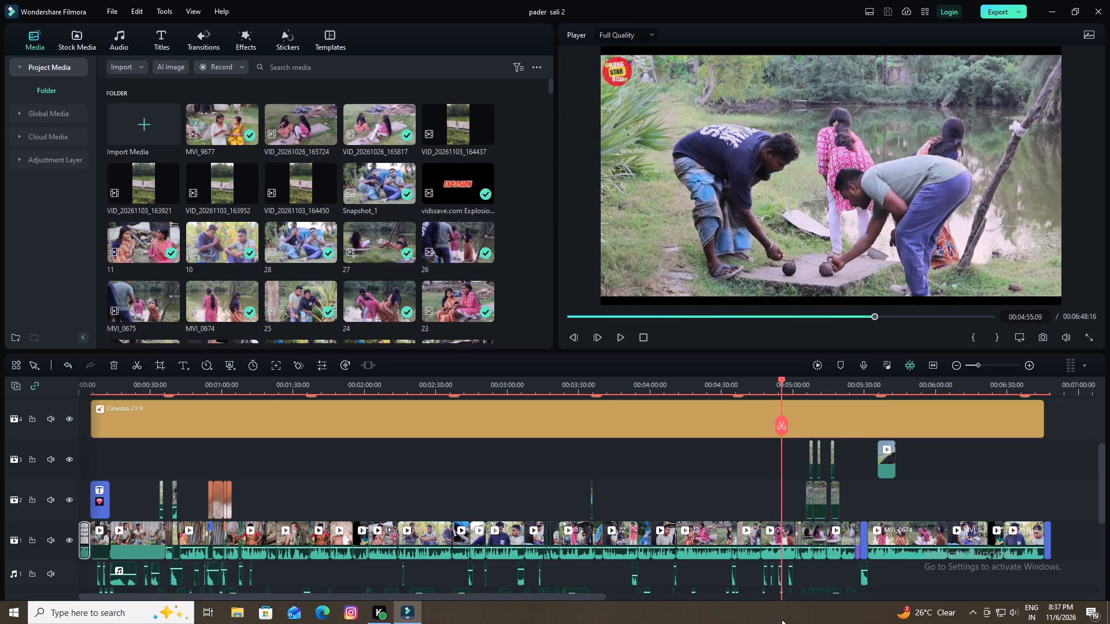
drag(782, 619, 802, 617)
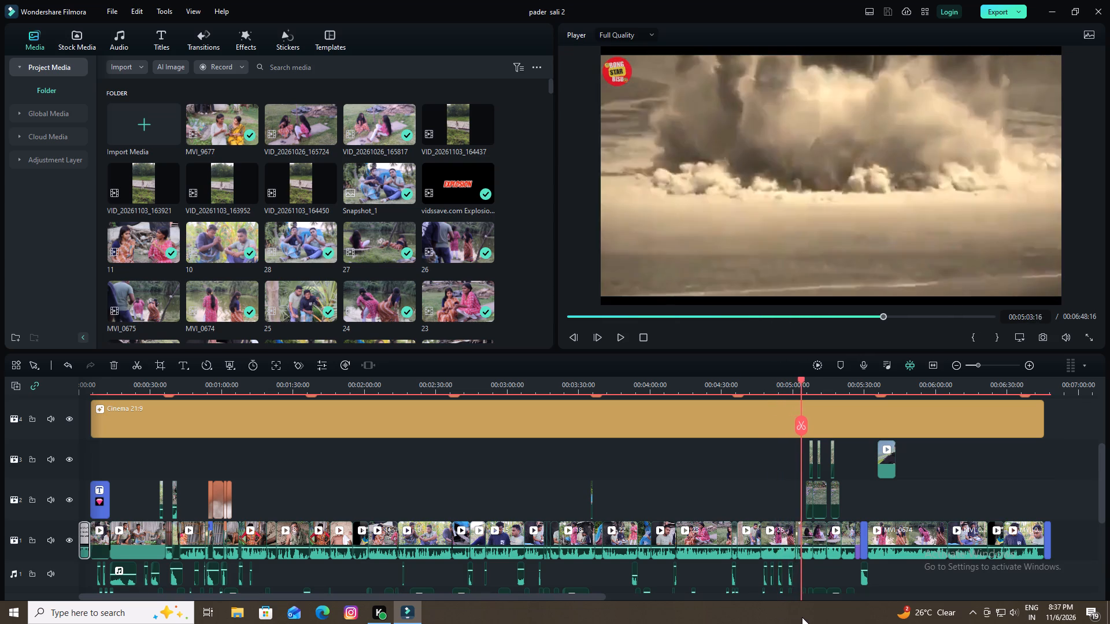
drag(802, 617, 811, 616)
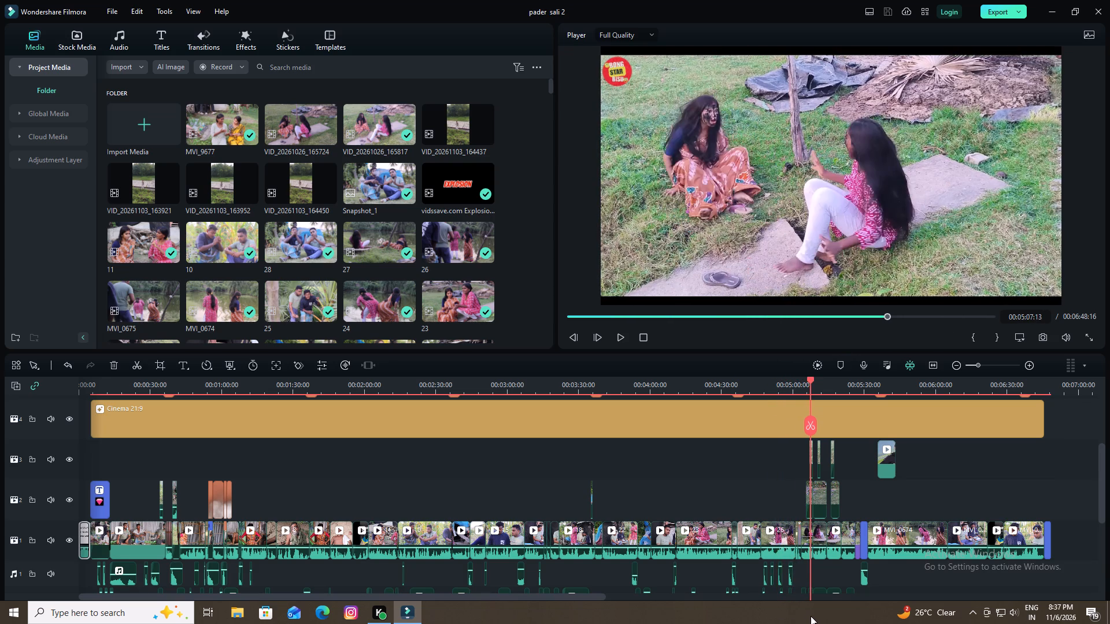
drag(811, 616, 810, 617)
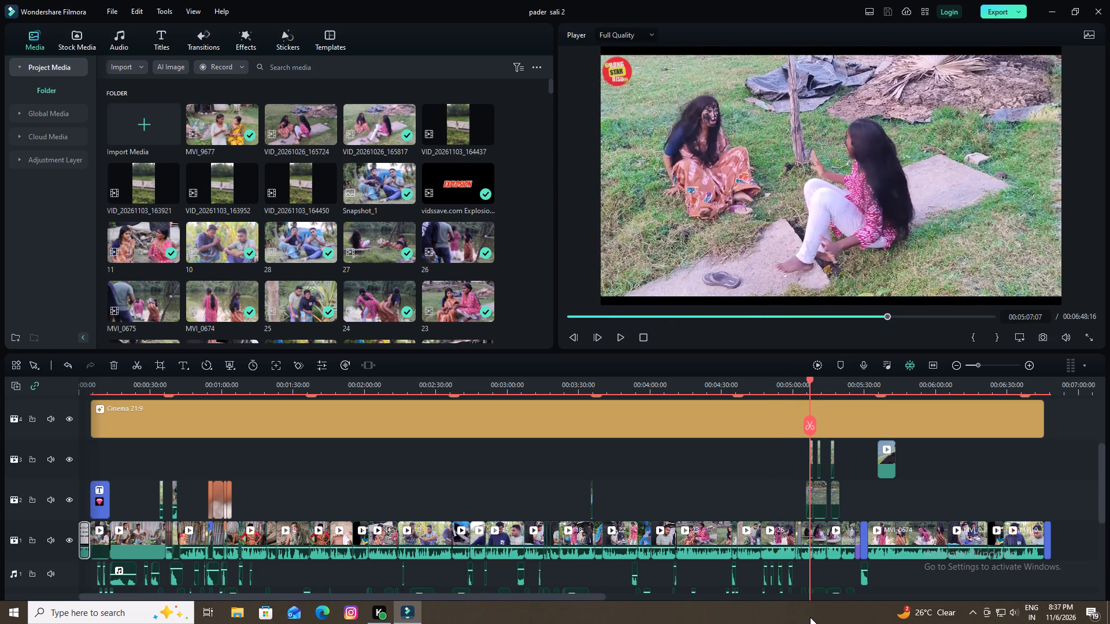
drag(810, 617, 811, 617)
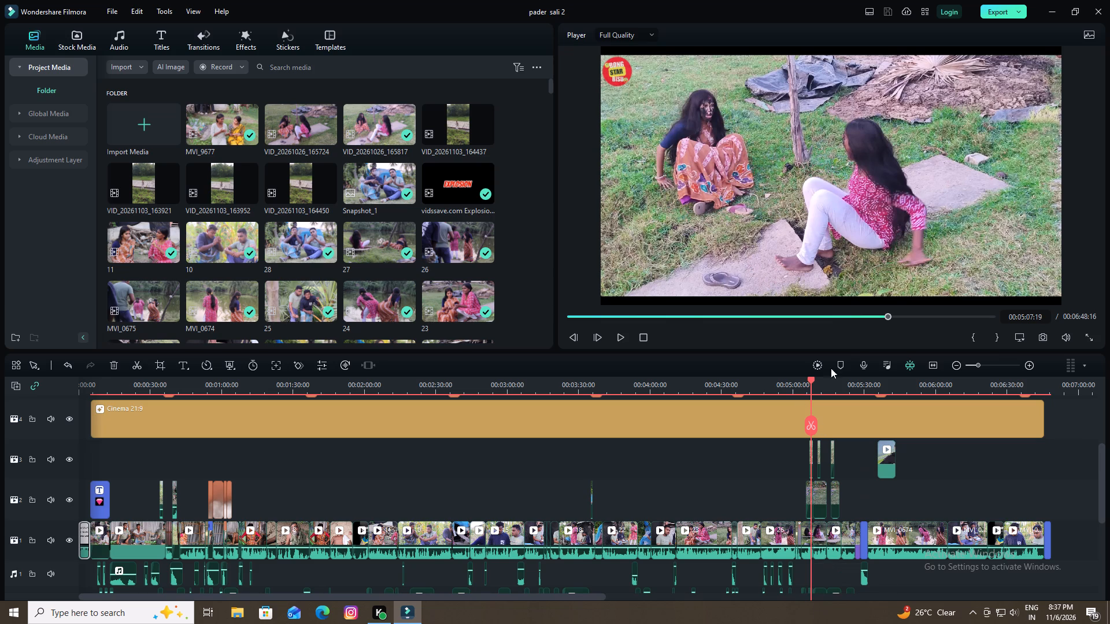
Play back the explosion aftermath scene from about 5:04, then replay its opening.
click(1030, 363)
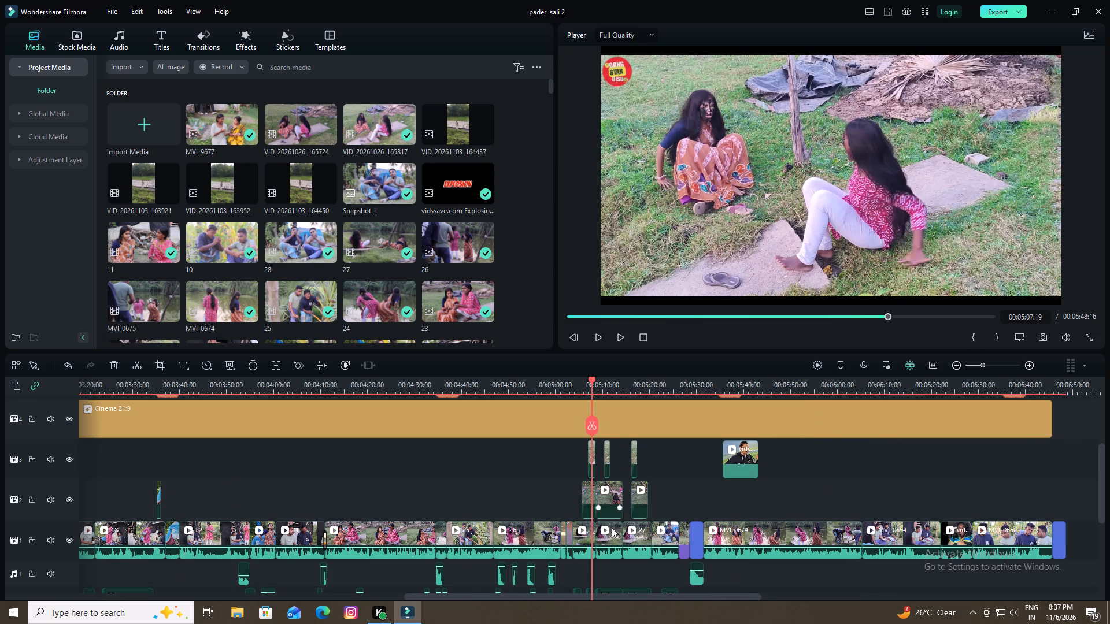
drag(590, 377, 576, 391)
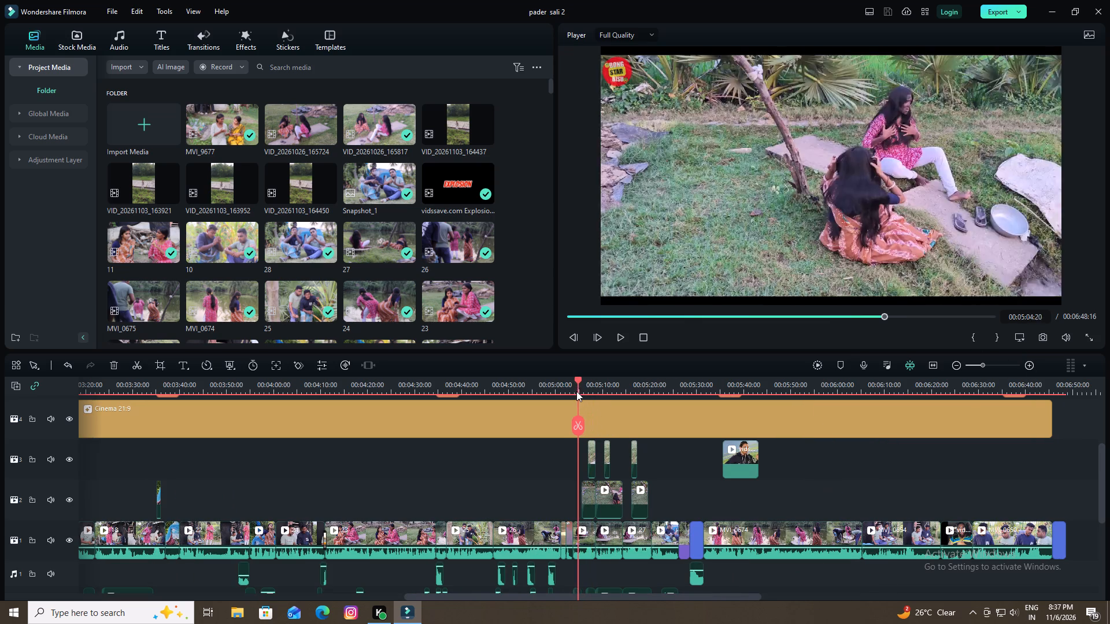
drag(576, 391, 573, 395)
key(space)
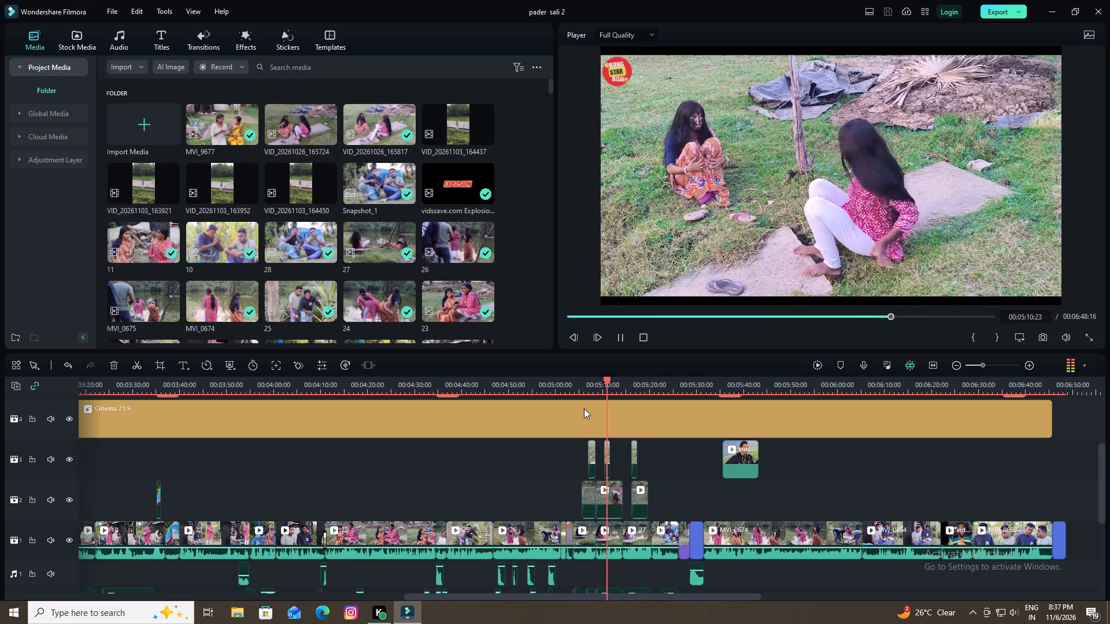
key(space)
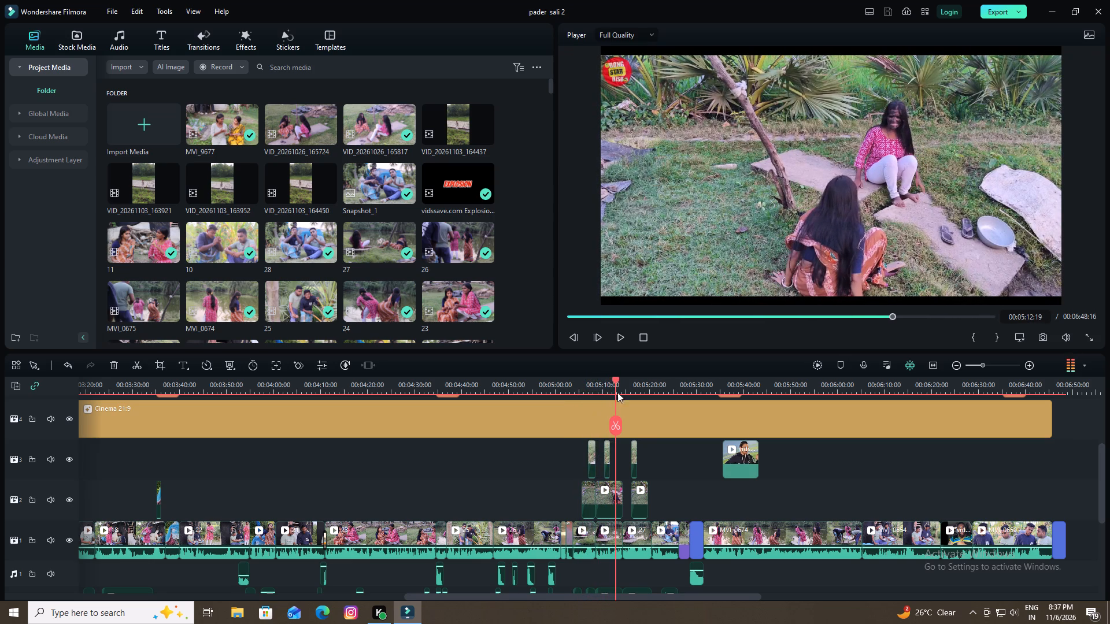
drag(616, 378, 568, 404)
key(space)
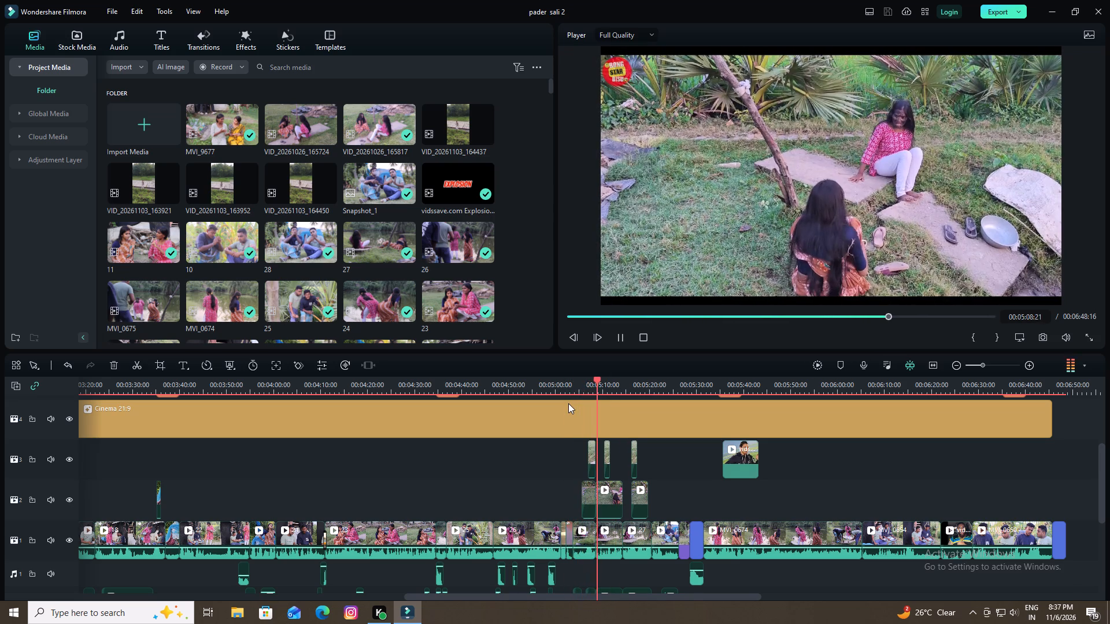
key(space)
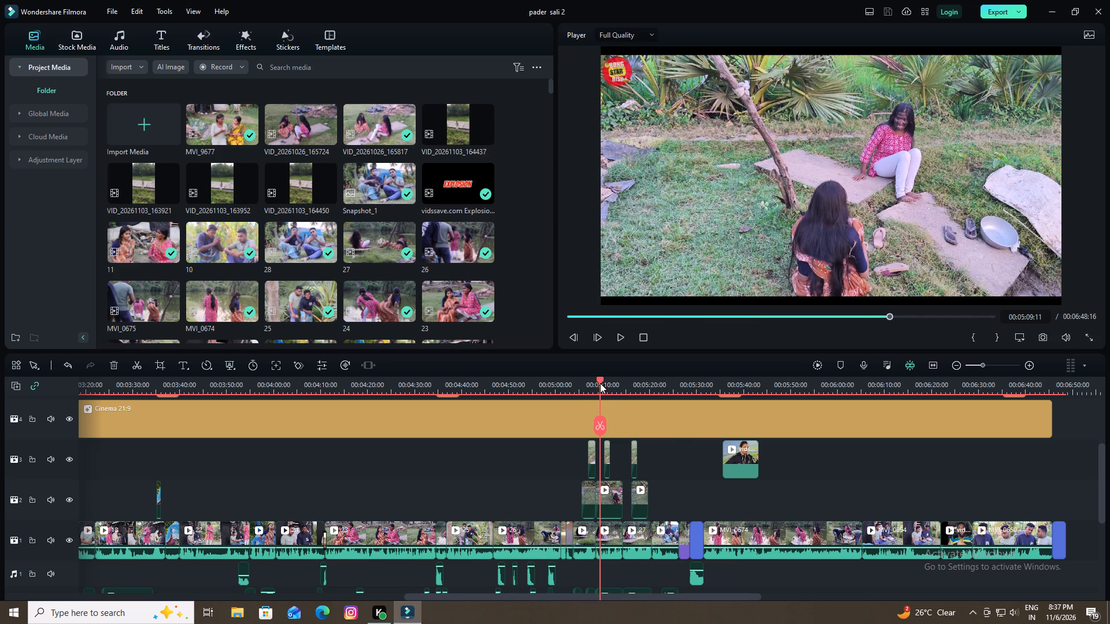
Examine the stacked video and audio tracks around 5:09 to see which clips make up the aftermath scene.
scroll(690, 447, down, 2)
scroll(683, 447, up, 1)
scroll(683, 447, down, 2)
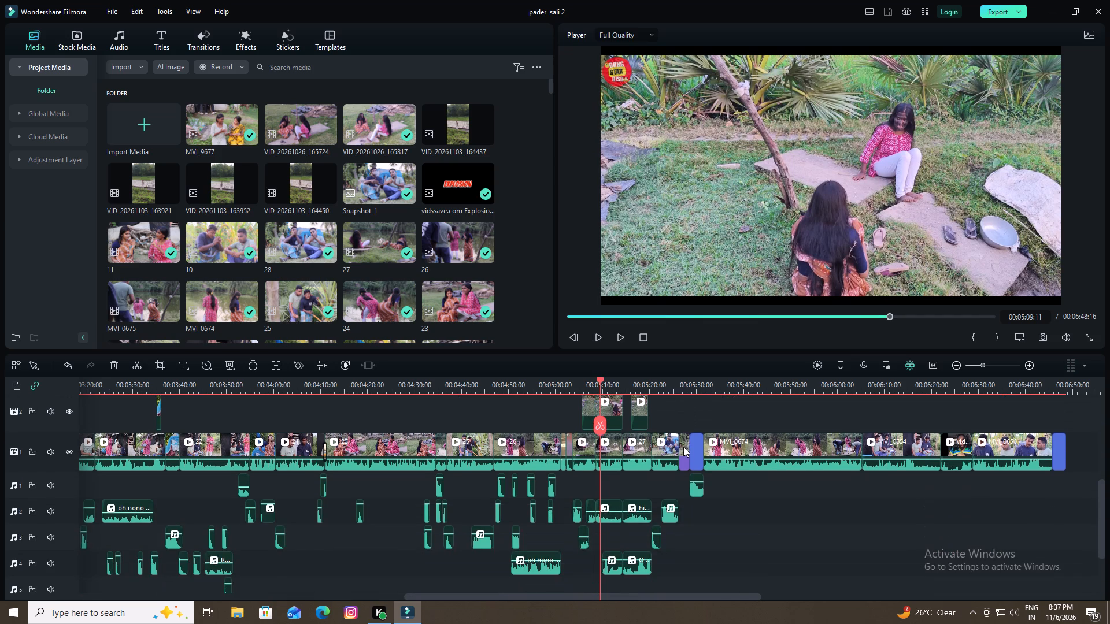
scroll(683, 447, up, 3)
scroll(683, 444, down, 1)
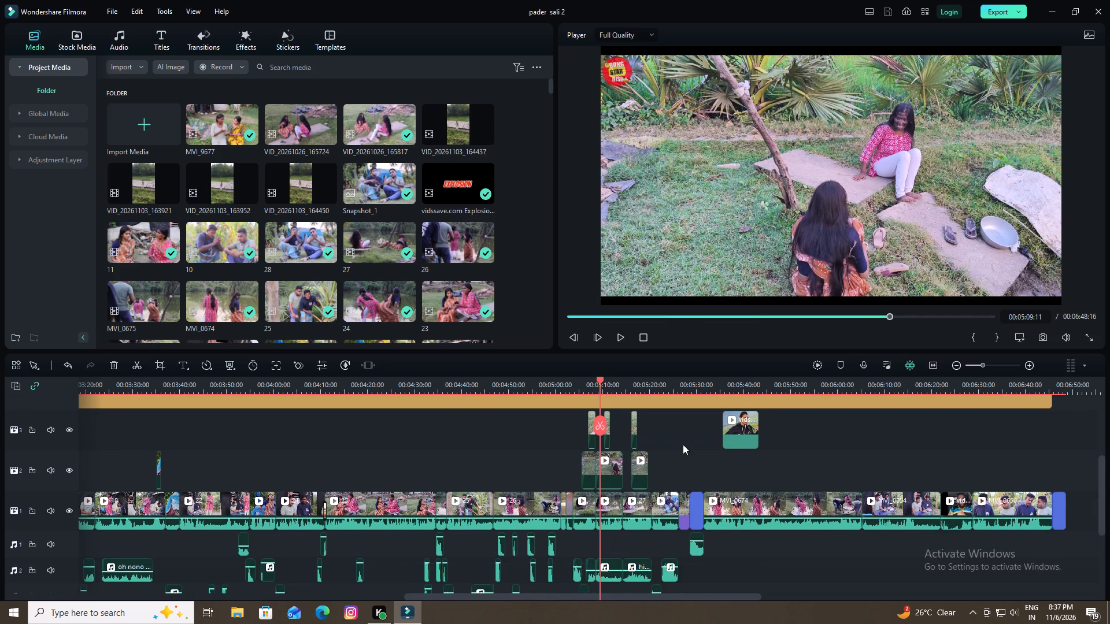
scroll(683, 444, up, 1)
scroll(610, 462, down, 1)
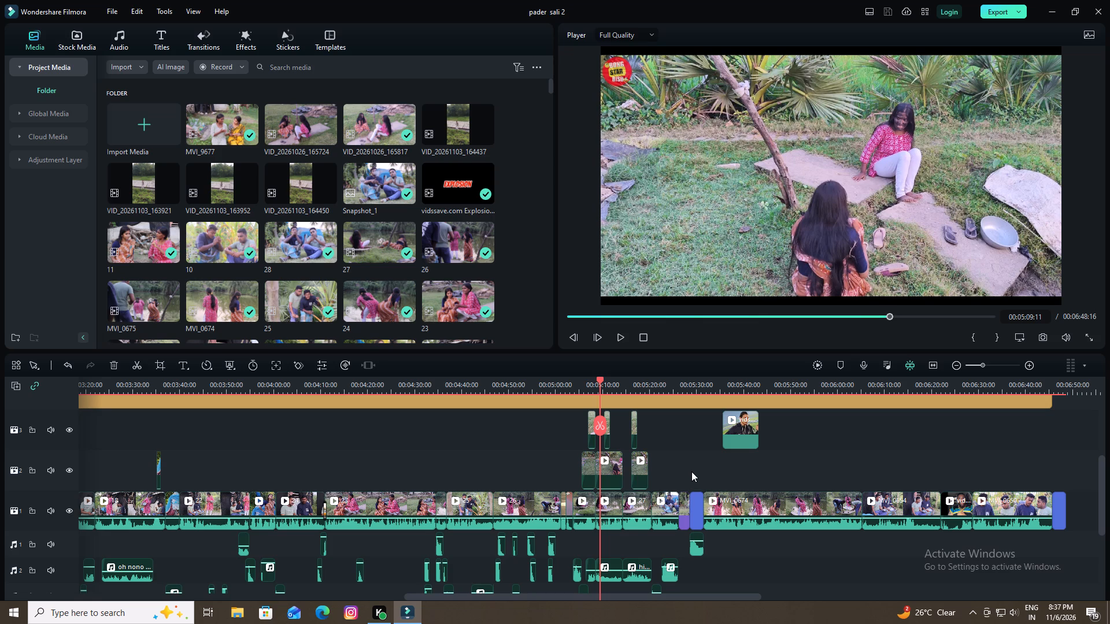
scroll(680, 469, down, 2)
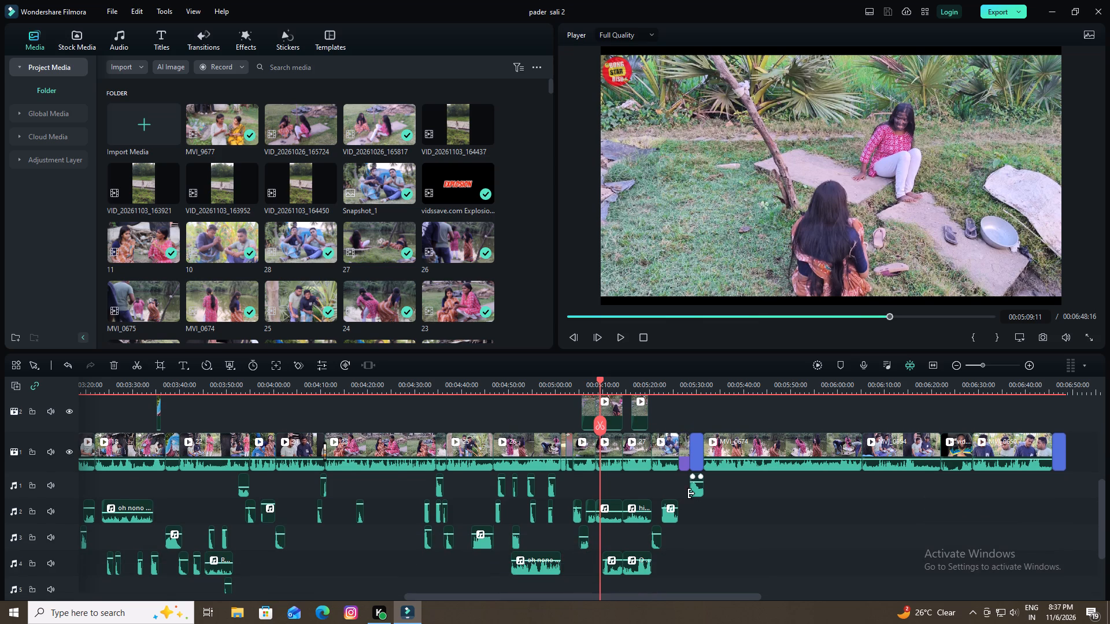
scroll(692, 495, up, 1)
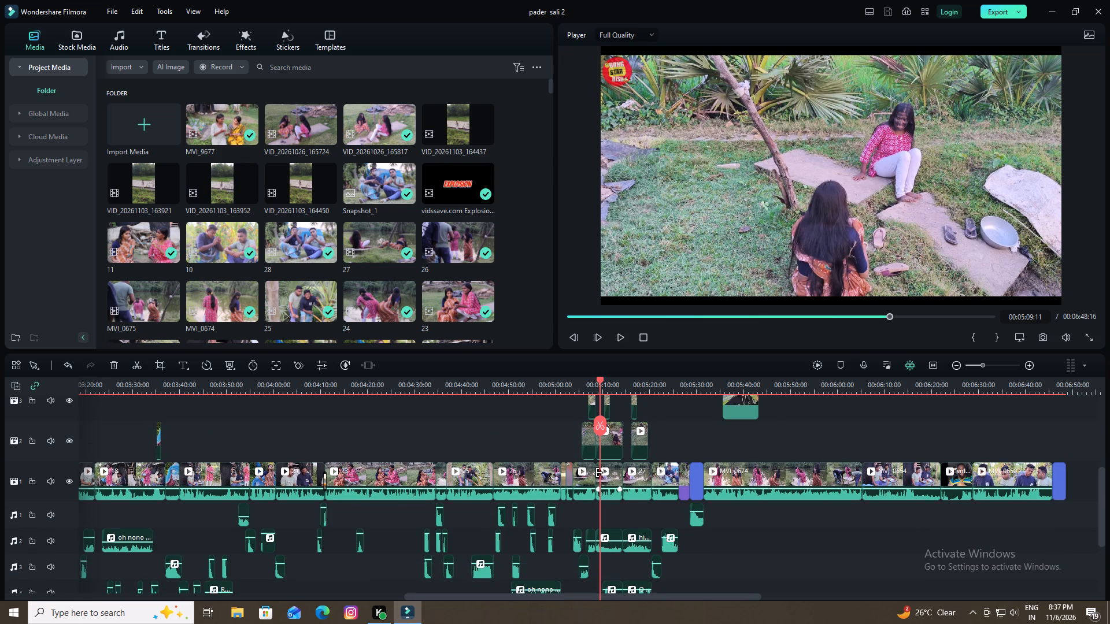
Copy the aftermath scene's six clips on video tracks 1 to 3 and six sounds on audio tracks 2 to 4, between about 5:04 and 5:20.
ctrl+click(589, 436)
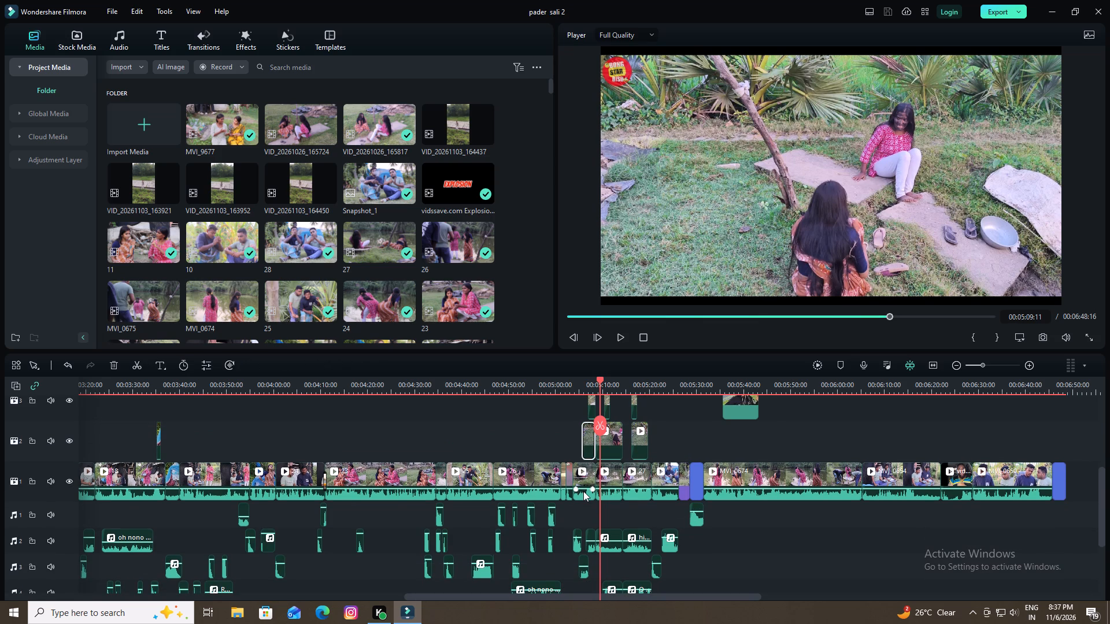
ctrl+click(583, 481)
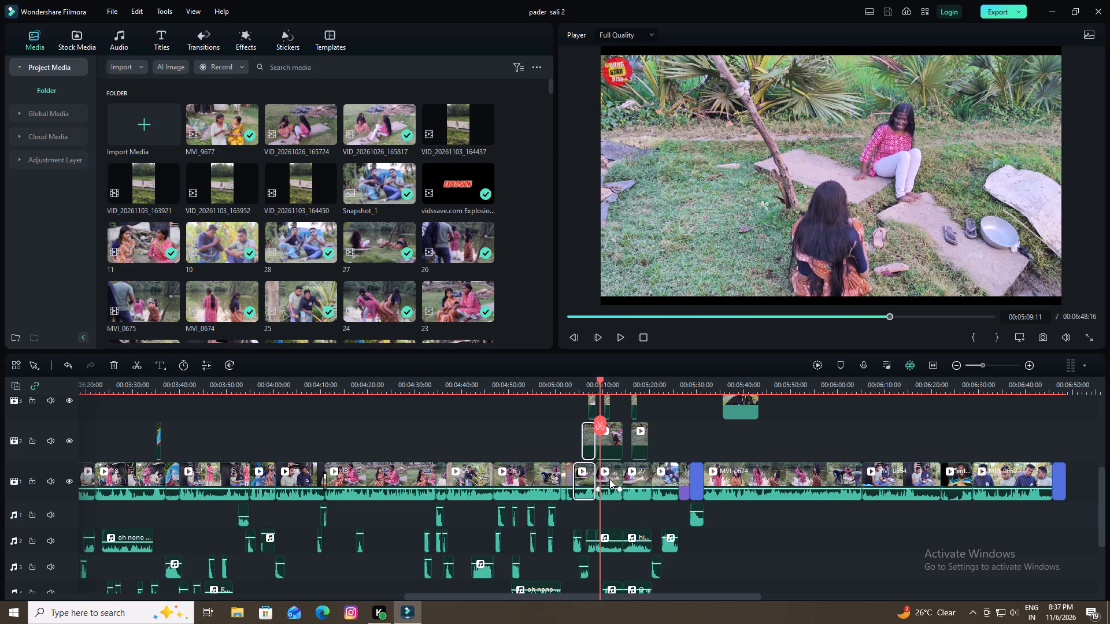
ctrl+click(609, 479)
ctrl+click(606, 450)
ctrl+click(590, 400)
ctrl+click(606, 403)
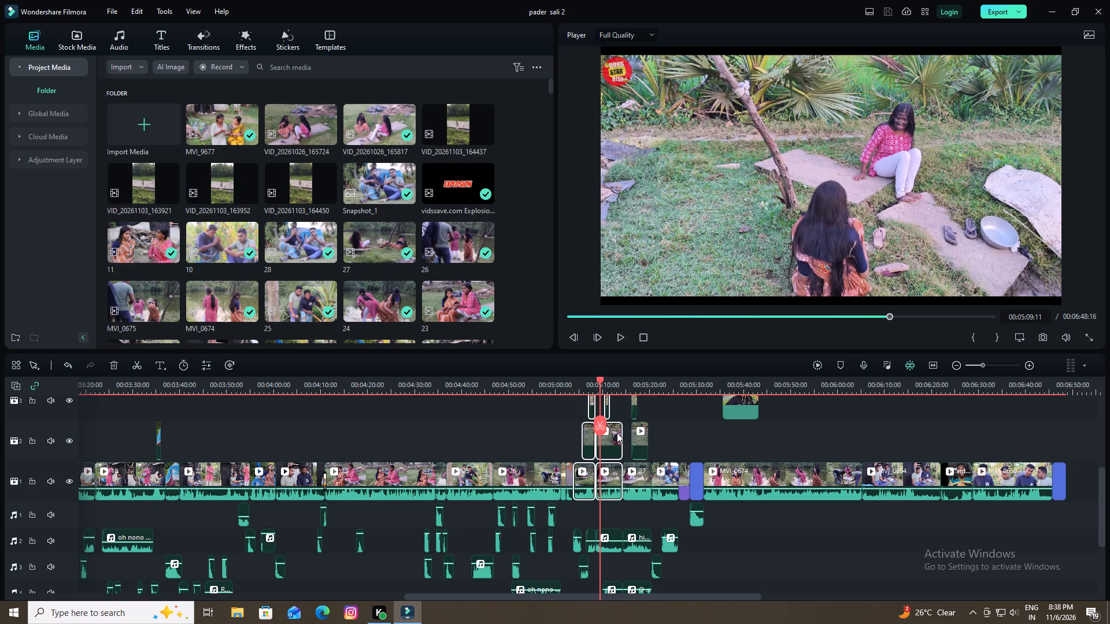
ctrl+click(613, 533)
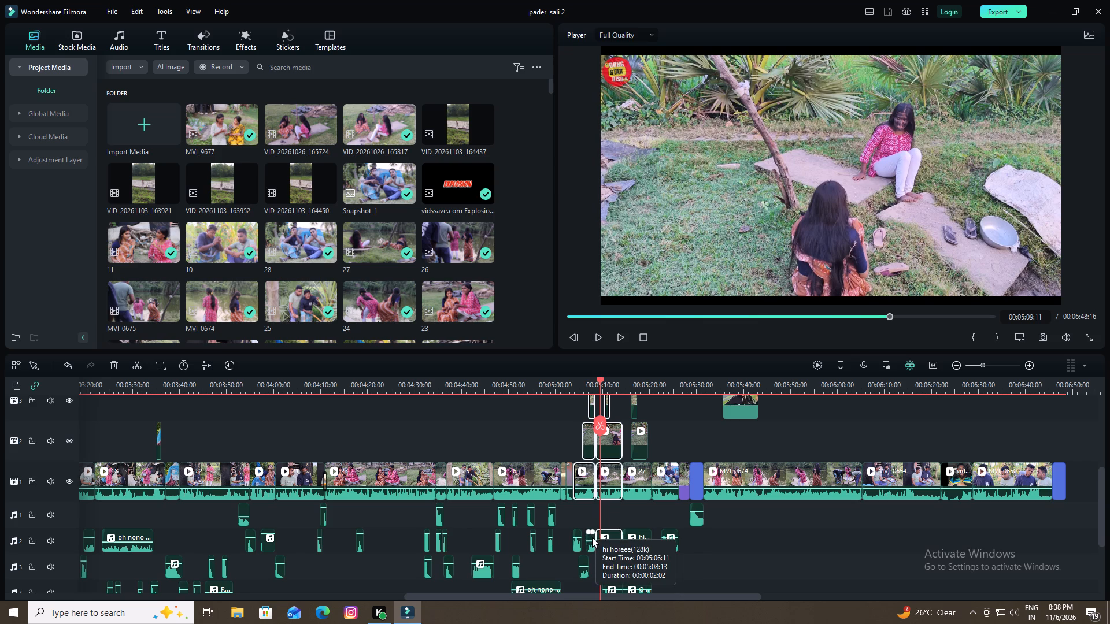
ctrl+click(592, 537)
ctrl+click(579, 538)
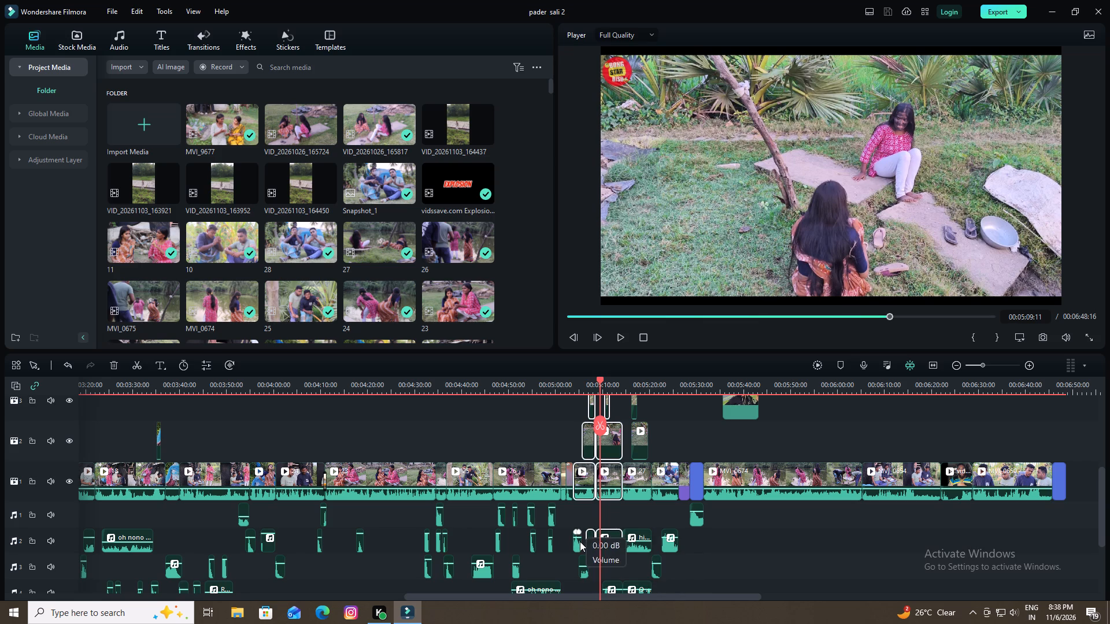
ctrl+click(580, 542)
ctrl+click(582, 570)
scroll(704, 559, down, 1)
ctrl+click(609, 571)
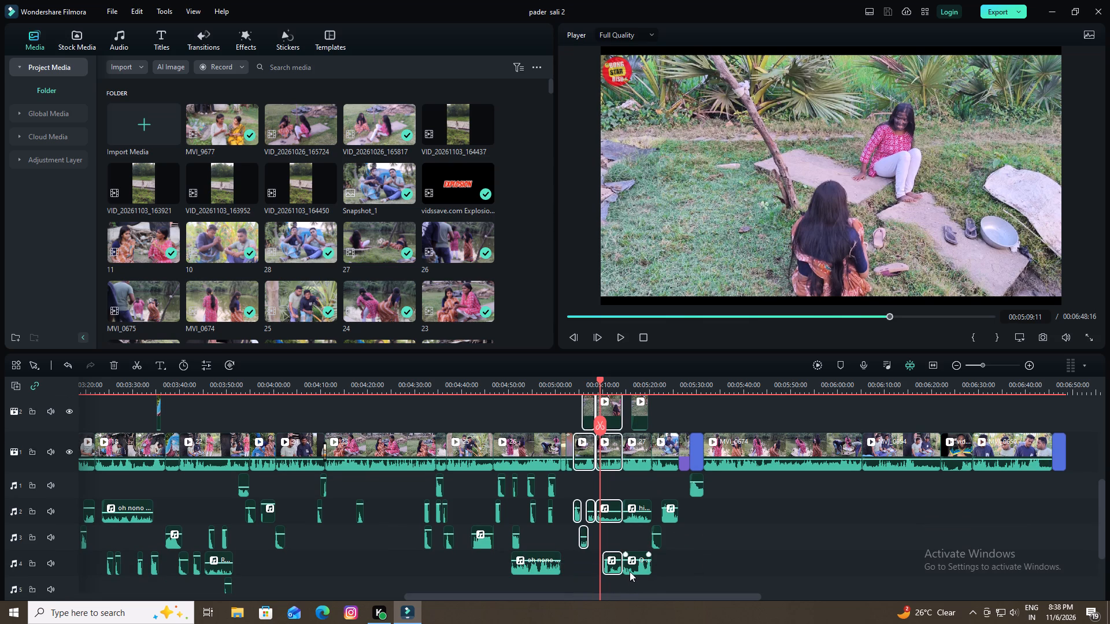
ctrl+click(630, 571)
scroll(669, 580, up, 2)
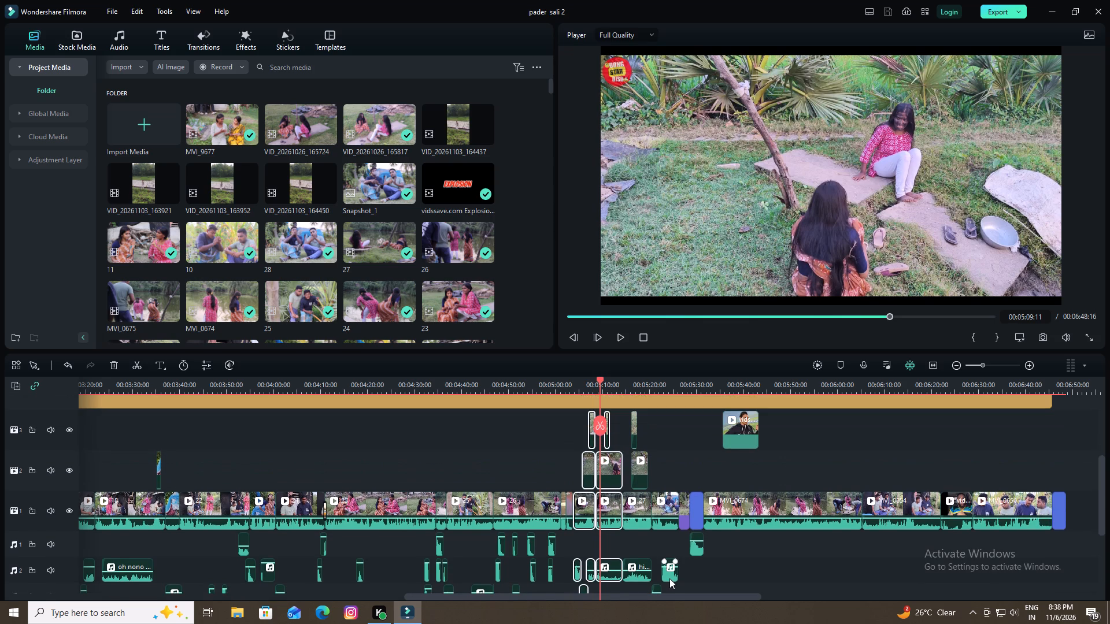
scroll(669, 578, down, 3)
scroll(668, 574, up, 1)
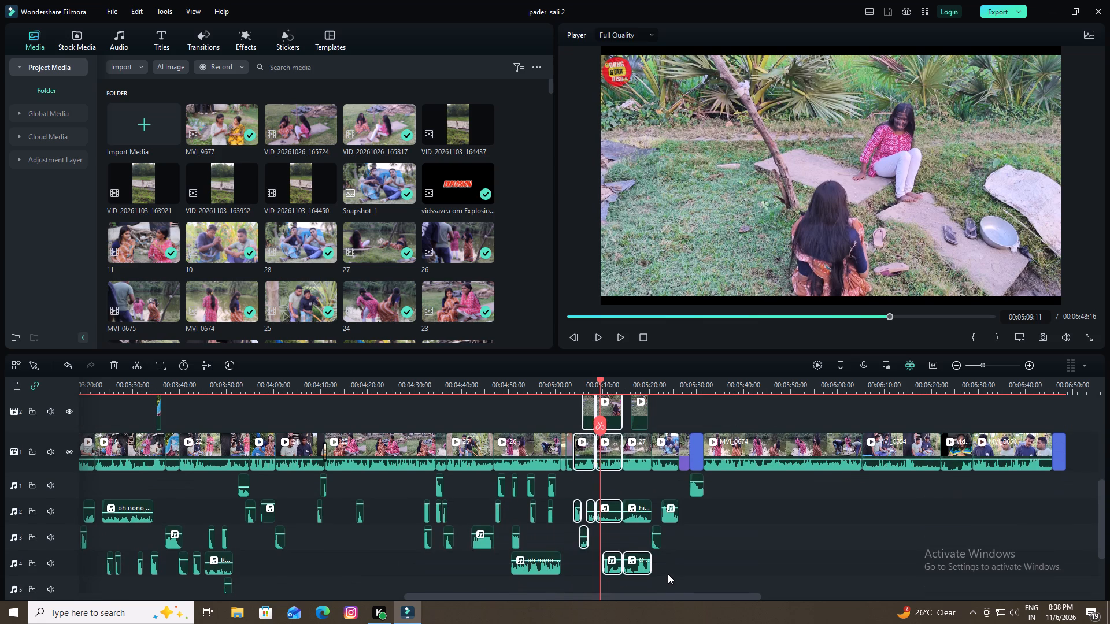
scroll(668, 574, up, 1)
key(ctrl+c)
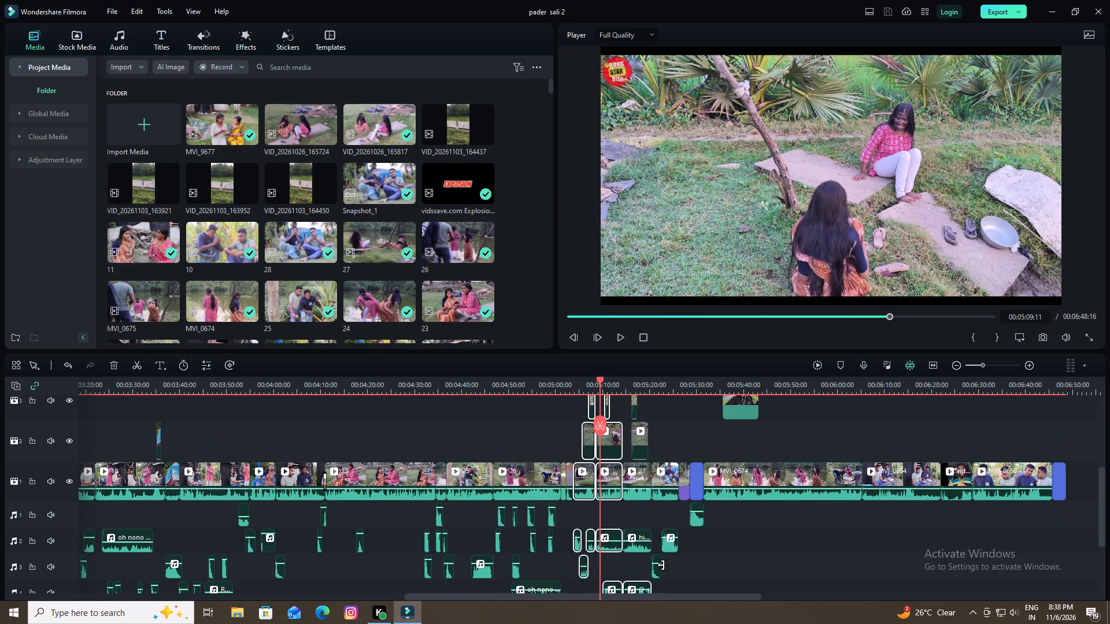
Paste the copied aftermath clips and sounds at the very start of the timeline, before the existing episode.
drag(889, 315, 737, 325)
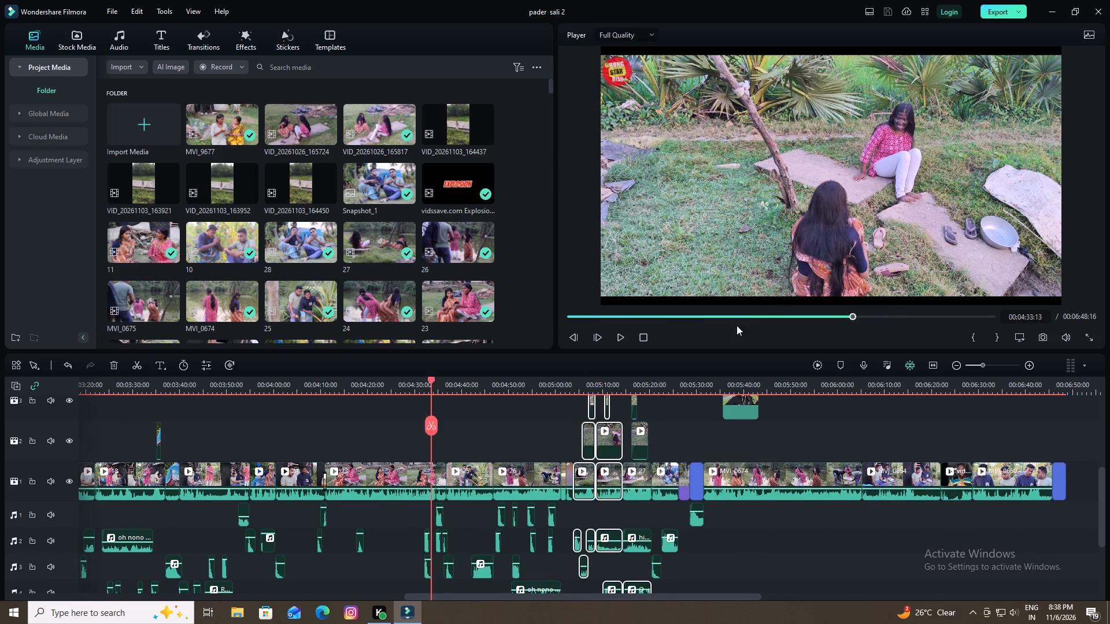
drag(737, 325, 472, 329)
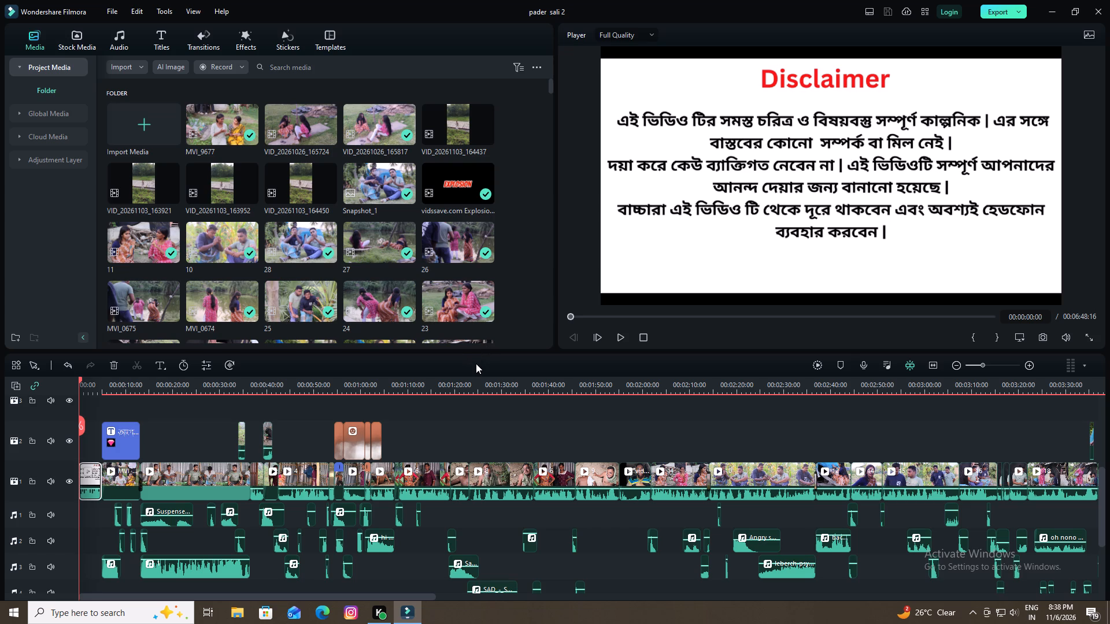
key(ctrl+v)
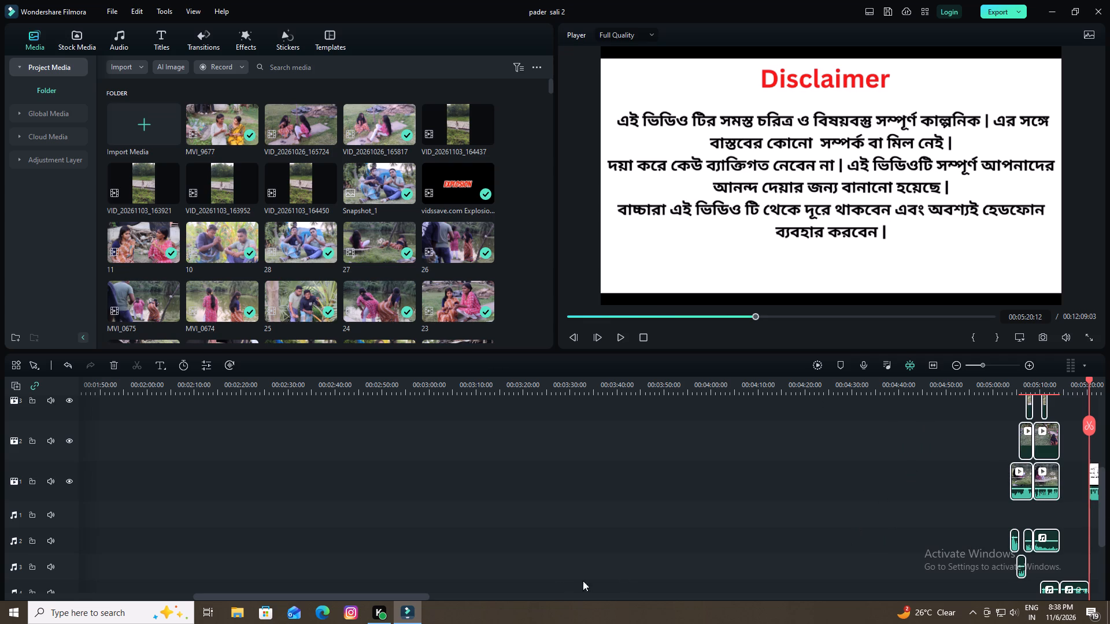
Delete the duplicate disclaimer clip at 0:00 on video track 1, keeping the original disclaimer after the pasted scene.
drag(420, 594, 232, 582)
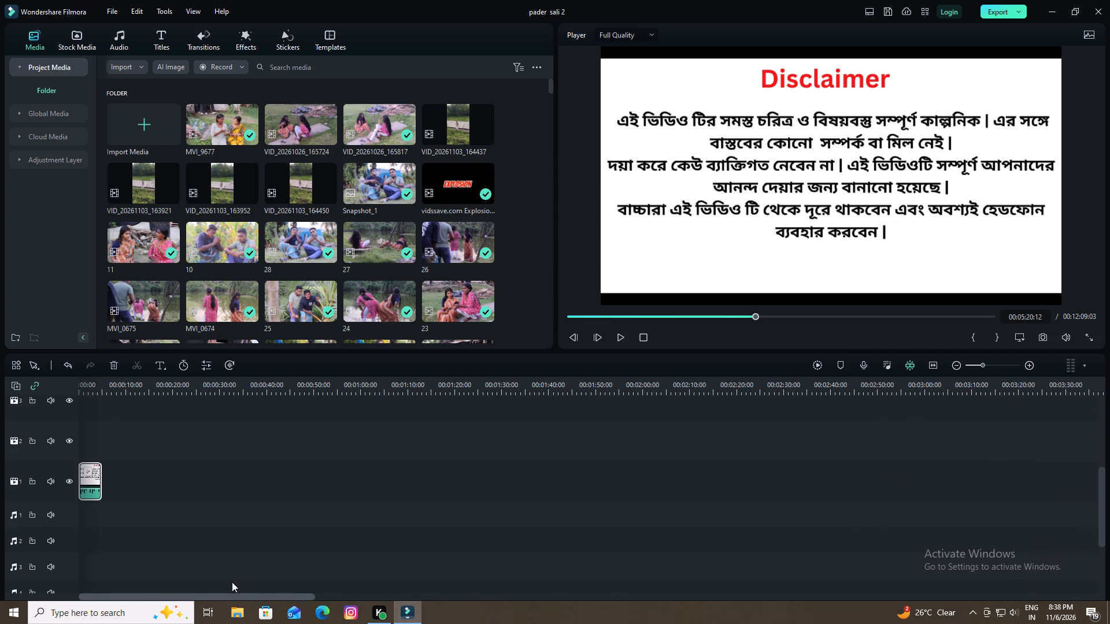
drag(232, 582, 445, 610)
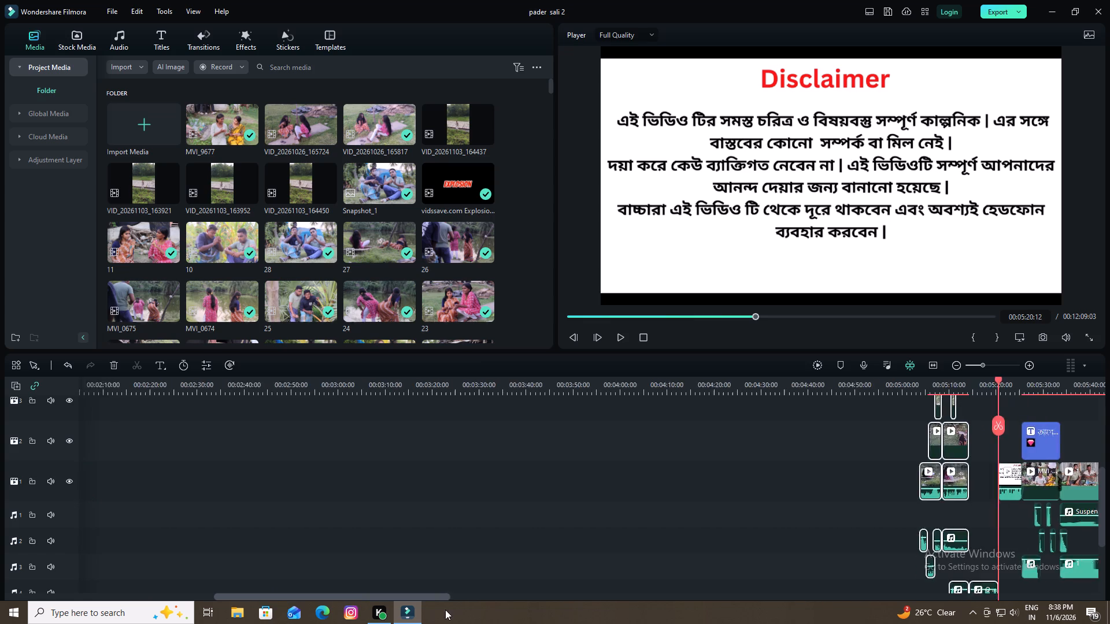
drag(445, 610, 558, 623)
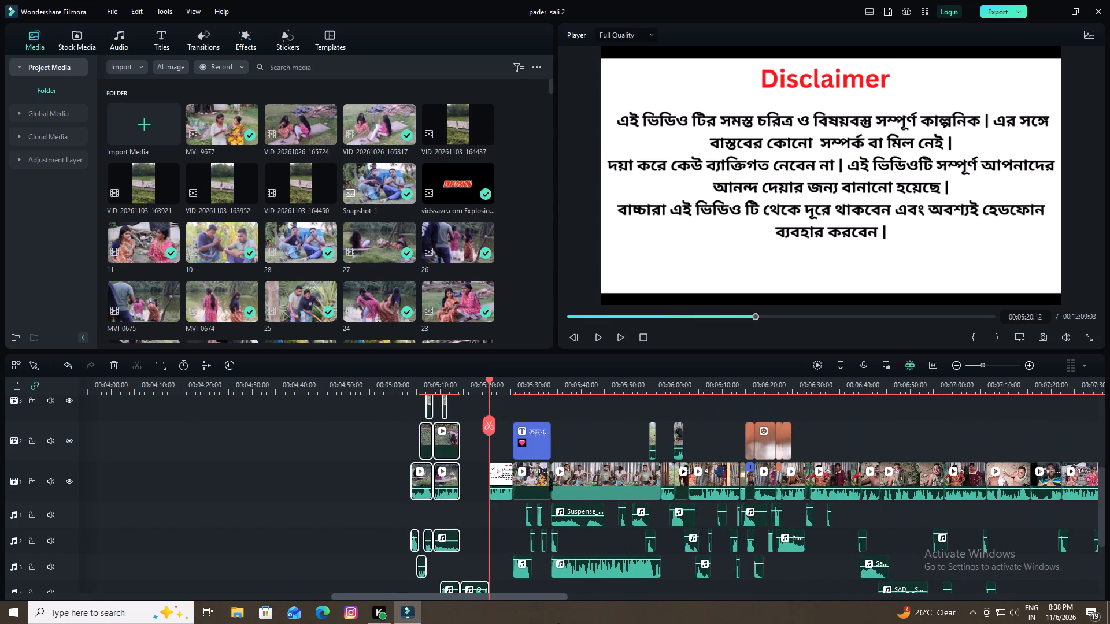
drag(558, 623, 164, 566)
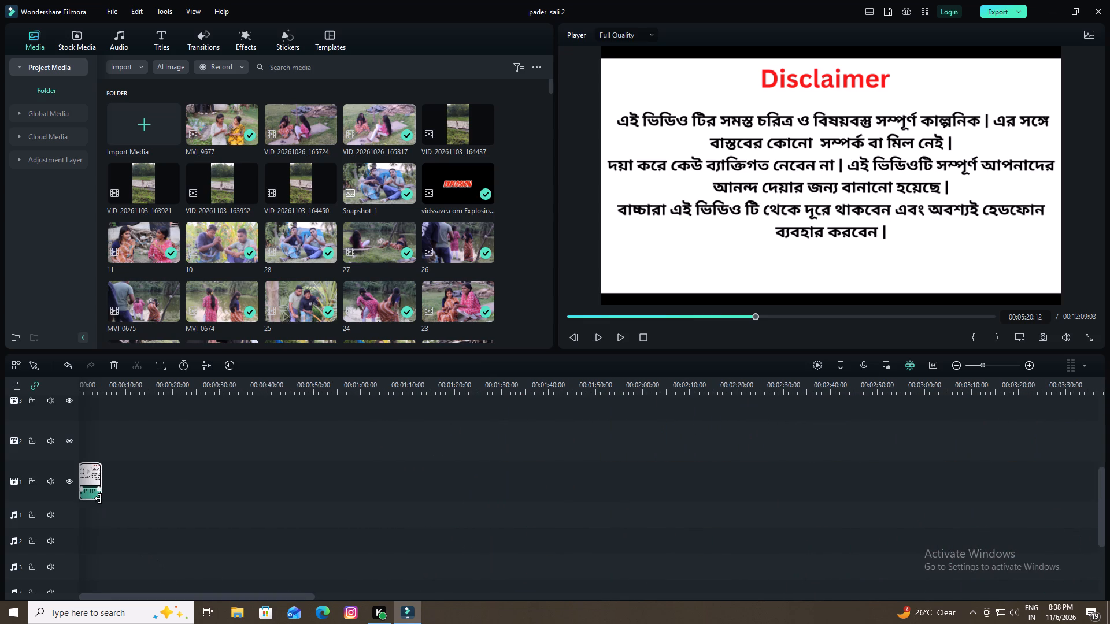
click(91, 478)
key(Delete)
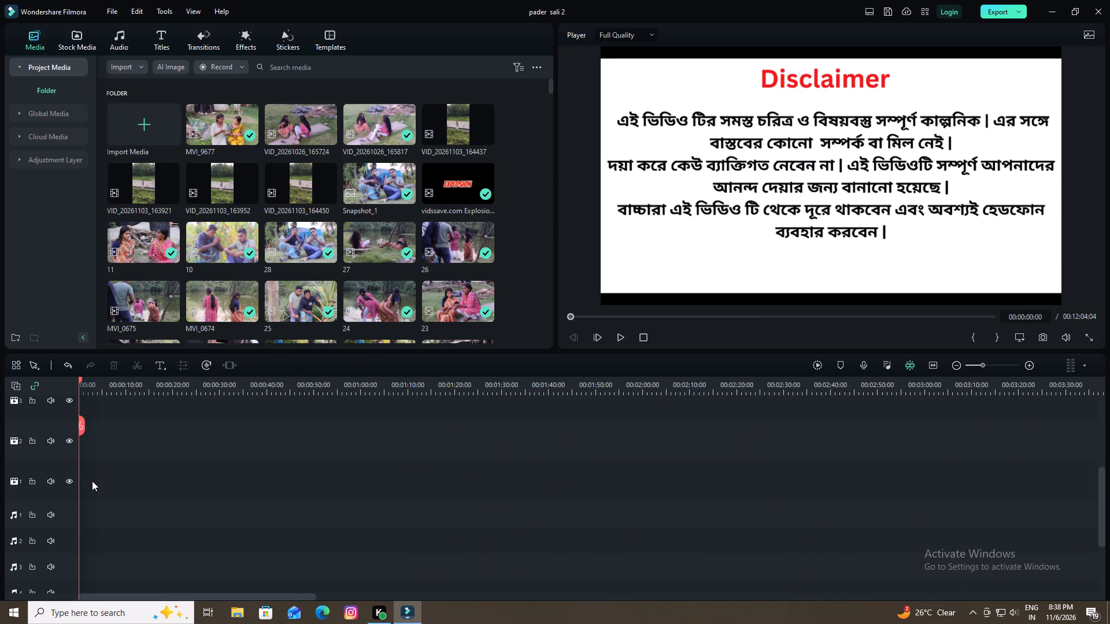
Save the project with the pasted aftermath scene placed ahead of the disclaimer.
drag(205, 595, 514, 623)
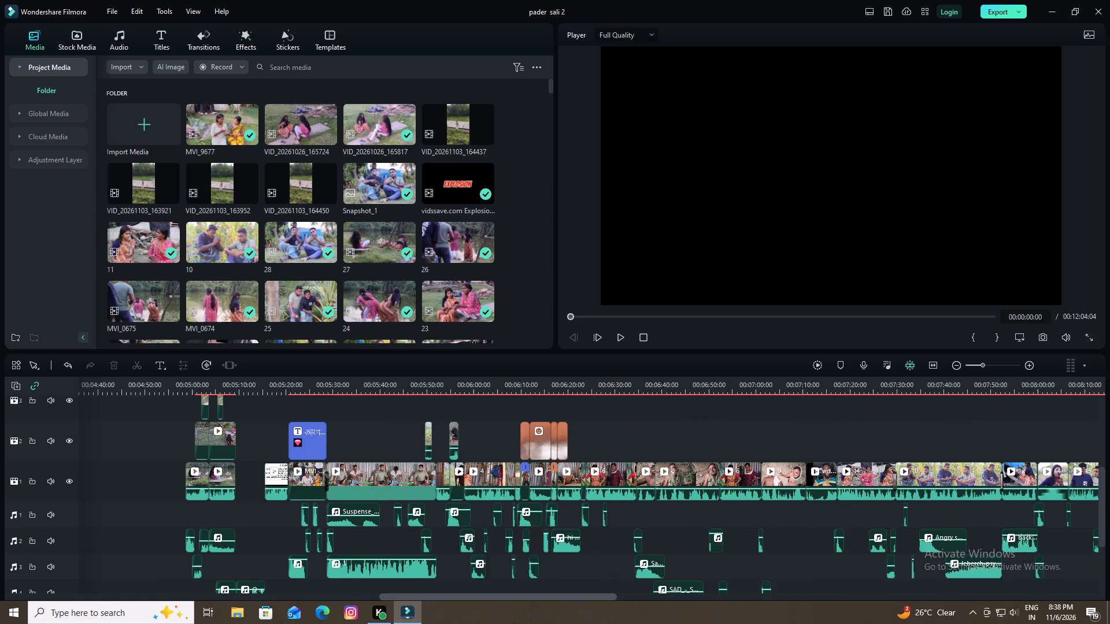
drag(514, 623, 469, 623)
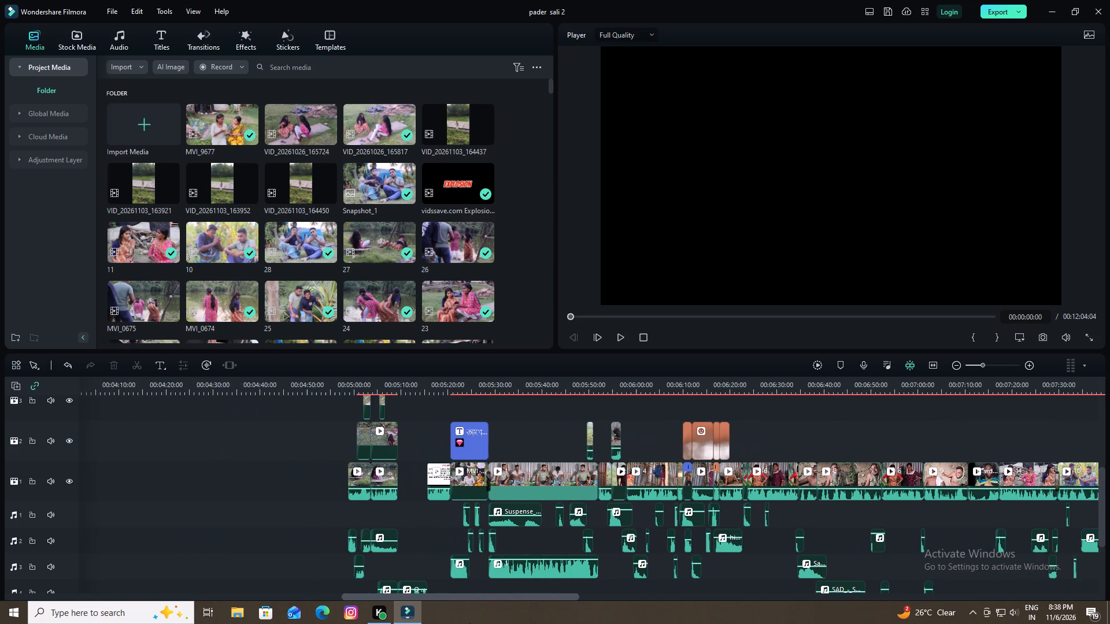
drag(469, 623, 446, 623)
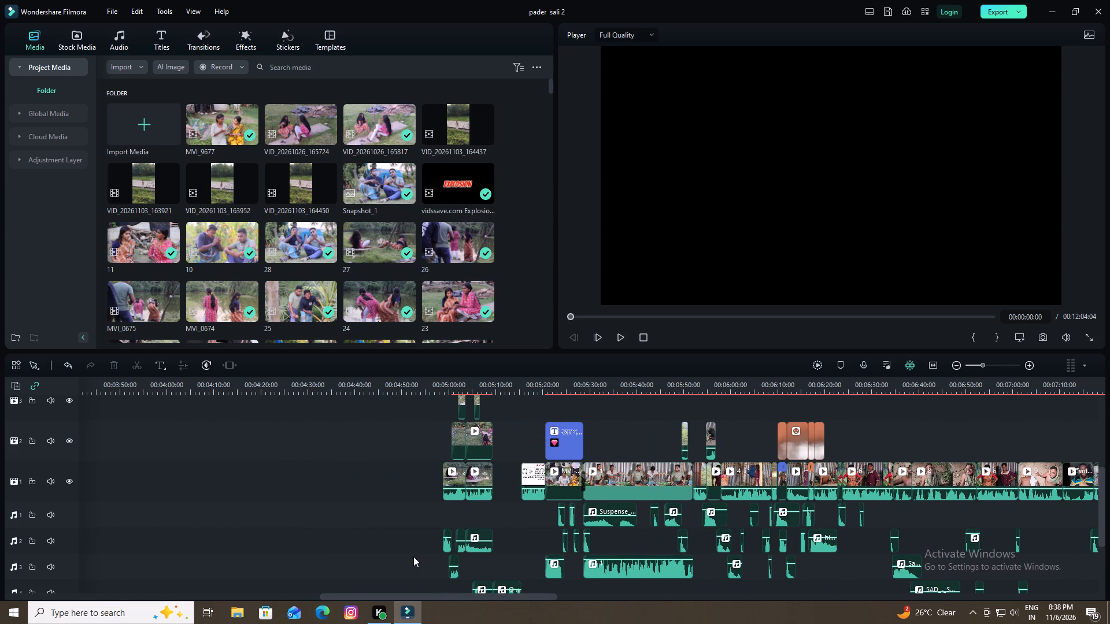
key(ctrl+s)
Play back the pasted aftermath scene from about 4:57 to 5:05.
scroll(452, 504, up, 1)
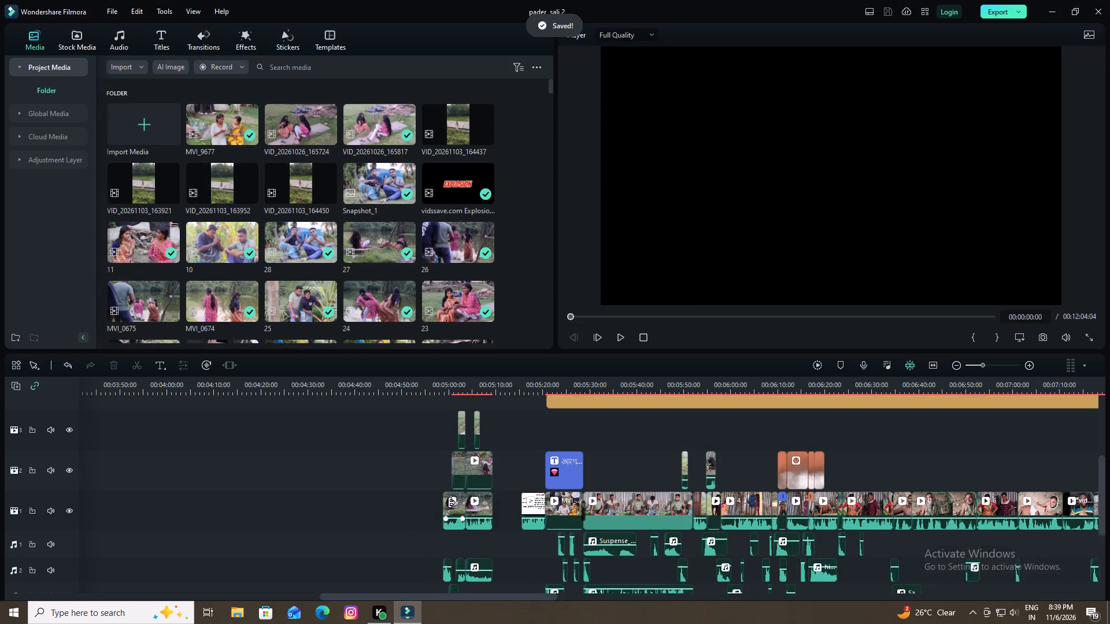
scroll(452, 503, up, 2)
scroll(451, 499, down, 2)
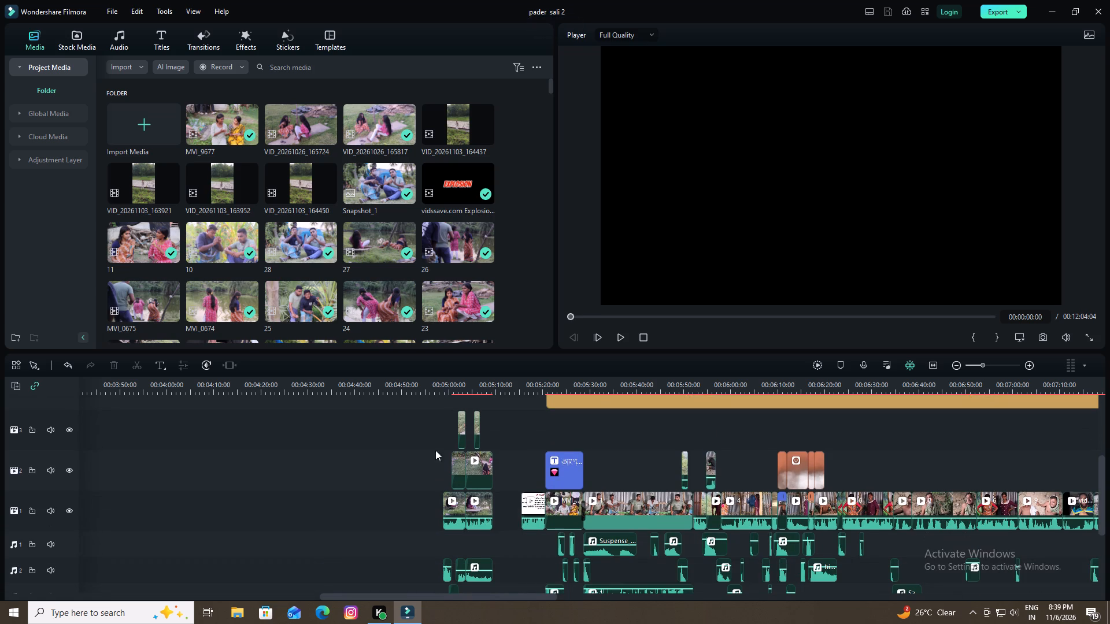
click(437, 392)
key(space)
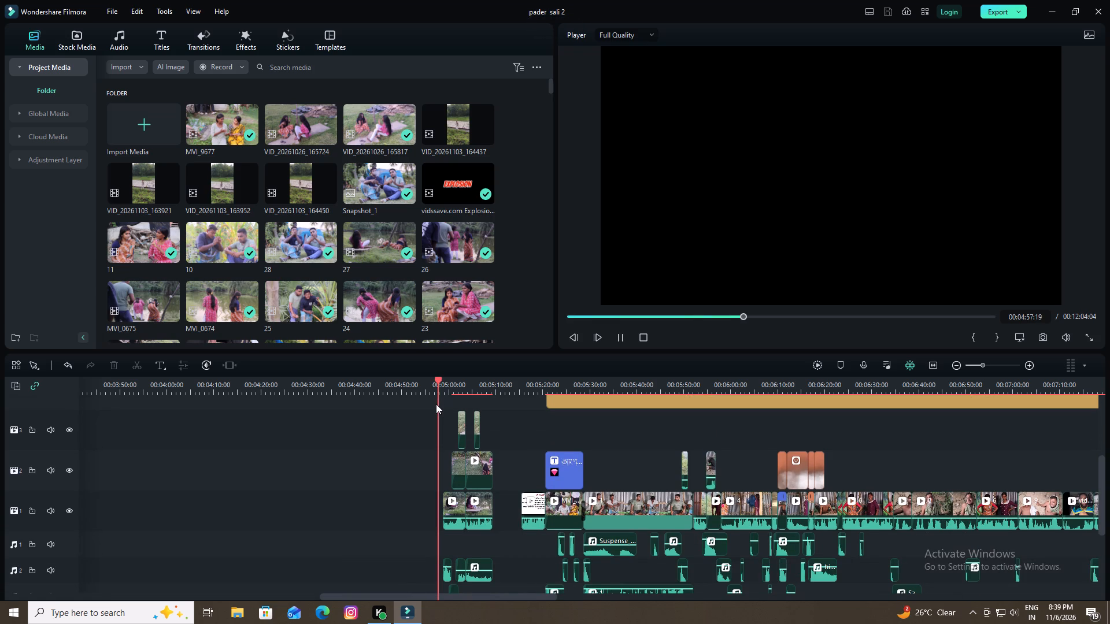
scroll(502, 463, down, 1)
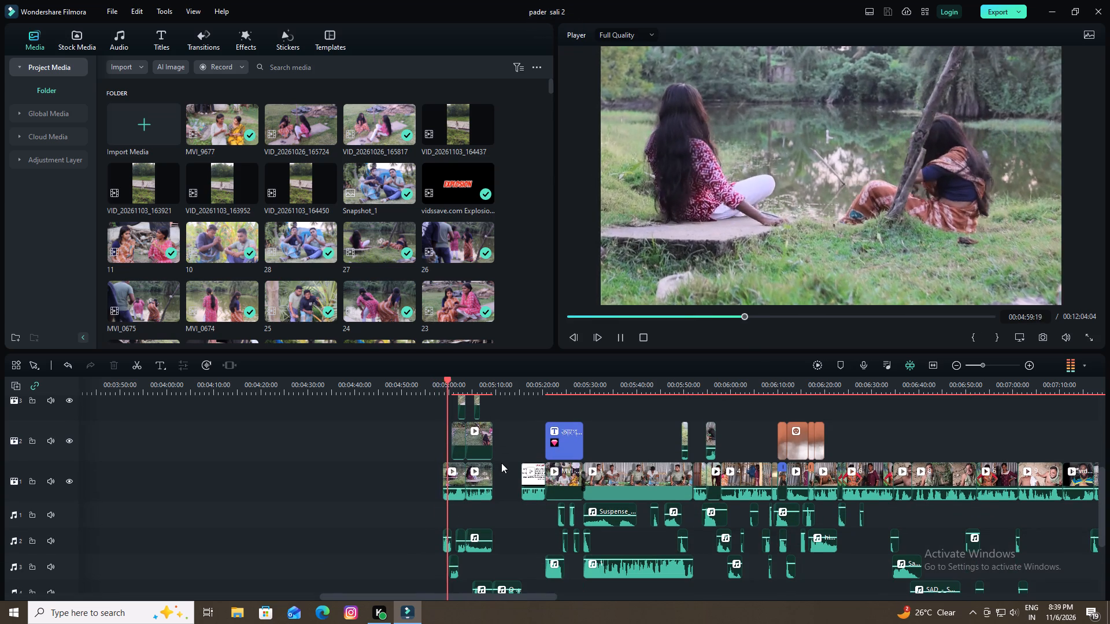
scroll(504, 544, down, 1)
scroll(504, 540, up, 1)
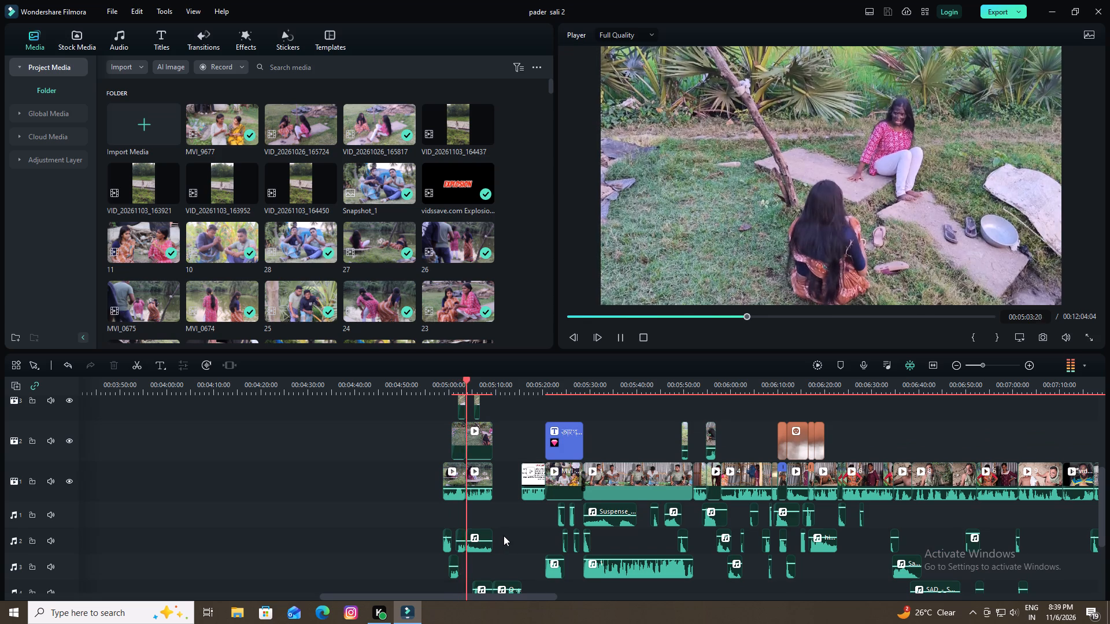
key(space)
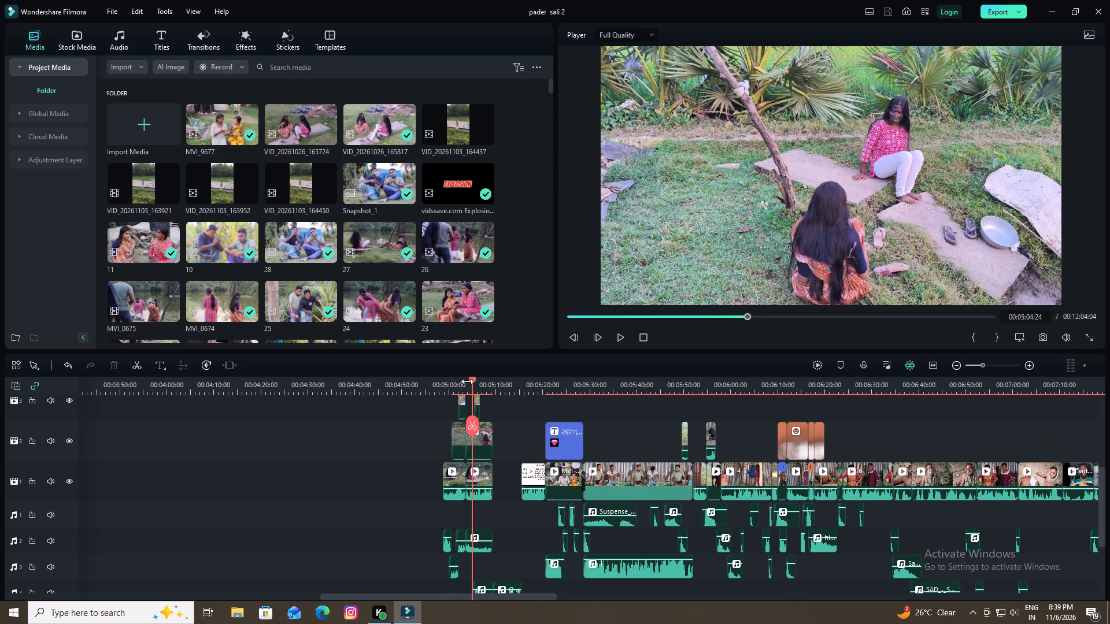
Replay the pasted scene from its start and step through the frames around 5:03 to find the shot change.
drag(472, 379, 437, 410)
key(space)
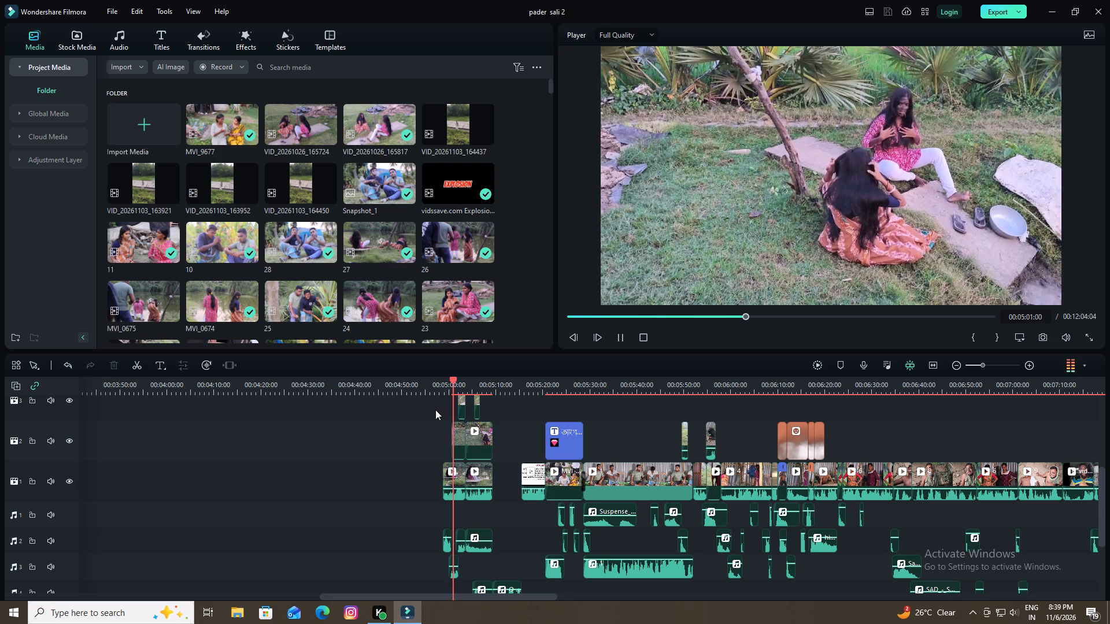
key(space)
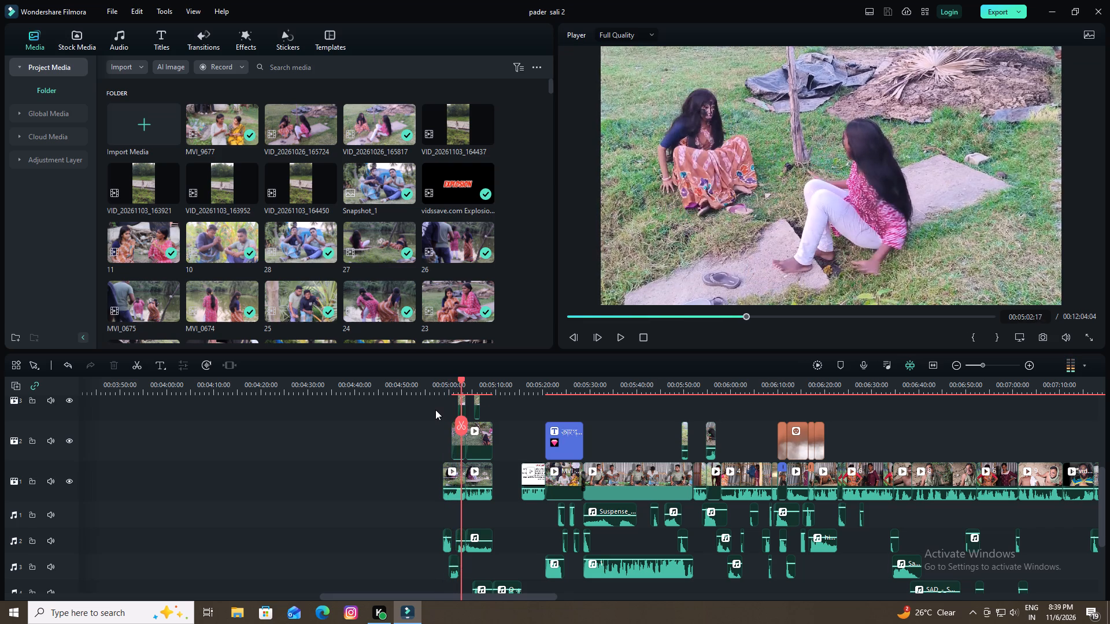
key(space)
key(space)
key(space)
key(space)
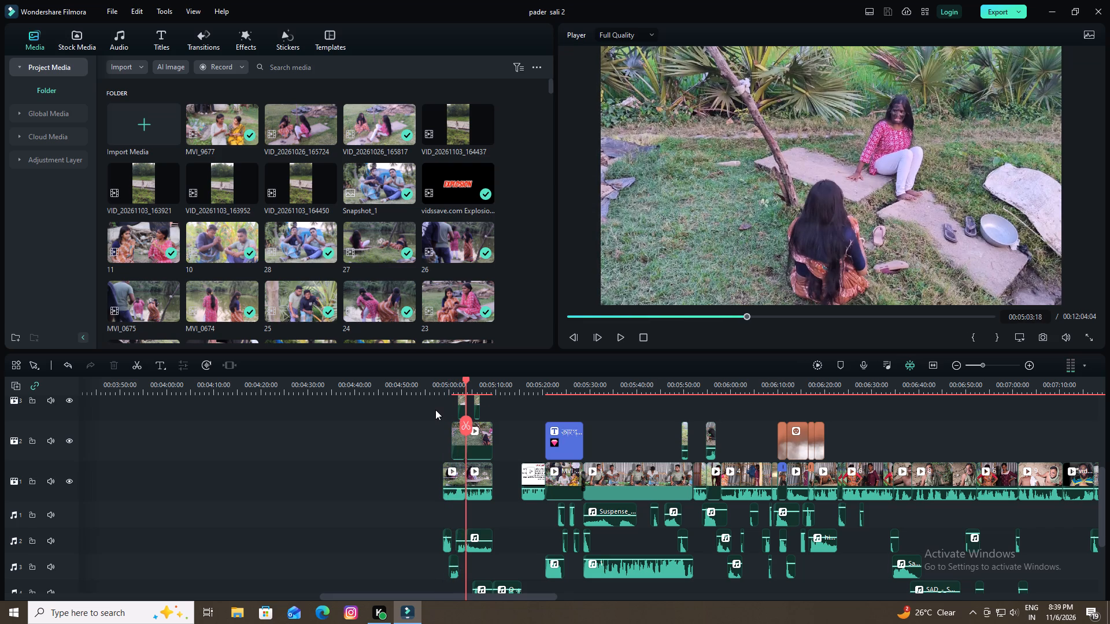
key(Left)
key(Left)
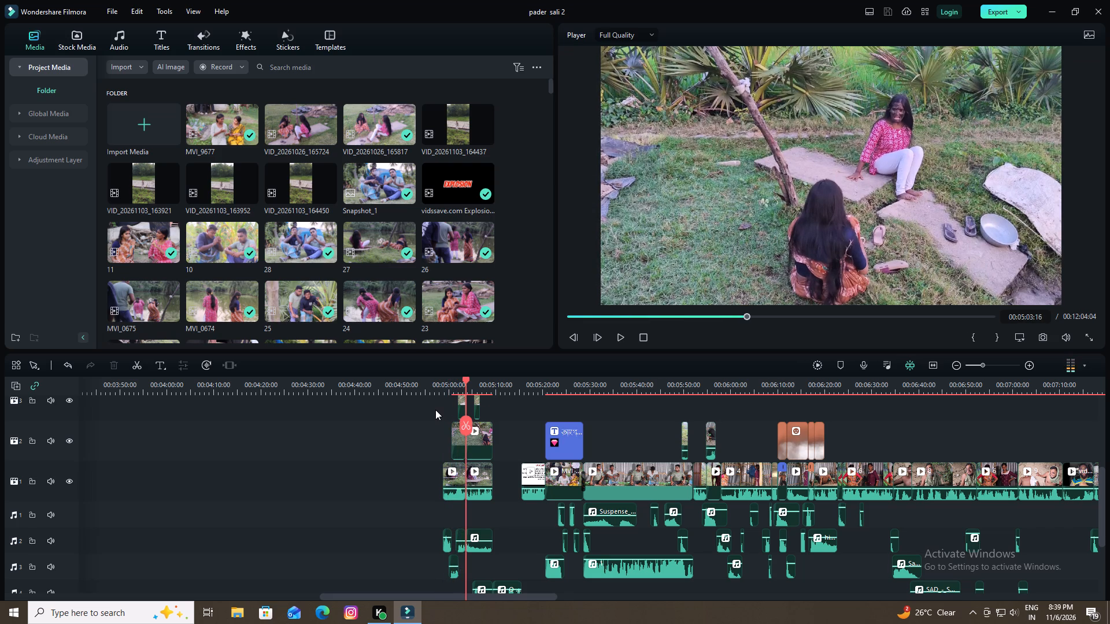
key(Left)
key(Left)
key(Left)
key(Left)
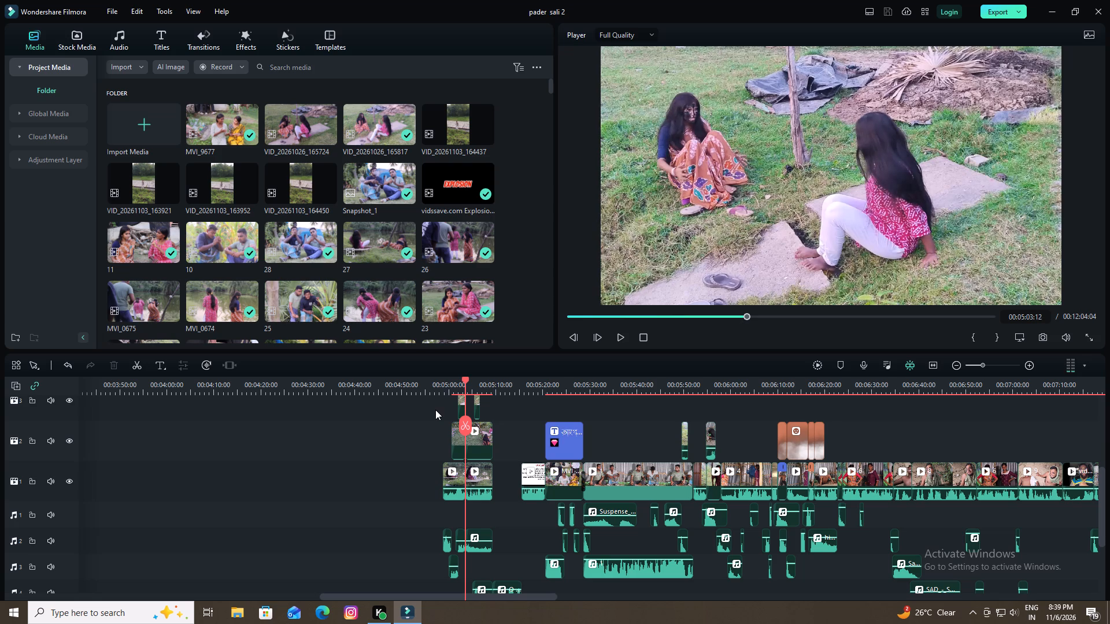
key(Down)
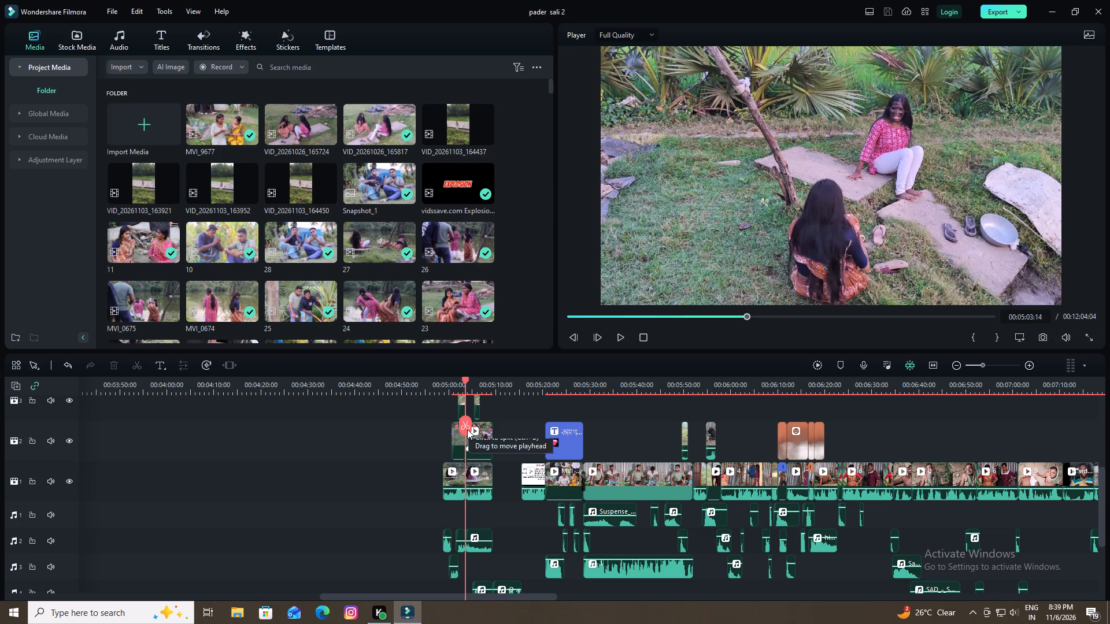
Play on from 5:03 to about 5:07, then step back frame by frame to check the shot change near 5:06.
key(space)
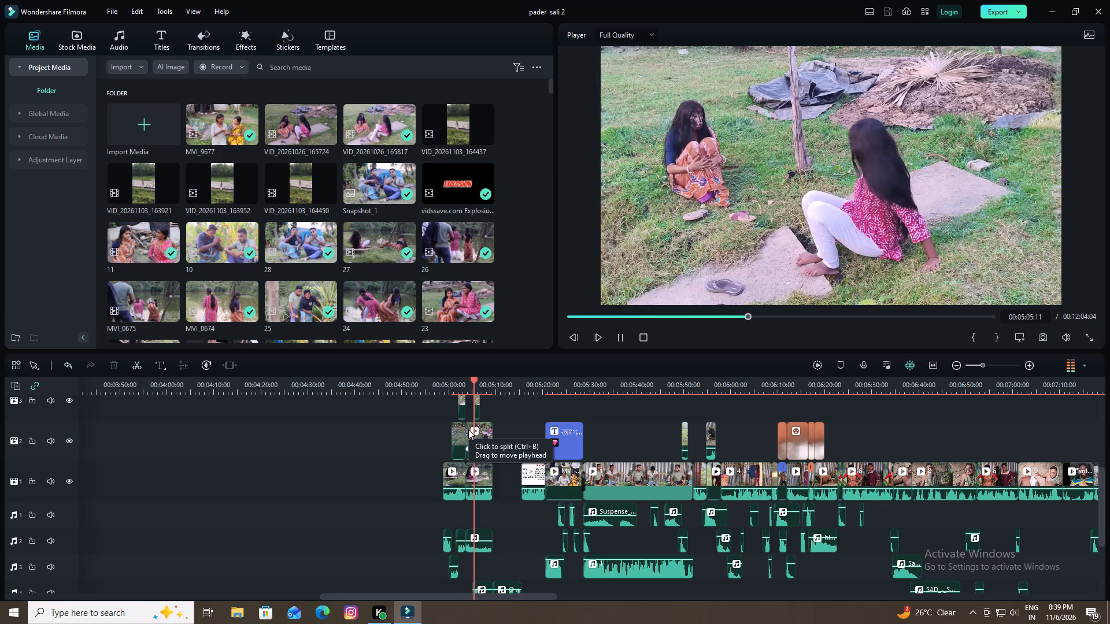
key(space)
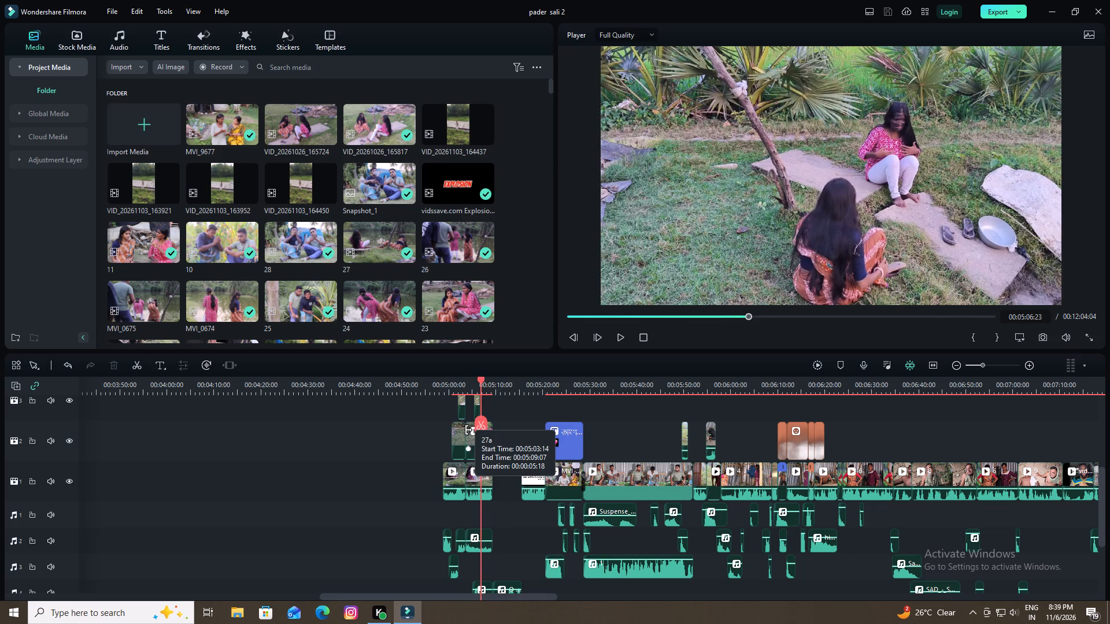
key(Left)
key(Left)
key(Left)
key(Left)
key(Left)
key(Left)
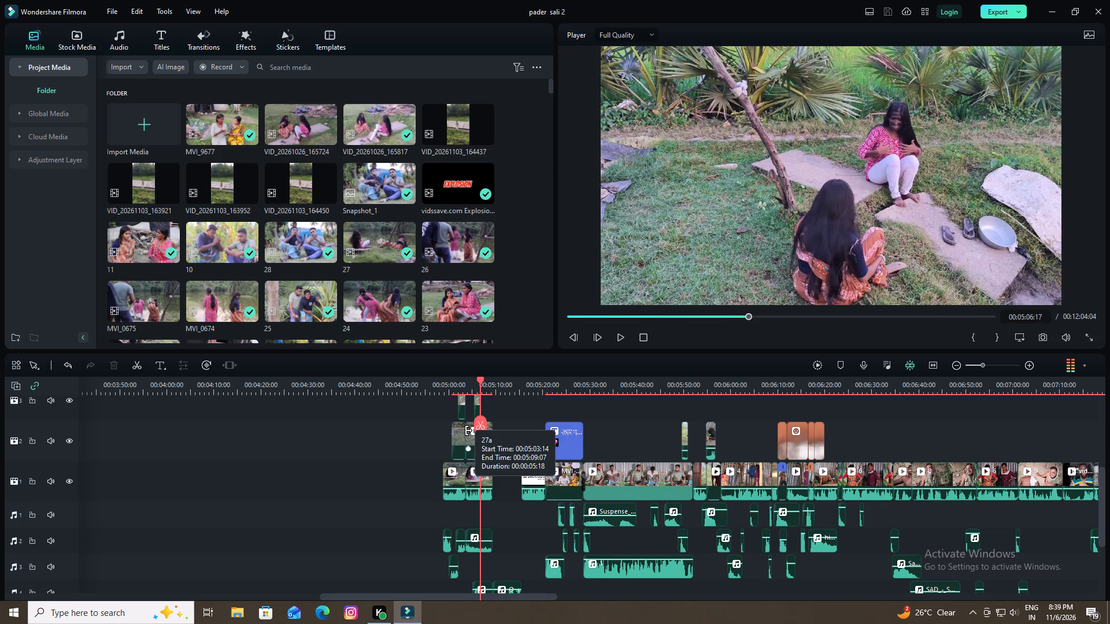
key(Left)
key(Left)
key(Left)
key(Left)
key(Left)
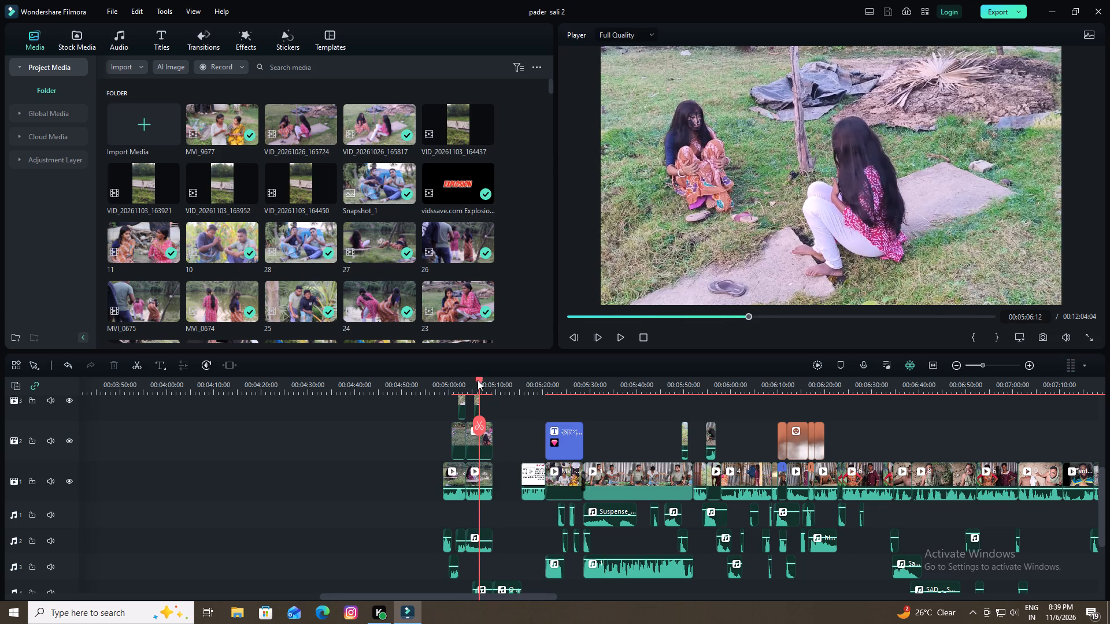
Split all tracks of the pasted aftermath scene at 5:00:19, just after the shot changes from the pond view to the wide view.
drag(480, 379, 432, 408)
key(space)
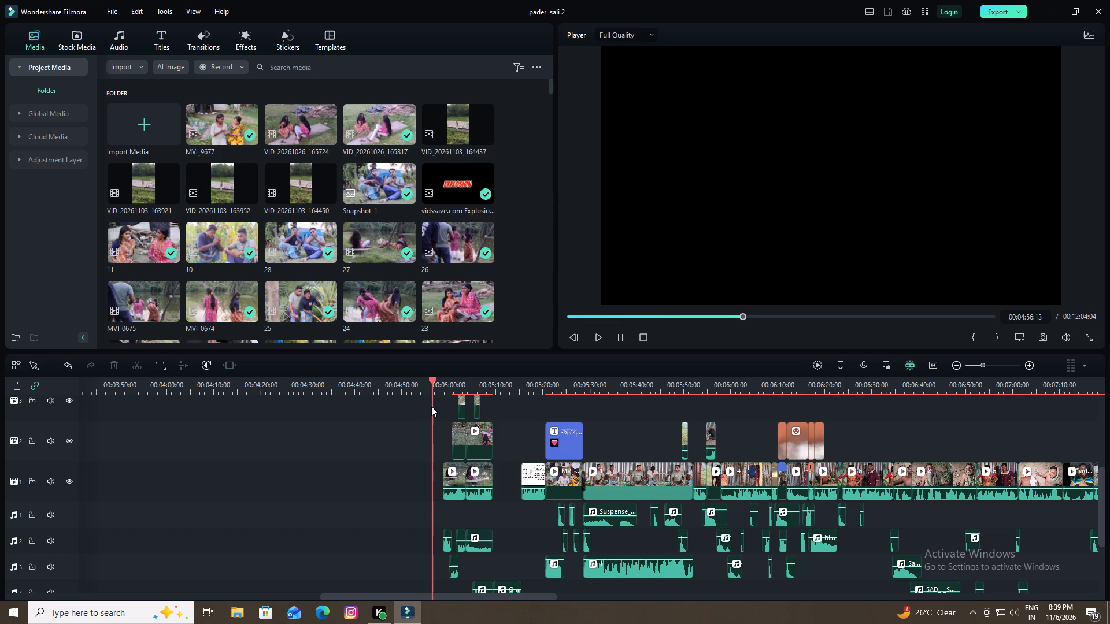
key(space)
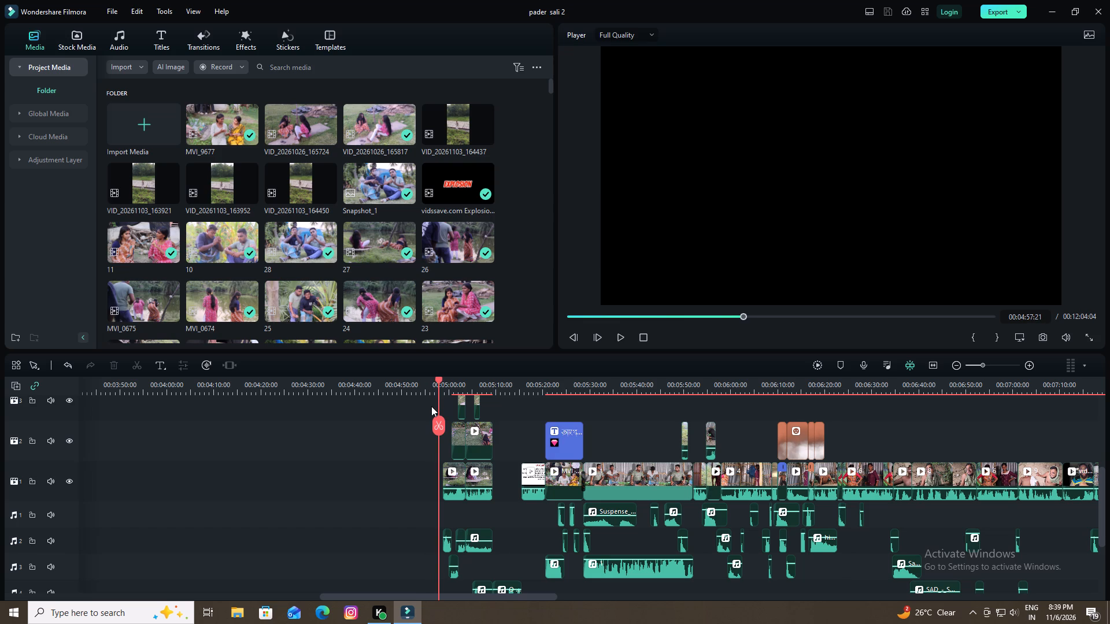
key(space)
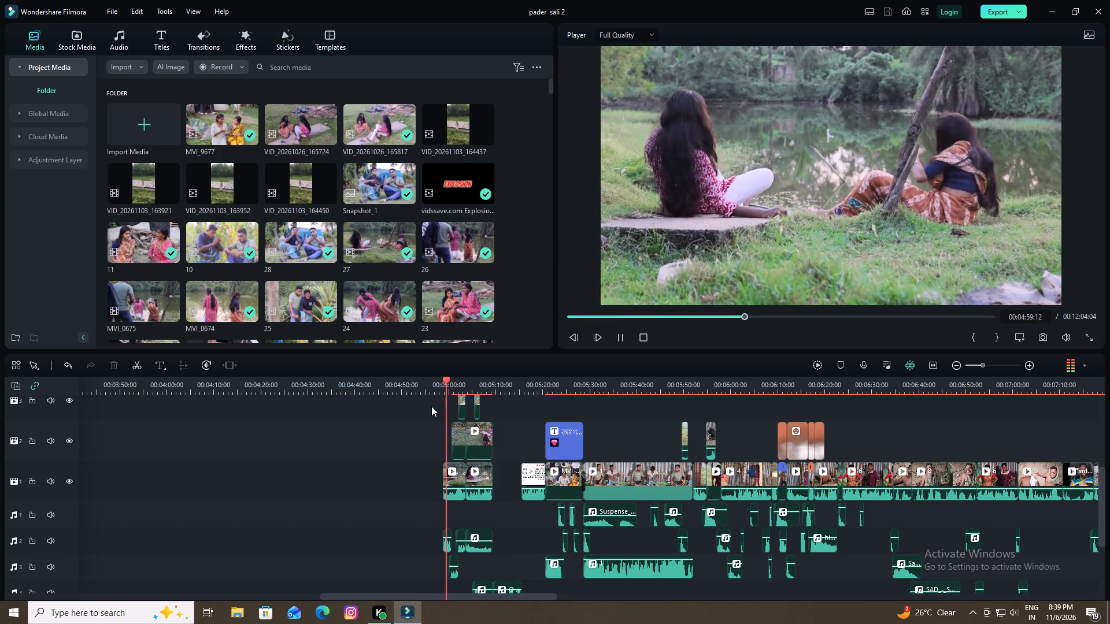
key(space)
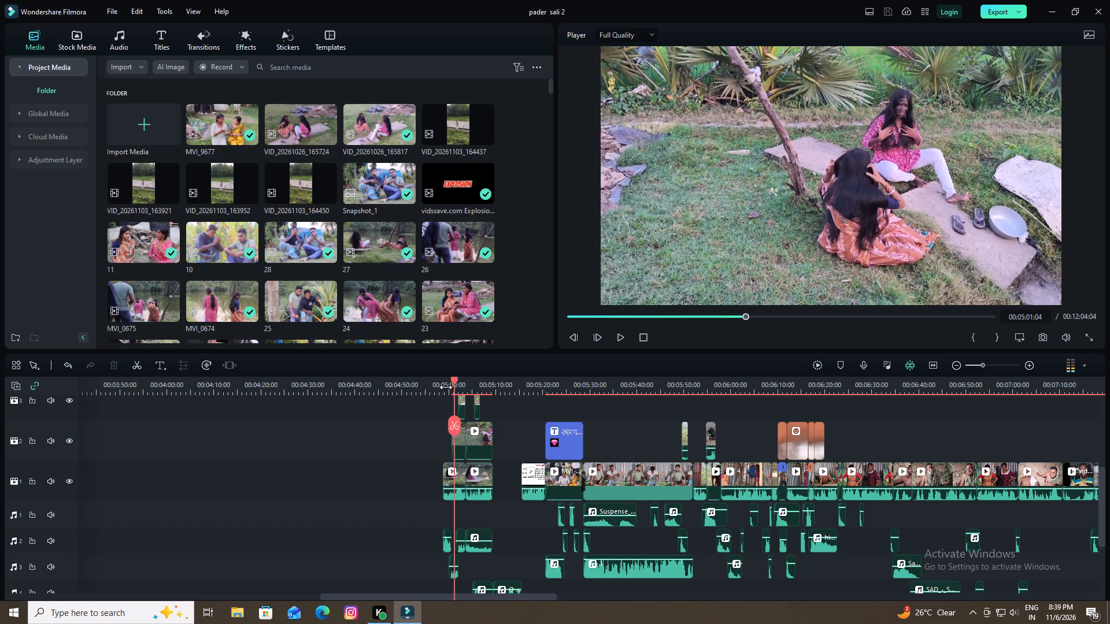
drag(454, 380, 449, 392)
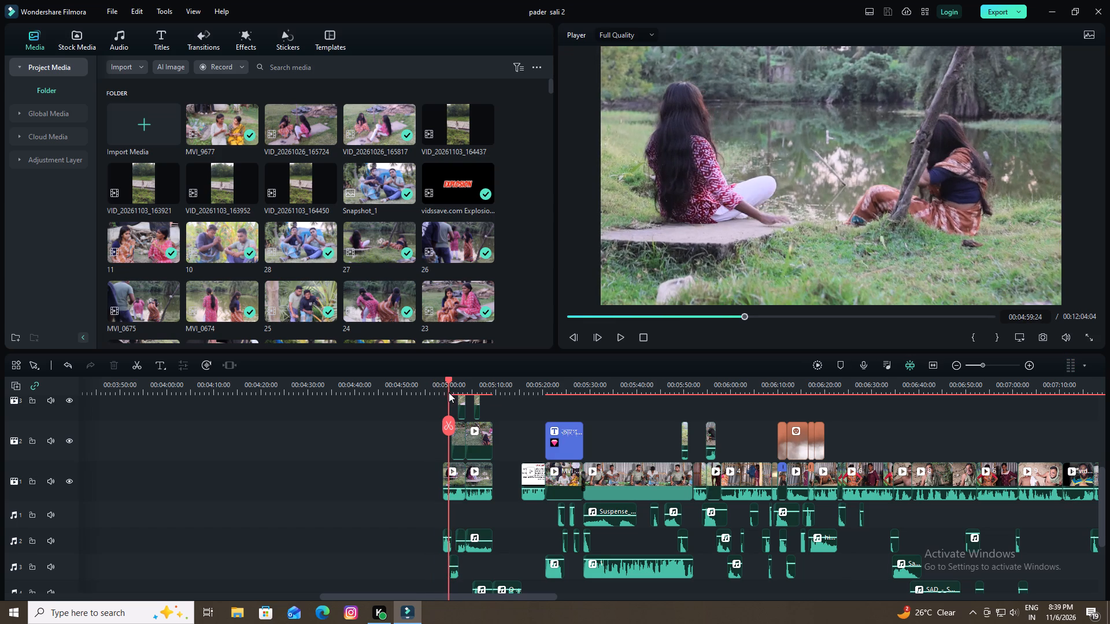
drag(449, 392, 451, 394)
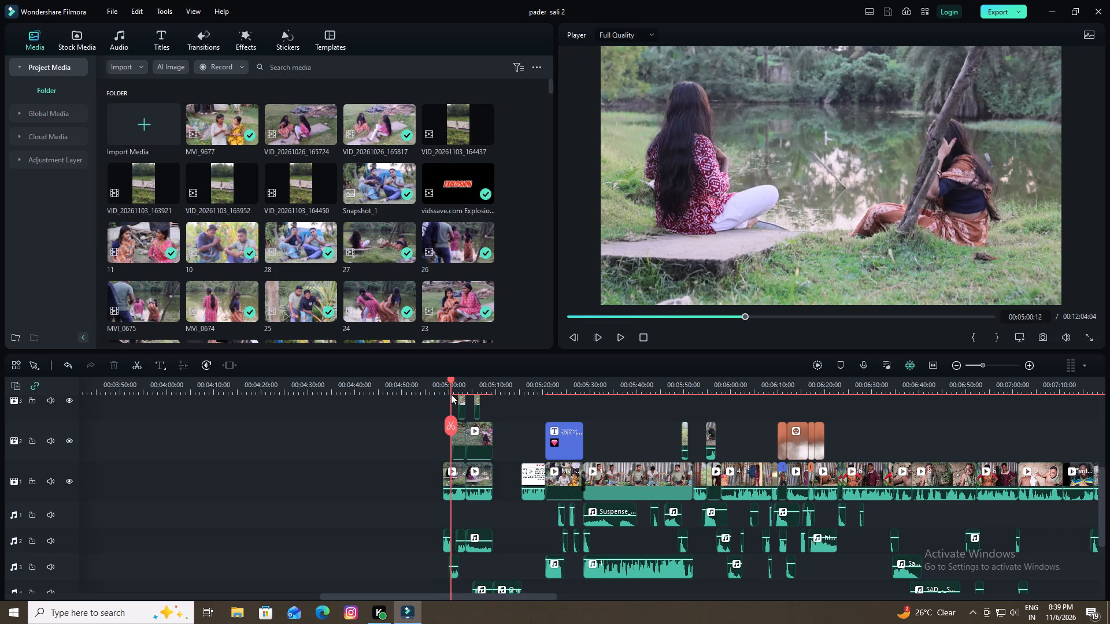
drag(451, 394, 450, 397)
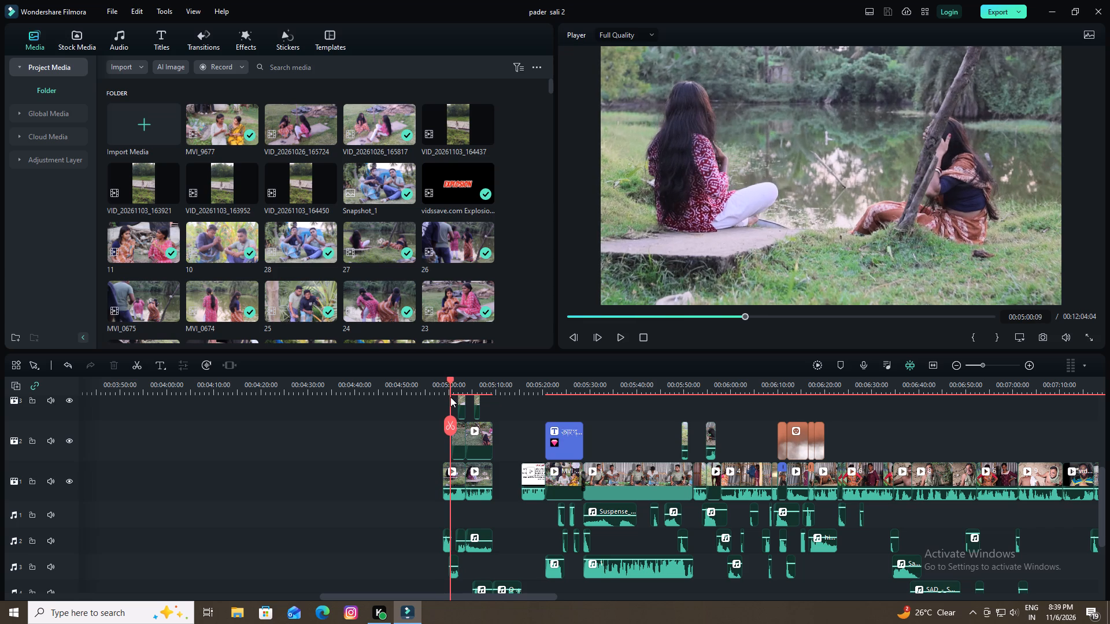
drag(450, 397, 452, 395)
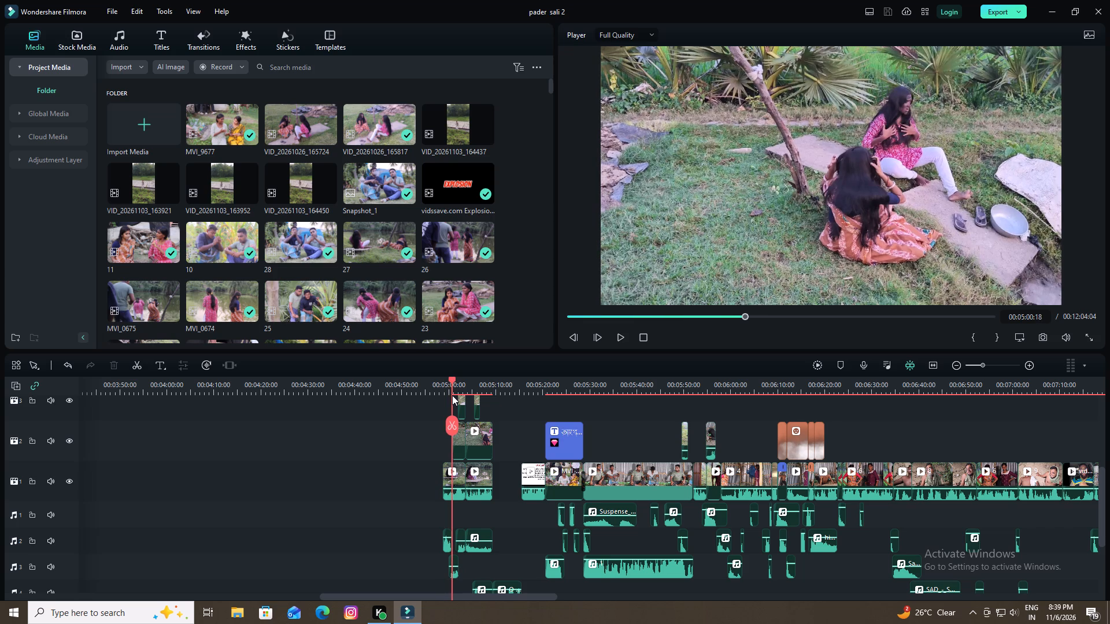
key(Left)
key(Left)
key(Left)
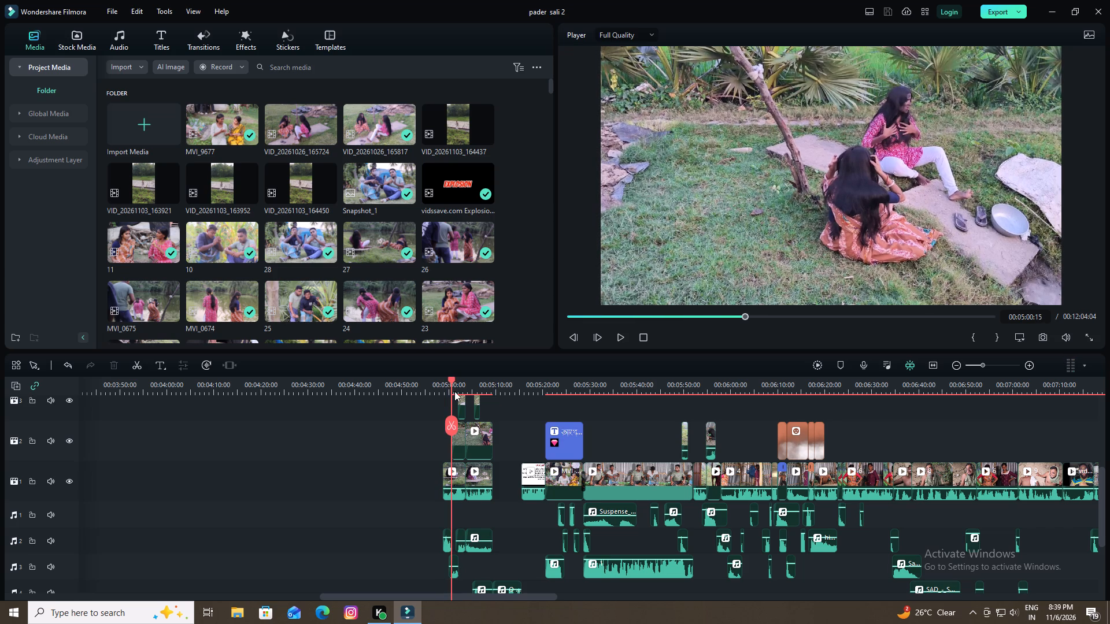
key(Right)
key(Right)
key(Right)
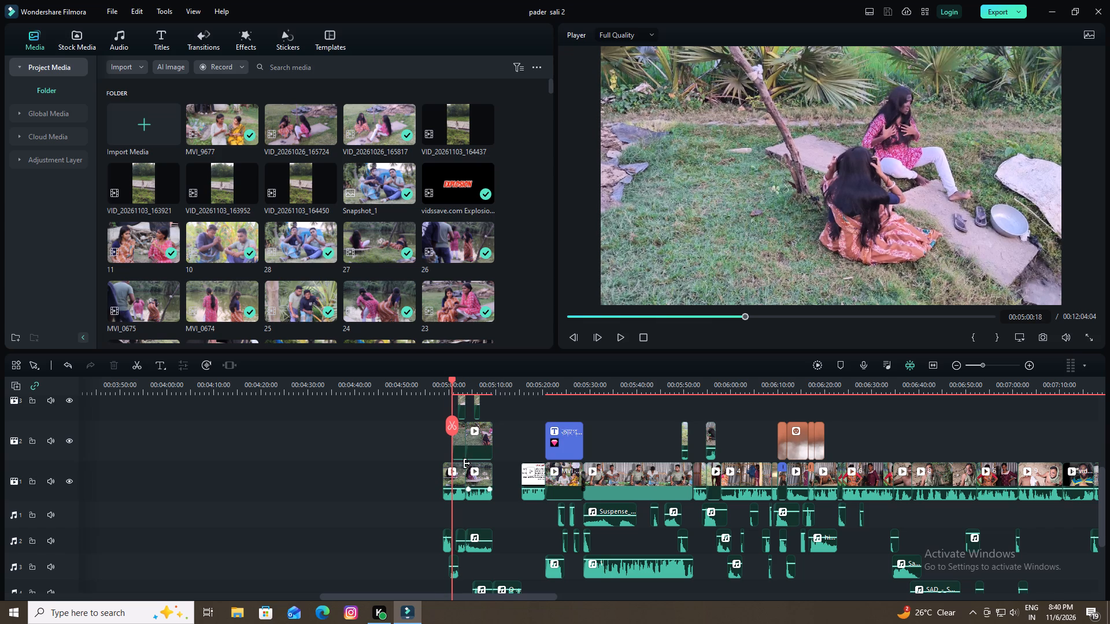
key(Right)
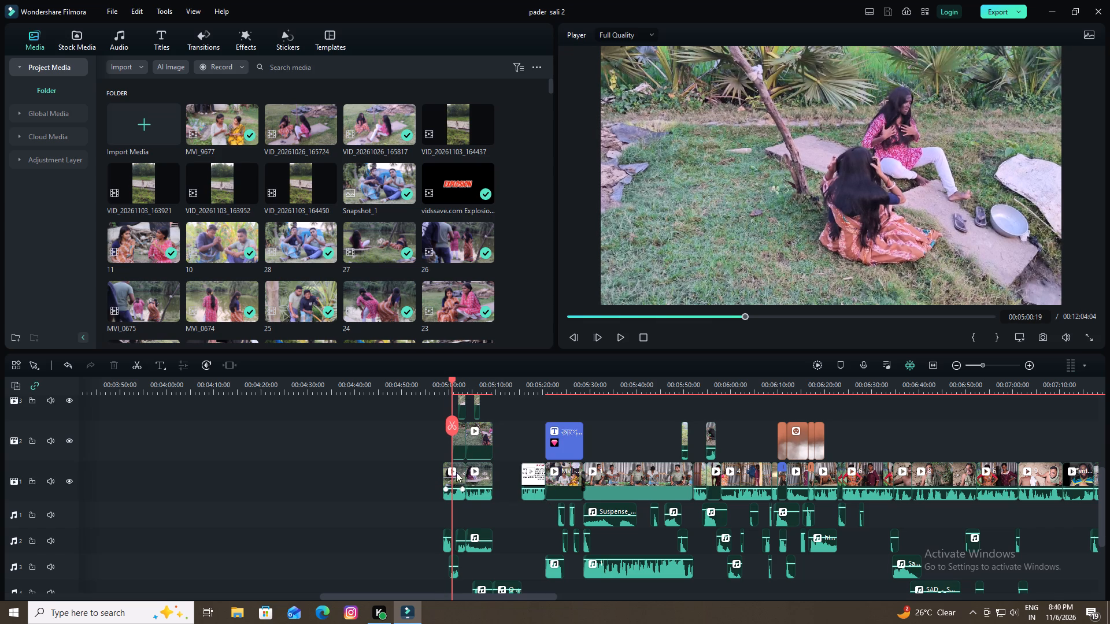
click(456, 432)
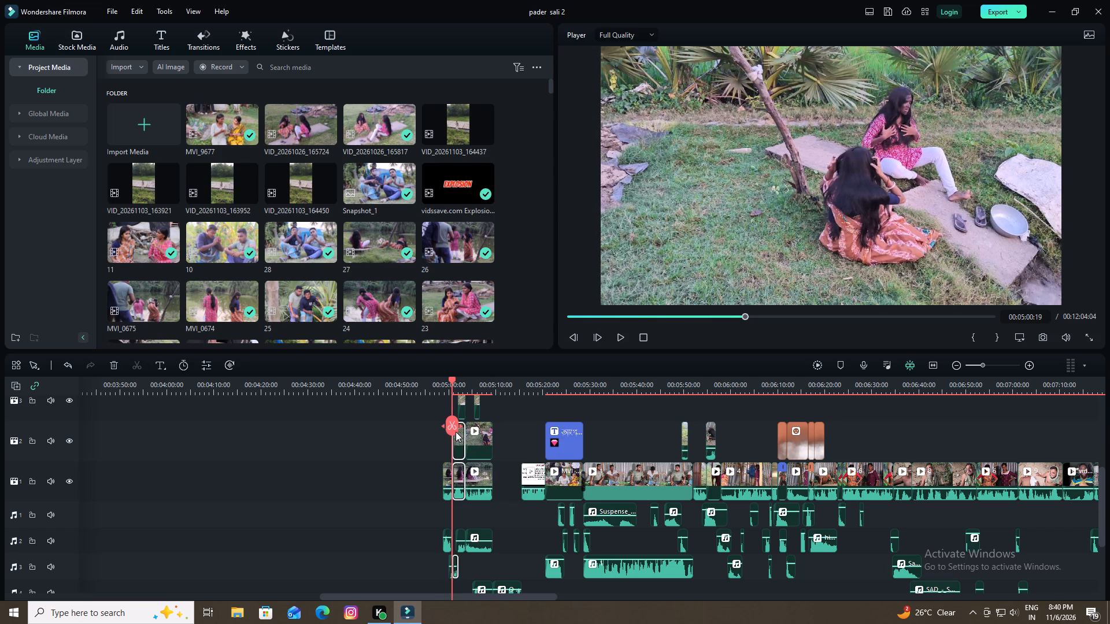
Delete the pond-view video piece and the two audio pieces before the cut, on audio tracks 2 and 3, closing the gaps.
click(446, 477)
key(Delete)
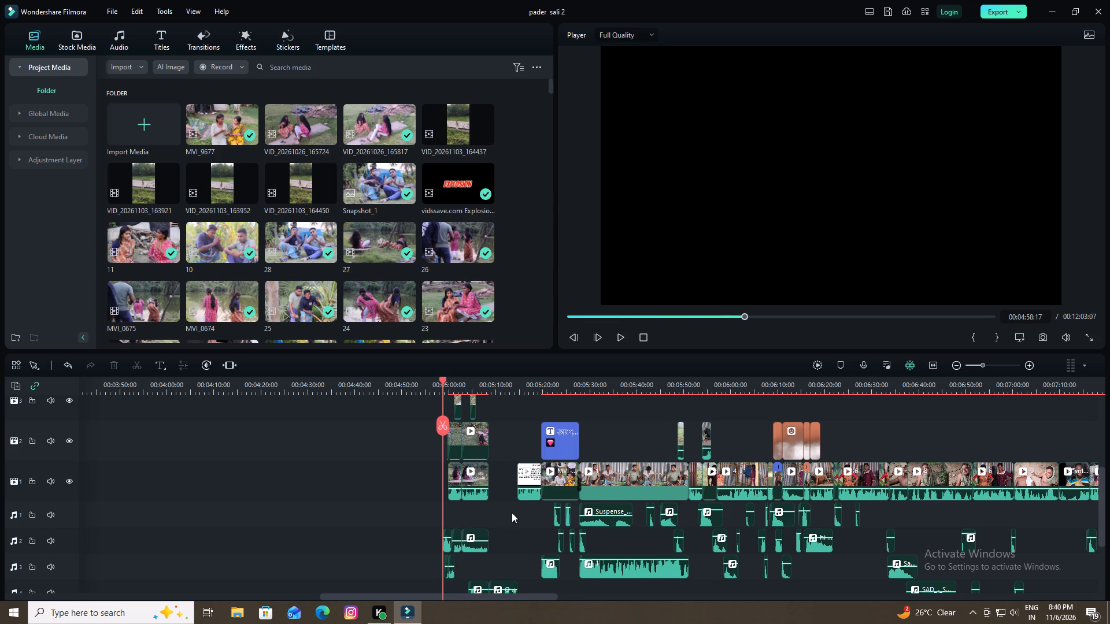
scroll(512, 512, down, 1)
scroll(511, 511, up, 1)
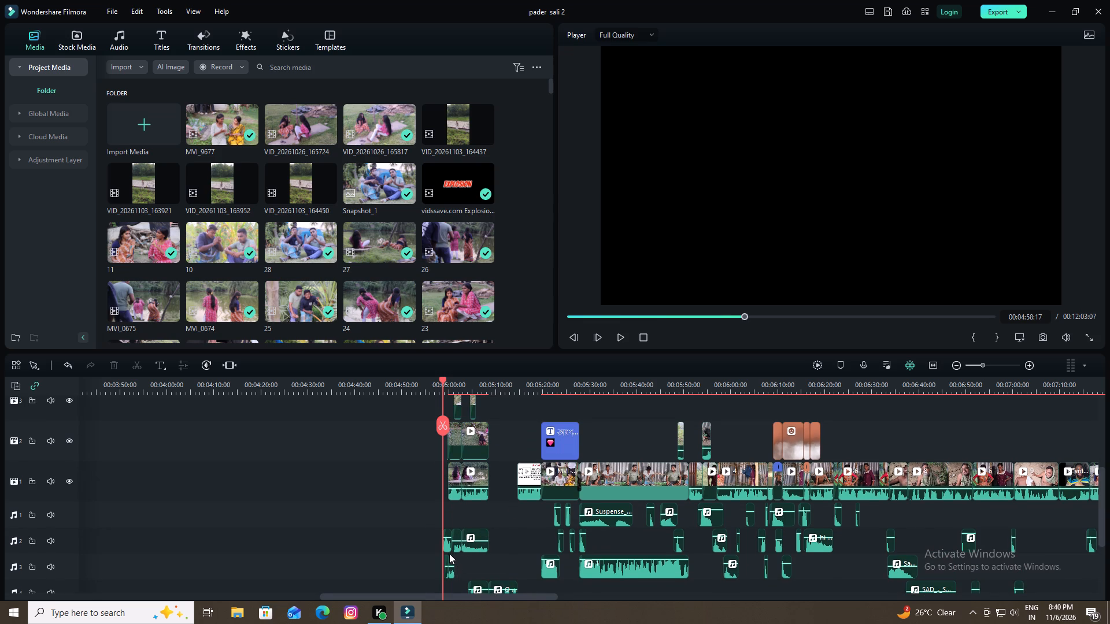
click(447, 550)
key(Delete)
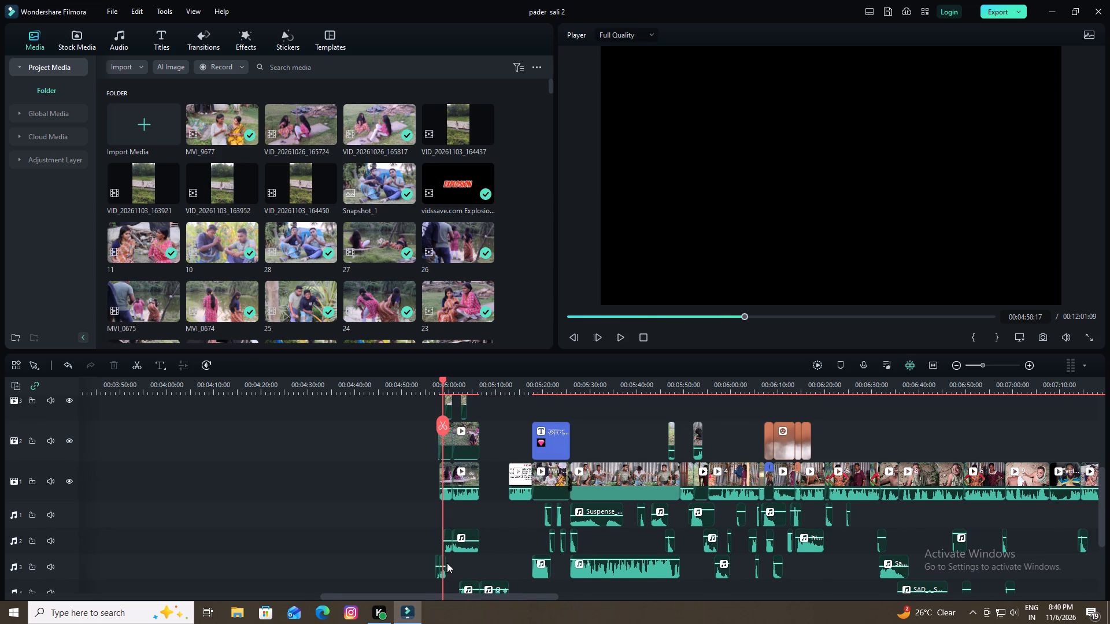
click(437, 574)
key(Delete)
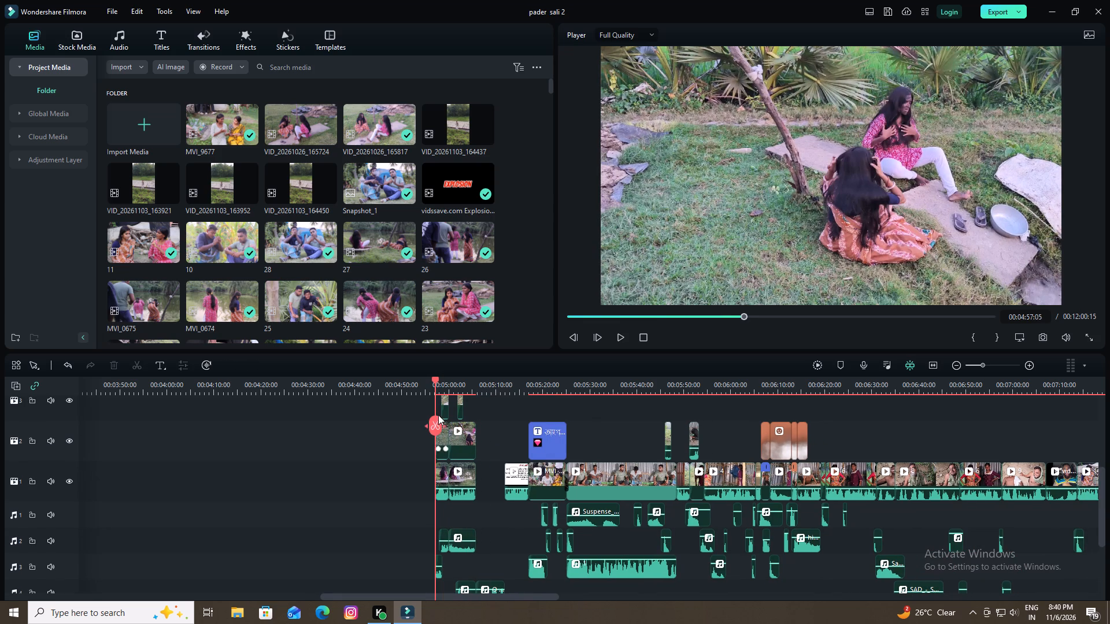
Play the scene on from its new start and split all its tracks at 5:03:08.
key(space)
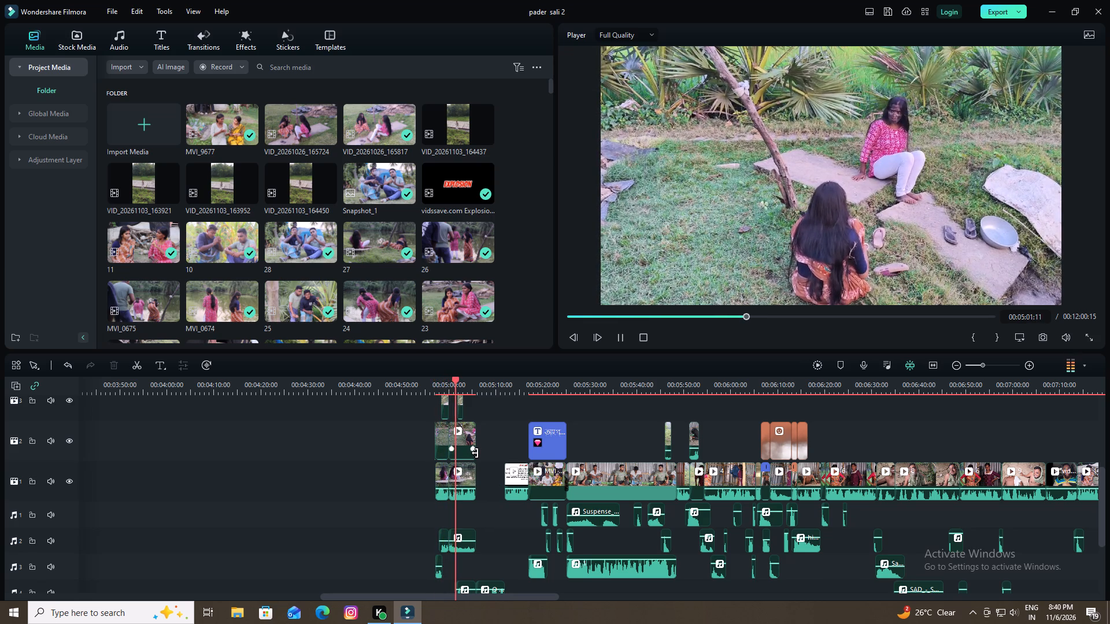
key(space)
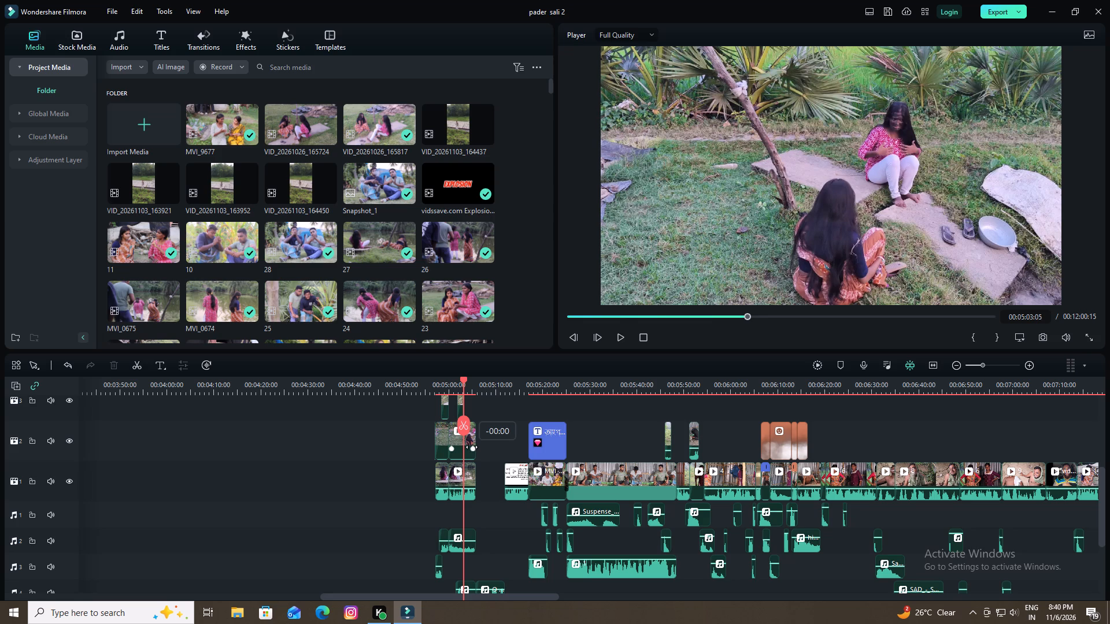
key(Left)
key(Left)
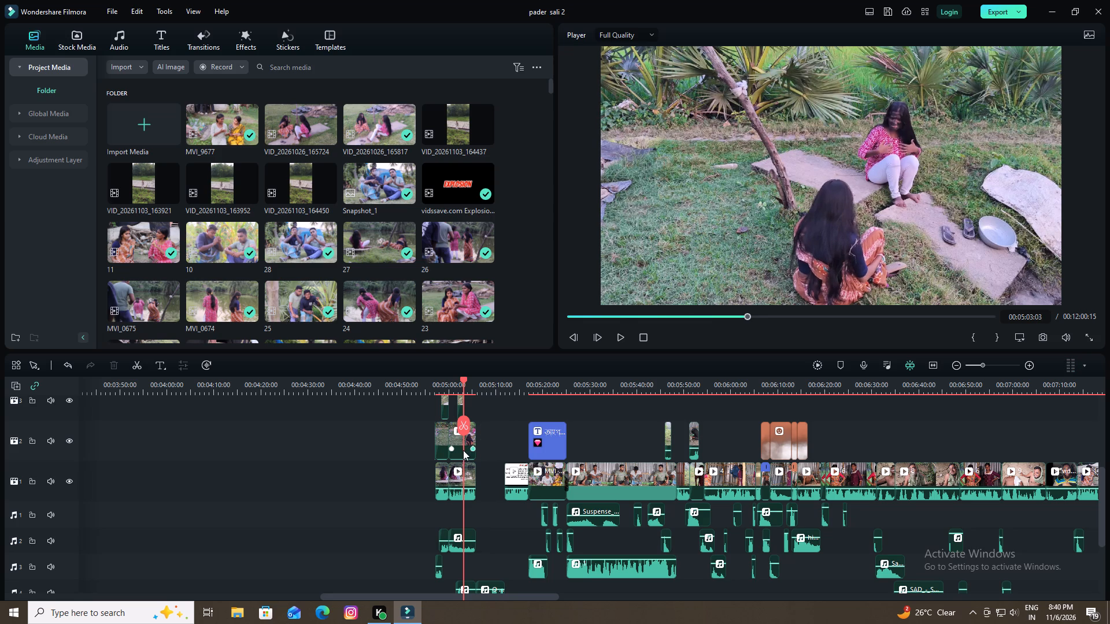
key(Right)
key(Right)
key(Right)
key(Right)
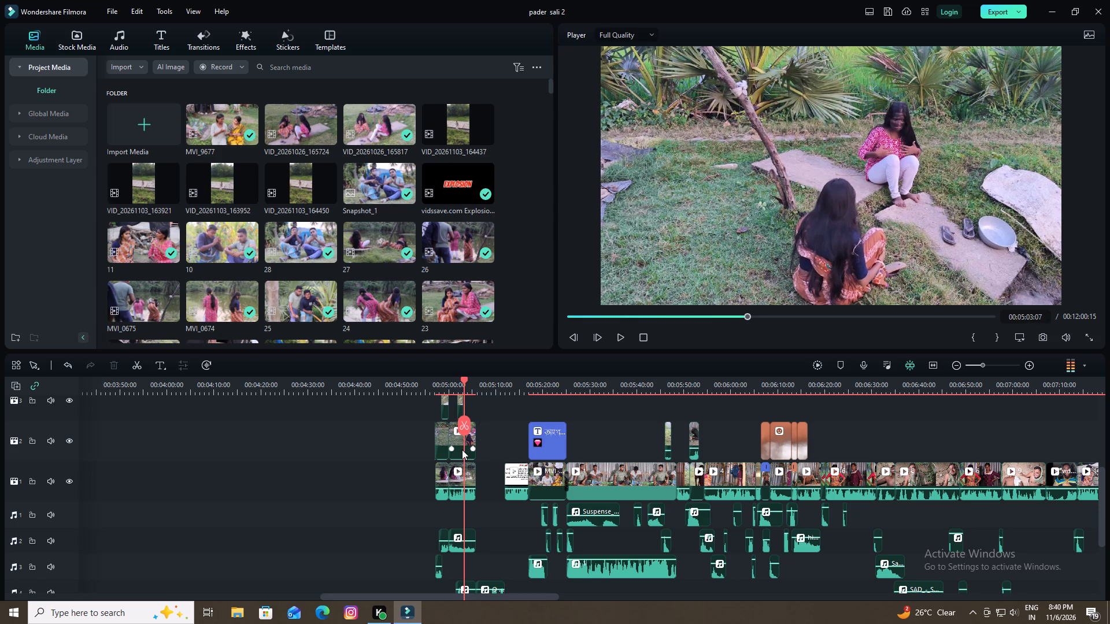
key(Right)
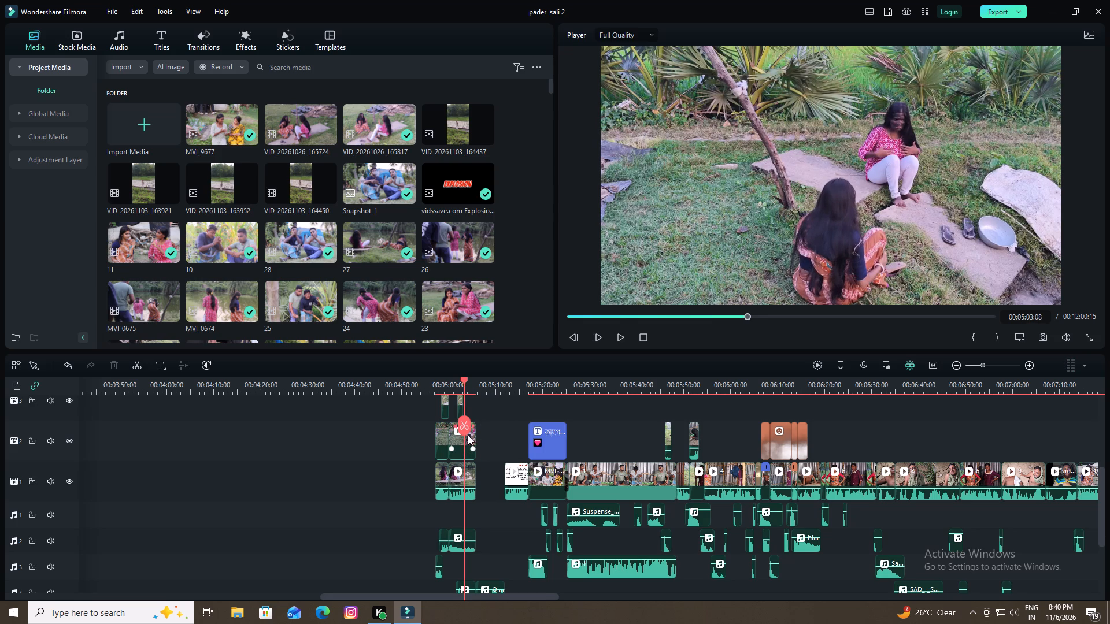
click(468, 435)
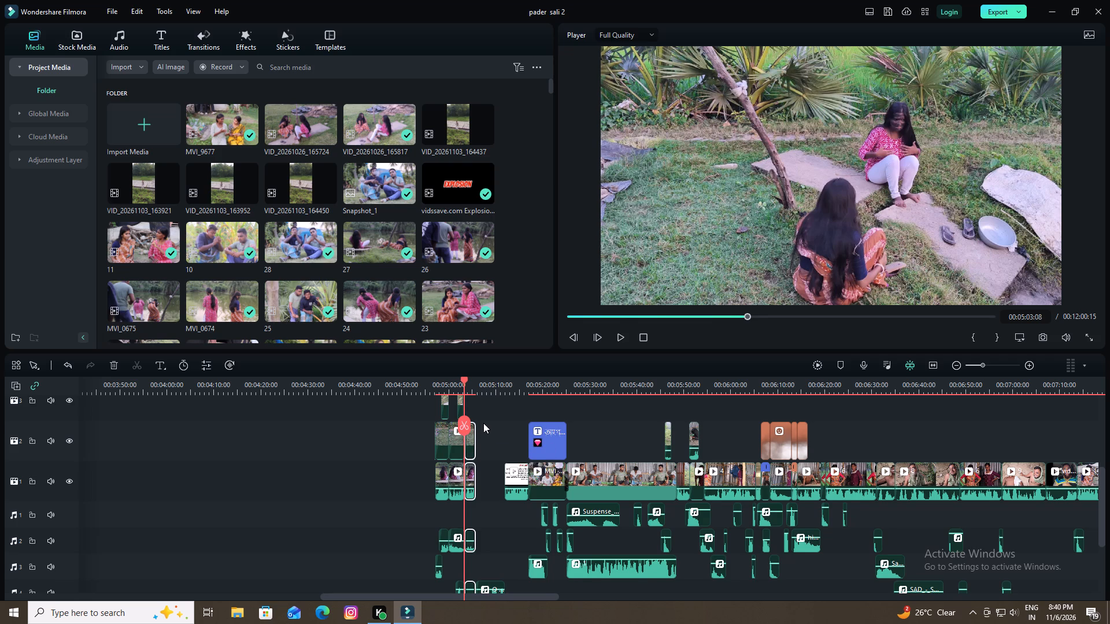
Delete the scene's pieces after the cut and the leftover clip on audio track 4, closing the gap to the disclaimer.
key(Delete)
scroll(474, 484, down, 1)
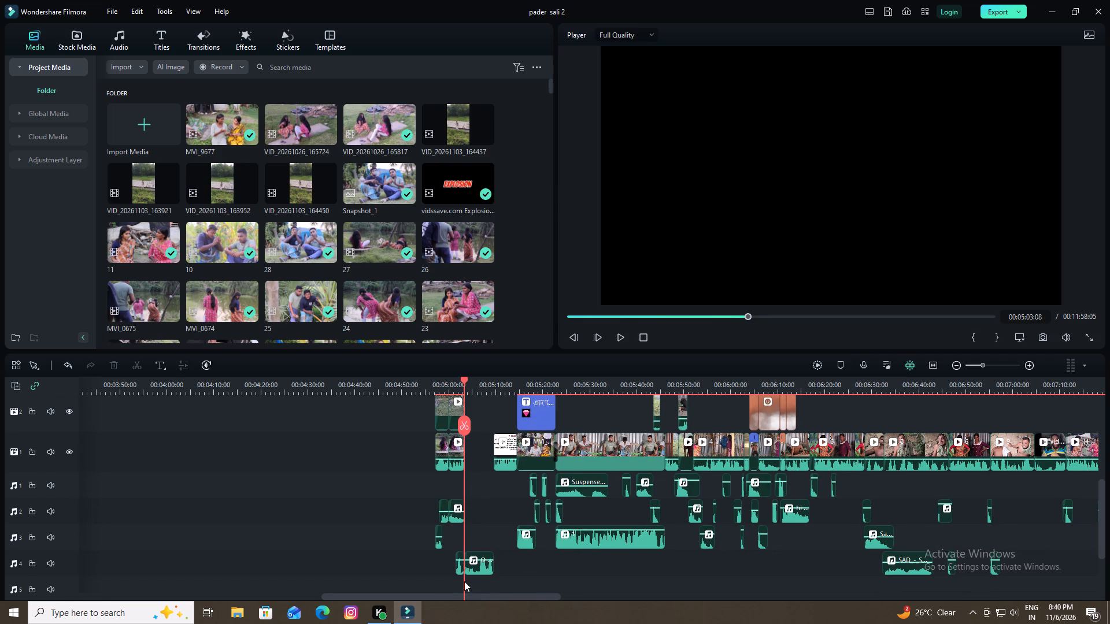
click(476, 571)
key(Delete)
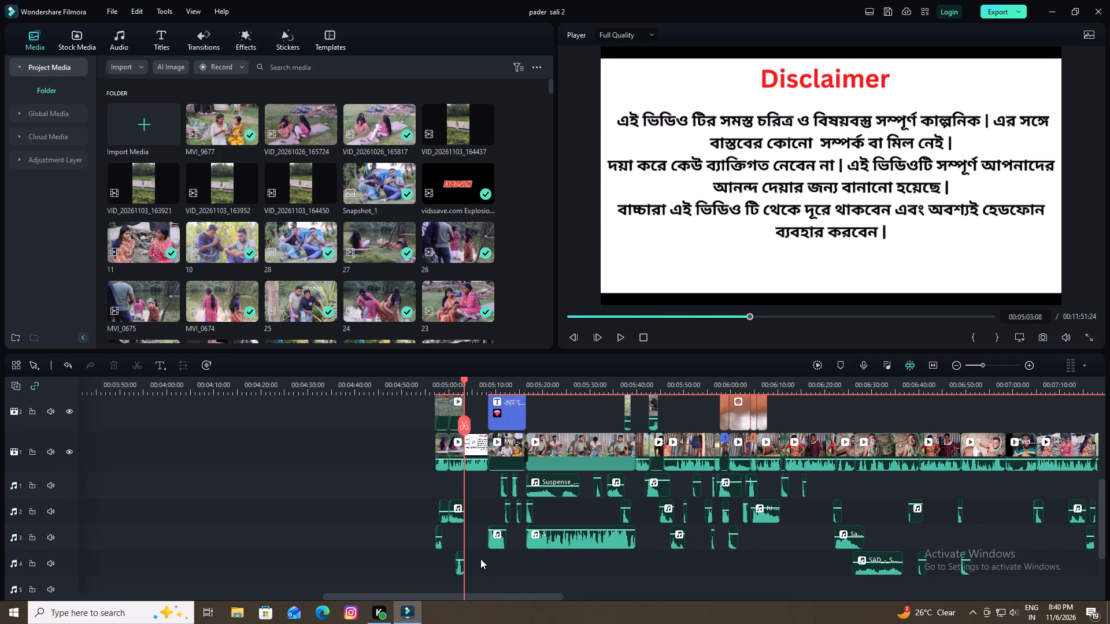
Play back the trimmed teaser, then delete the tiny leftover clip at its start on video track 2.
scroll(478, 522, up, 4)
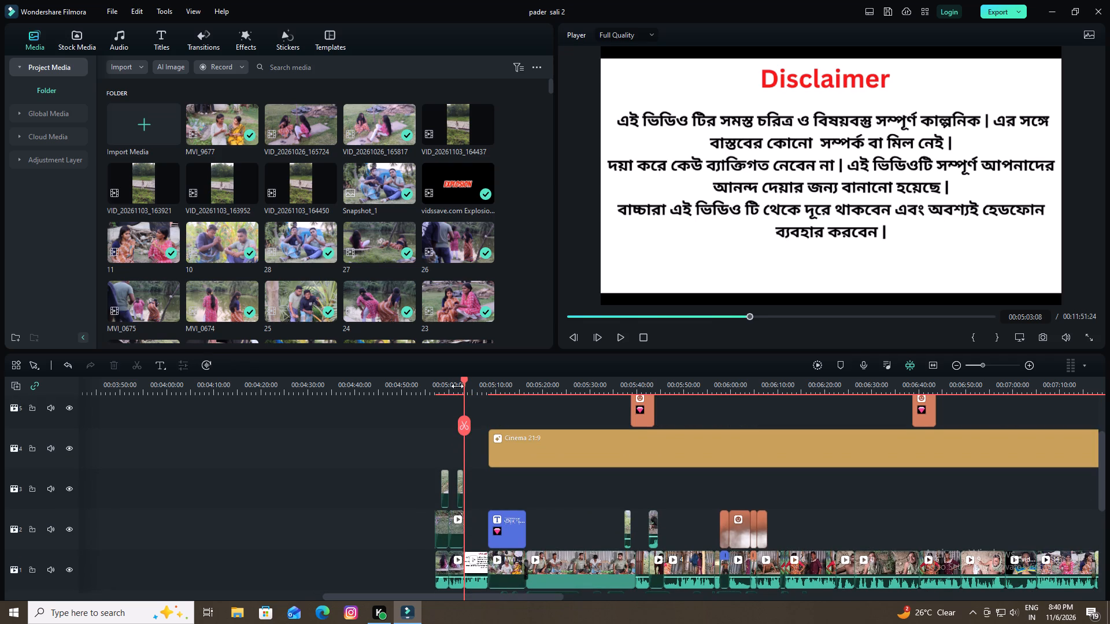
drag(463, 380, 421, 402)
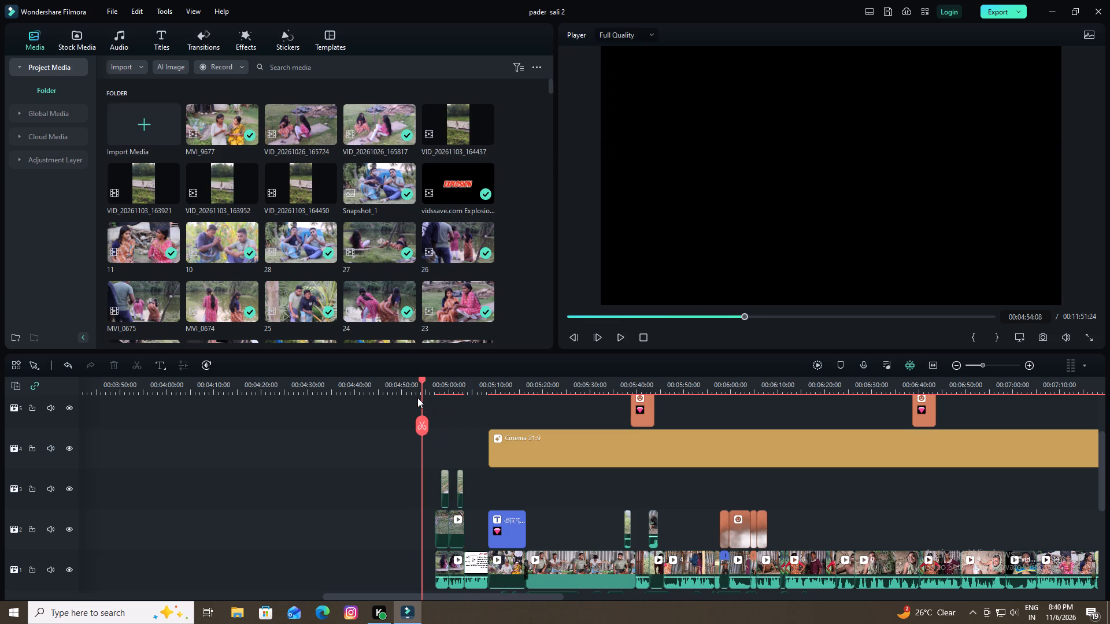
key(space)
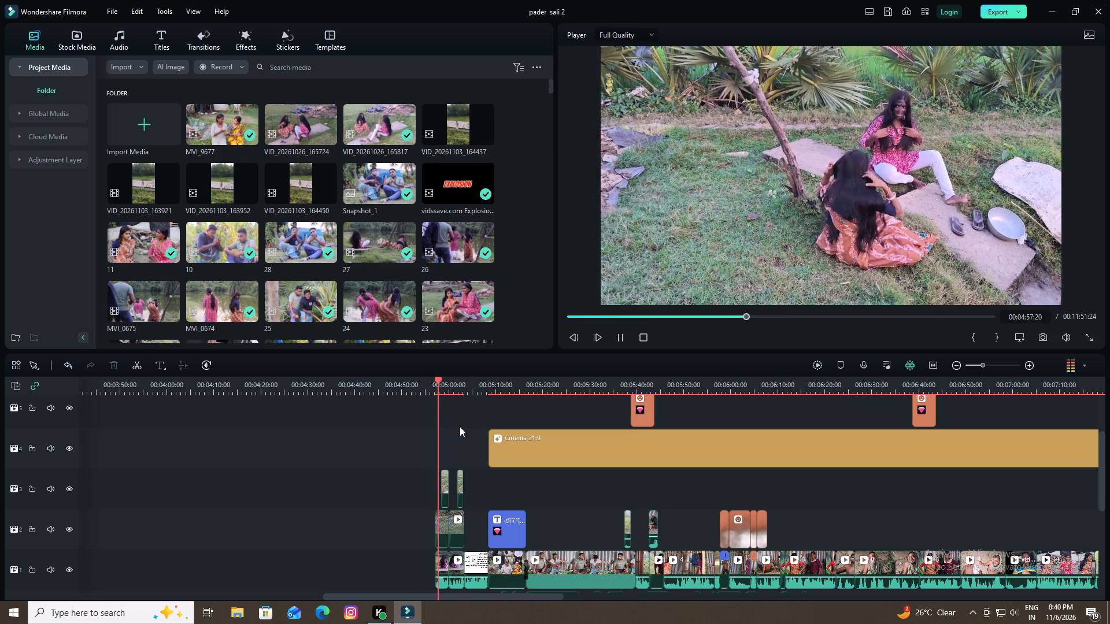
key(space)
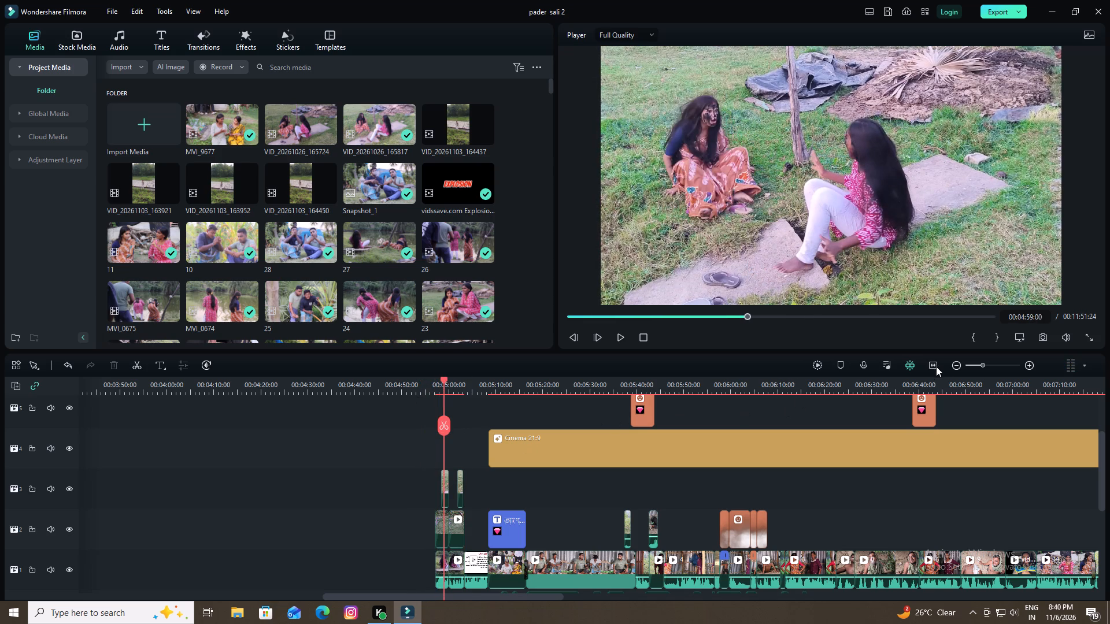
click(1028, 366)
click(1028, 365)
click(1027, 364)
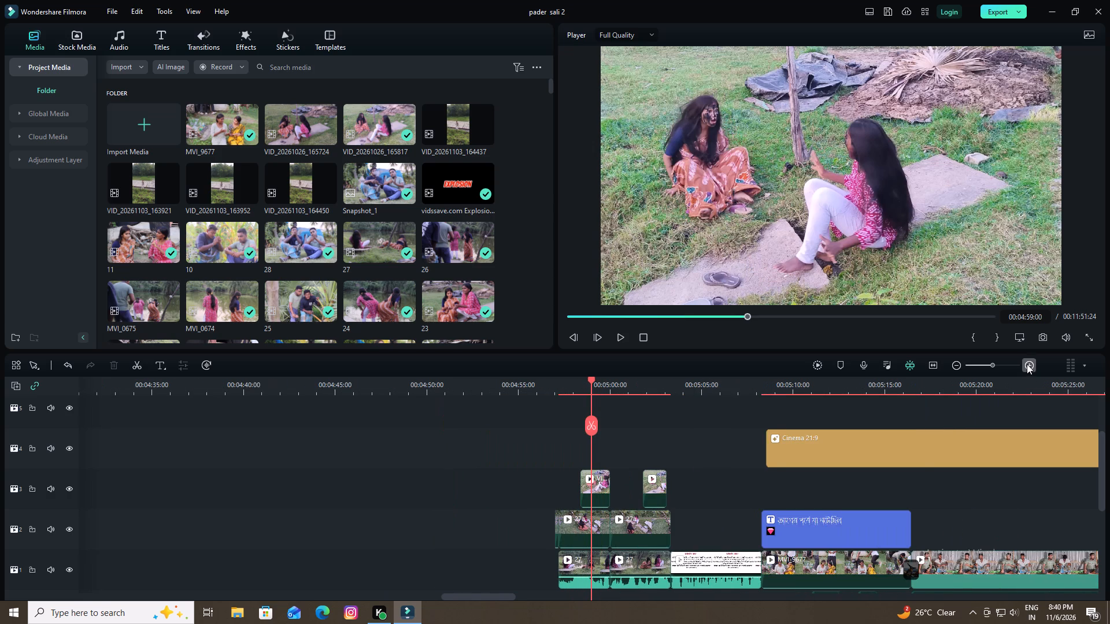
click(1026, 364)
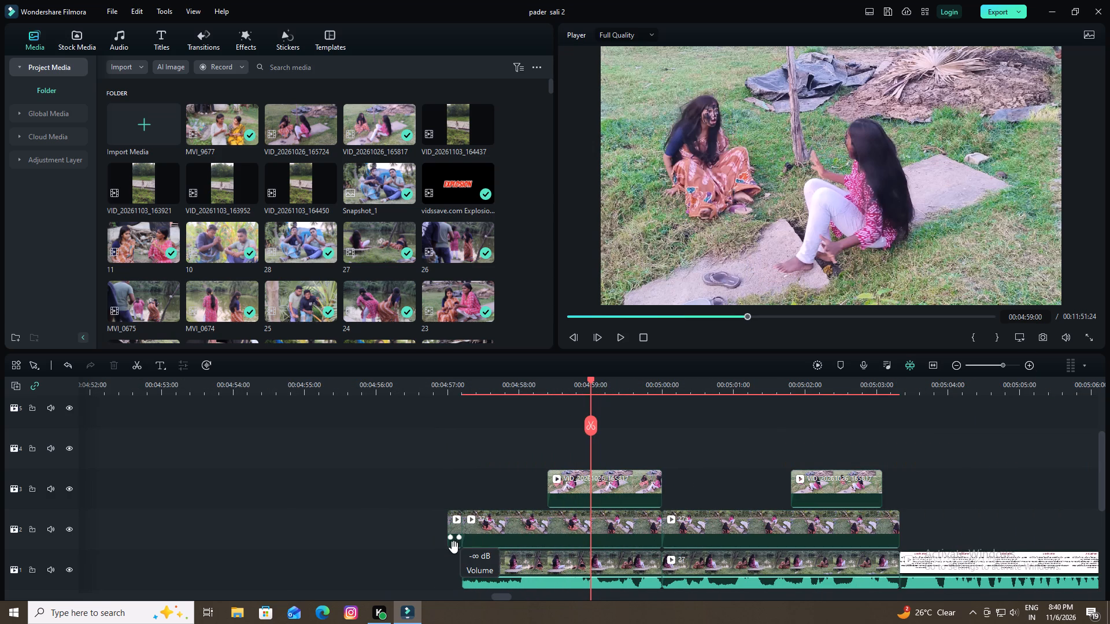
click(454, 548)
click(454, 545)
click(454, 541)
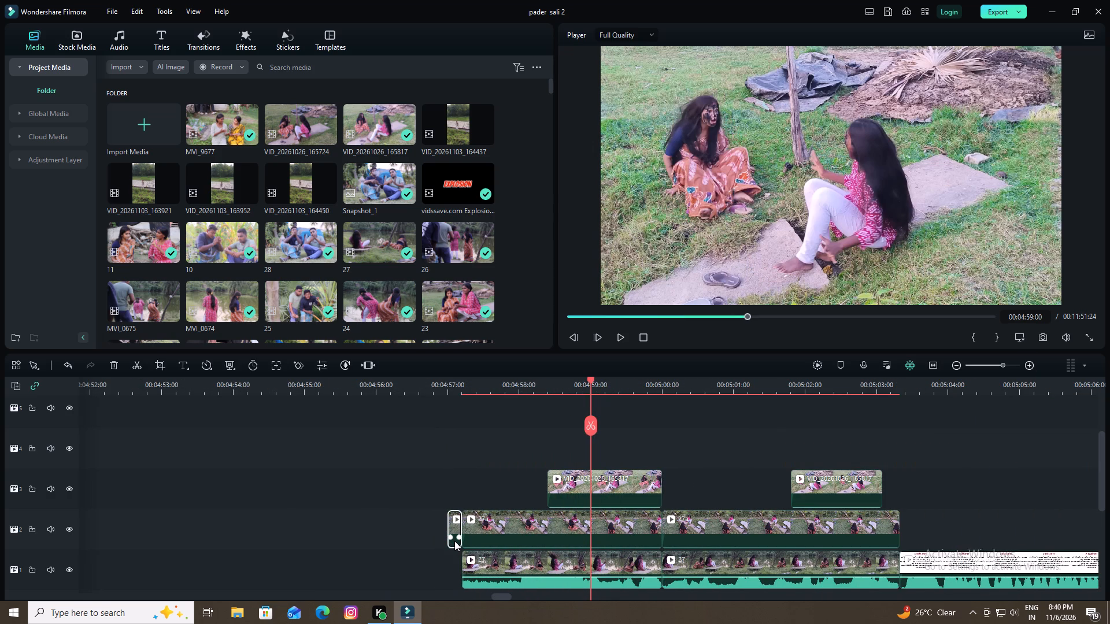
key(Delete)
Look over the trimmed teaser's video and audio tracks and the clips that follow for leftover pieces or misalignment.
scroll(499, 511, down, 4)
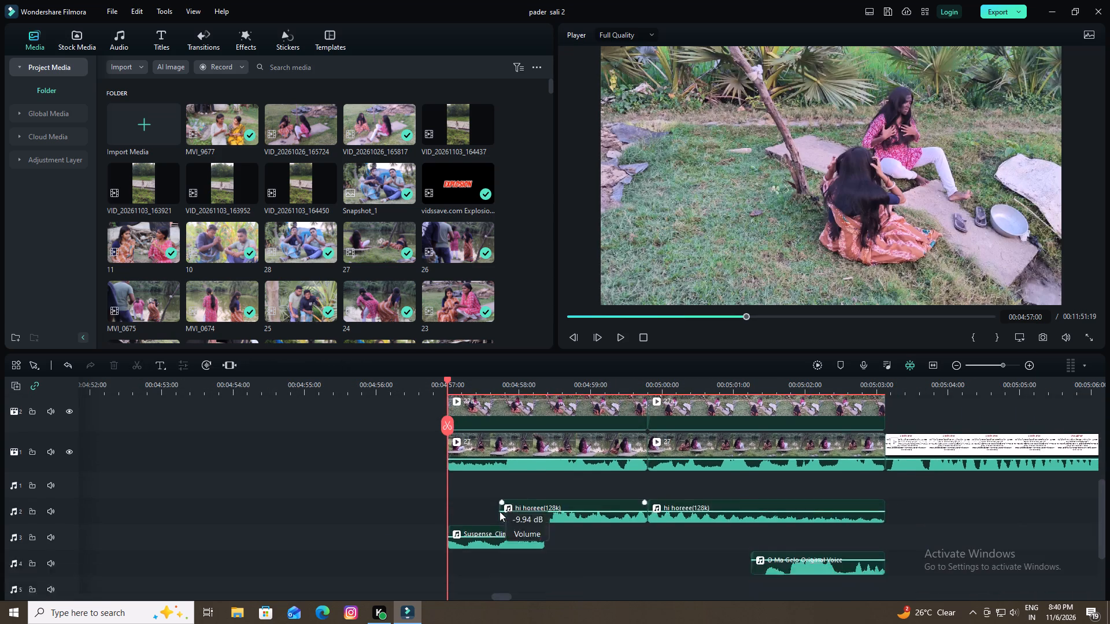
scroll(499, 511, down, 5)
scroll(499, 511, up, 10)
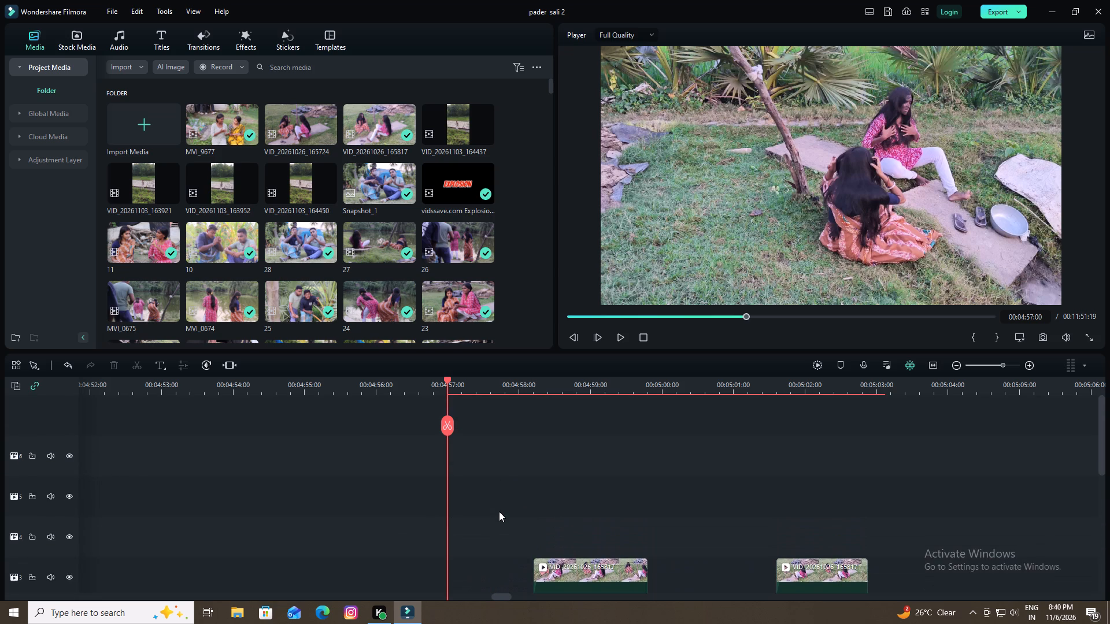
scroll(499, 511, up, 5)
triple_click(952, 364)
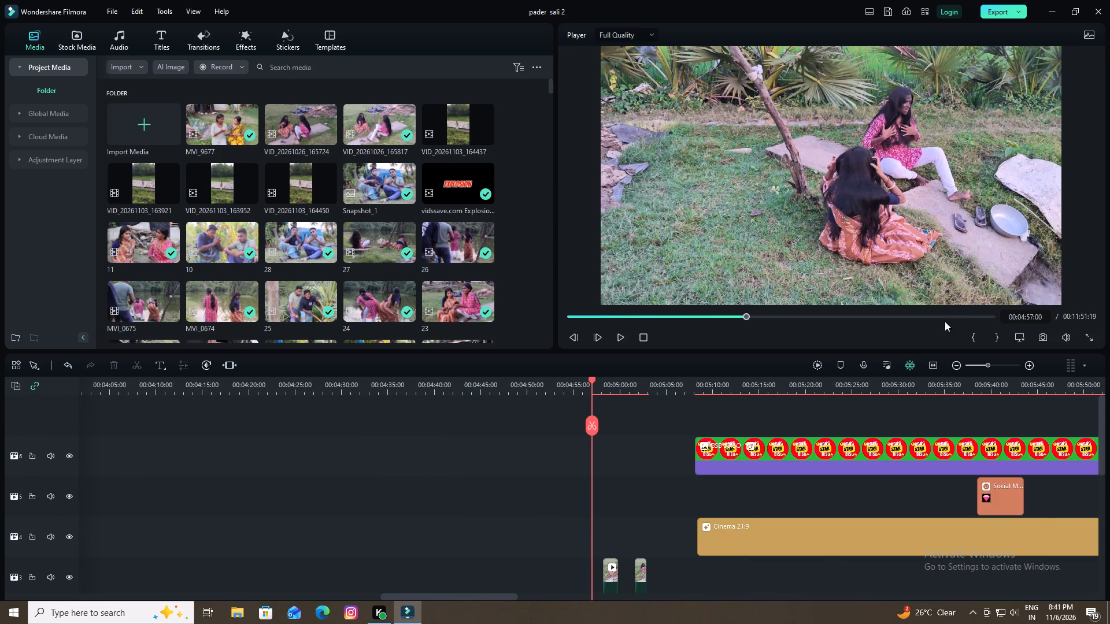
click(953, 365)
scroll(705, 472, down, 3)
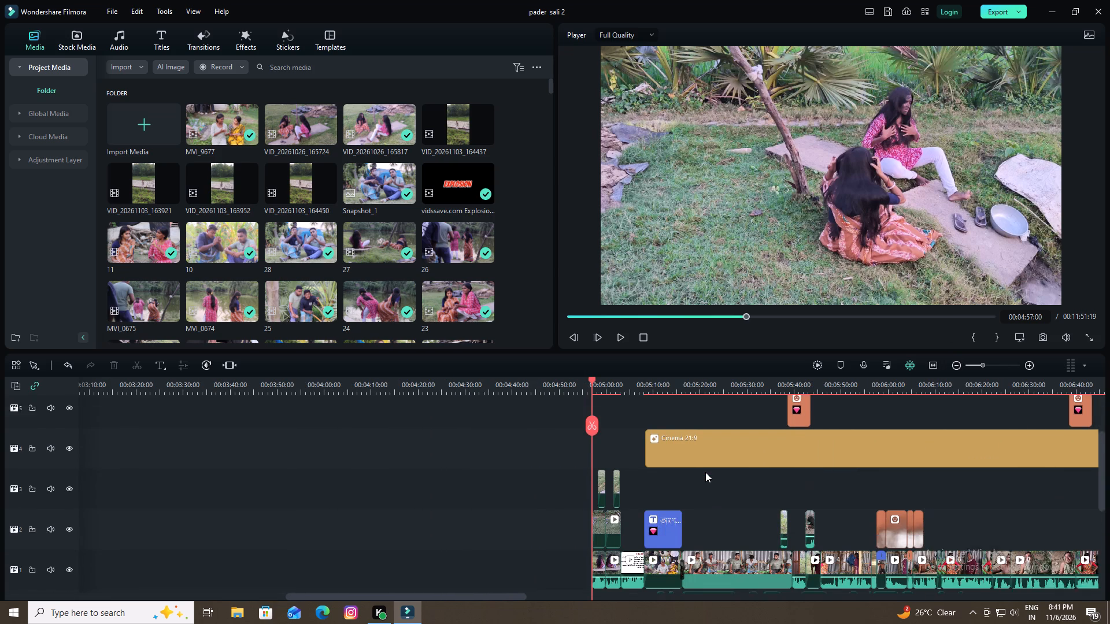
Play the trimmed teaser from its start through to the disclaimer.
scroll(705, 472, down, 2)
scroll(705, 474, up, 2)
key(space)
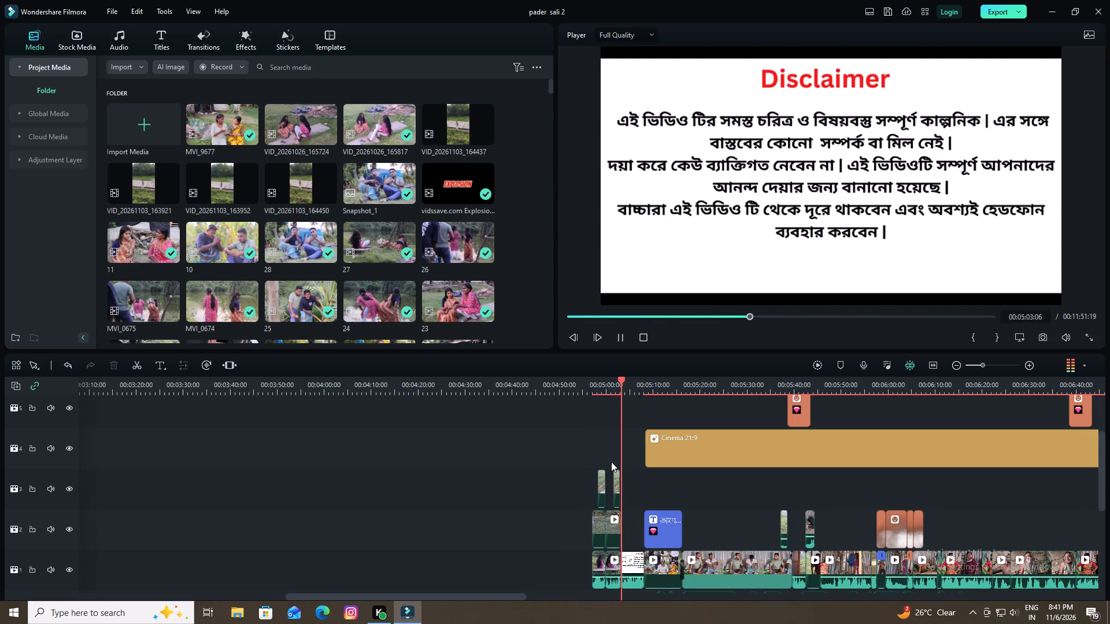
key(space)
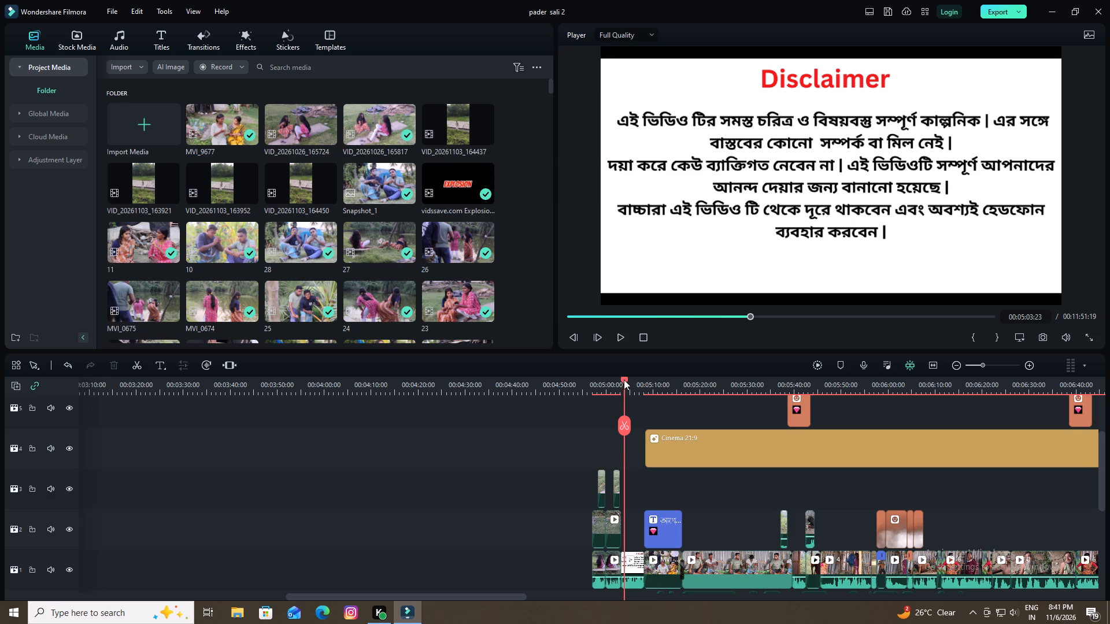
Examine all video and audio tracks around the teaser, disclaimer and episode opening for leftover or misaligned clips.
drag(624, 380, 560, 403)
scroll(727, 411, down, 4)
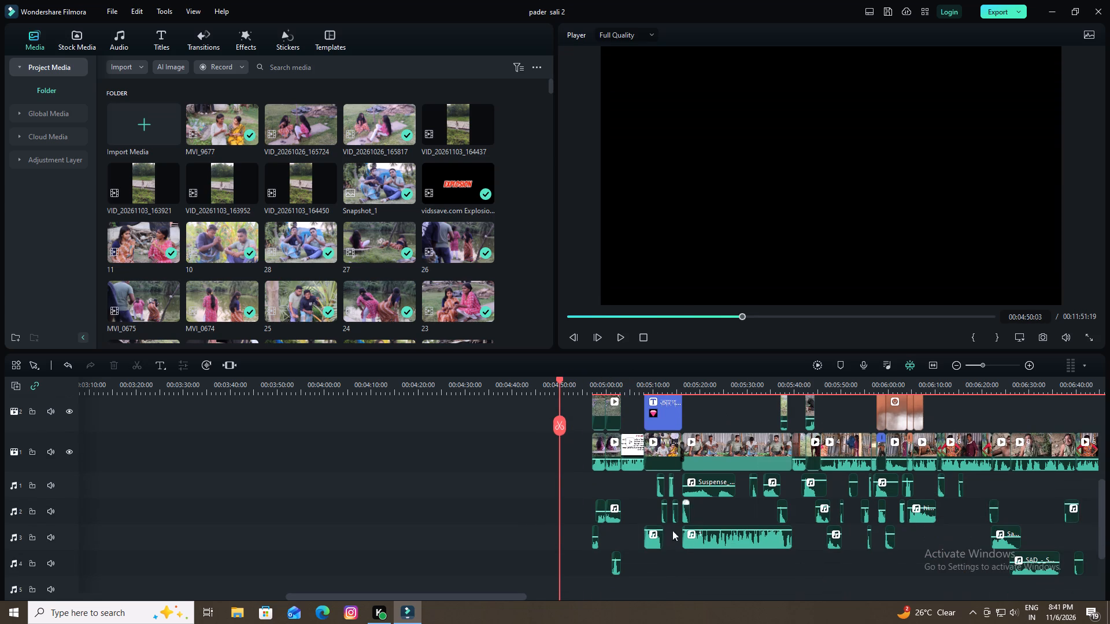
scroll(672, 527, down, 2)
scroll(672, 527, up, 4)
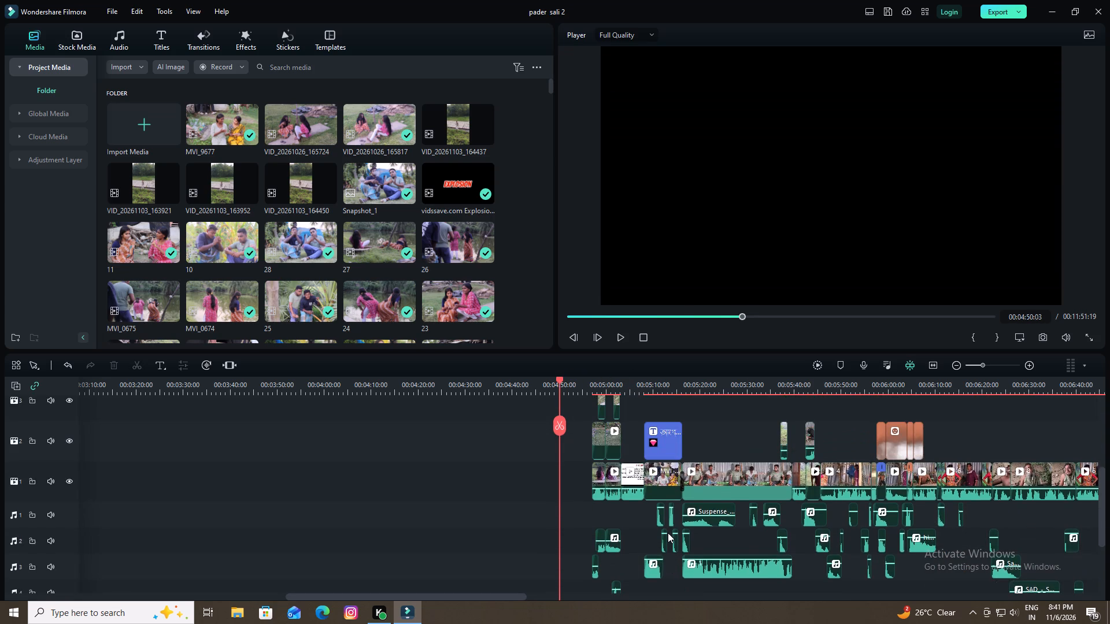
scroll(667, 534, up, 2)
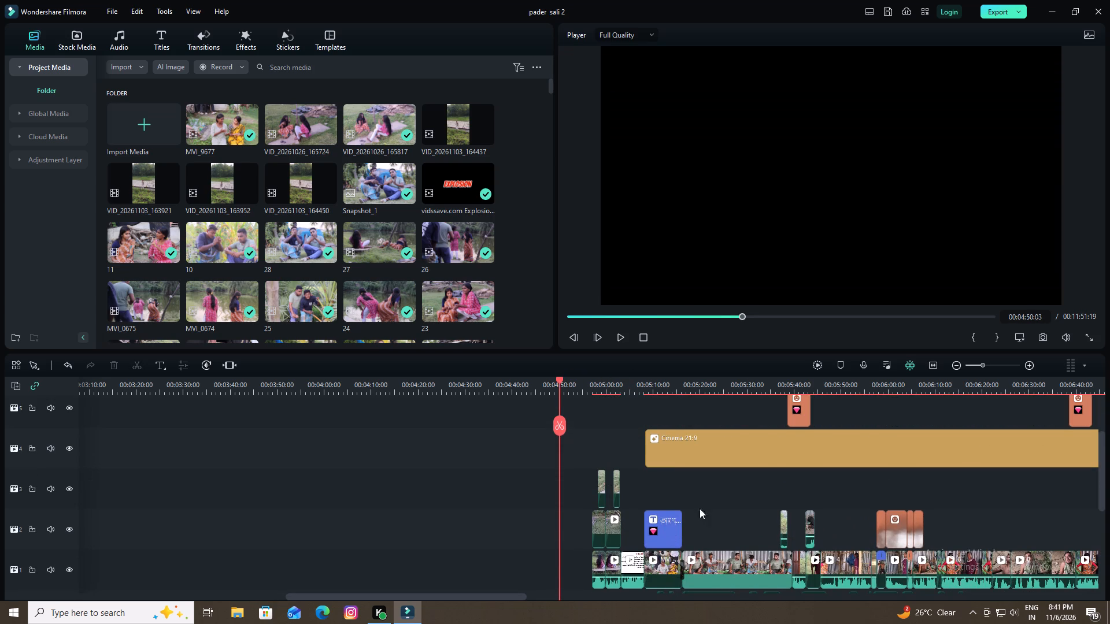
drag(559, 377, 509, 396)
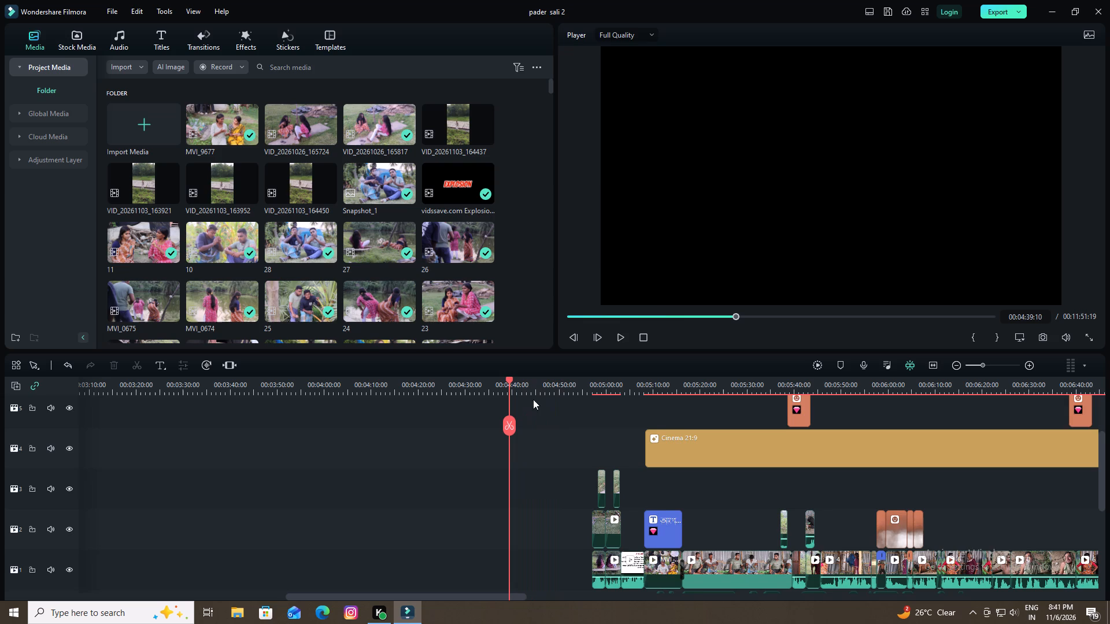
scroll(554, 403, down, 1)
scroll(646, 472, down, 2)
scroll(728, 518, down, 2)
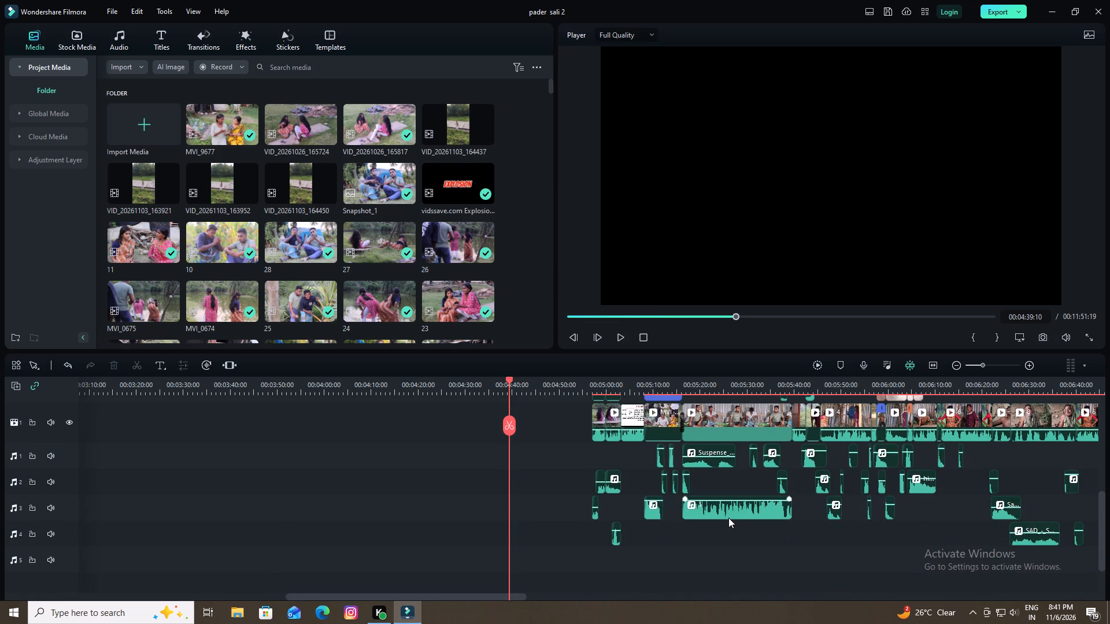
scroll(728, 518, up, 1)
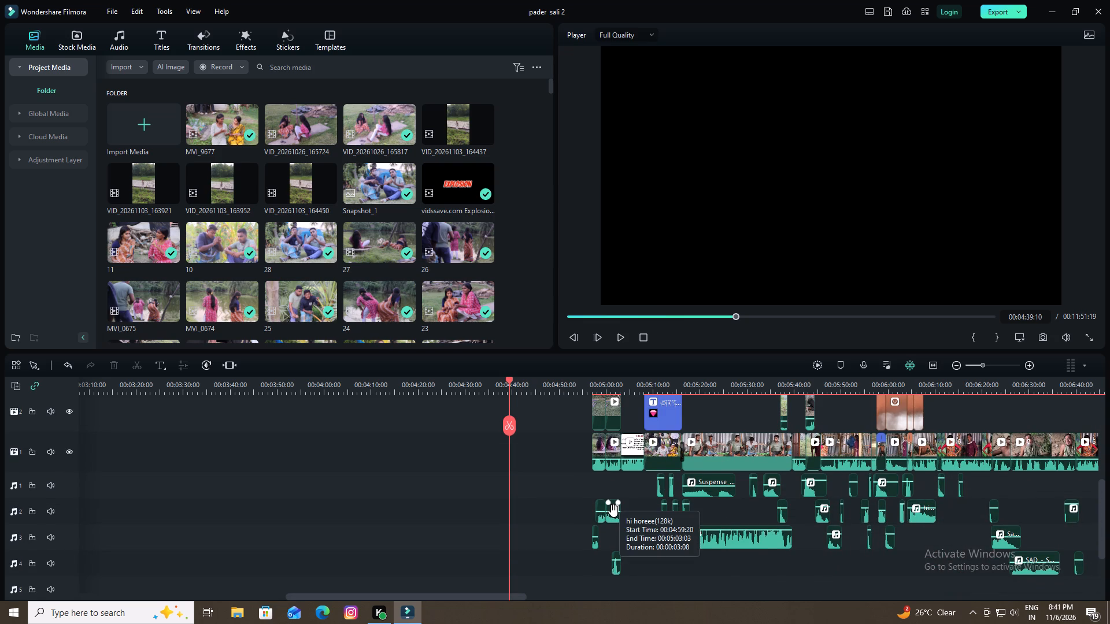
scroll(707, 506, down, 2)
scroll(706, 506, up, 4)
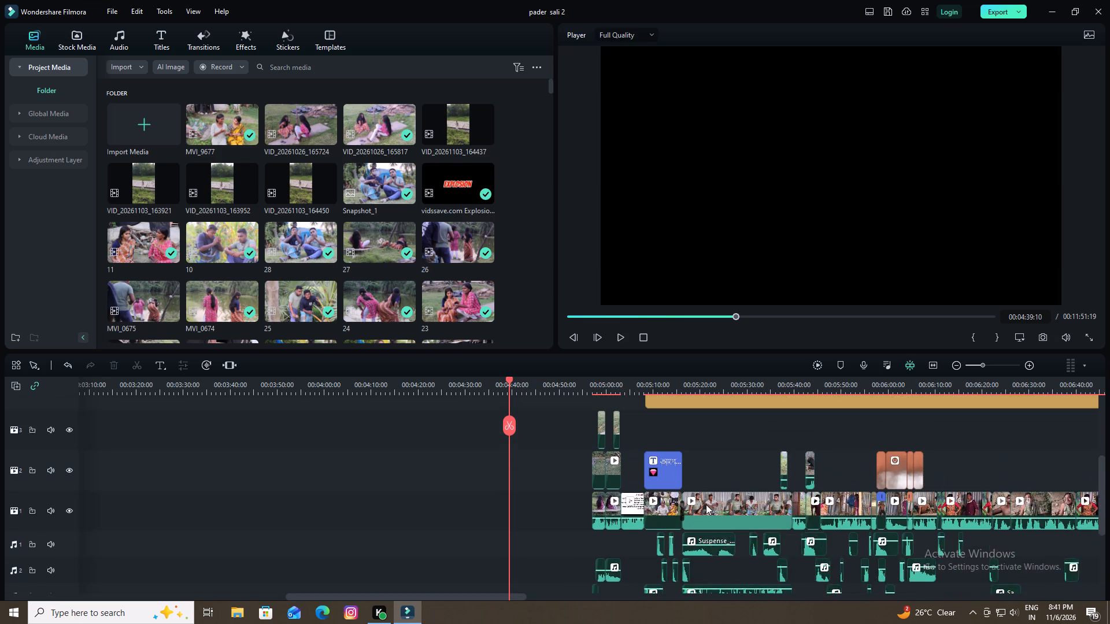
scroll(706, 504, up, 5)
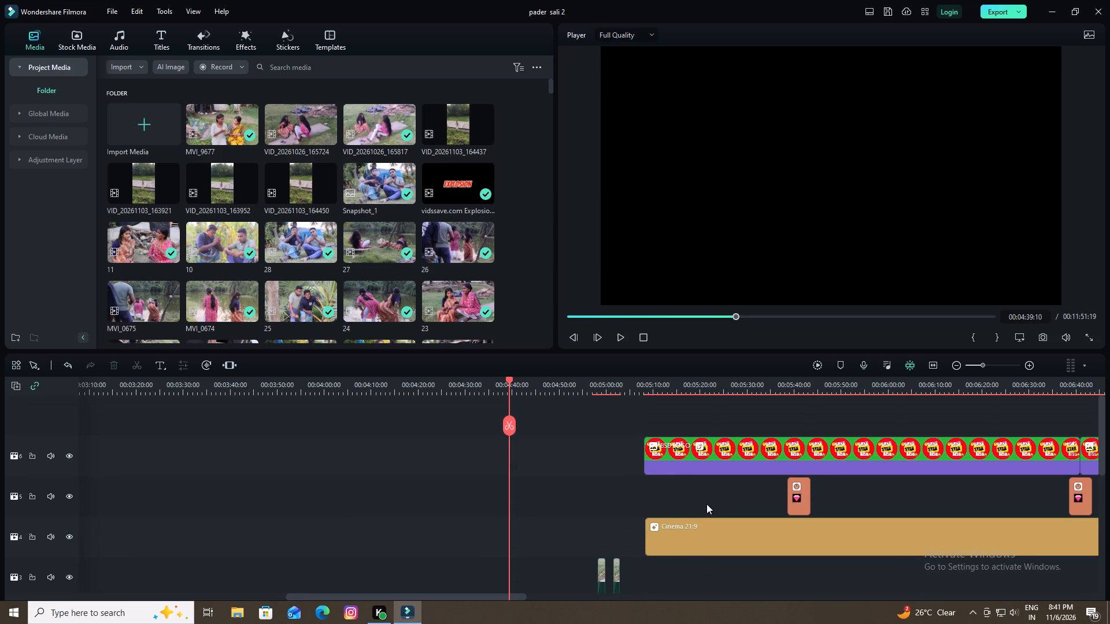
scroll(706, 504, down, 2)
scroll(711, 527, up, 1)
scroll(712, 525, down, 1)
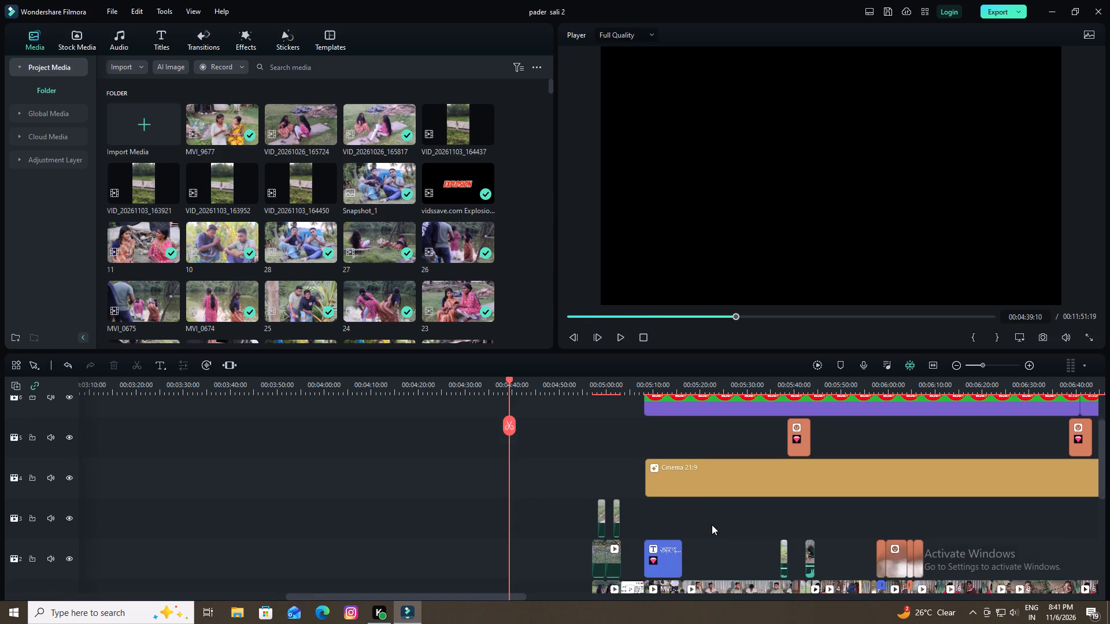
scroll(712, 525, down, 1)
scroll(712, 526, up, 1)
scroll(712, 526, down, 4)
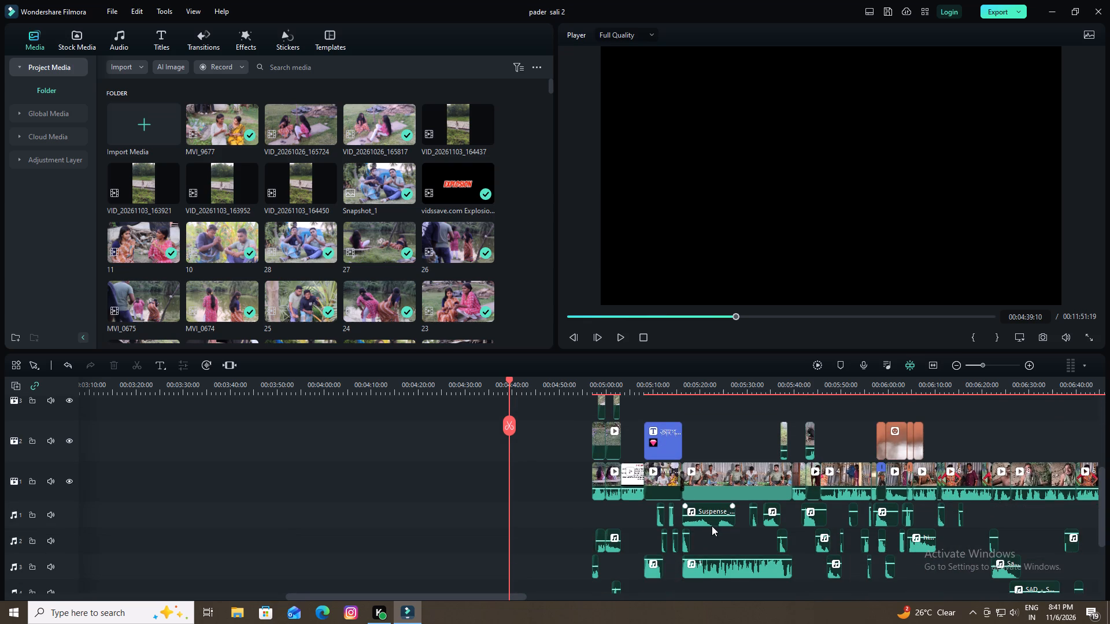
scroll(712, 523, down, 1)
scroll(712, 525, up, 3)
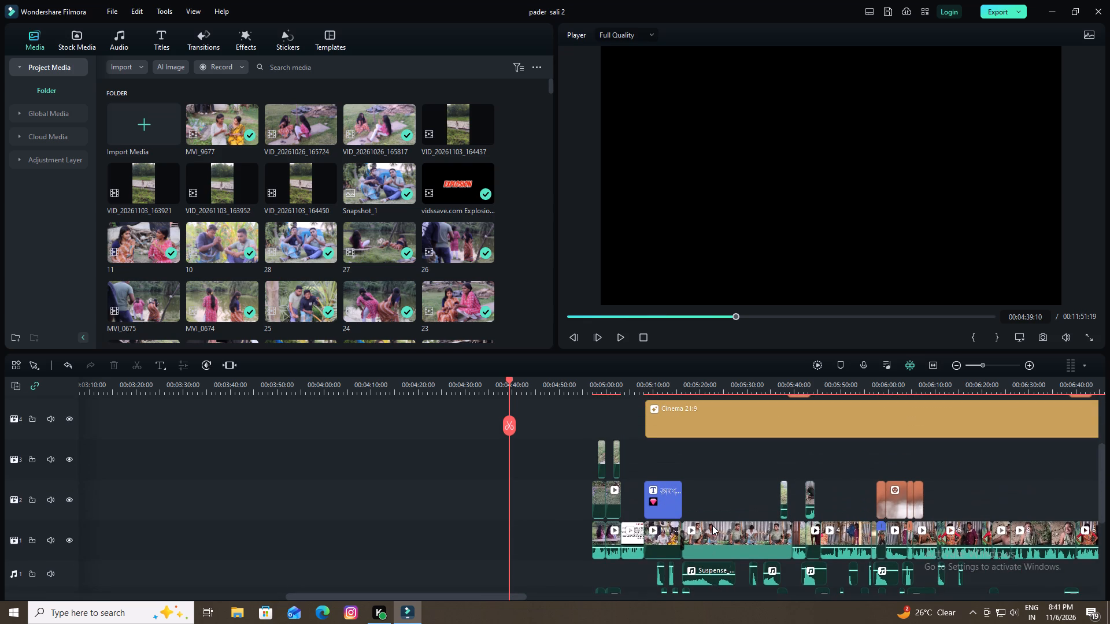
scroll(713, 525, up, 5)
scroll(714, 526, down, 1)
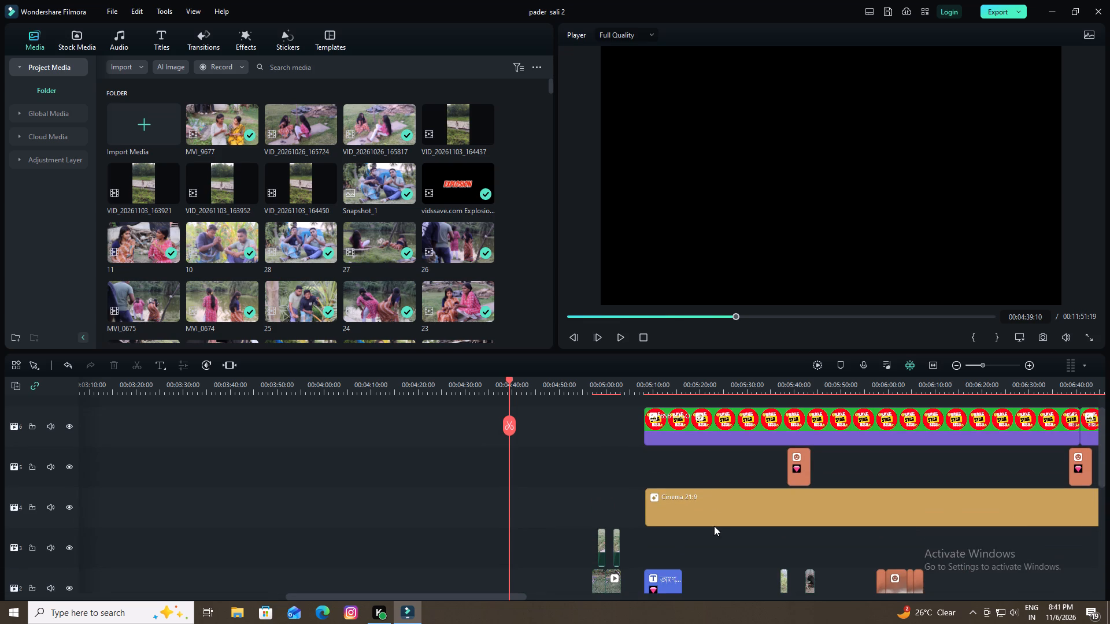
scroll(714, 526, down, 1)
scroll(714, 526, up, 2)
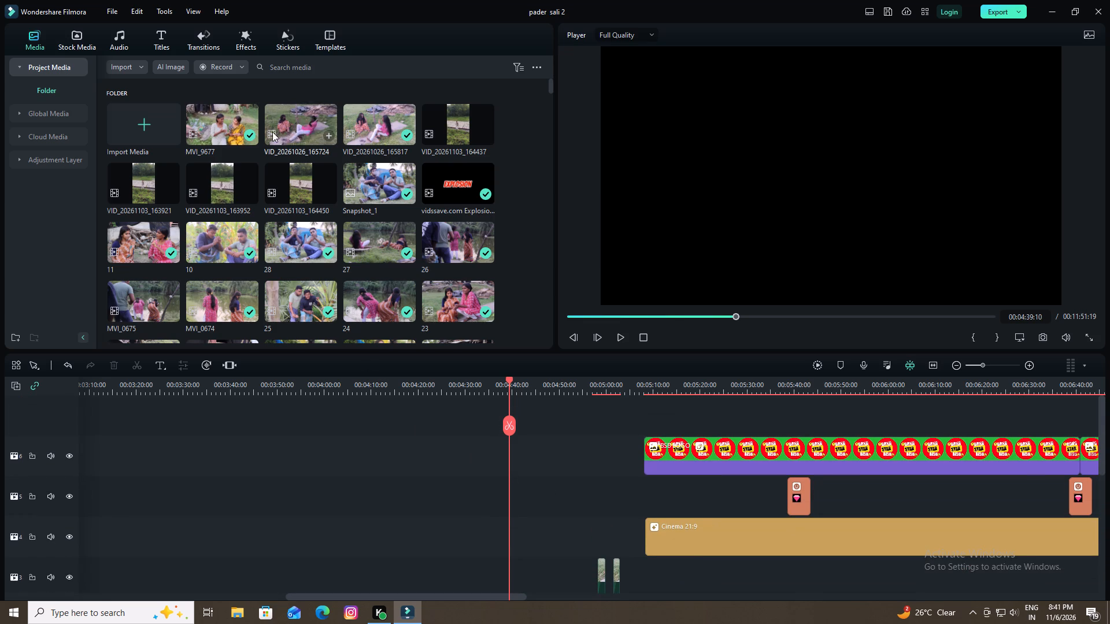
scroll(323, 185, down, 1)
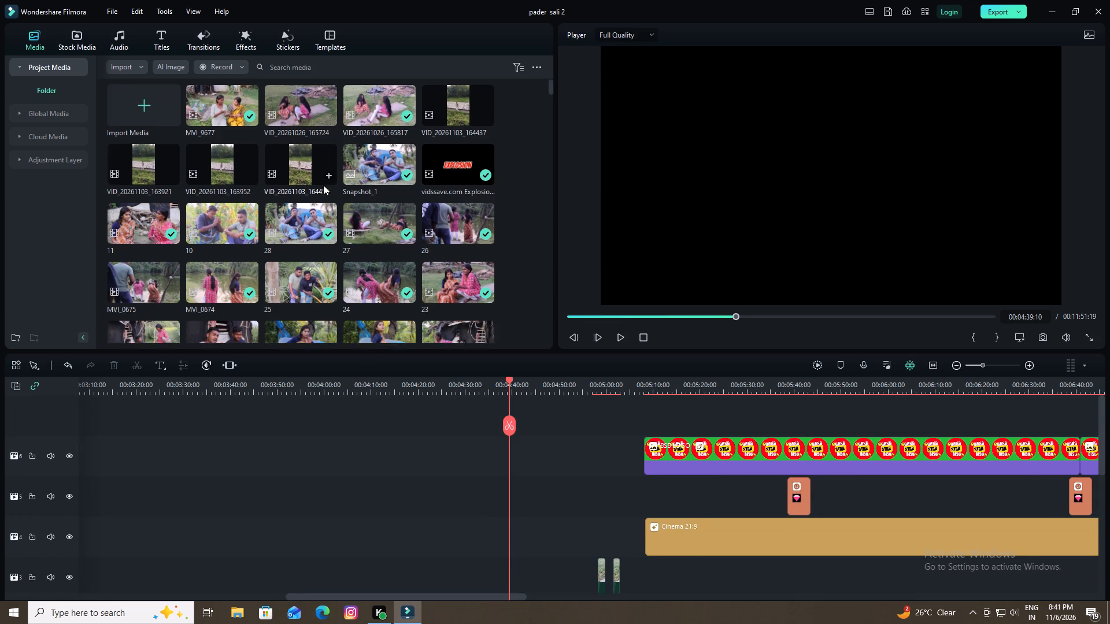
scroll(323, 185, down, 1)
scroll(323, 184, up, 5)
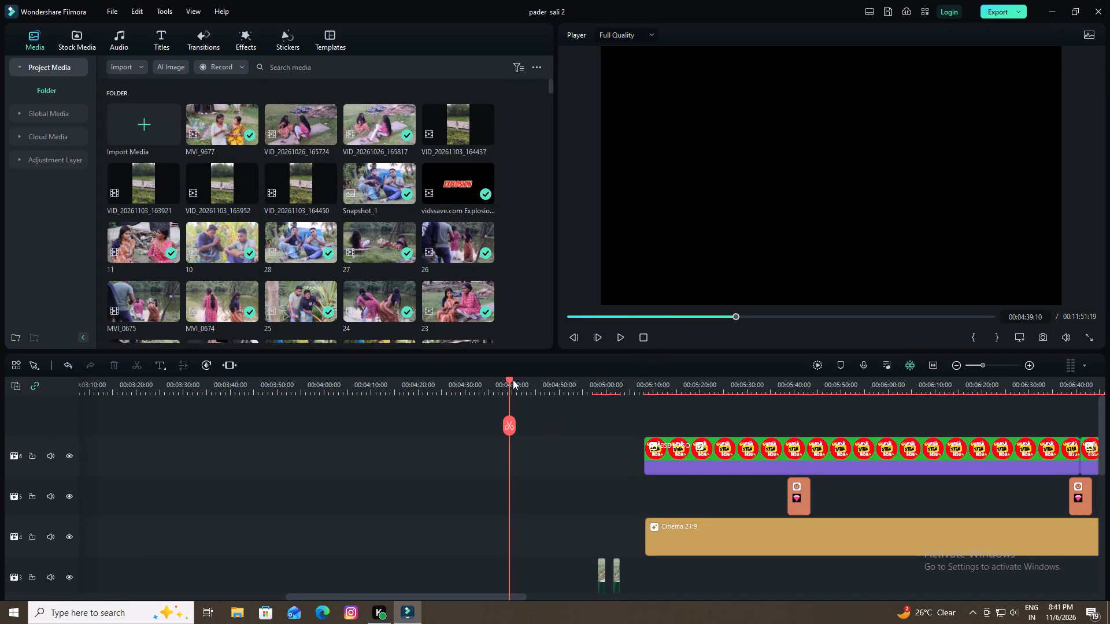
Skim the footage from the teaser into the tin-walled hut scene, up to about 5:47.
drag(509, 378, 608, 450)
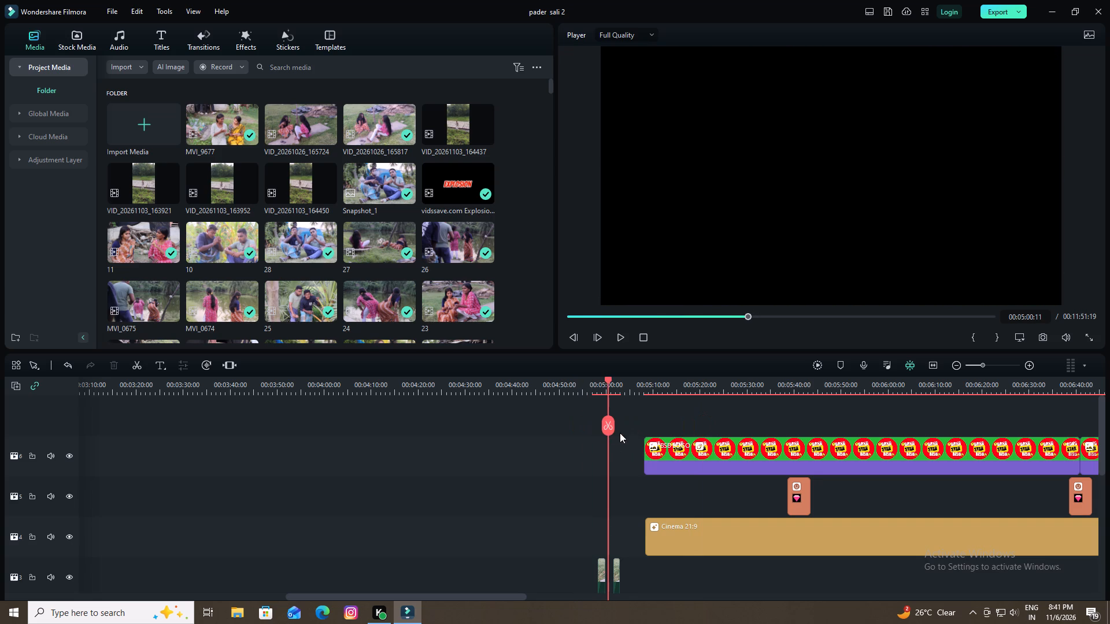
drag(608, 379, 749, 402)
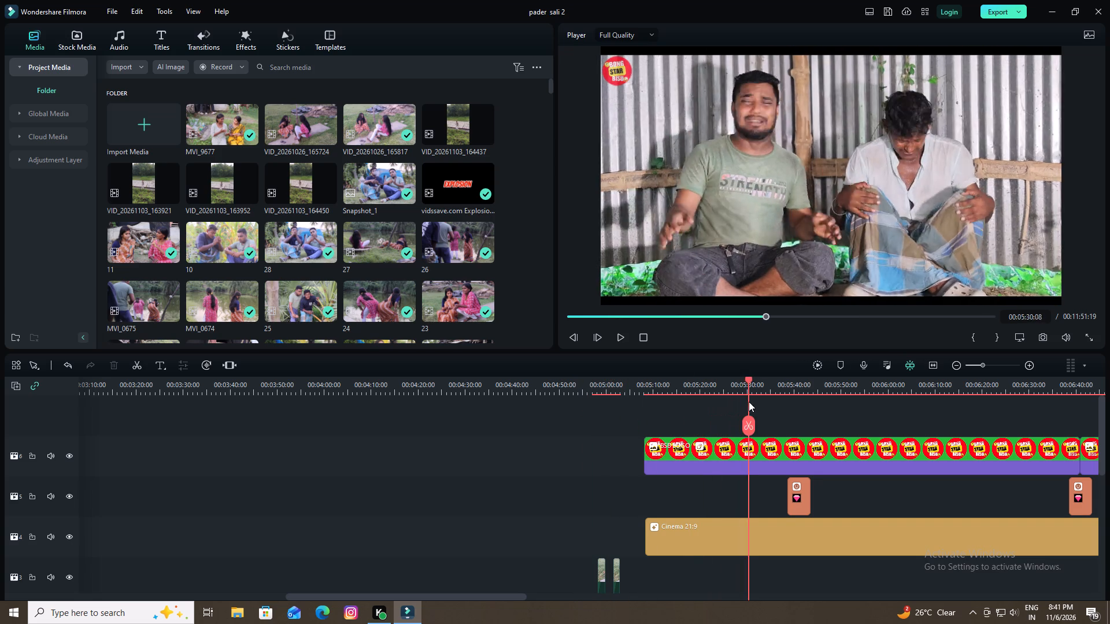
drag(749, 402, 807, 425)
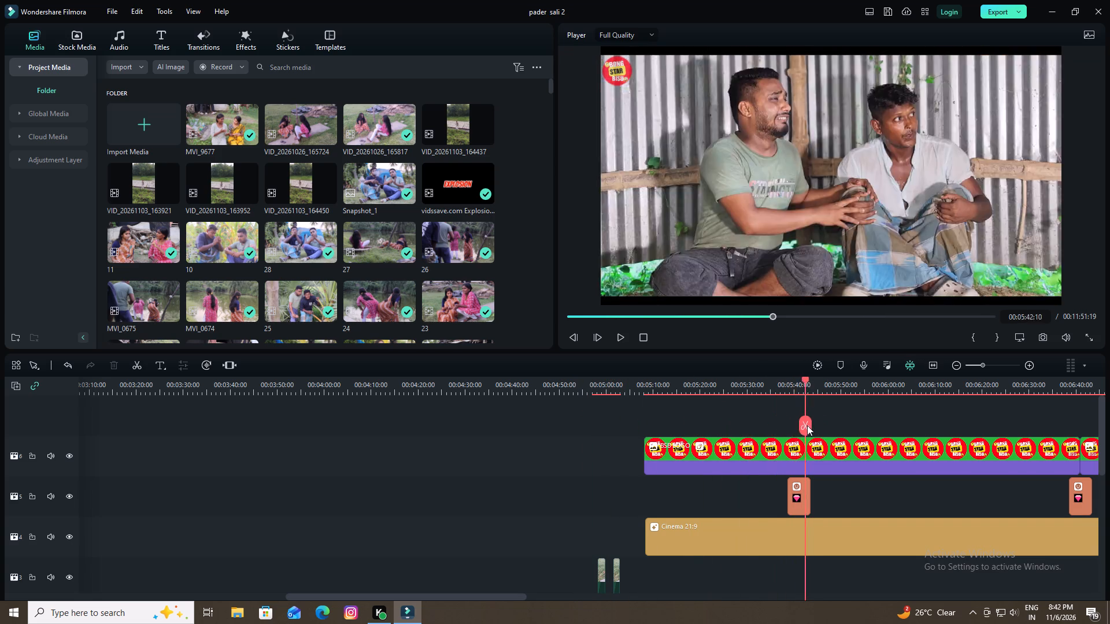
drag(807, 425, 813, 437)
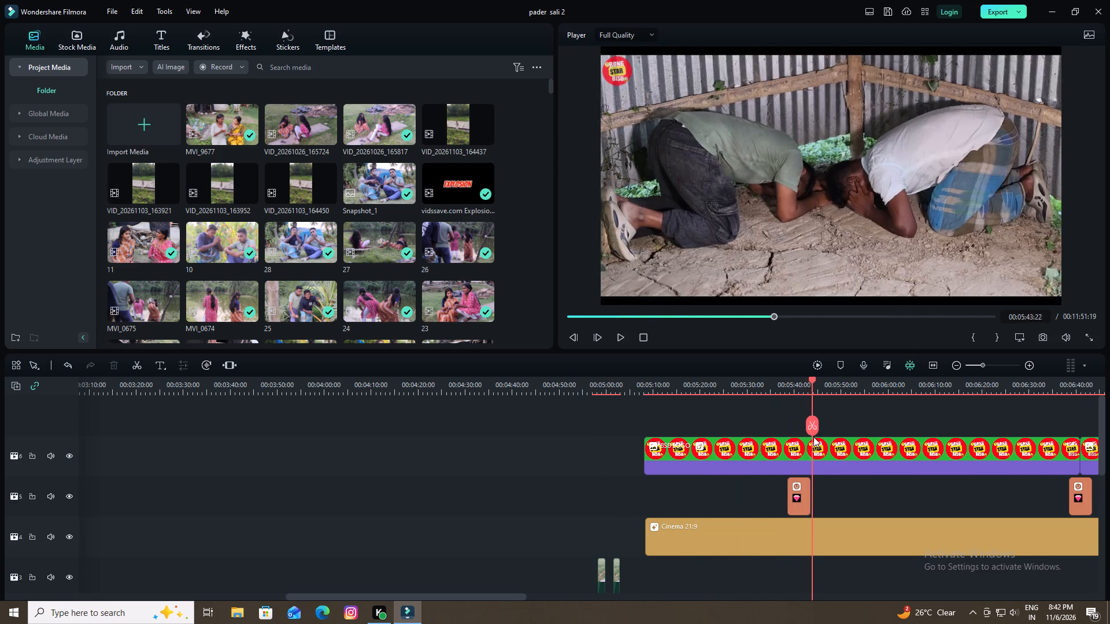
drag(813, 437, 814, 456)
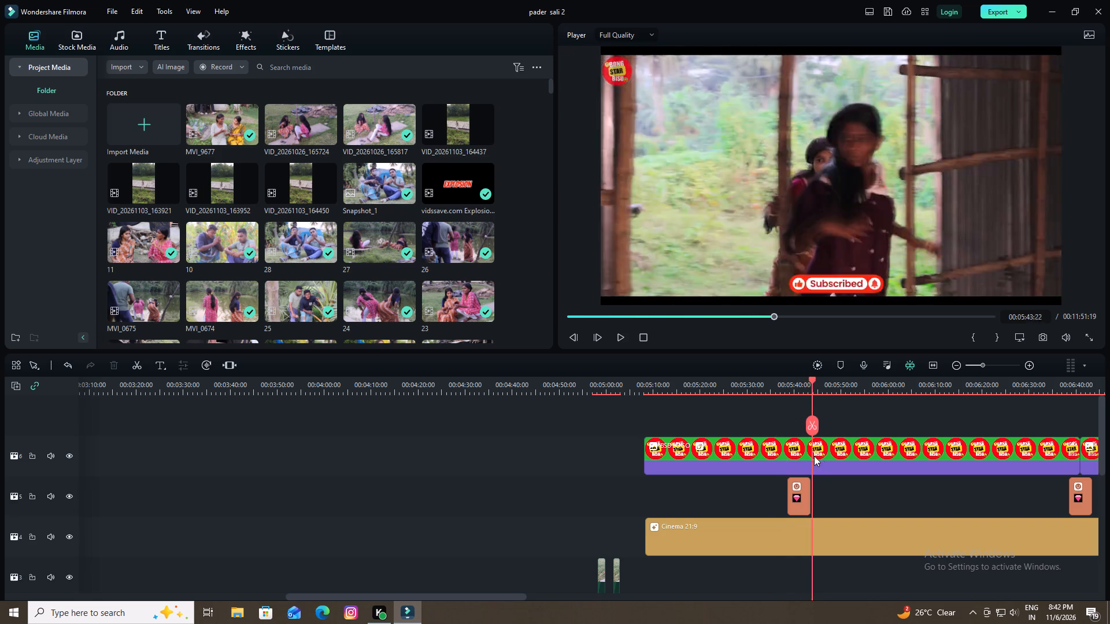
drag(814, 456, 829, 456)
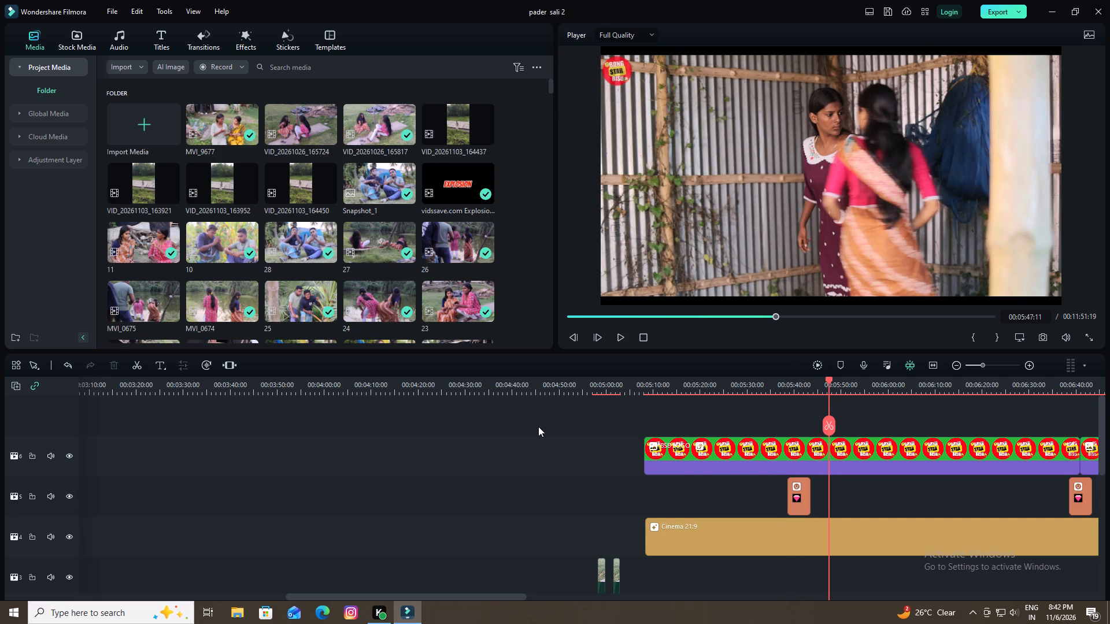
Save the project.
key(ctrl+s)
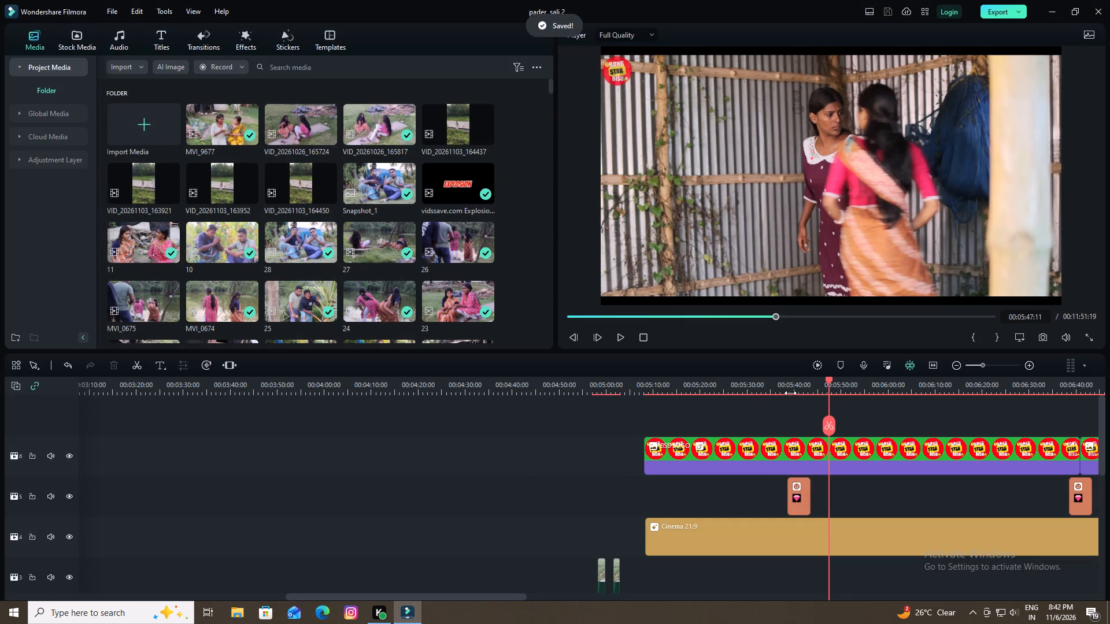
Return the playhead to the very start of the timeline and briefly play the empty stretch there.
drag(826, 380, 153, 399)
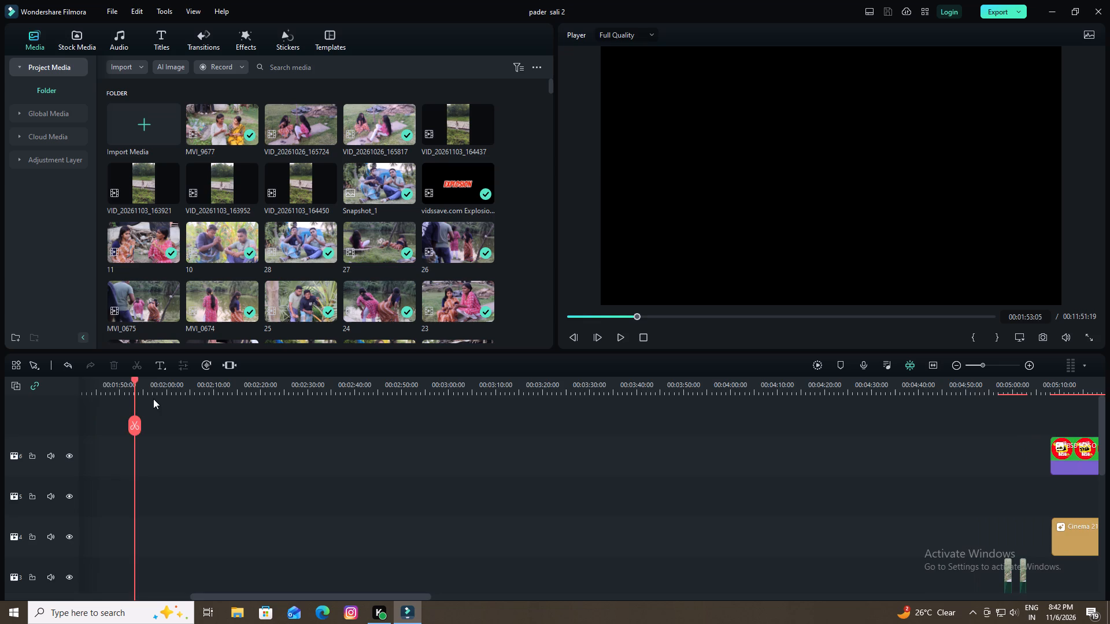
drag(153, 399, 103, 439)
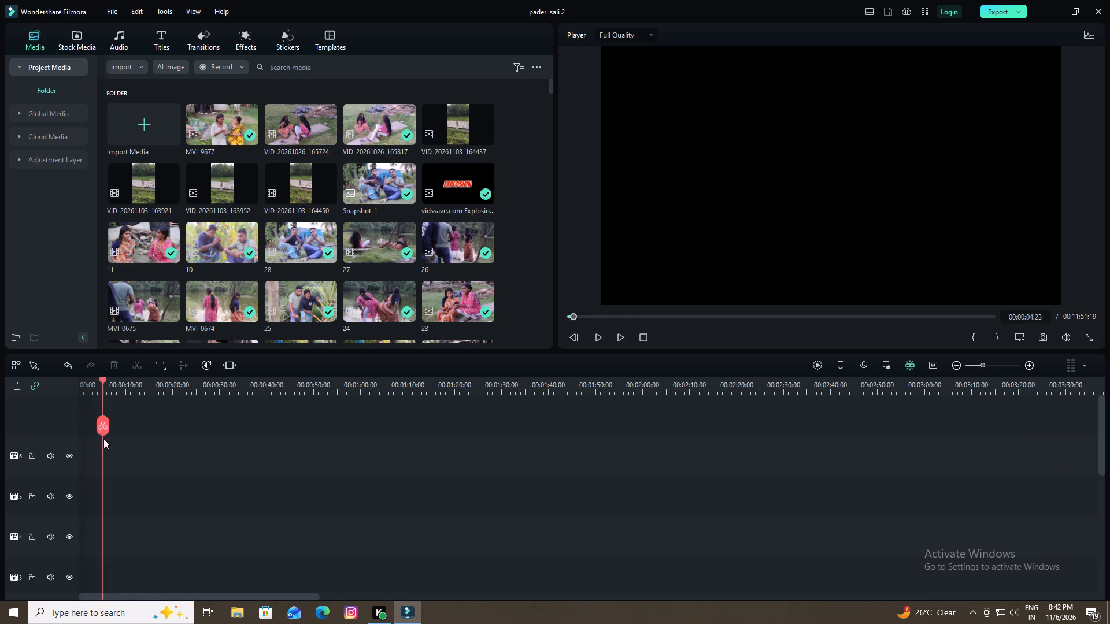
drag(103, 439, 40, 437)
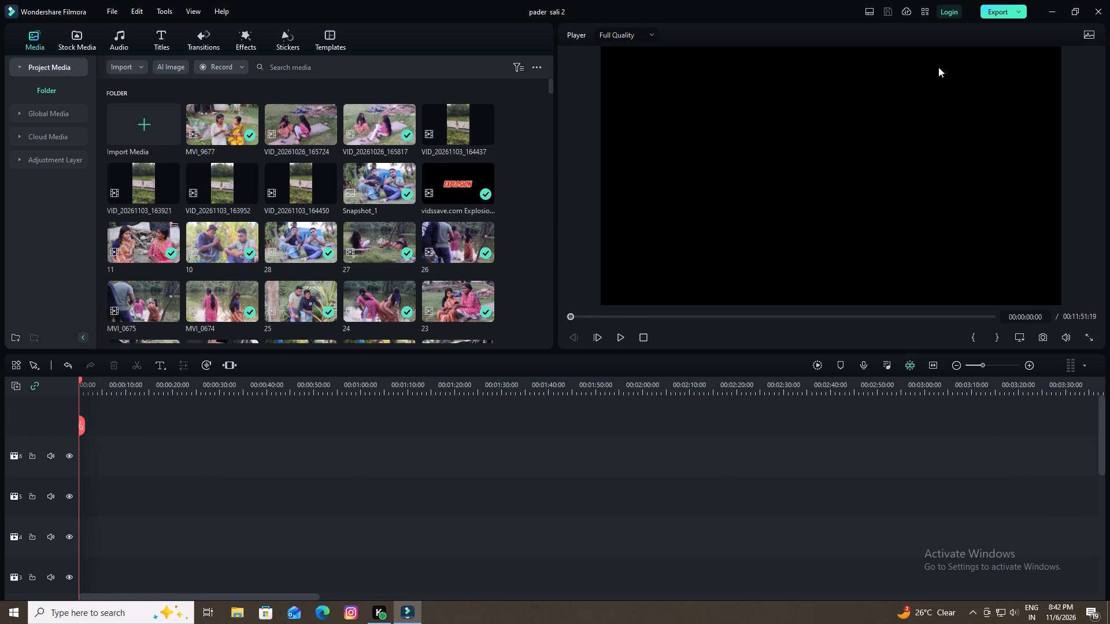
key(space)
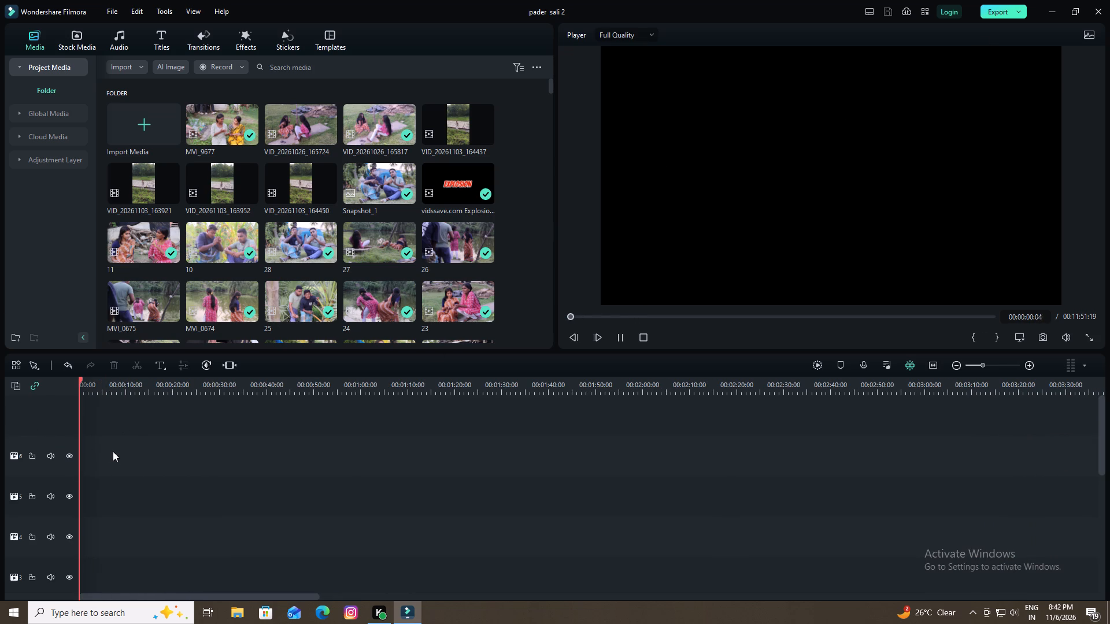
key(space)
Play the tin-walled hut scene from about 5:42 to 6:04, looking for a passage to reuse in the teaser.
drag(222, 597, 251, 594)
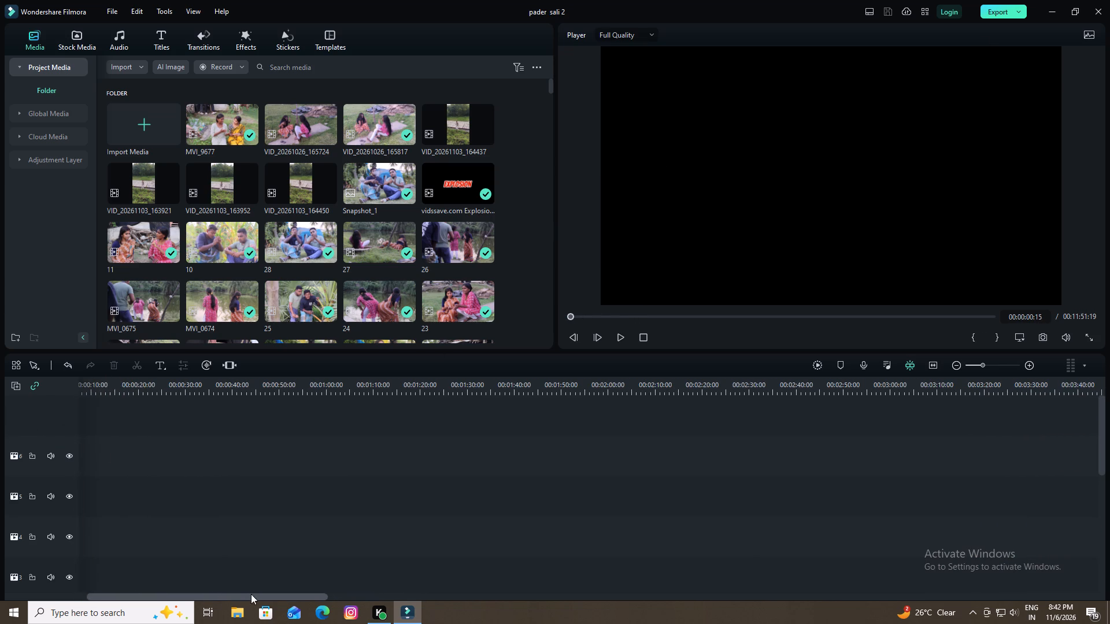
drag(251, 594, 560, 591)
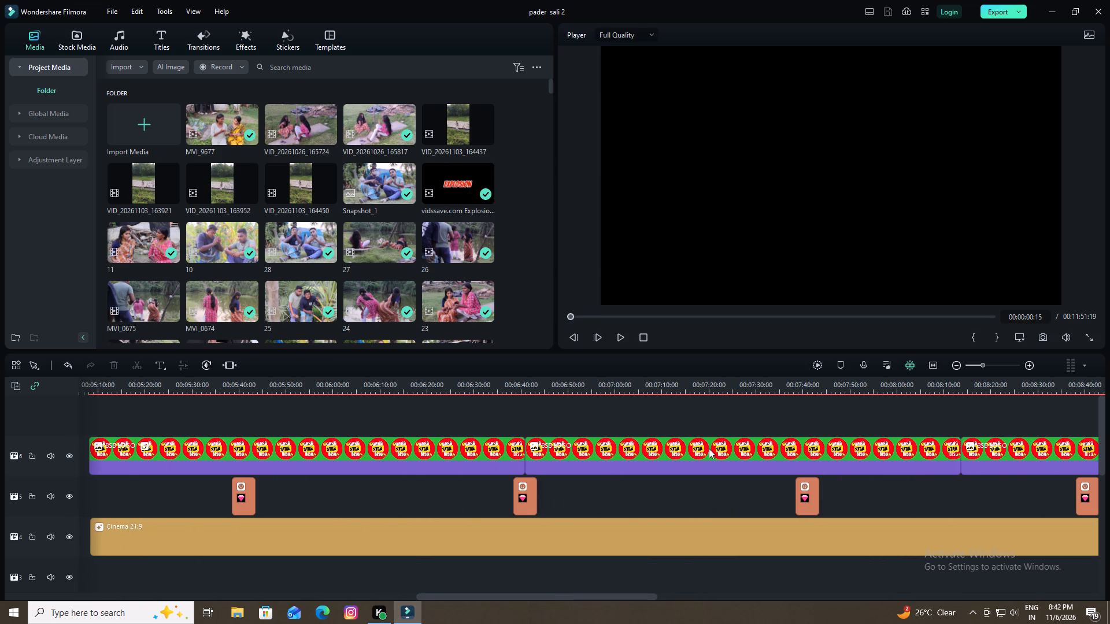
scroll(852, 439, down, 3)
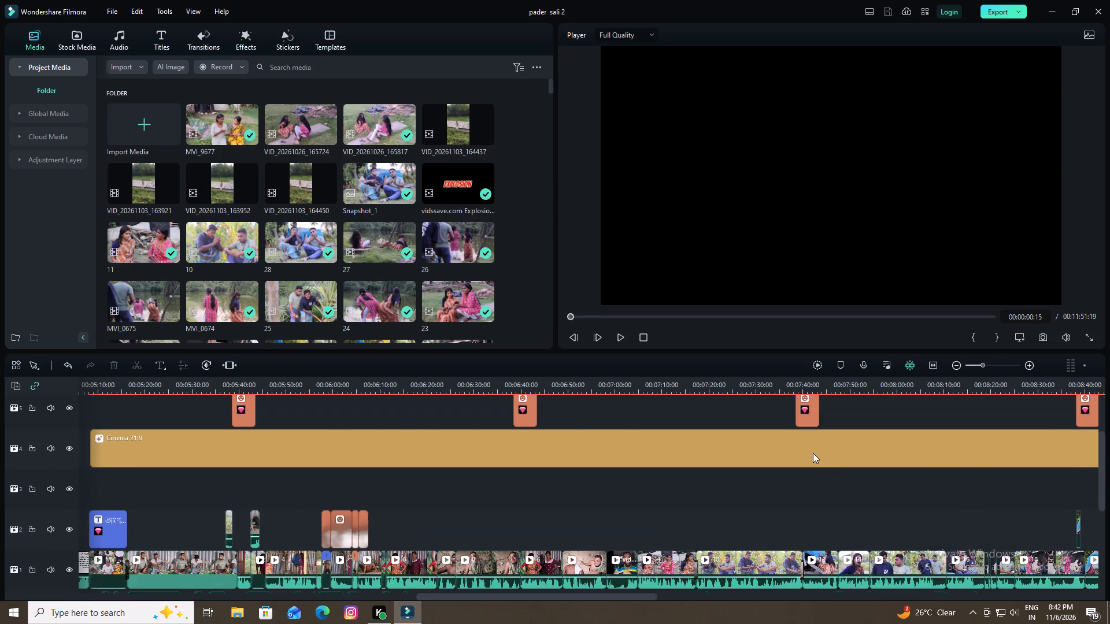
scroll(813, 452, down, 4)
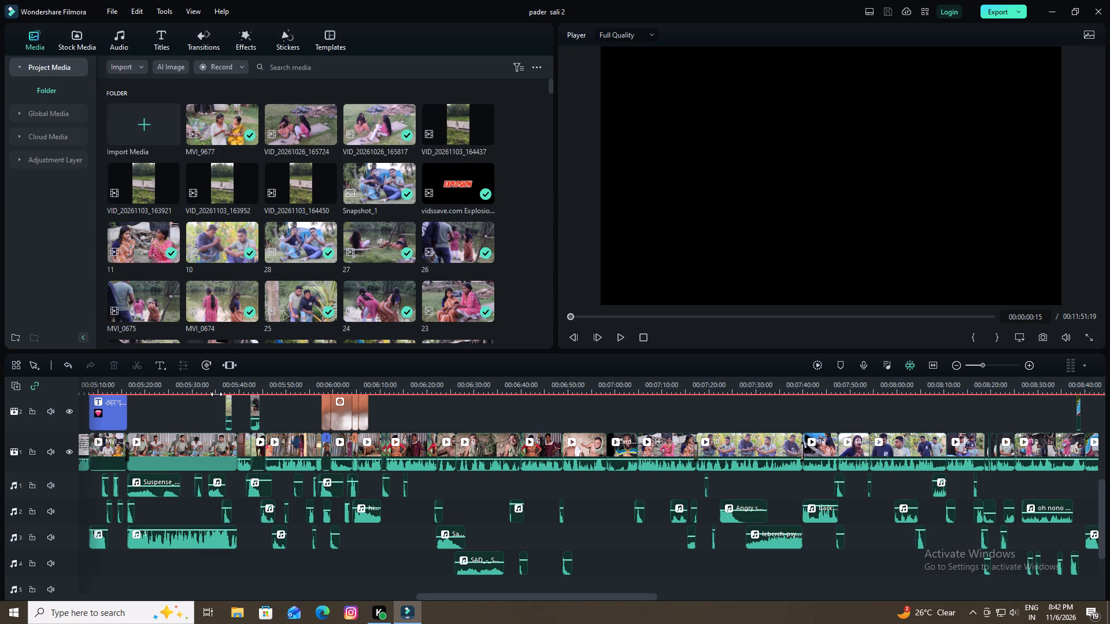
click(247, 391)
key(space)
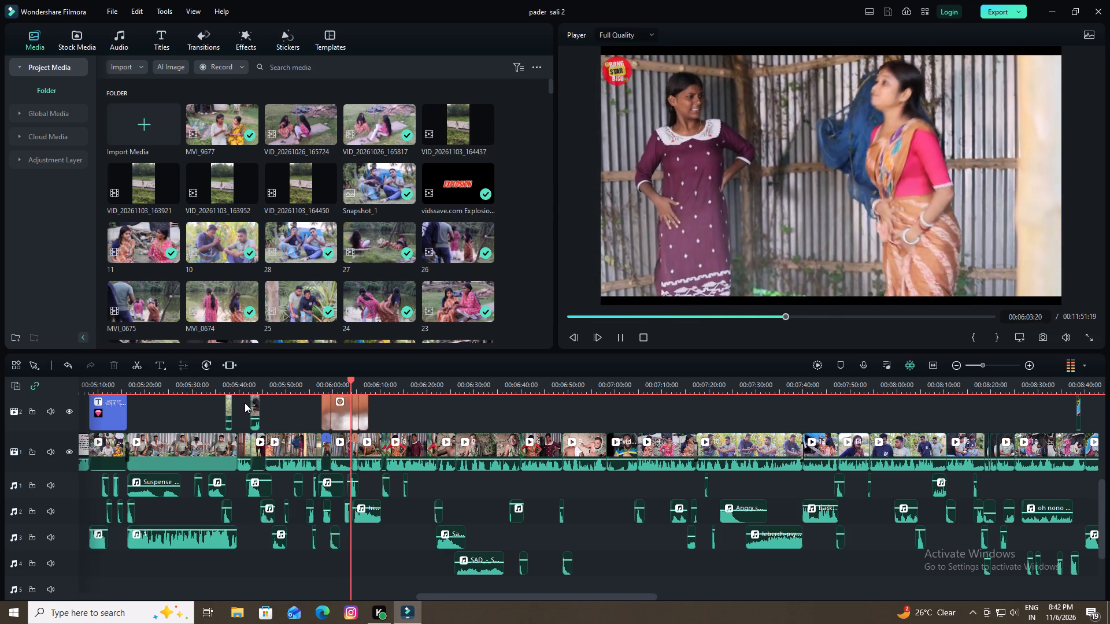
key(space)
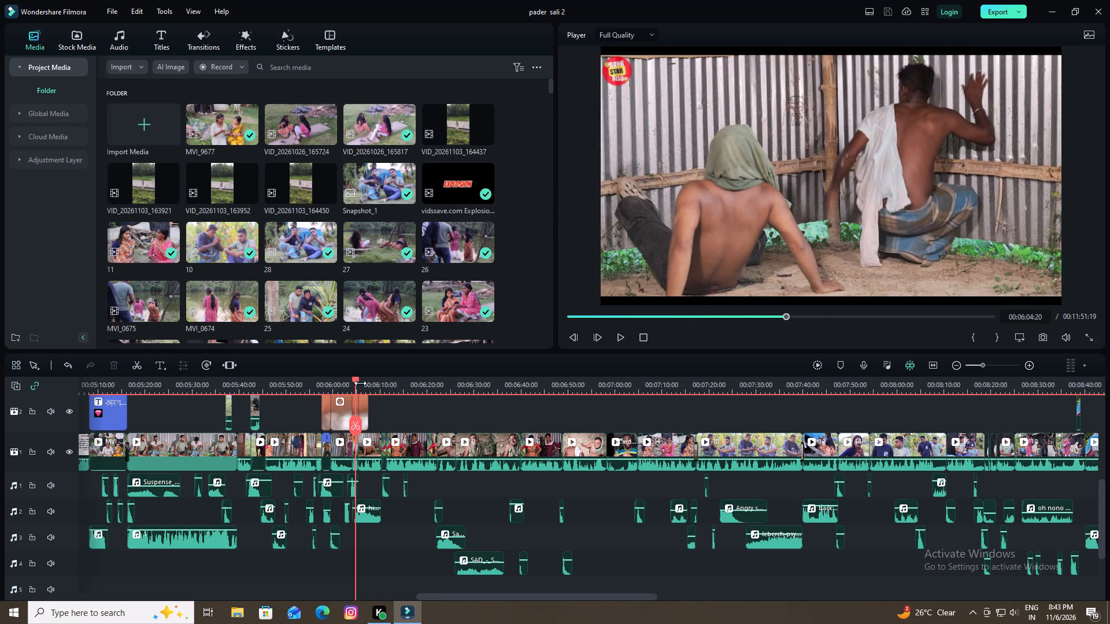
Replay the hut scene around the explosion effect, from about 5:53 to 6:06, to judge where the reusable passage starts and ends.
drag(354, 381, 302, 402)
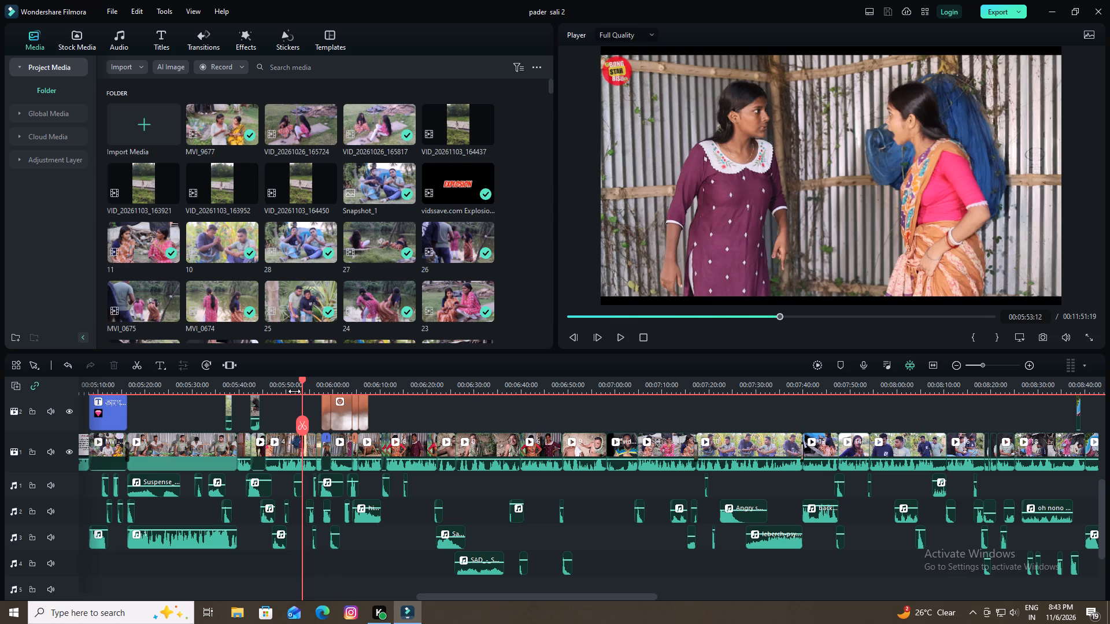
key(space)
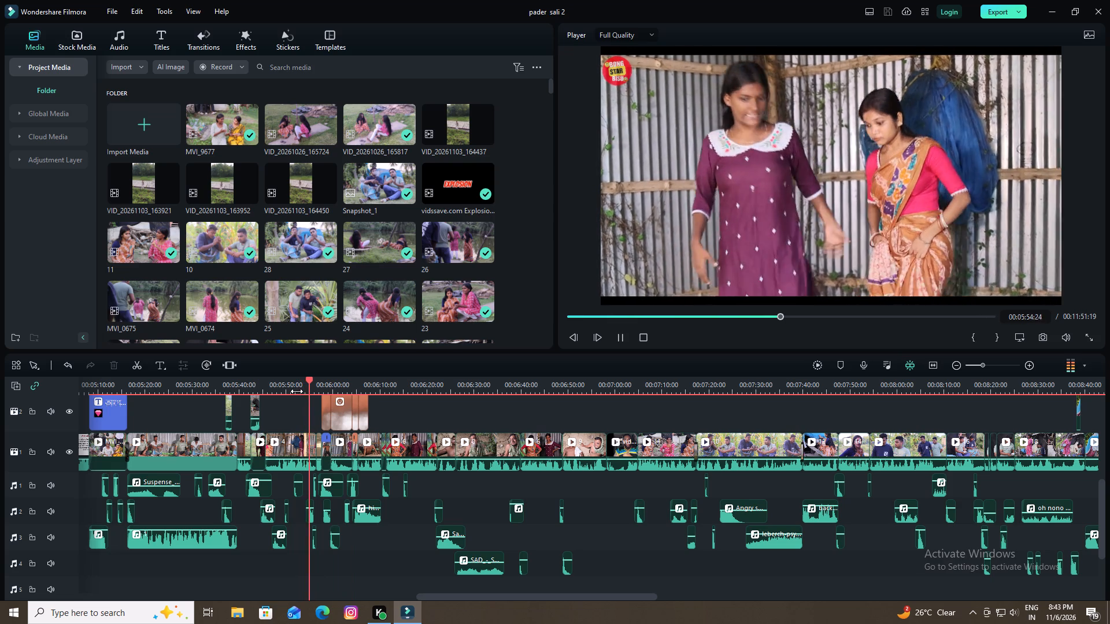
key(space)
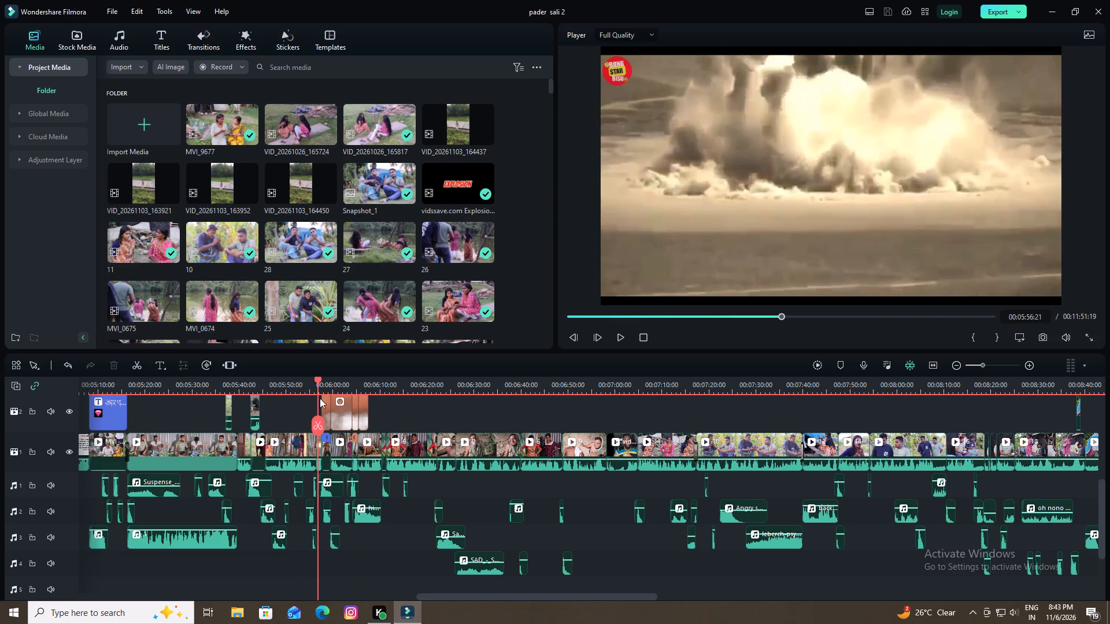
click(1029, 364)
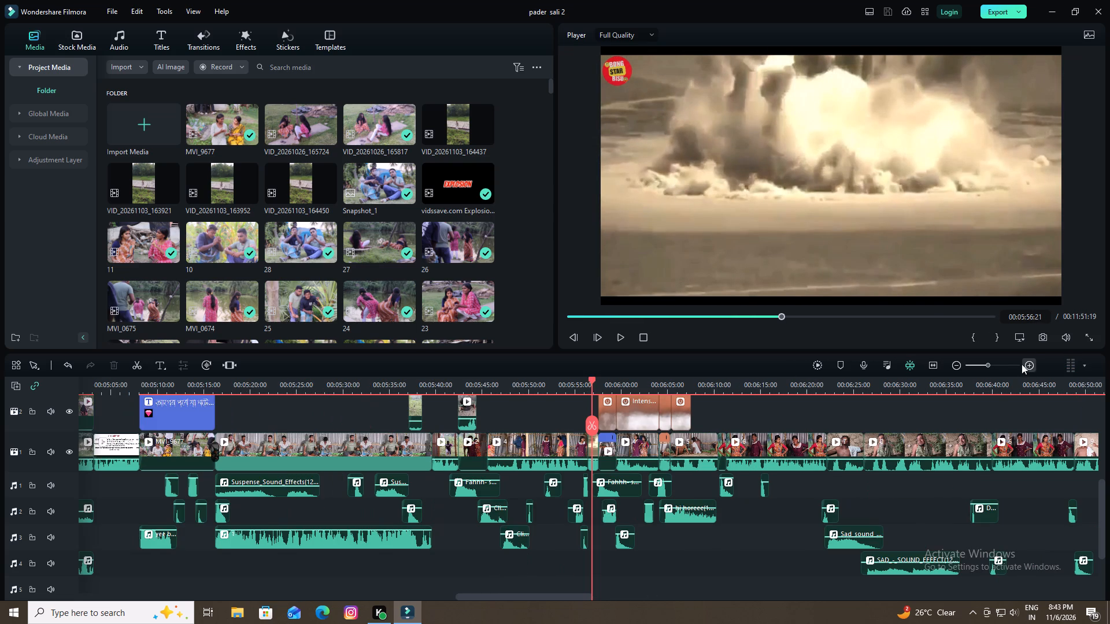
drag(592, 379, 581, 391)
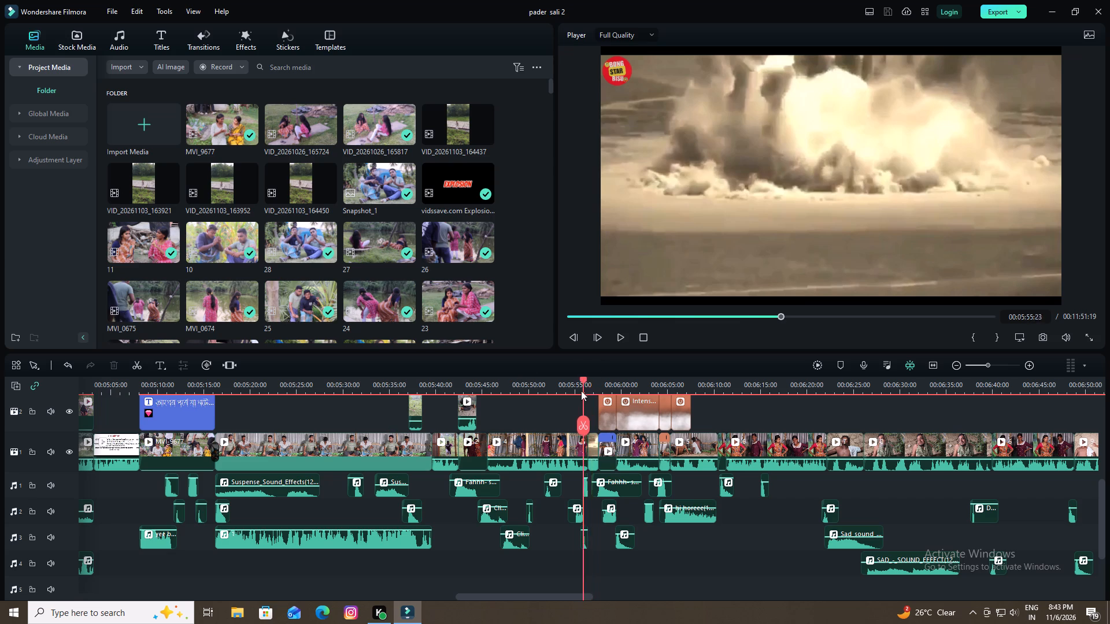
drag(581, 391, 569, 413)
key(space)
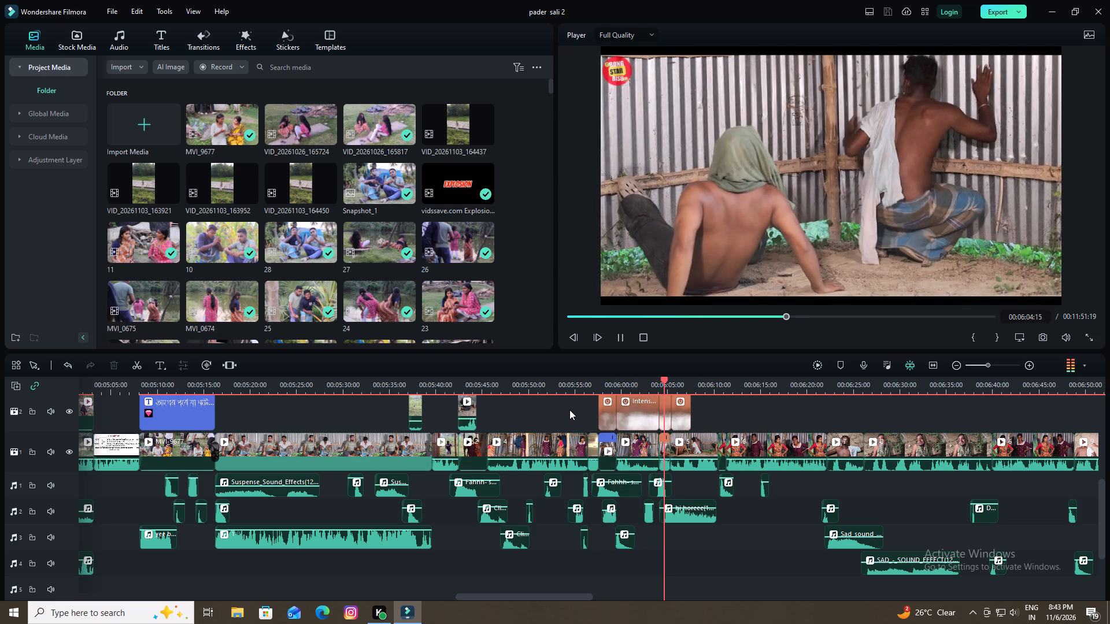
key(space)
key(space)
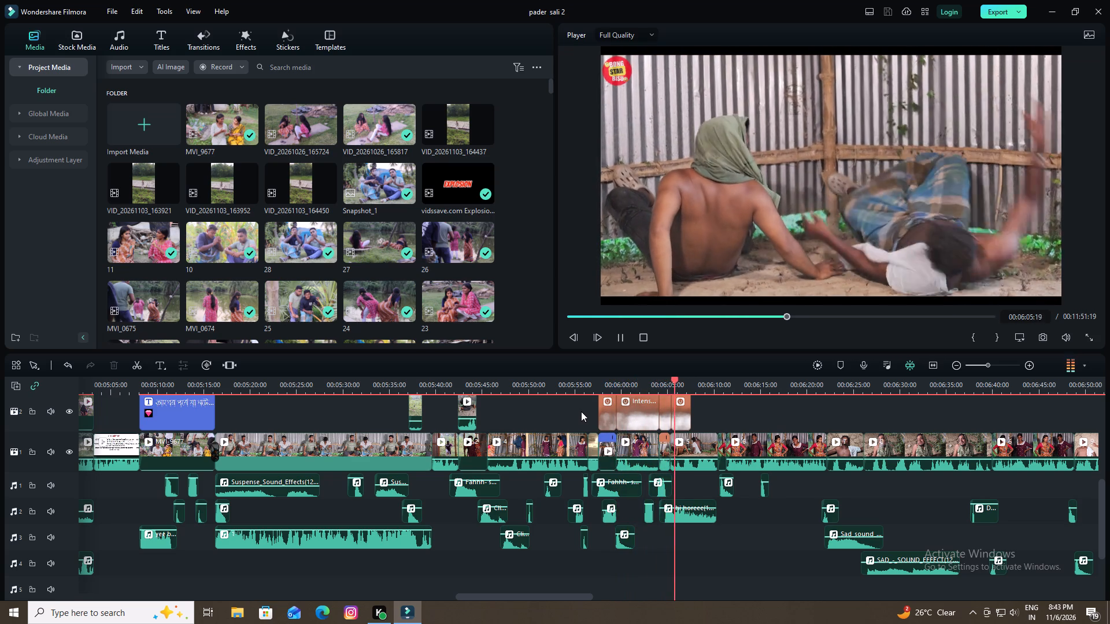
key(space)
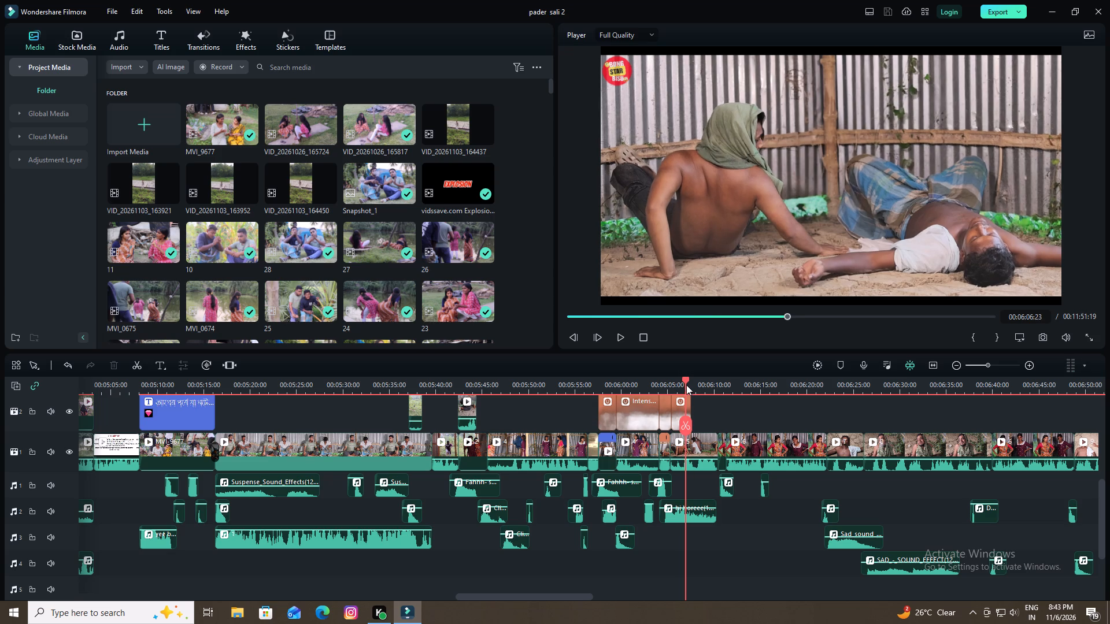
Copy the three main-track hut clips from about 5:59 to 6:10 along with their Metal Gear Alert, Fart, Shout and hi horeee sounds.
scroll(668, 433, up, 1)
scroll(715, 430, down, 1)
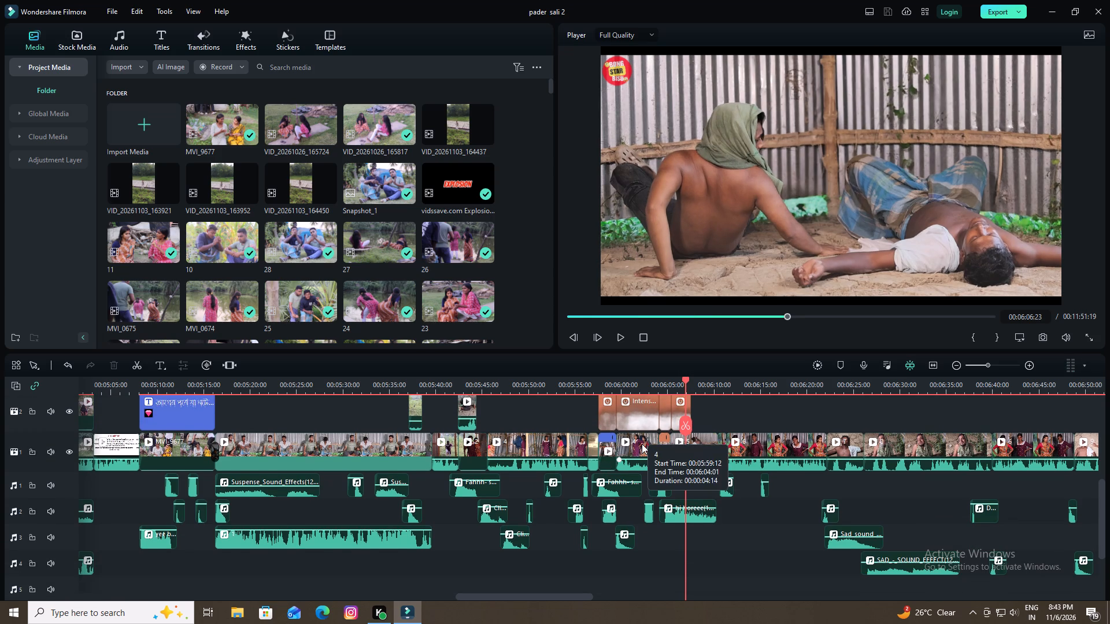
ctrl+click(642, 443)
ctrl+click(665, 450)
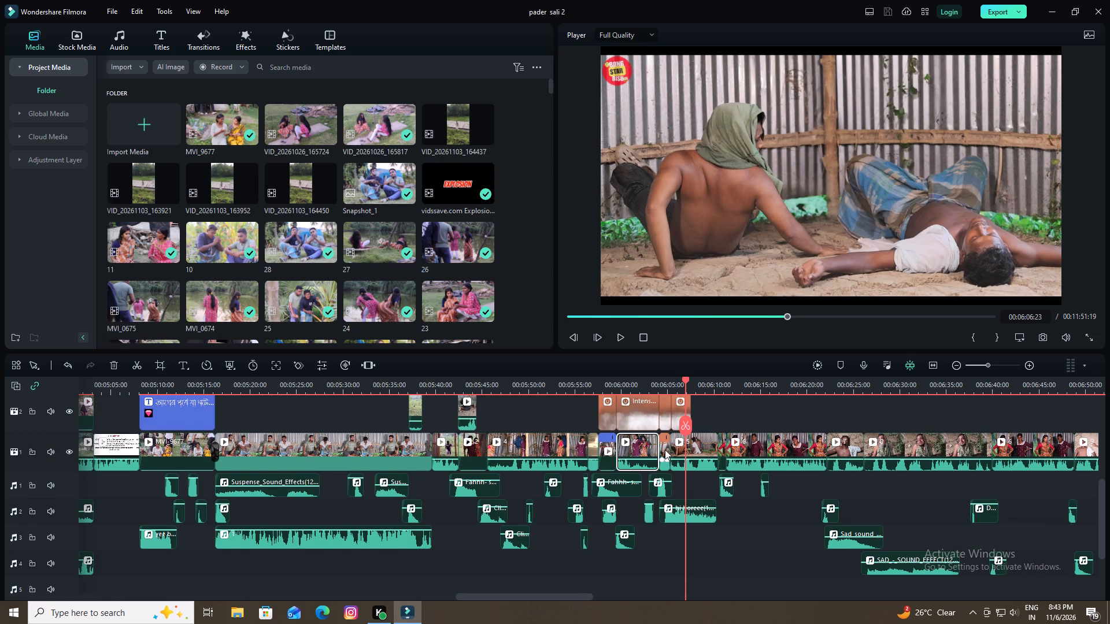
ctrl+click(682, 446)
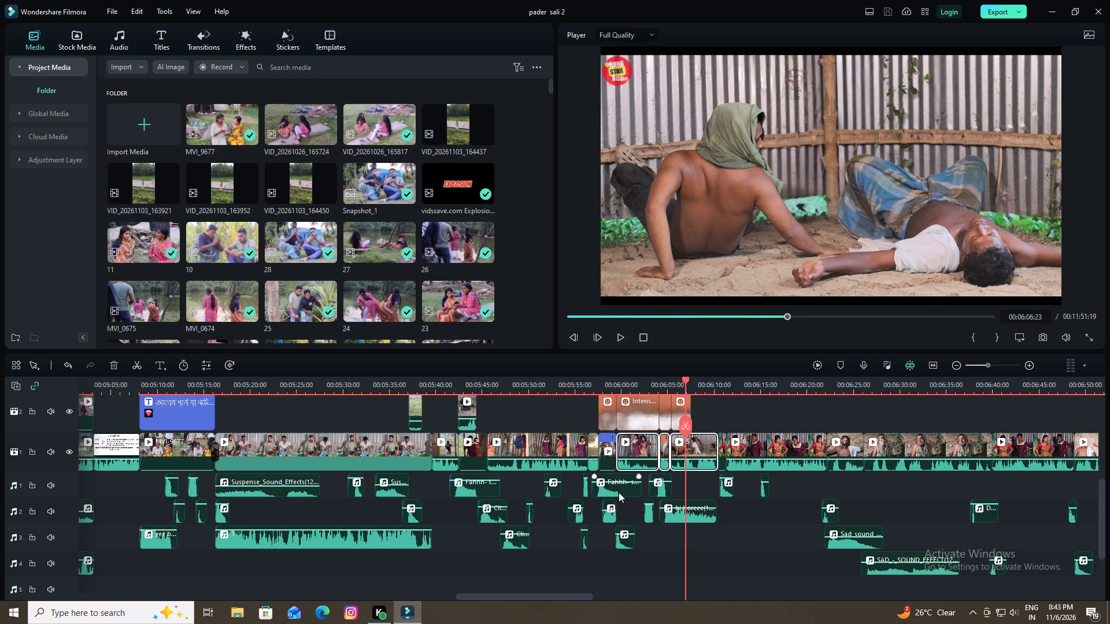
ctrl+click(658, 492)
ctrl+click(650, 519)
ctrl+click(671, 519)
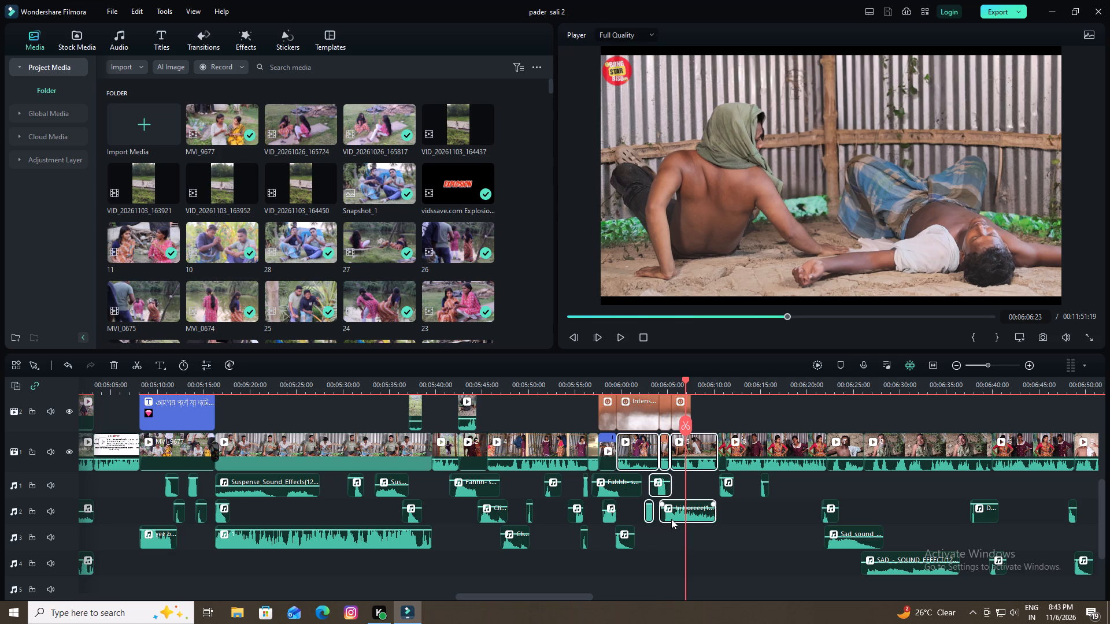
ctrl+click(628, 543)
key(ctrl+c)
Paste the copied hut clips and sounds at 4:57, at the very start of the opening teaser.
drag(785, 316, 738, 318)
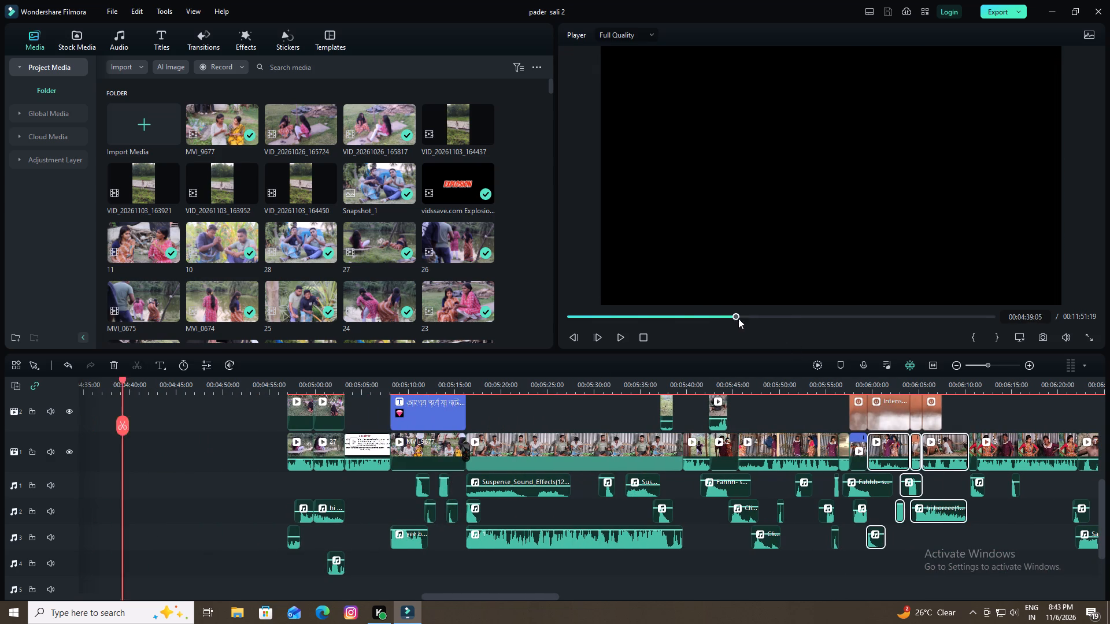
drag(738, 318, 742, 321)
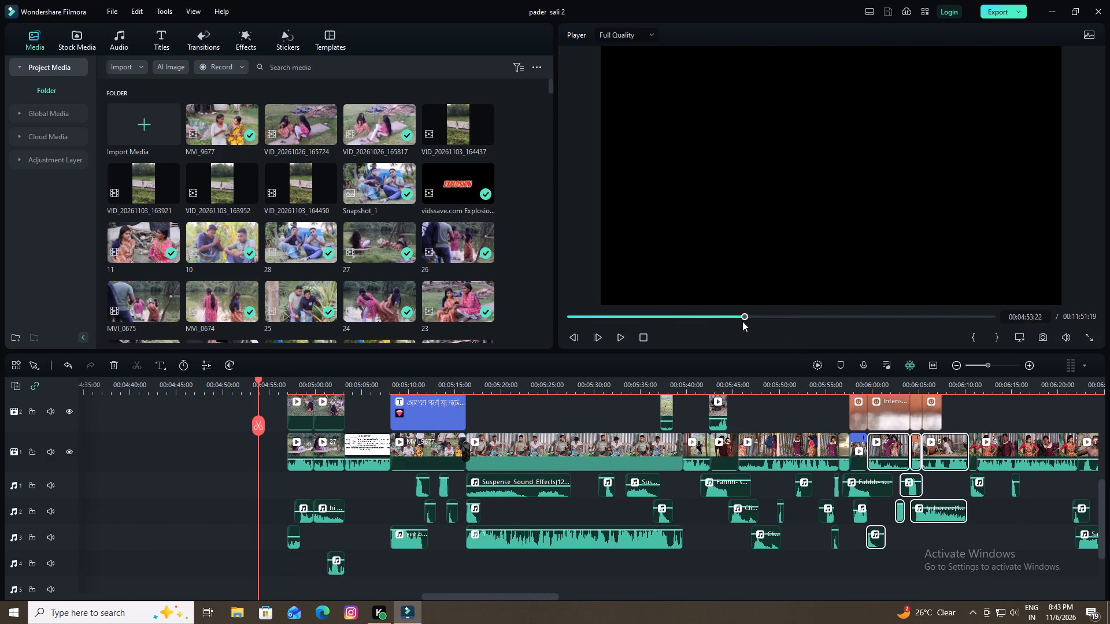
drag(742, 321, 743, 321)
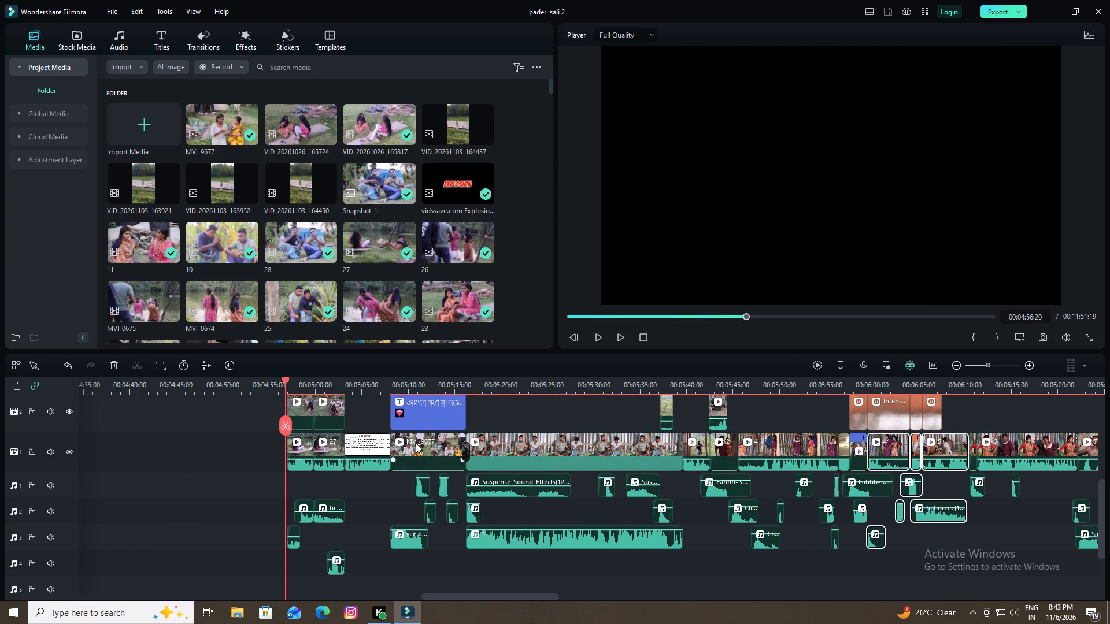
scroll(380, 479, down, 2)
scroll(386, 492, up, 2)
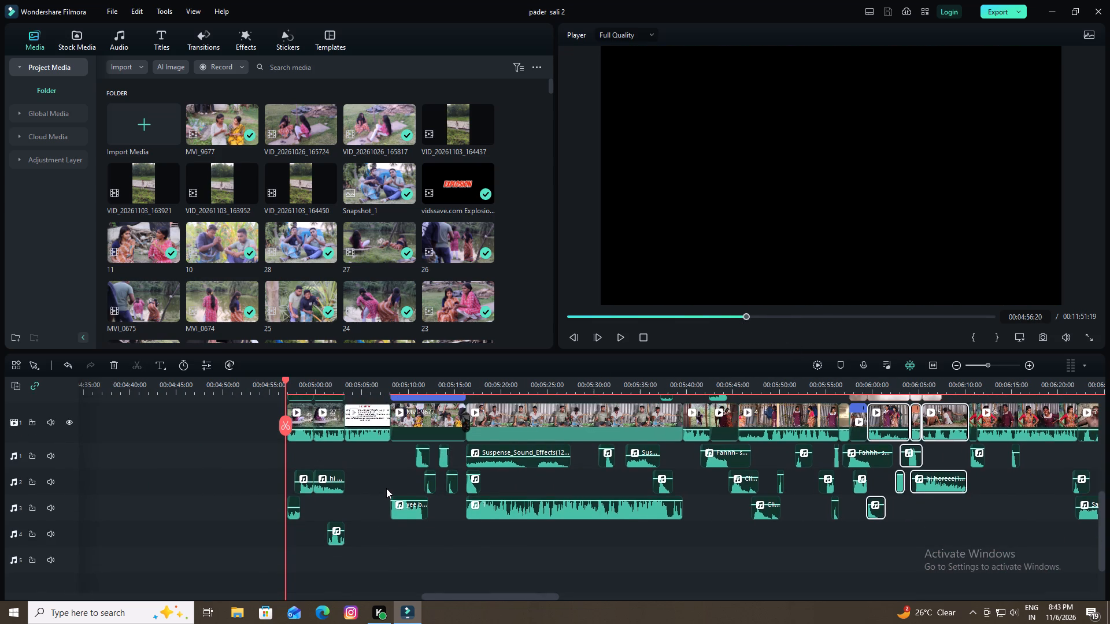
scroll(386, 488, up, 1)
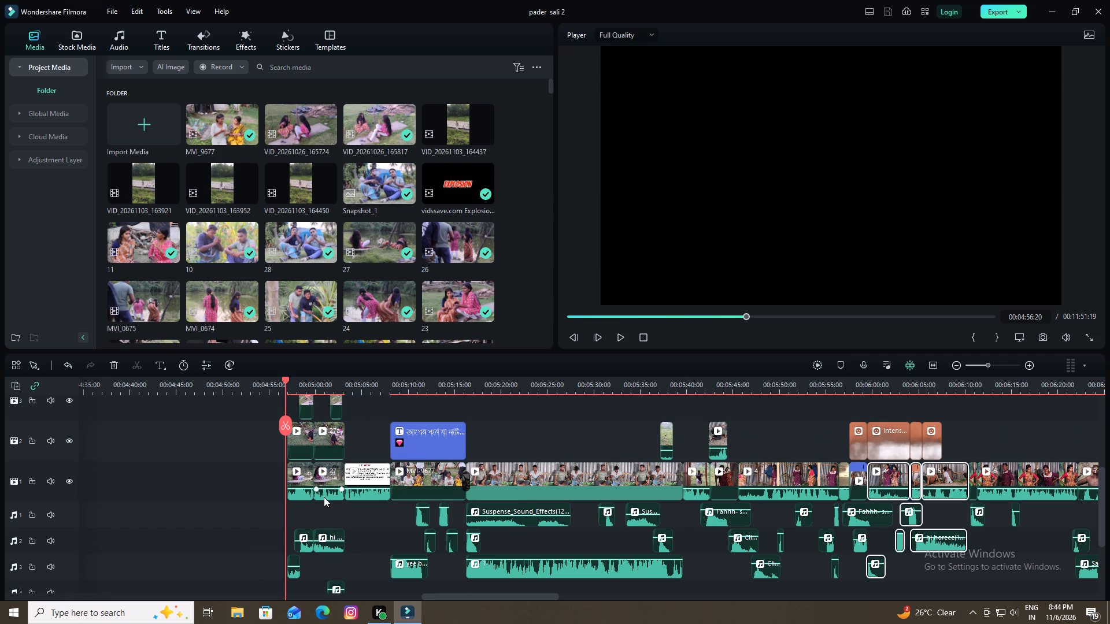
click(1026, 366)
key(Right)
key(Right)
key(Right)
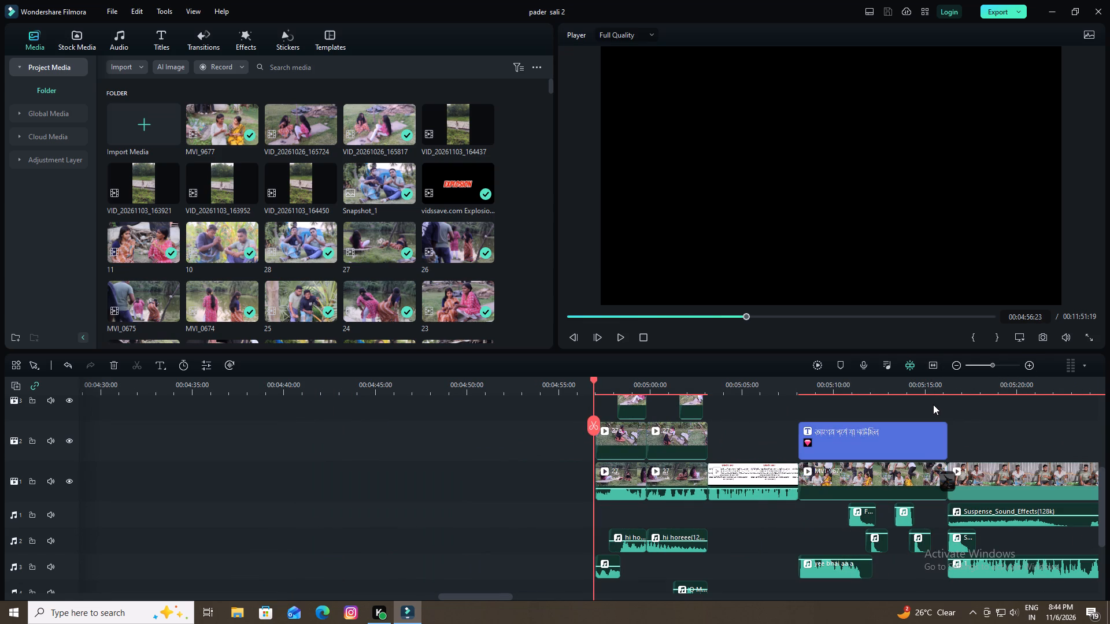
key(Right)
key(Right)
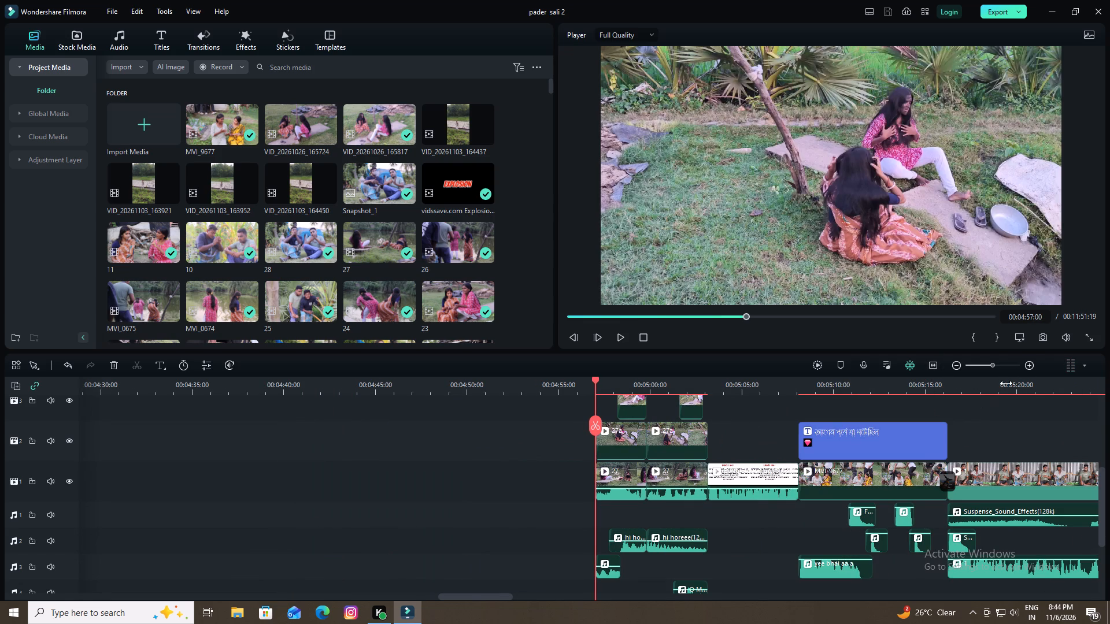
click(1027, 365)
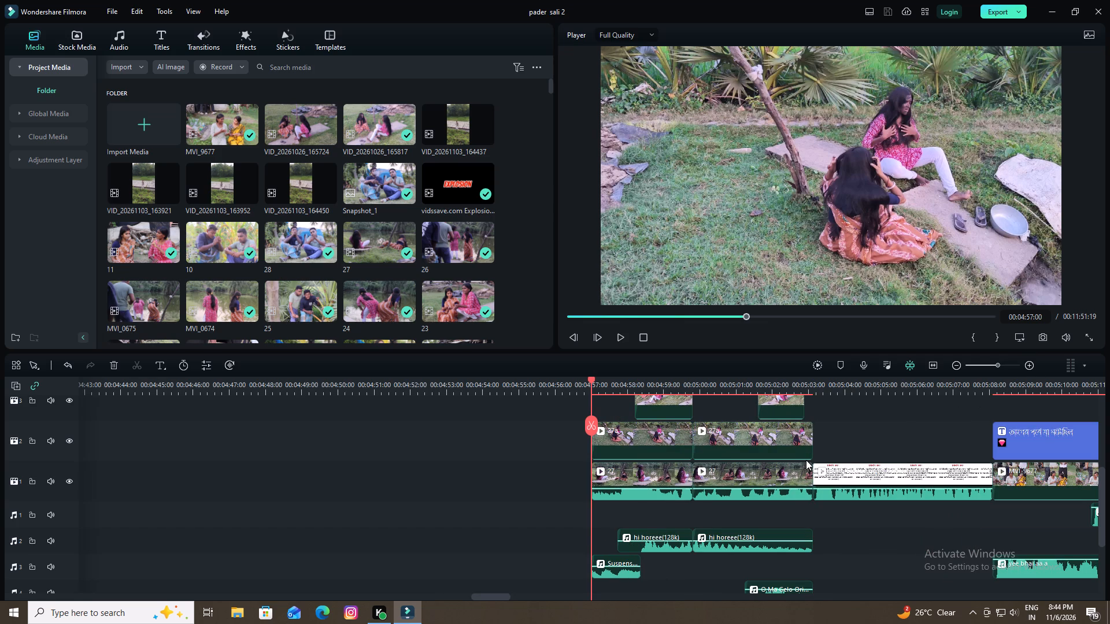
key(Left)
key(Right)
key(ctrl+v)
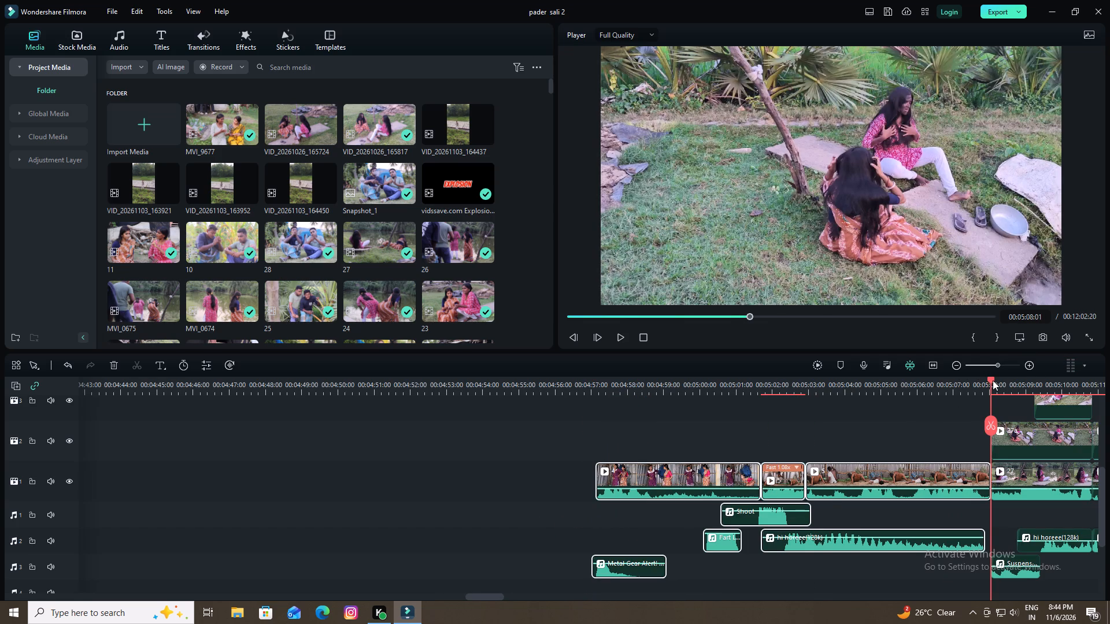
Play the pasted hut clips from about 4:57 to 5:00 to find where the teaser should begin.
drag(987, 379, 832, 409)
drag(786, 413, 779, 411)
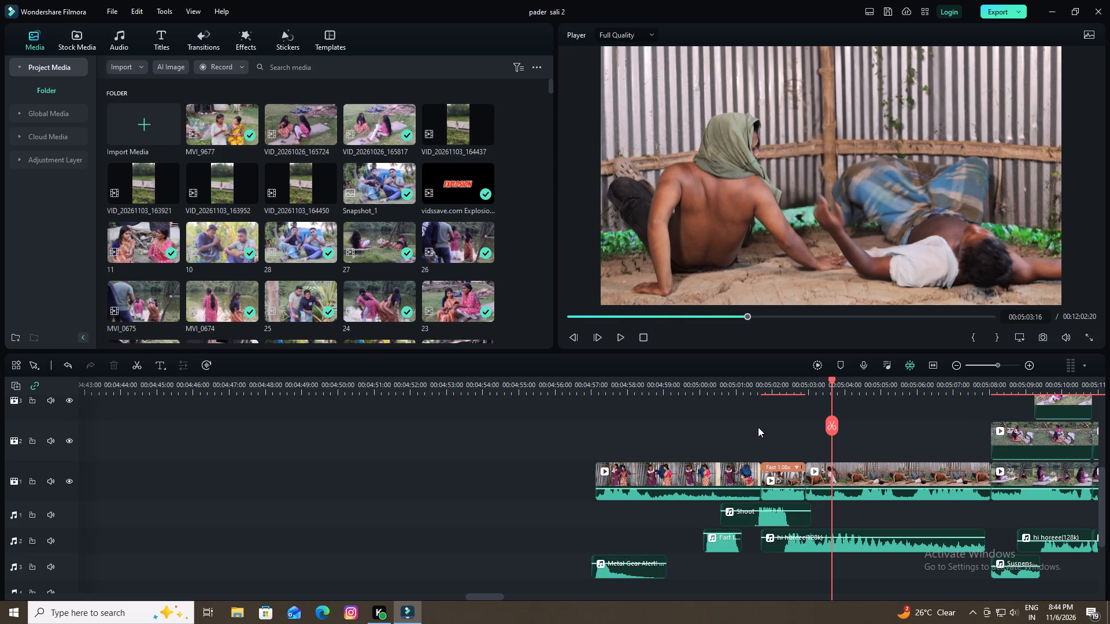
click(758, 427)
drag(832, 378, 644, 421)
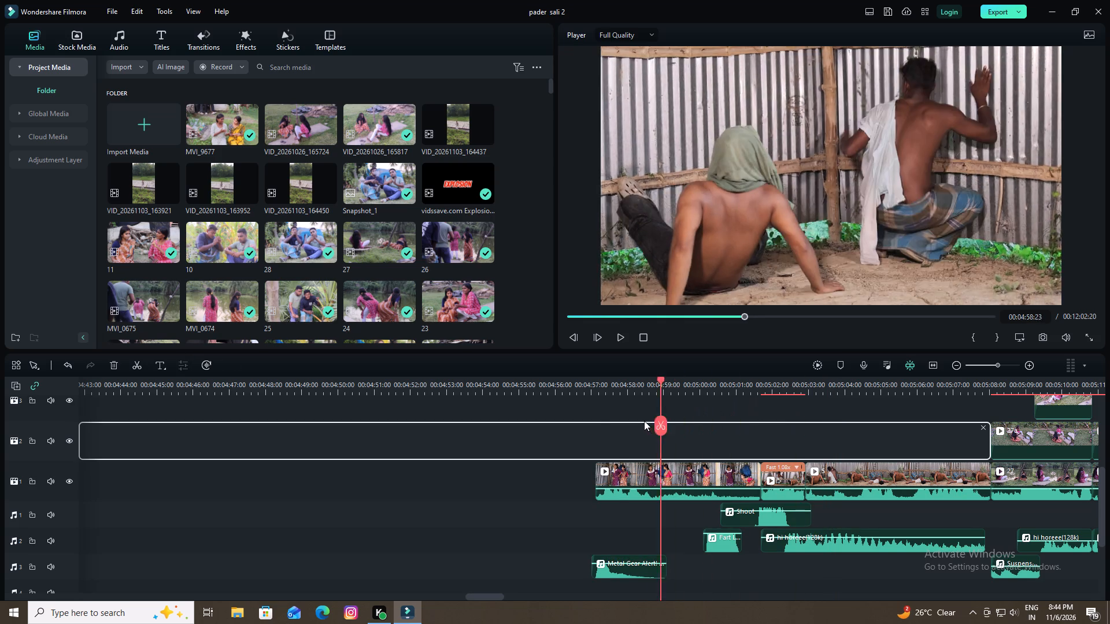
drag(644, 421, 585, 423)
key(space)
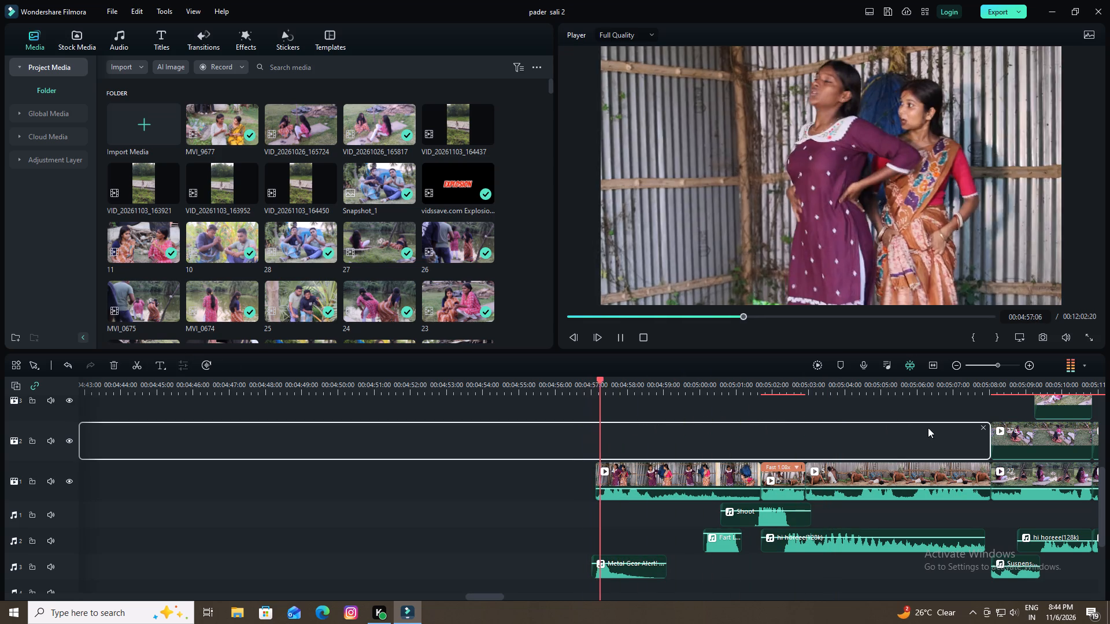
key(space)
click(709, 472)
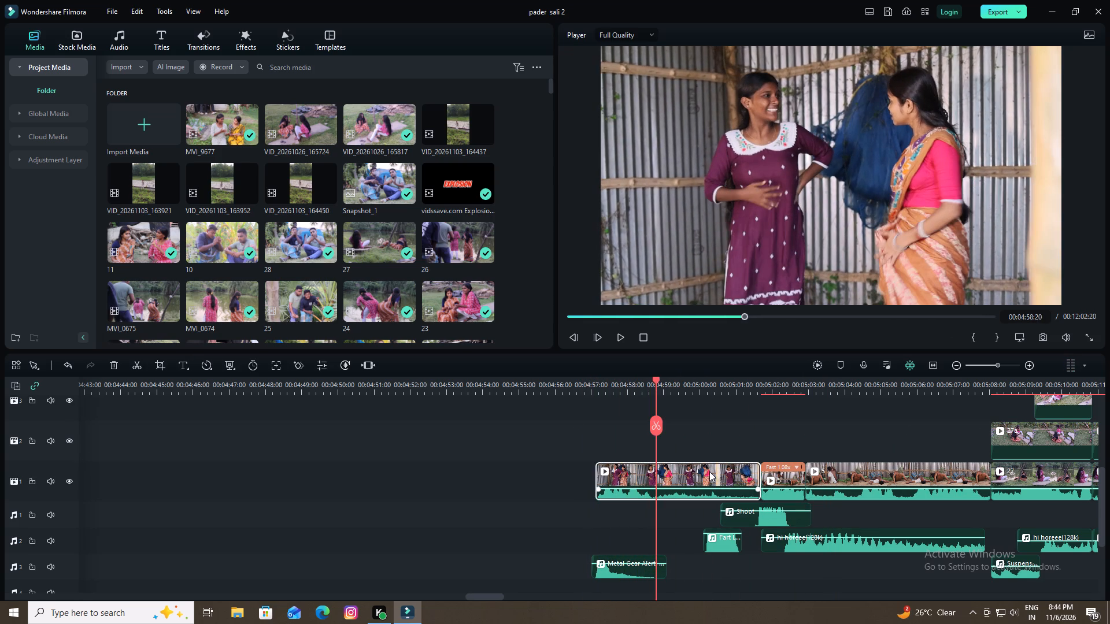
key(space)
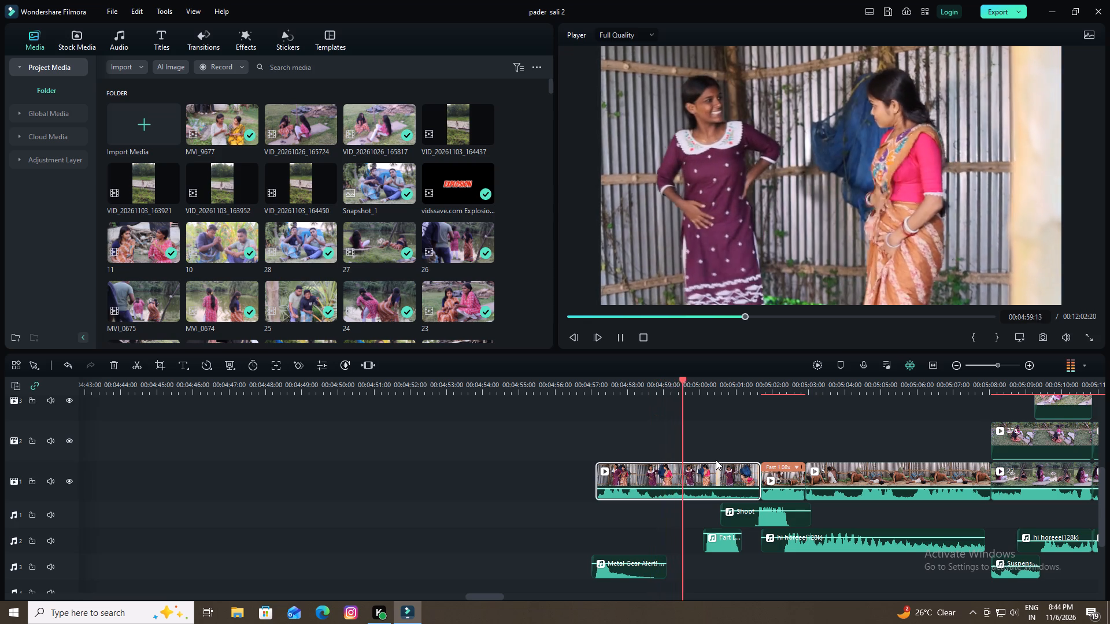
key(space)
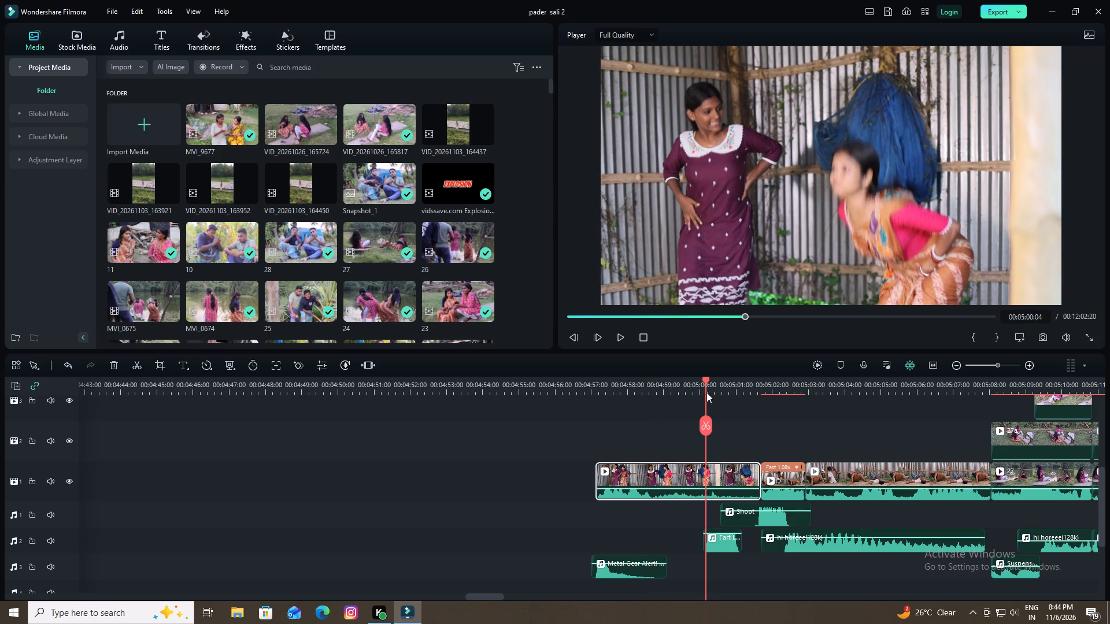
Split the first pasted hut clip at 00:05:00:02, just as the woman in the sari bends forward, and delete the part before it.
drag(706, 380, 701, 391)
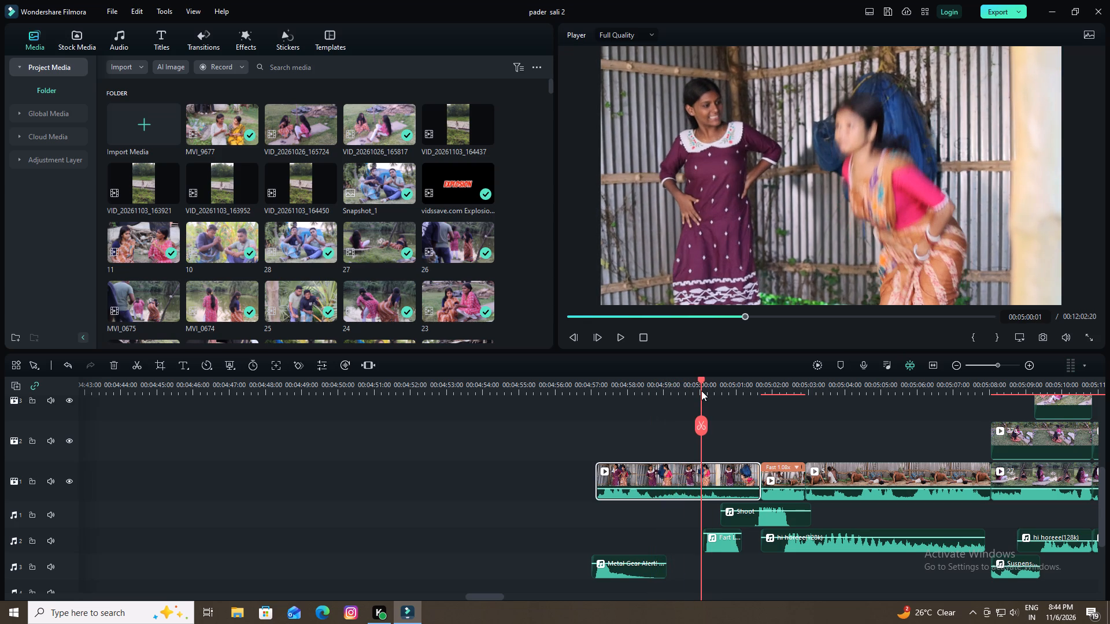
drag(701, 391, 701, 393)
key(Right)
click(720, 481)
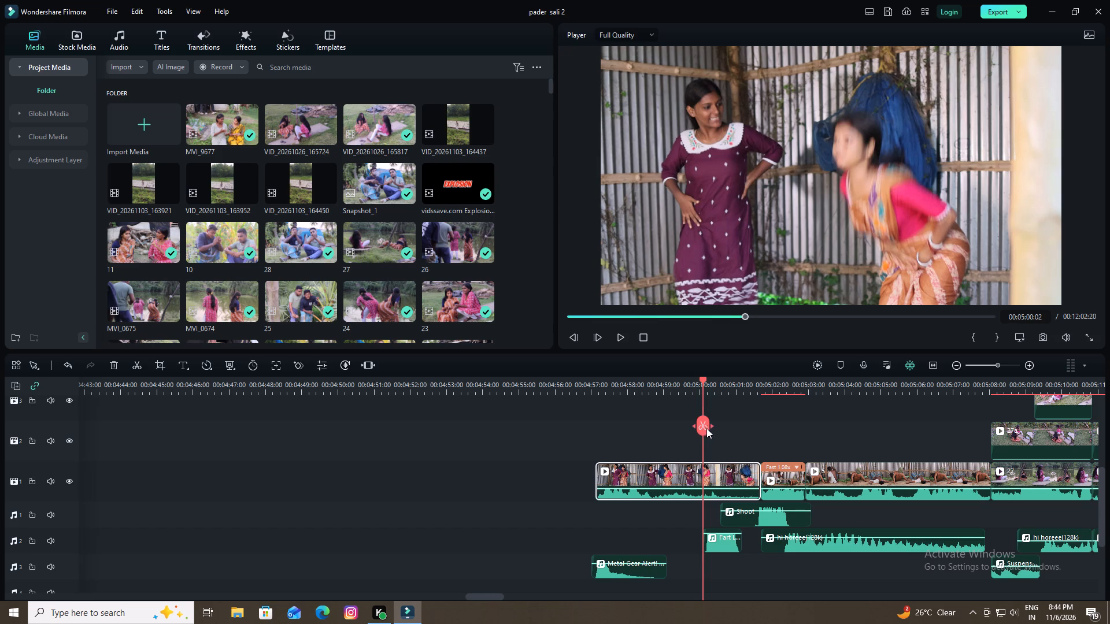
click(704, 427)
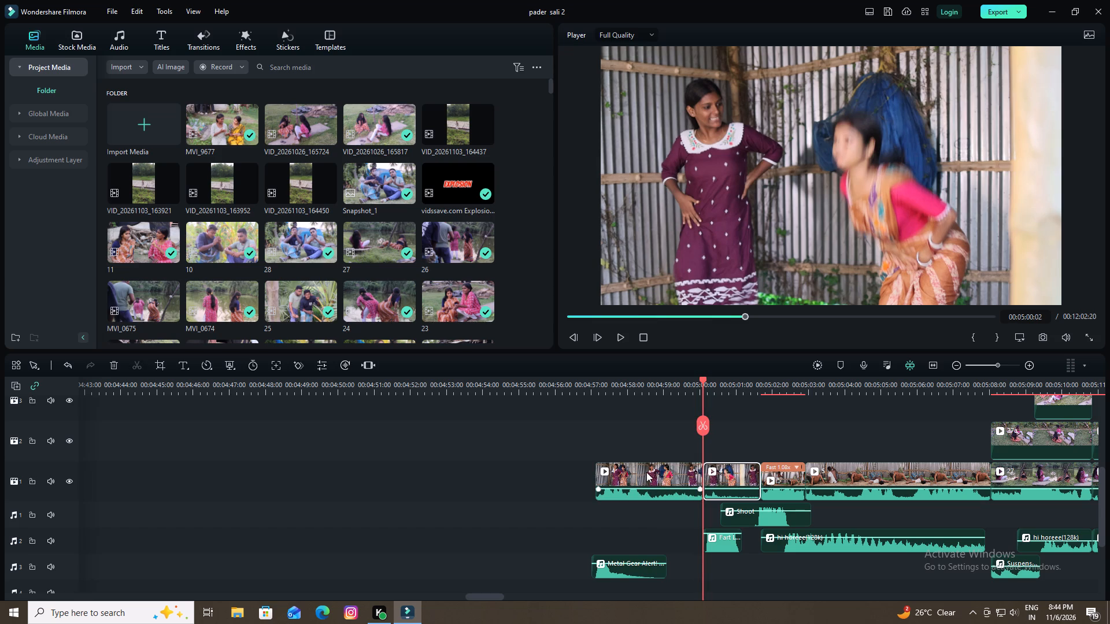
click(647, 471)
key(Delete)
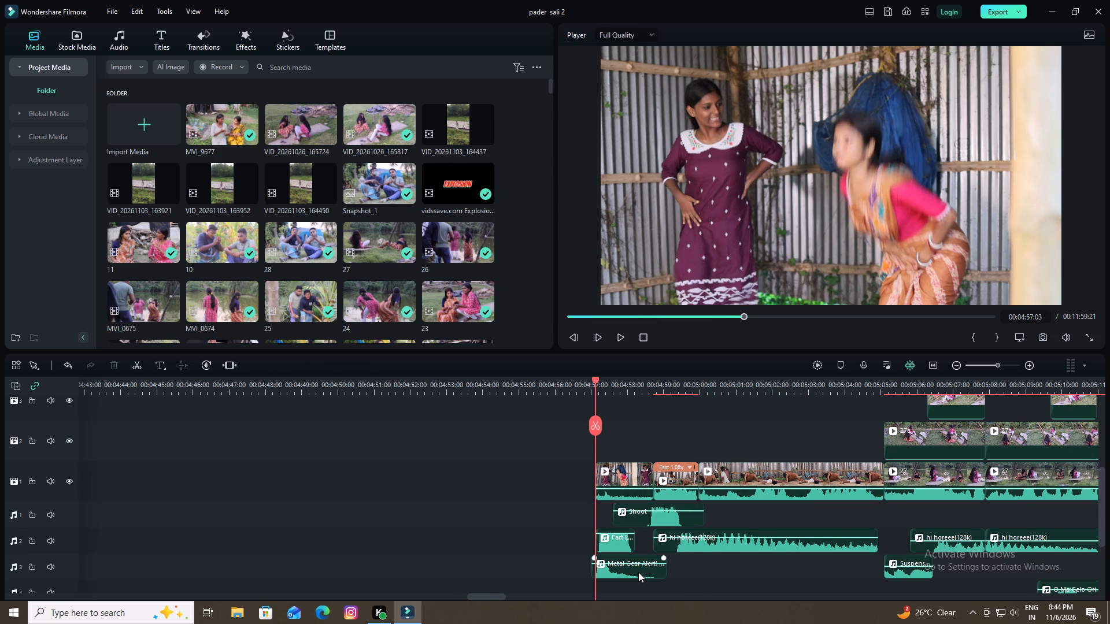
Delete the Metal Gear Alert sound under the start of the pasted hut clips.
click(638, 572)
key(Delete)
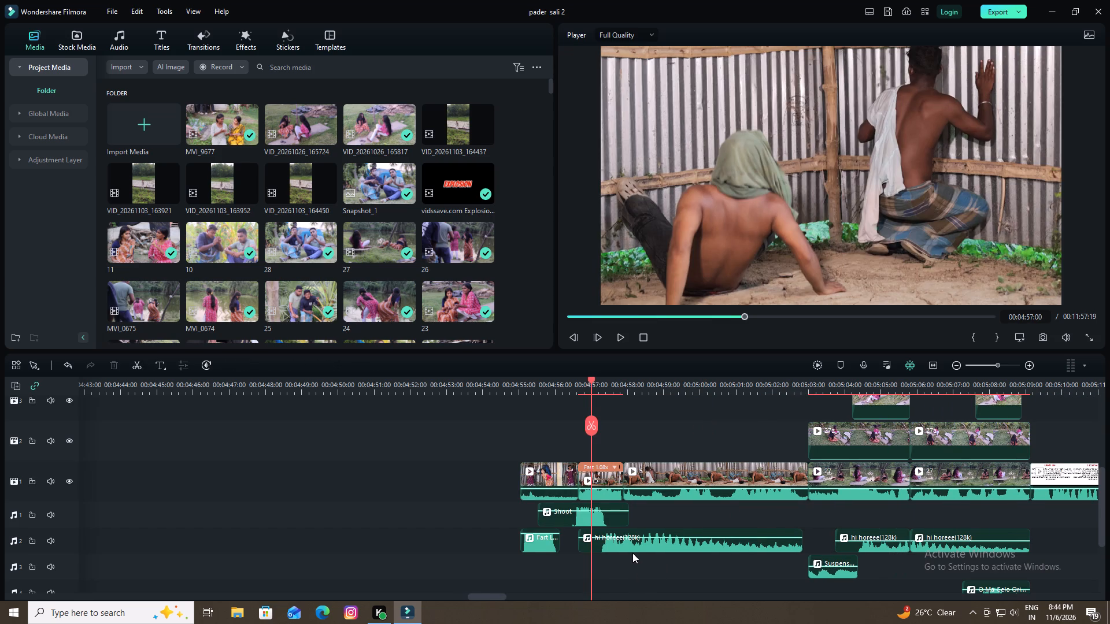
Play the shortened hut passage repeatedly between about 4:55 and 5:02 to judge where it should end.
drag(592, 380, 507, 415)
key(space)
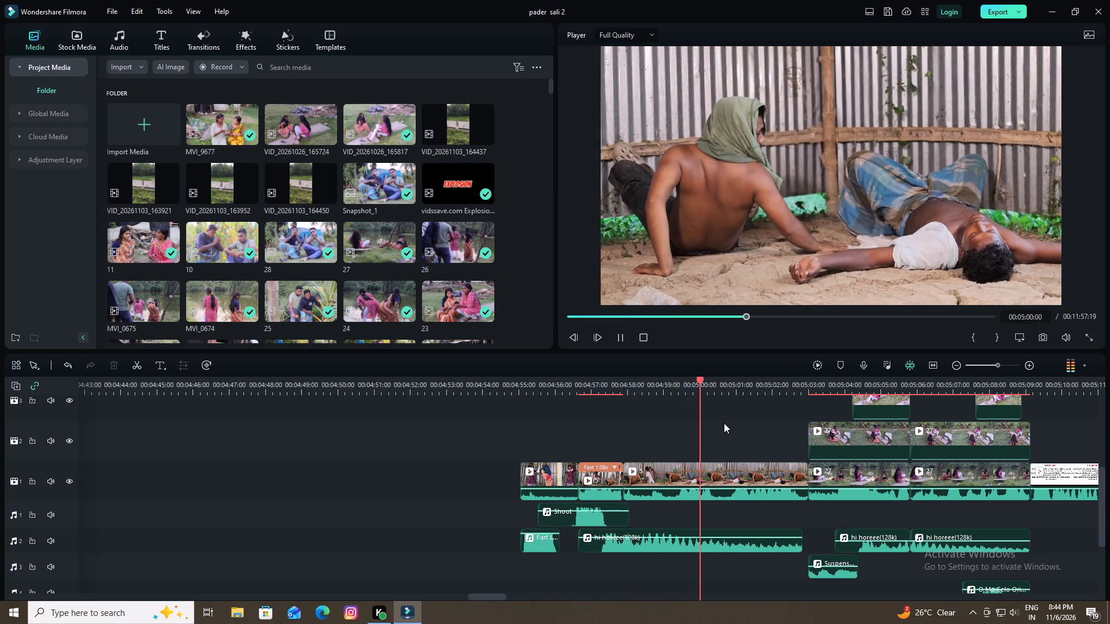
key(space)
drag(719, 381, 626, 429)
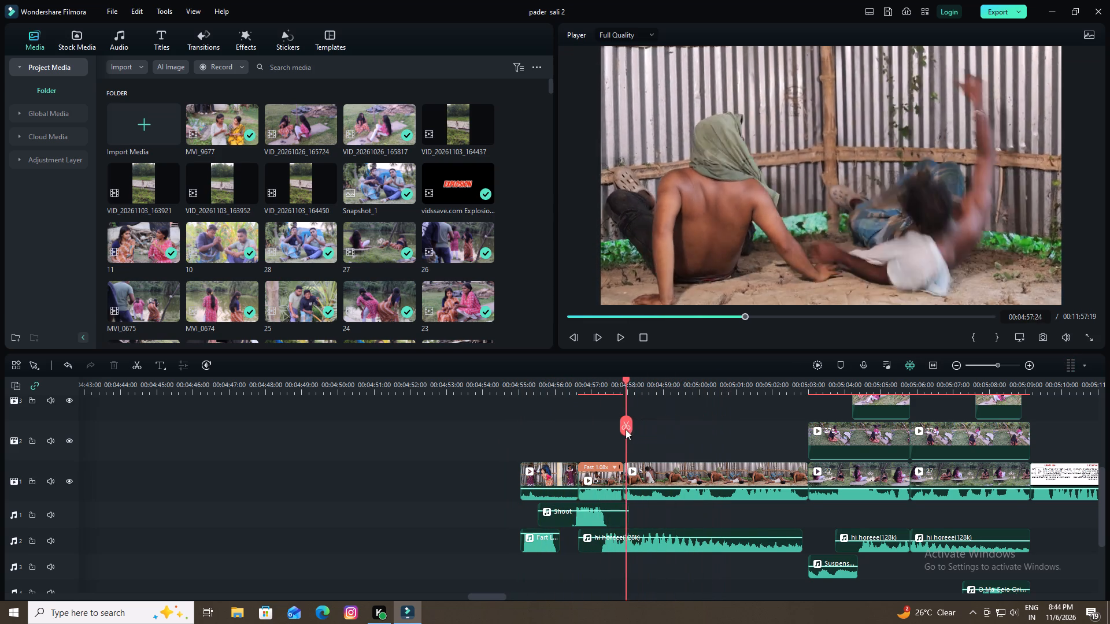
drag(626, 429, 603, 443)
key(space)
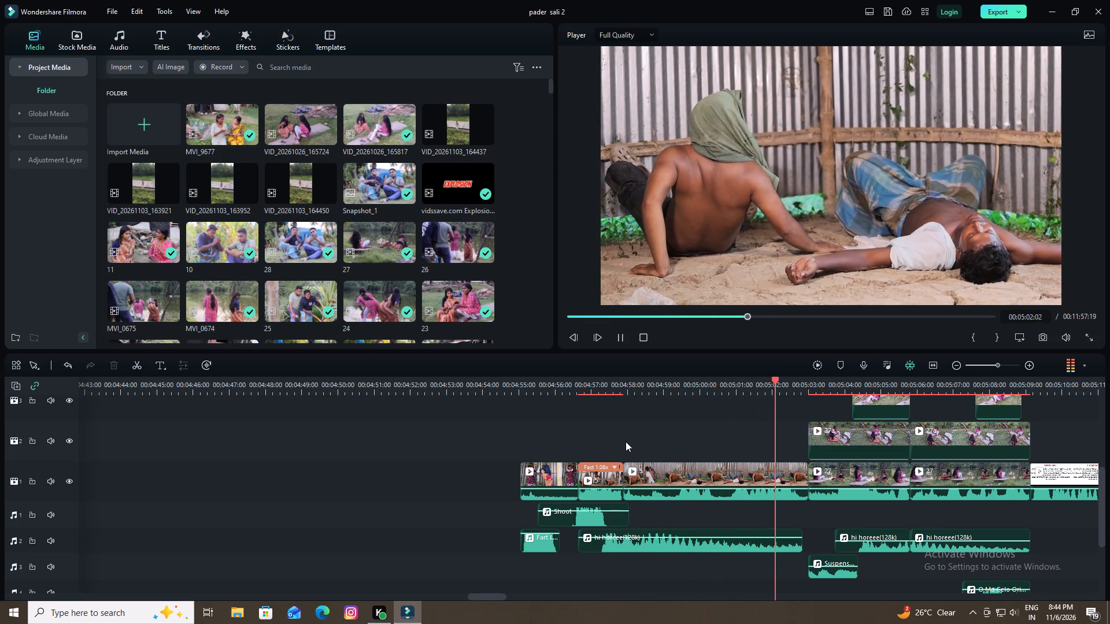
key(space)
drag(795, 380, 590, 455)
key(space)
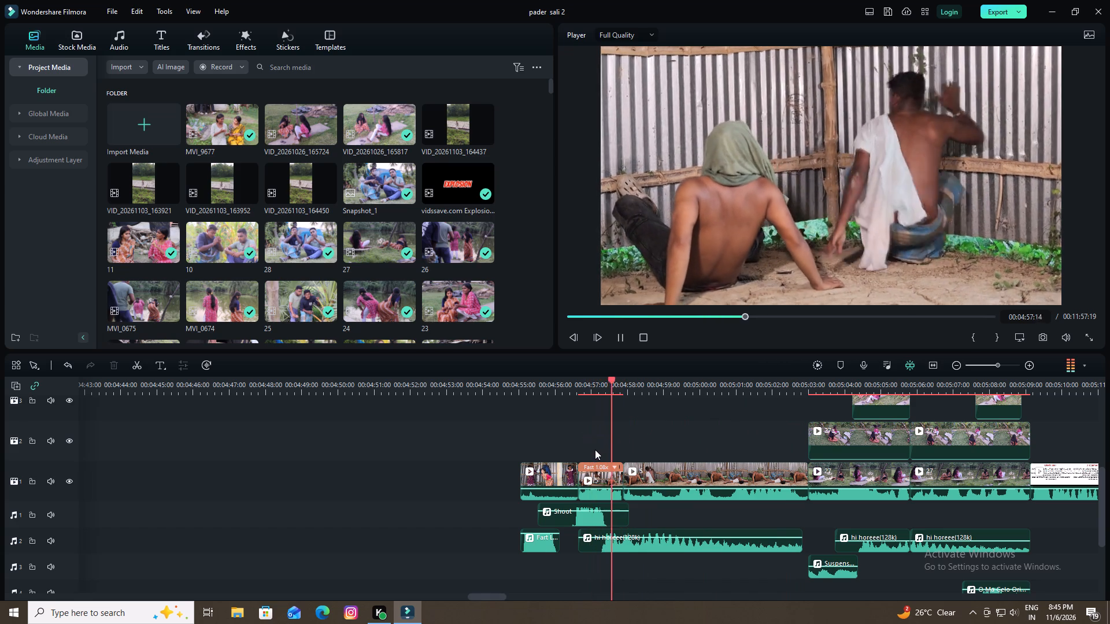
key(space)
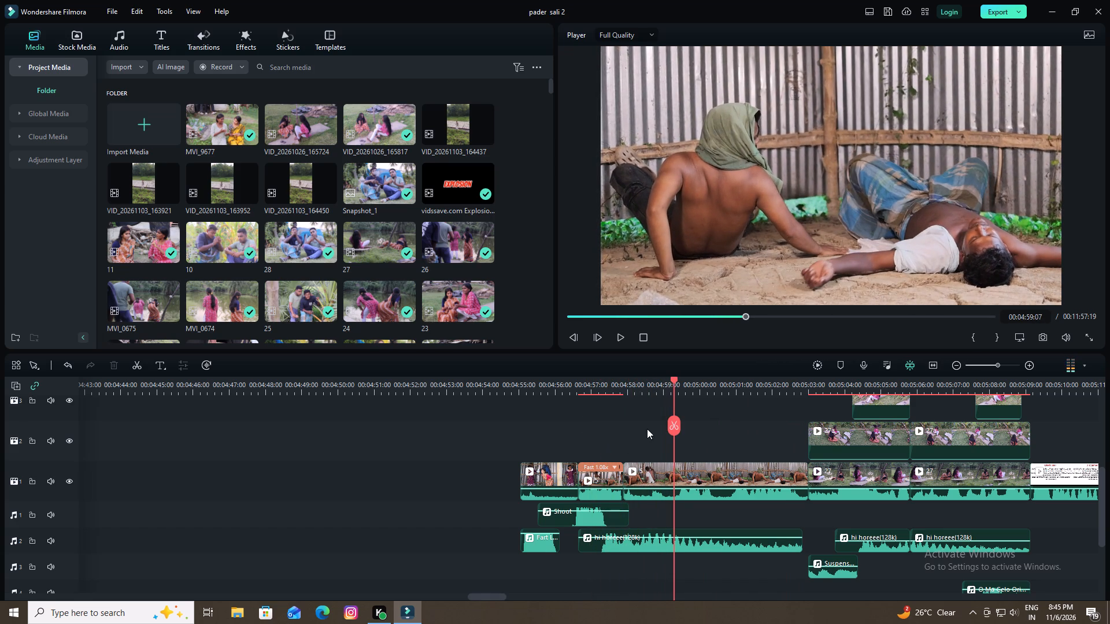
Split the last hut clip and its hi horeee sound at 00:04:59:07 and delete the remainder up to clip 27.
click(696, 481)
click(631, 432)
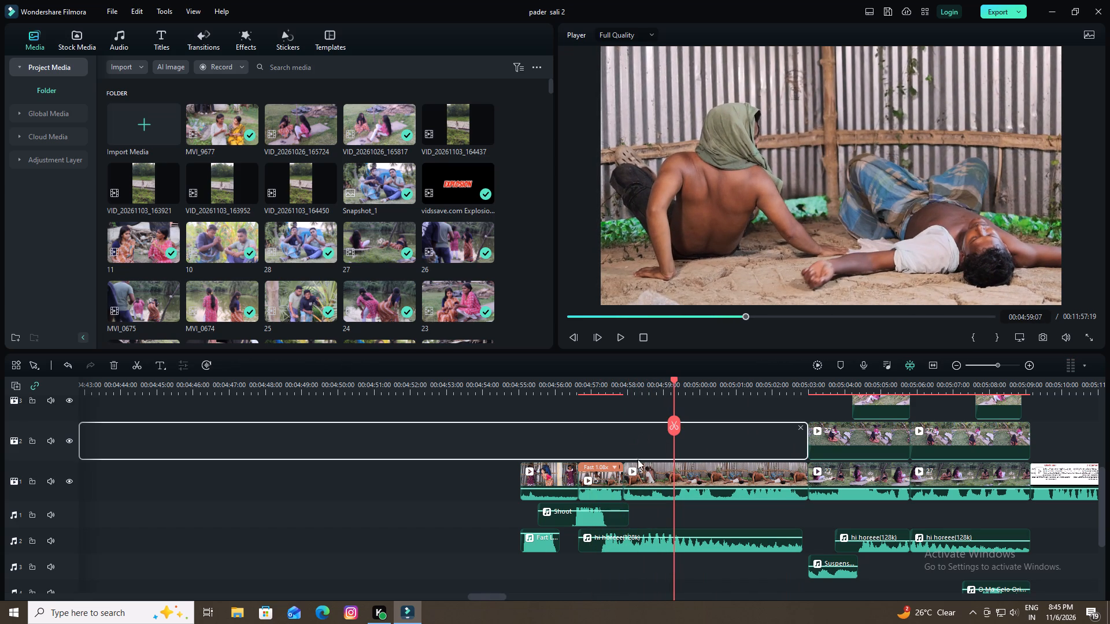
click(483, 507)
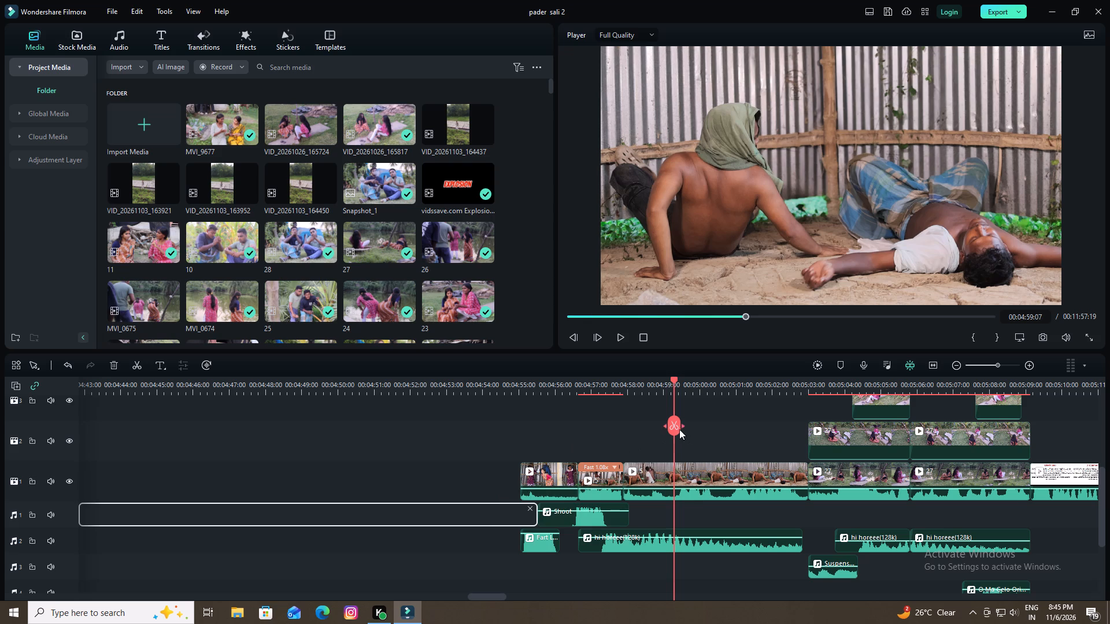
click(673, 428)
key(Delete)
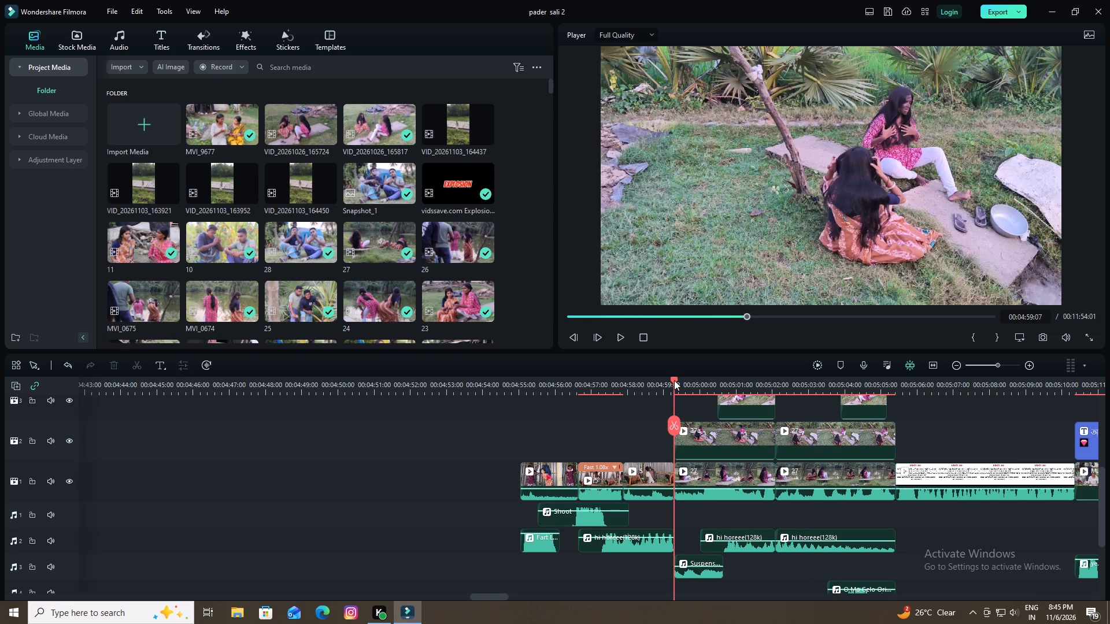
Look over the video and audio tracks of the extended teaser for leftover or misaligned pieces.
drag(674, 380, 480, 442)
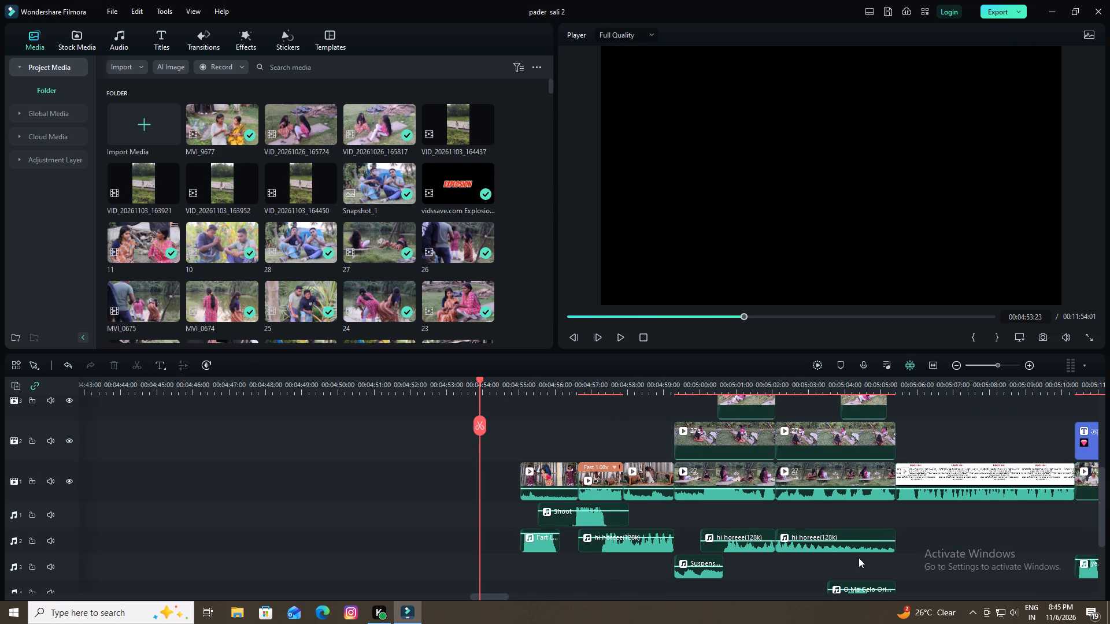
scroll(859, 558, up, 2)
scroll(859, 551, down, 1)
scroll(859, 548, up, 2)
scroll(857, 546, down, 2)
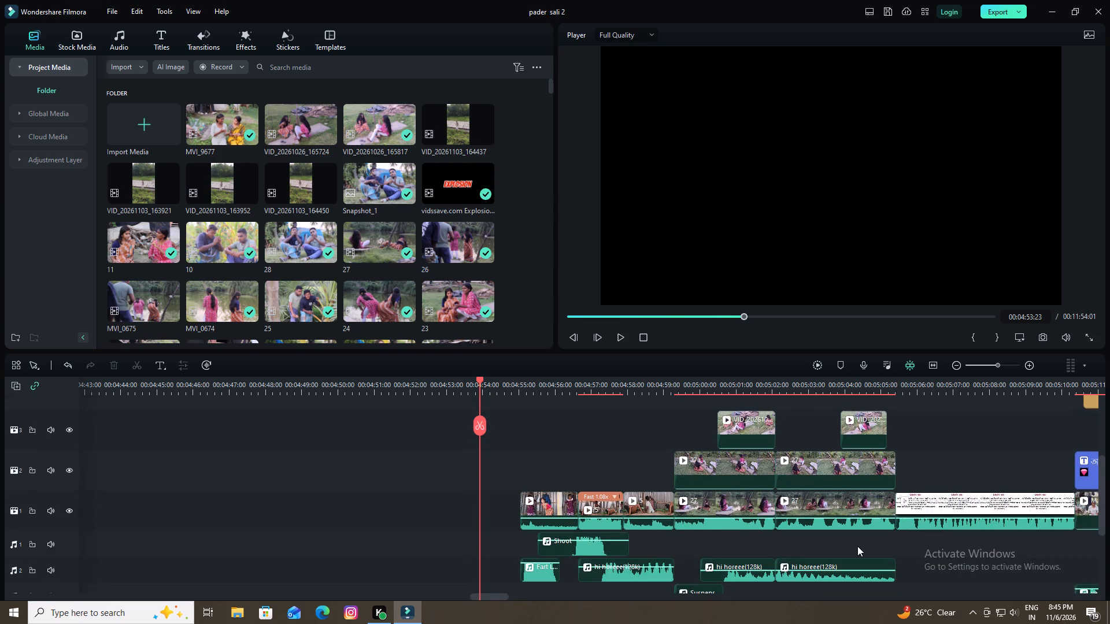
scroll(857, 545, down, 2)
scroll(857, 545, up, 3)
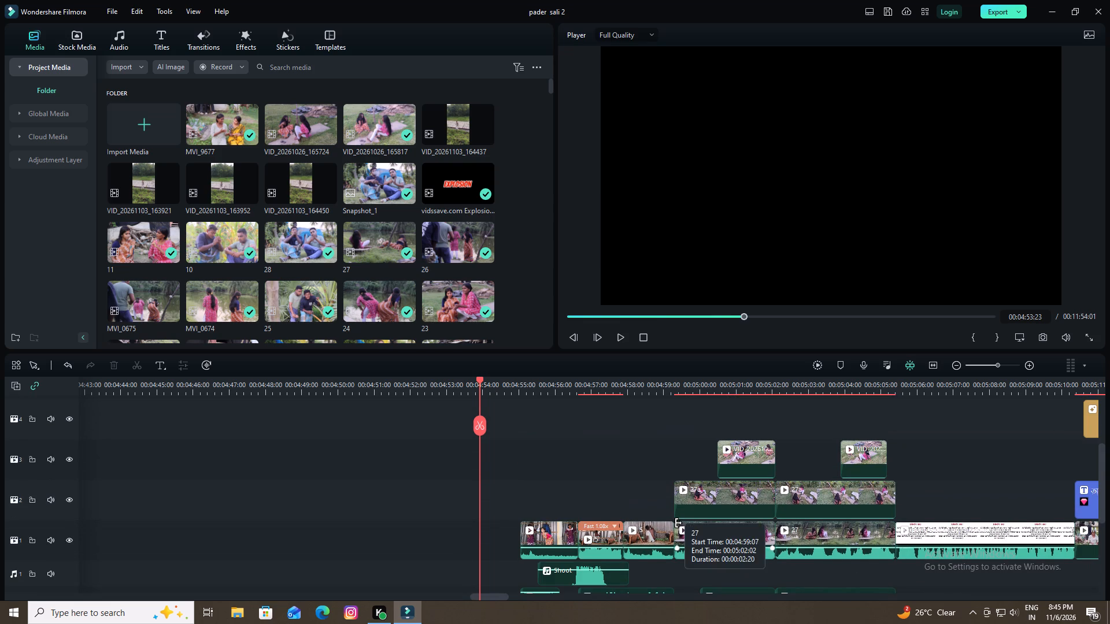
scroll(678, 519, down, 3)
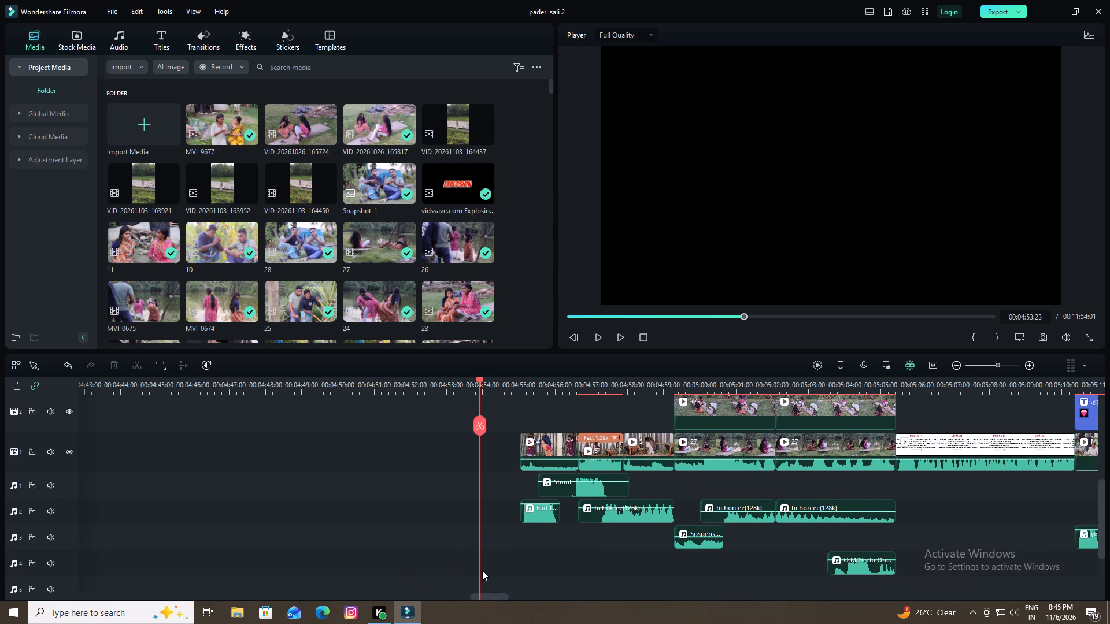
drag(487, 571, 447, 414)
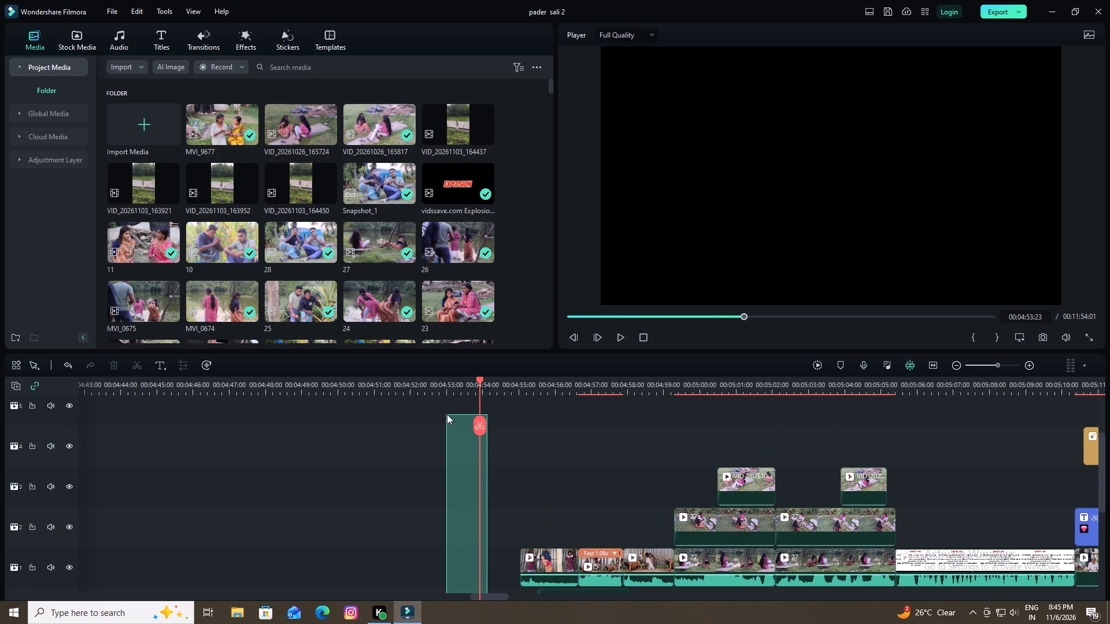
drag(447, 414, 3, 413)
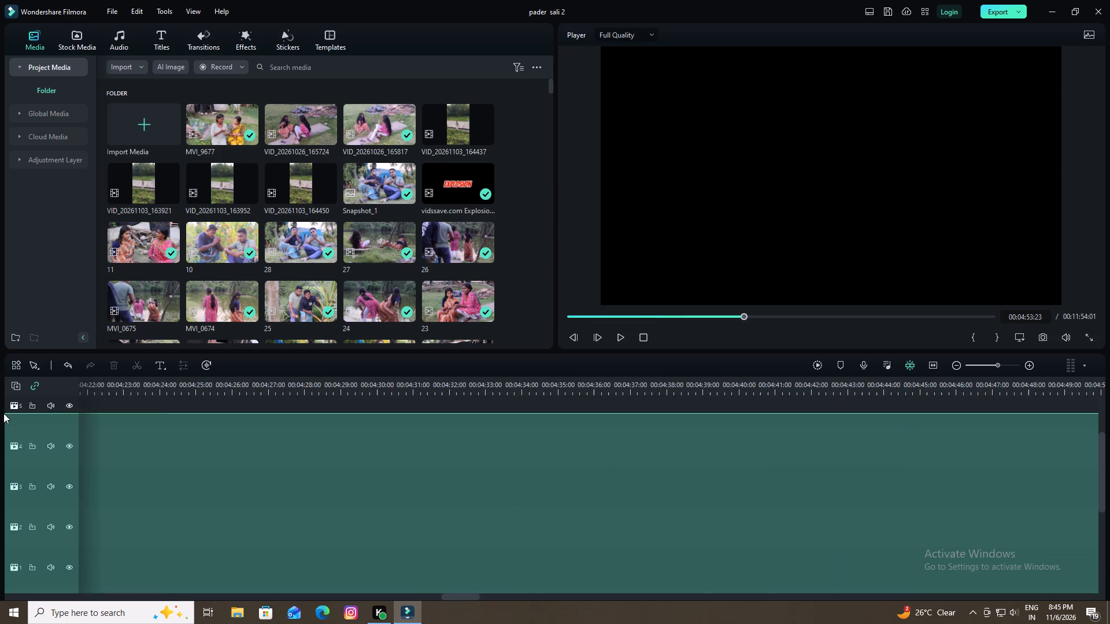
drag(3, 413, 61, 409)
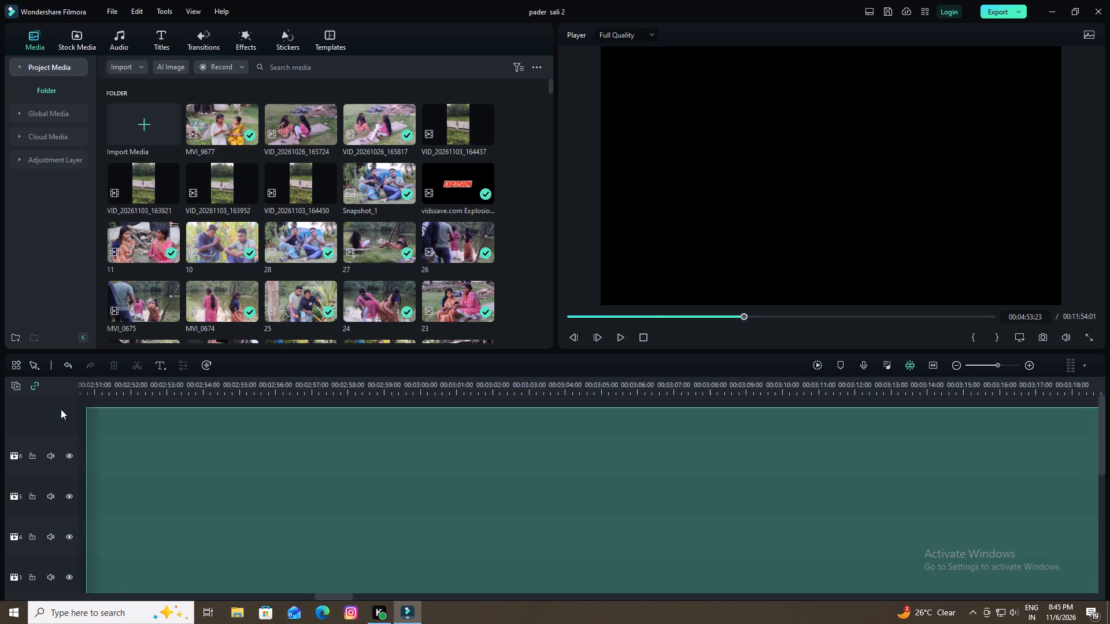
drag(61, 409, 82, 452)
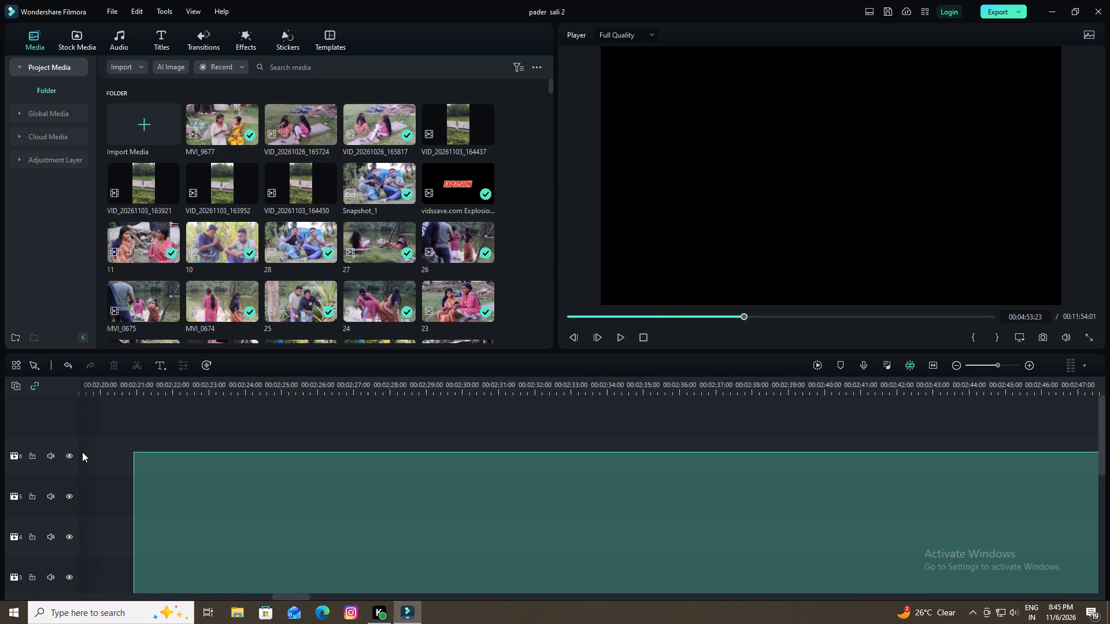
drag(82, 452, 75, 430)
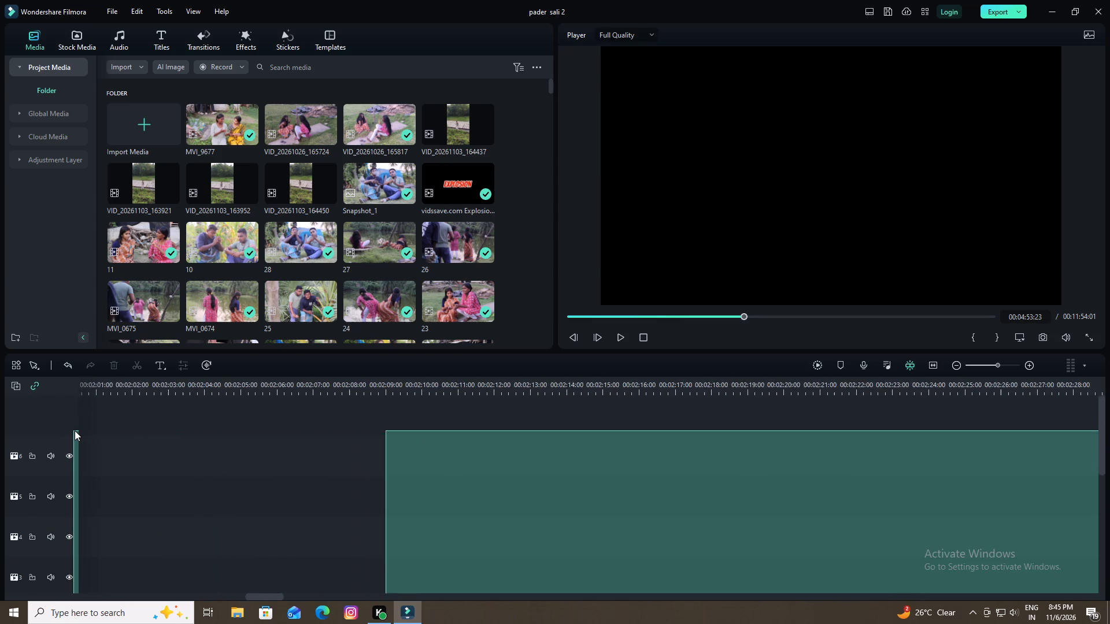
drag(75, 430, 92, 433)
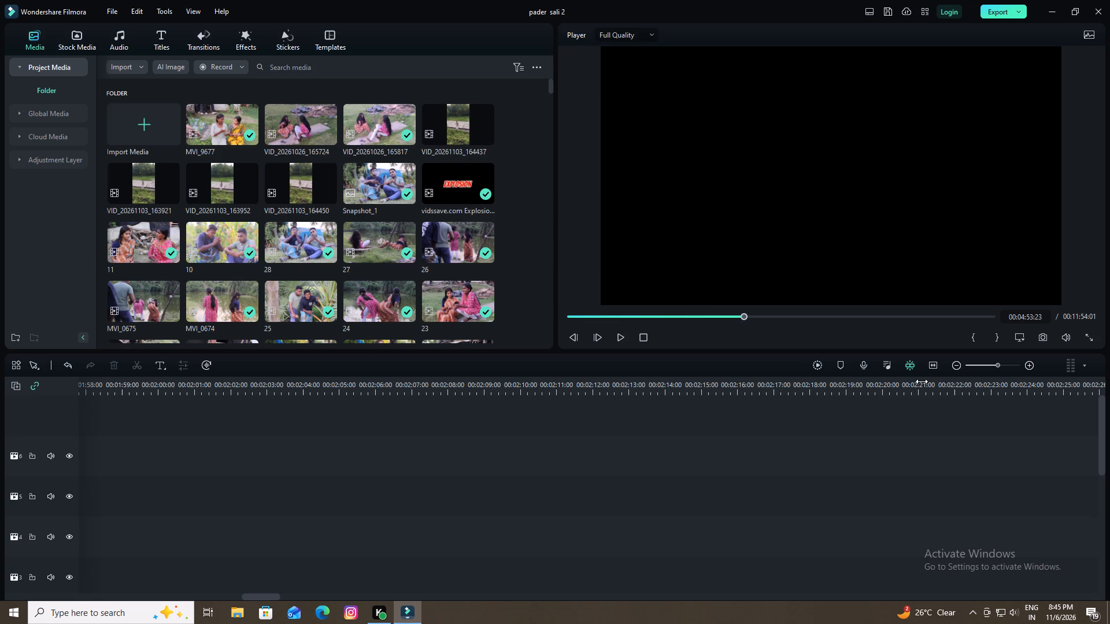
Return the playhead to the project's start and examine all video and audio tracks across the whole timeline, including the empty stretch before the teaser.
drag(744, 315, 542, 317)
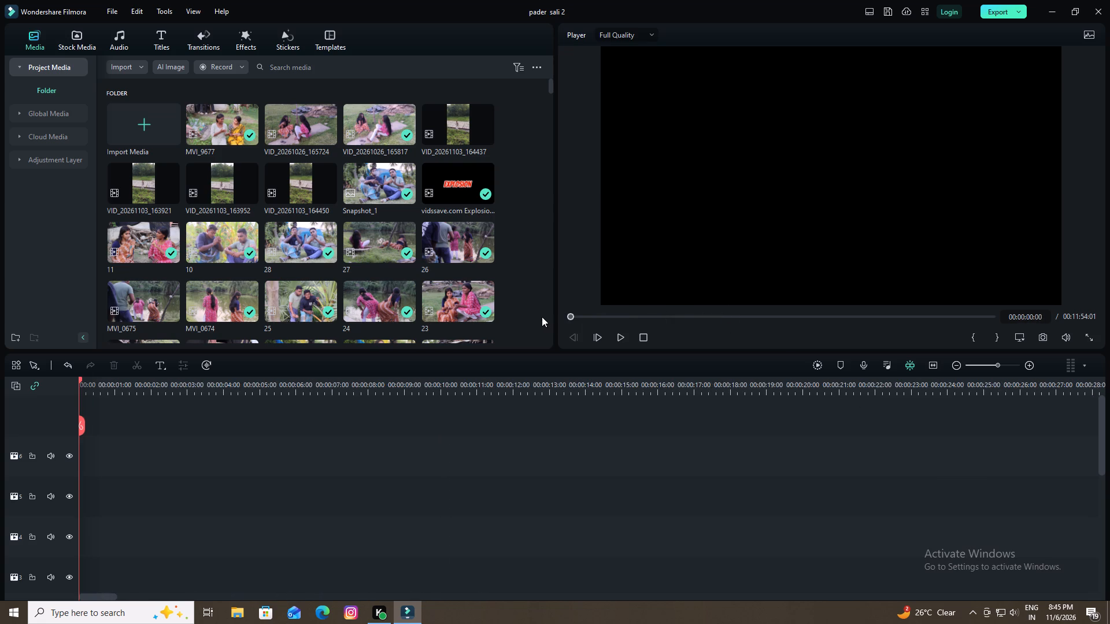
drag(542, 317, 664, 351)
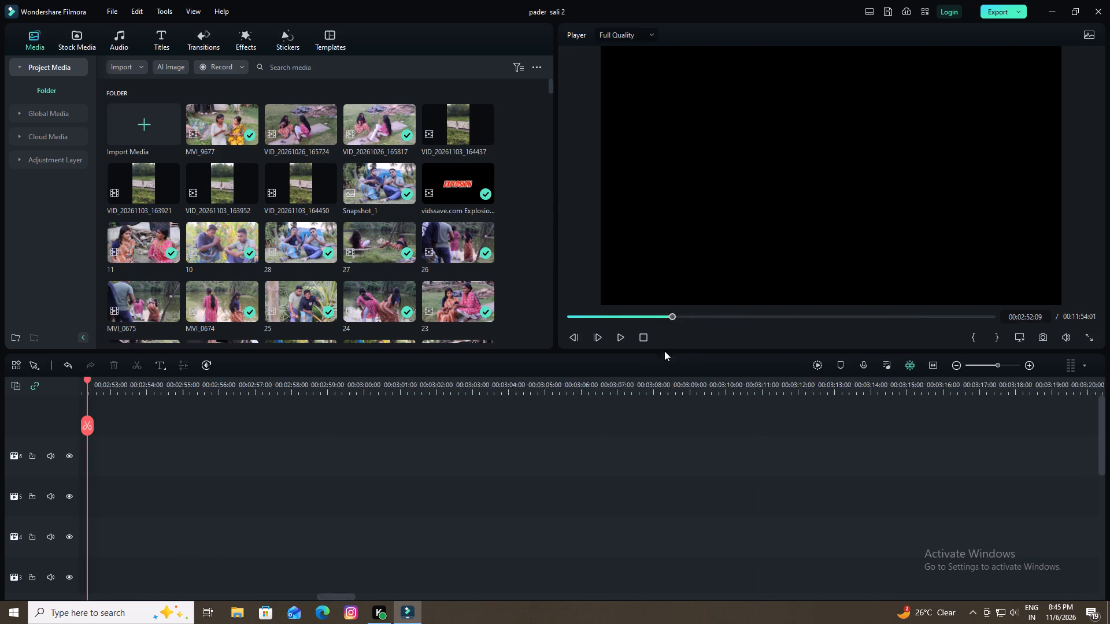
drag(664, 351, 549, 353)
triple_click(954, 367)
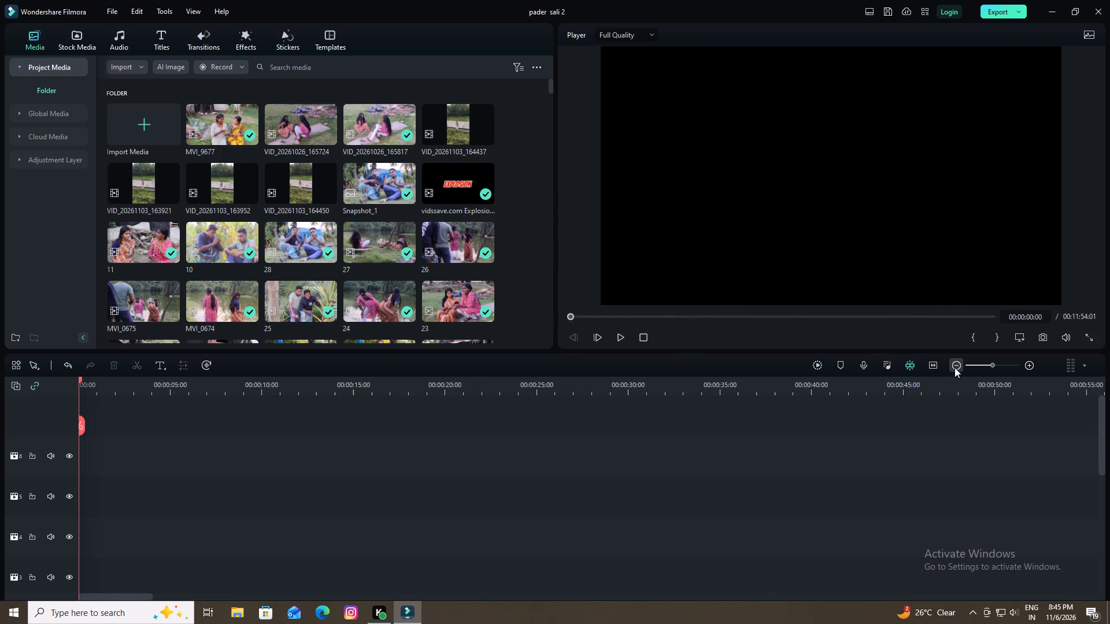
click(954, 367)
click(954, 366)
click(955, 365)
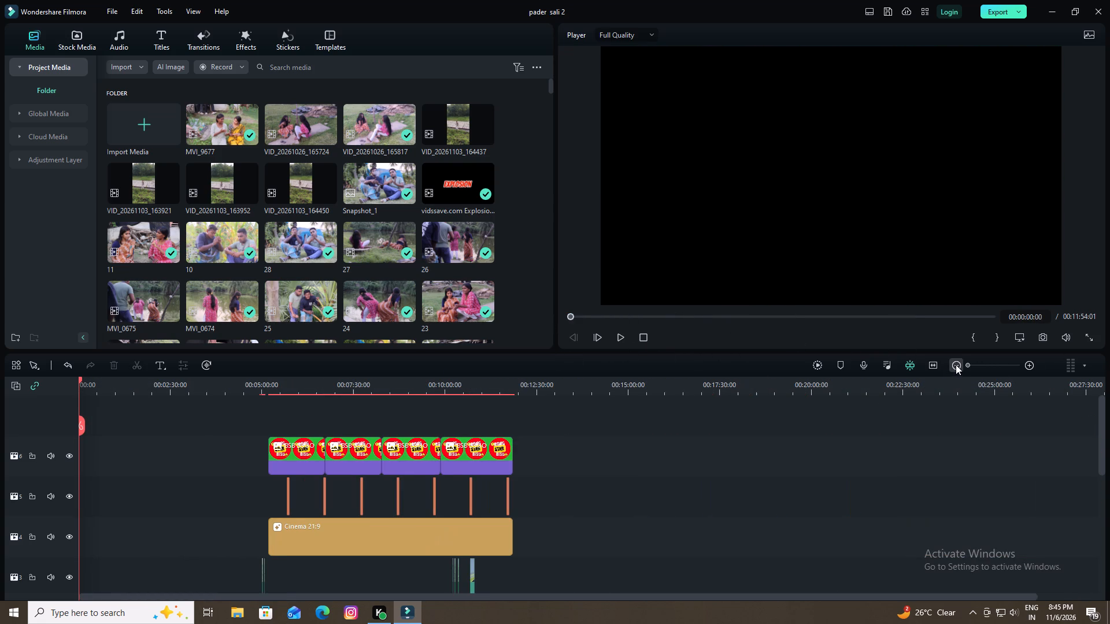
scroll(863, 455, down, 8)
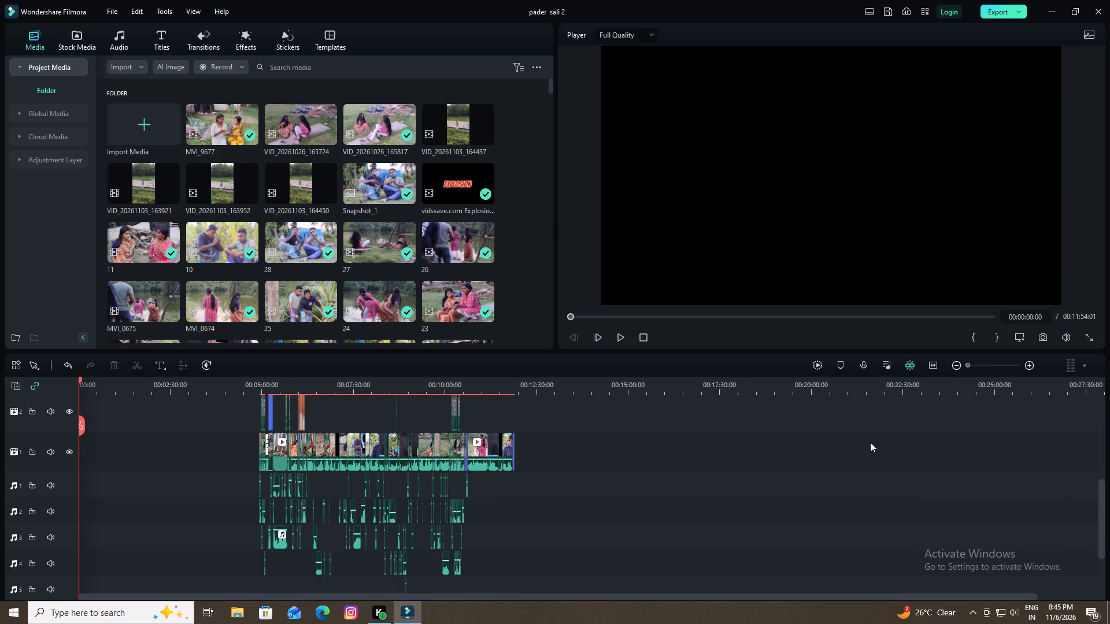
scroll(870, 441, down, 4)
scroll(872, 439, up, 4)
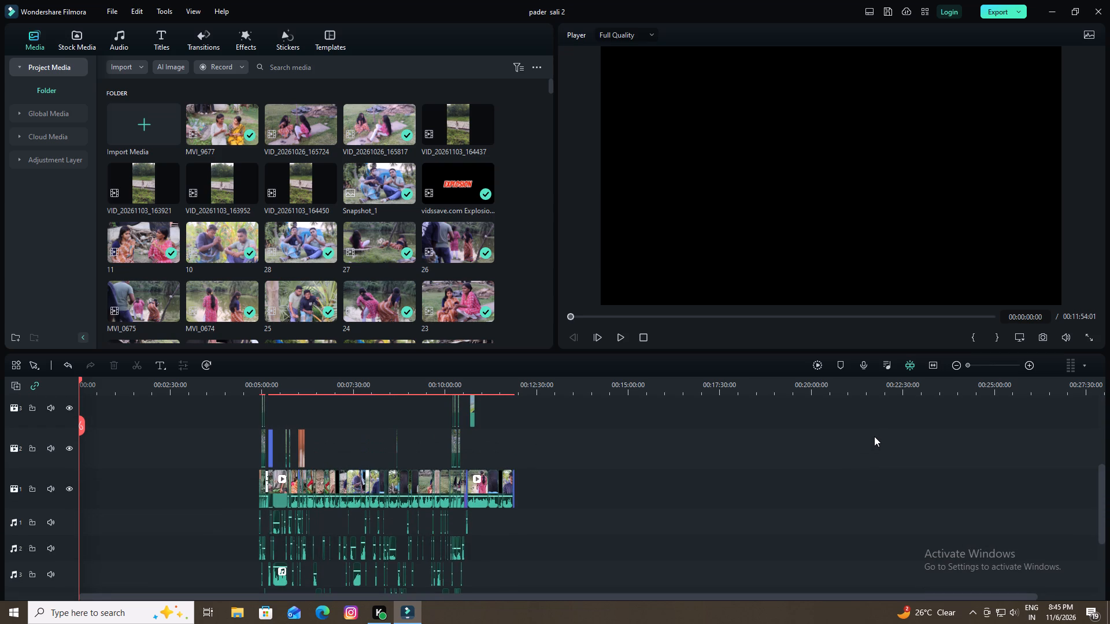
scroll(875, 432, up, 3)
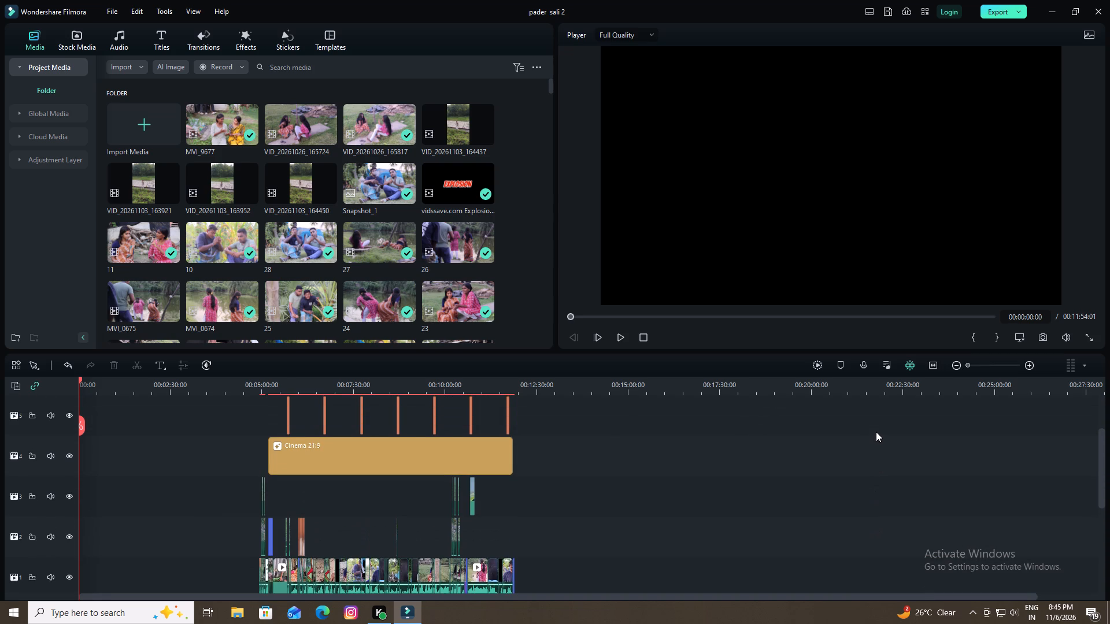
scroll(876, 432, up, 3)
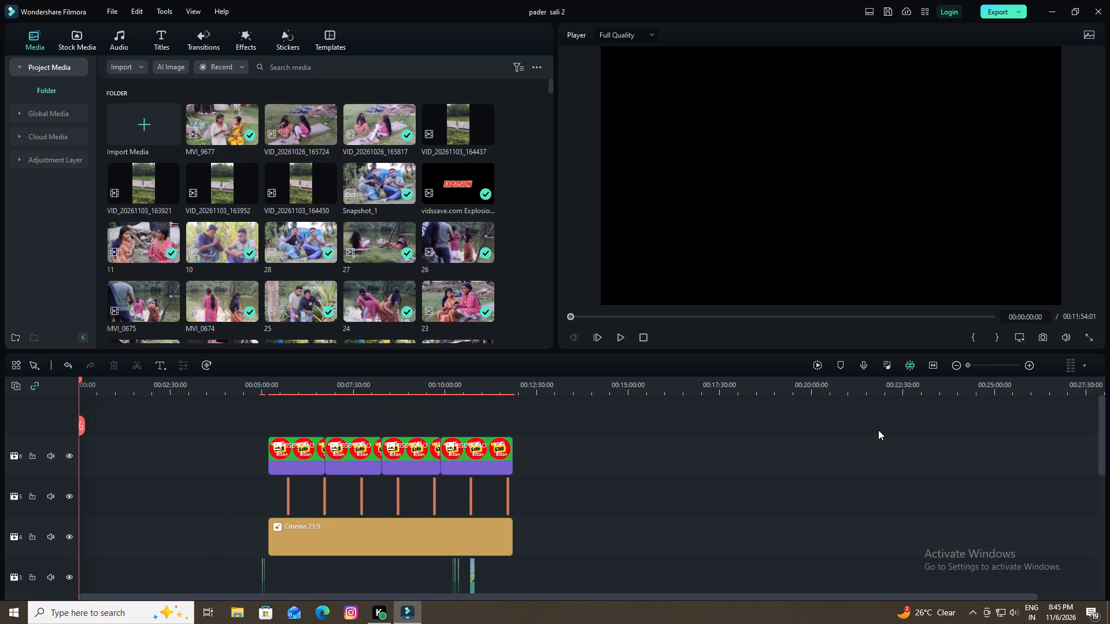
scroll(878, 430, up, 1)
scroll(878, 429, down, 5)
scroll(879, 425, up, 3)
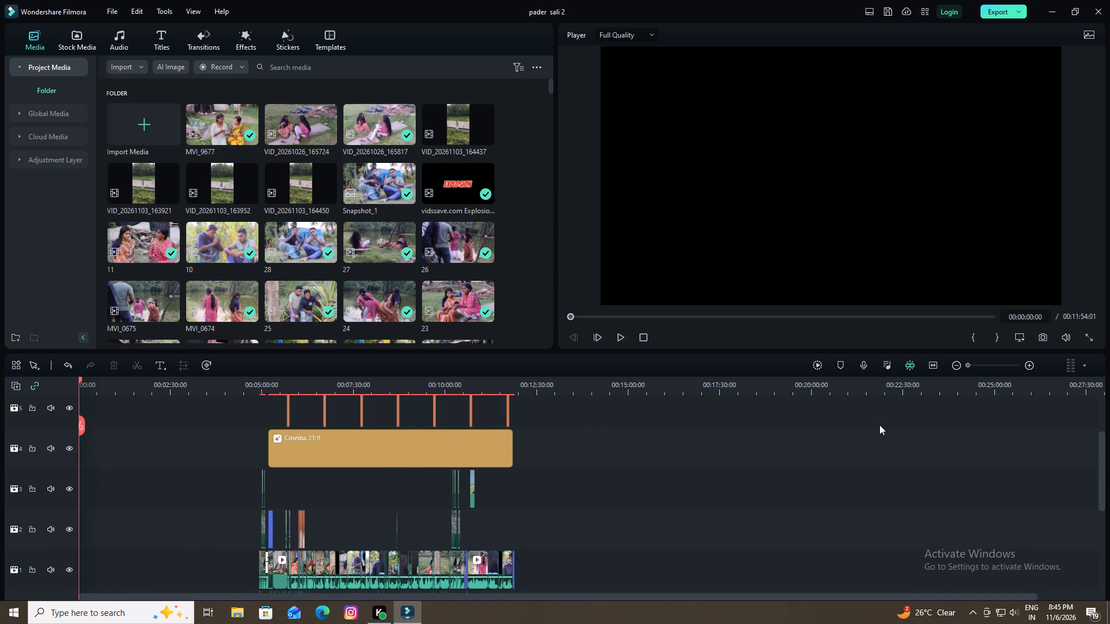
scroll(879, 425, up, 2)
scroll(881, 422, down, 7)
scroll(880, 431, up, 7)
drag(79, 380, 78, 379)
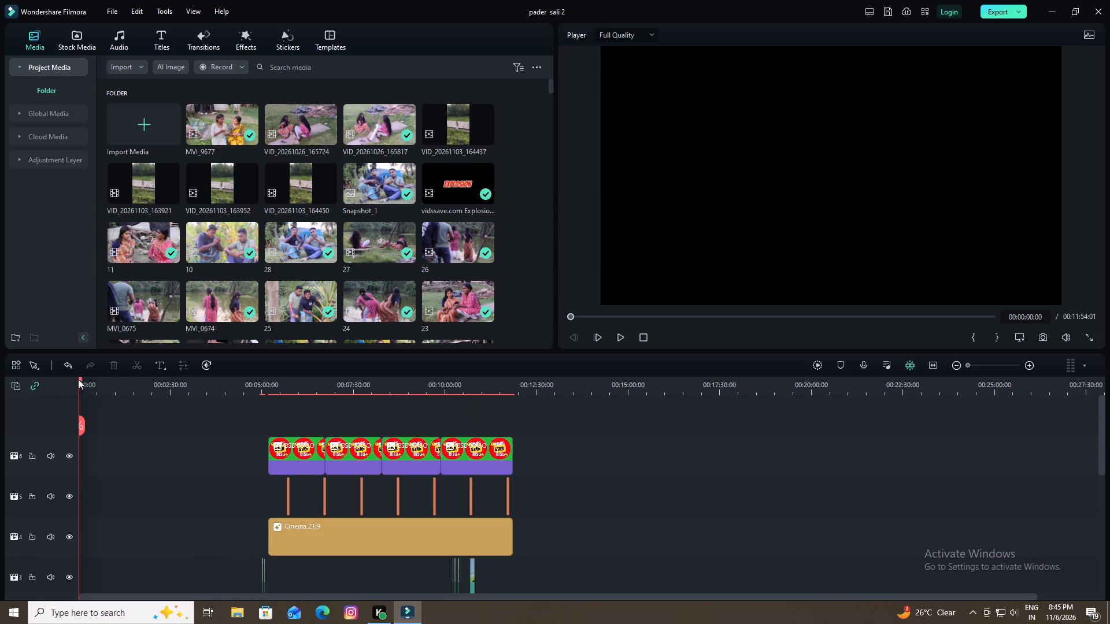
drag(78, 379, 25, 389)
scroll(509, 477, down, 8)
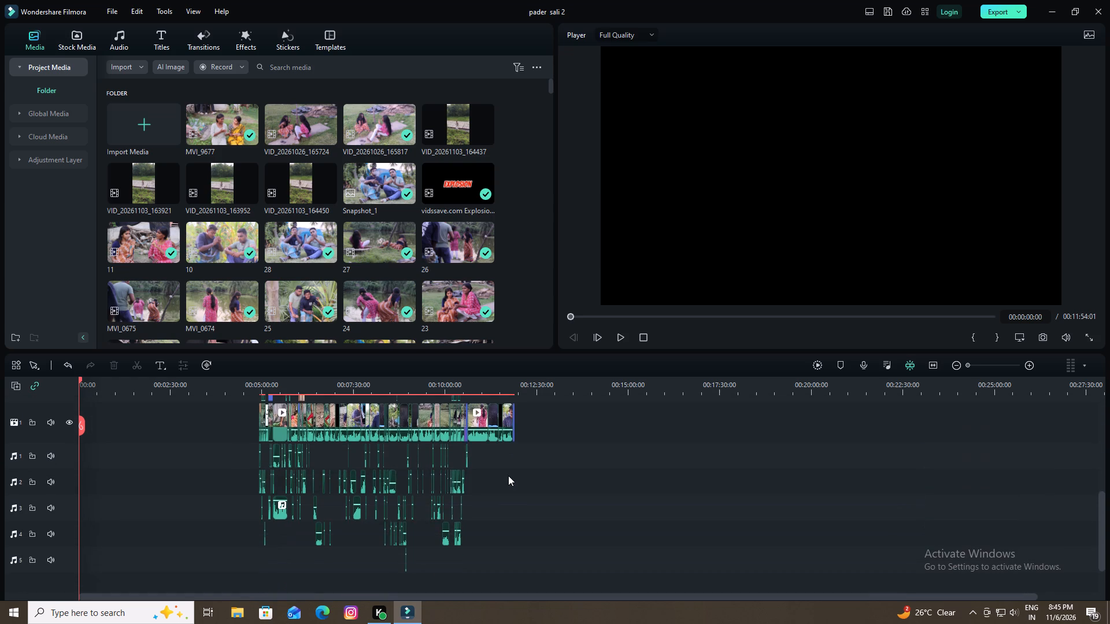
scroll(508, 476, down, 2)
scroll(508, 476, up, 6)
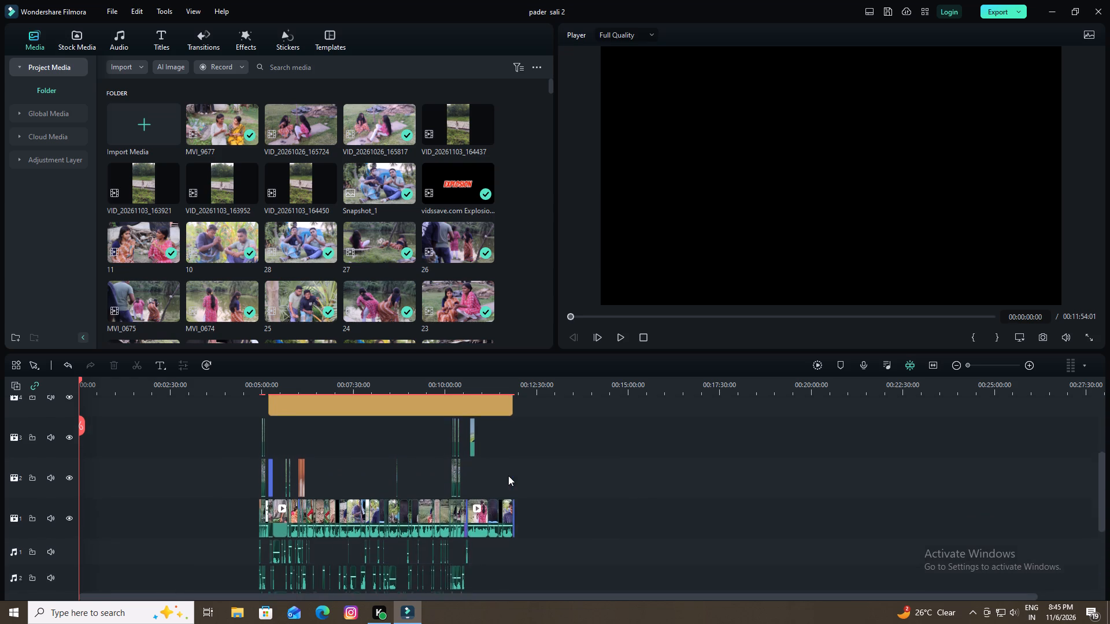
scroll(508, 476, up, 4)
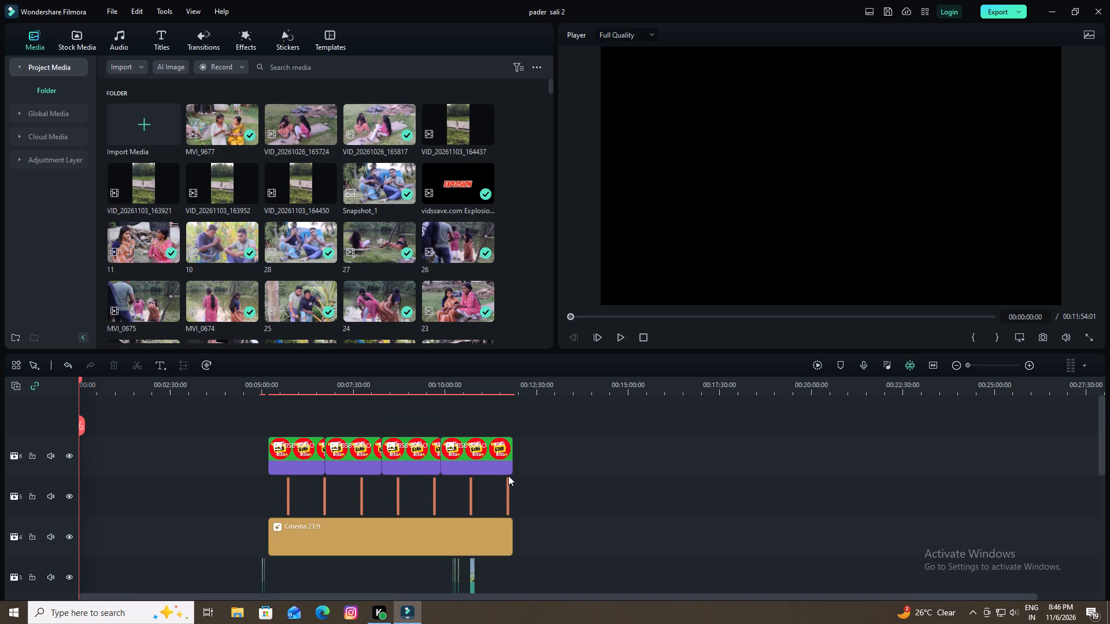
scroll(508, 476, down, 2)
scroll(508, 475, up, 5)
scroll(508, 474, down, 4)
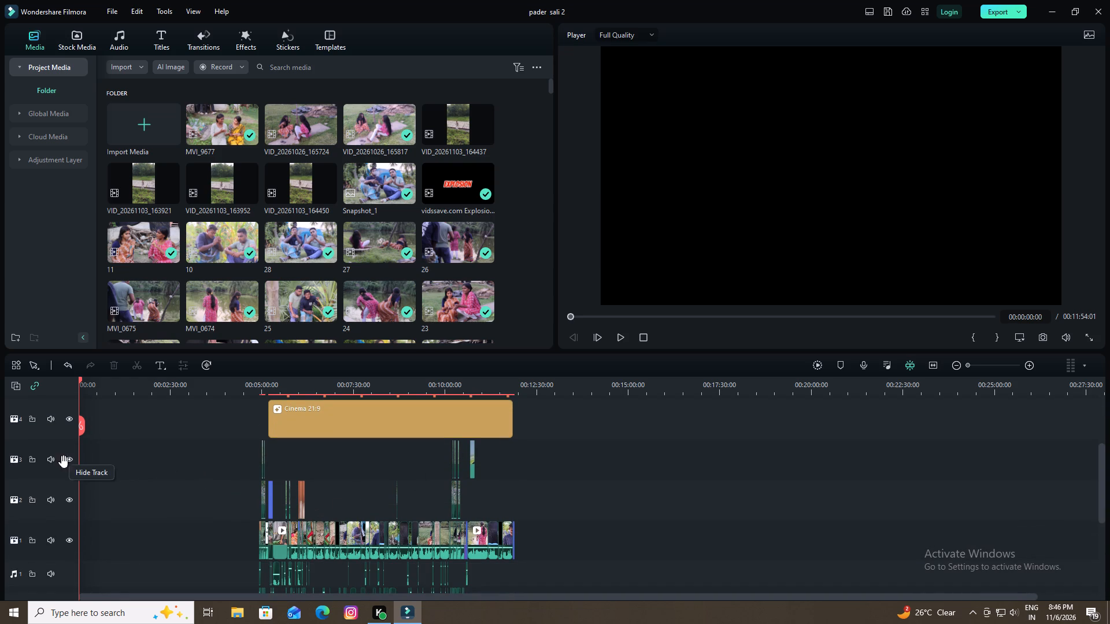
scroll(497, 469, down, 3)
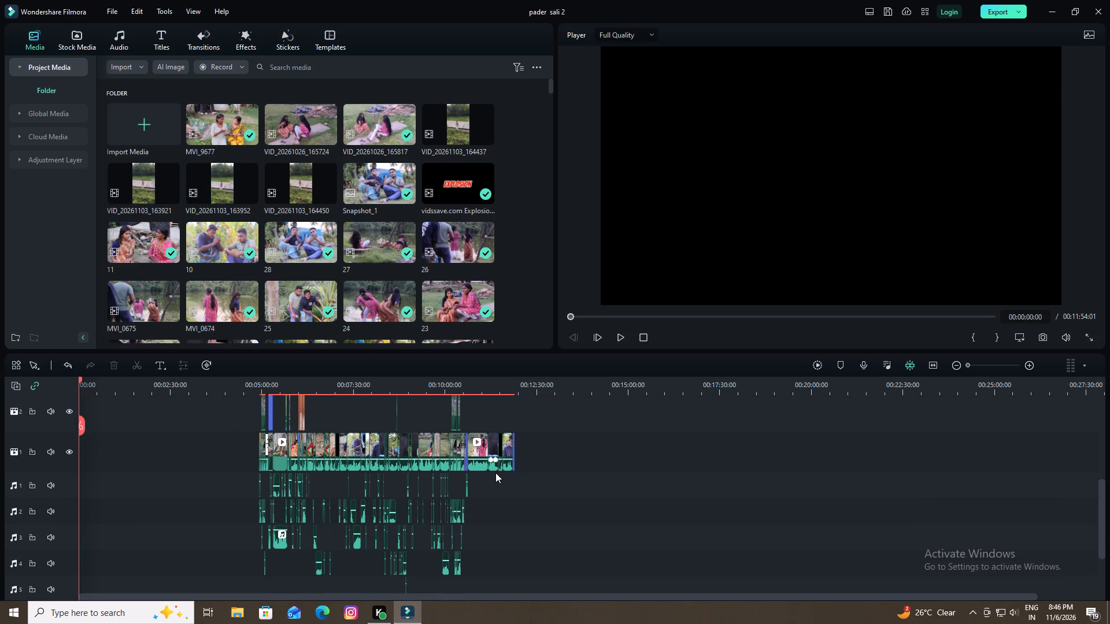
scroll(497, 469, down, 1)
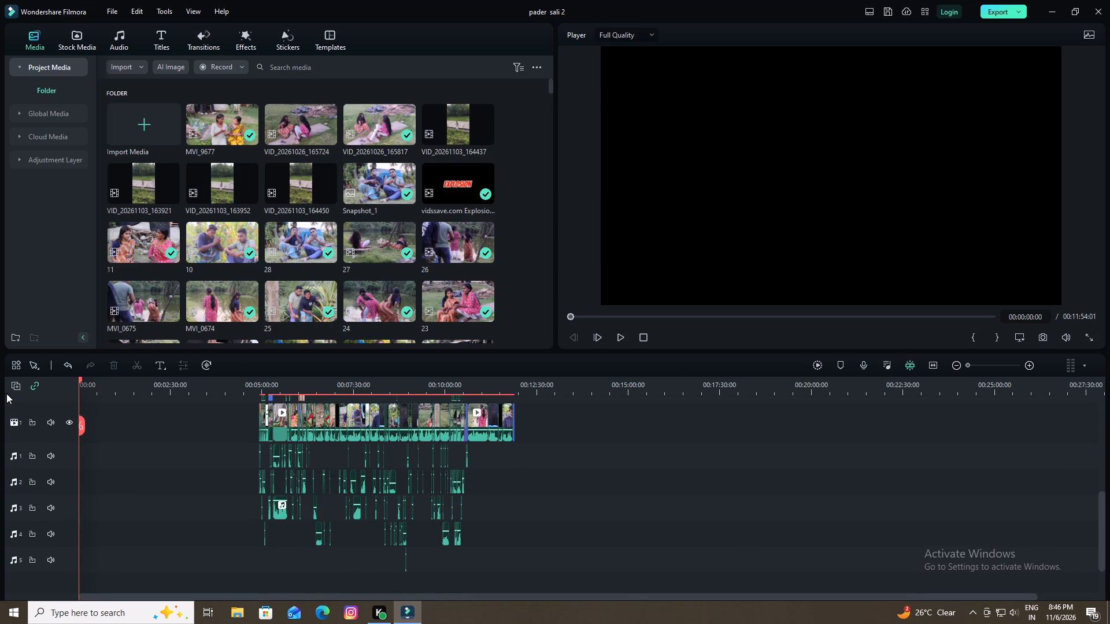
scroll(330, 455, down, 1)
scroll(330, 455, up, 4)
scroll(331, 450, down, 1)
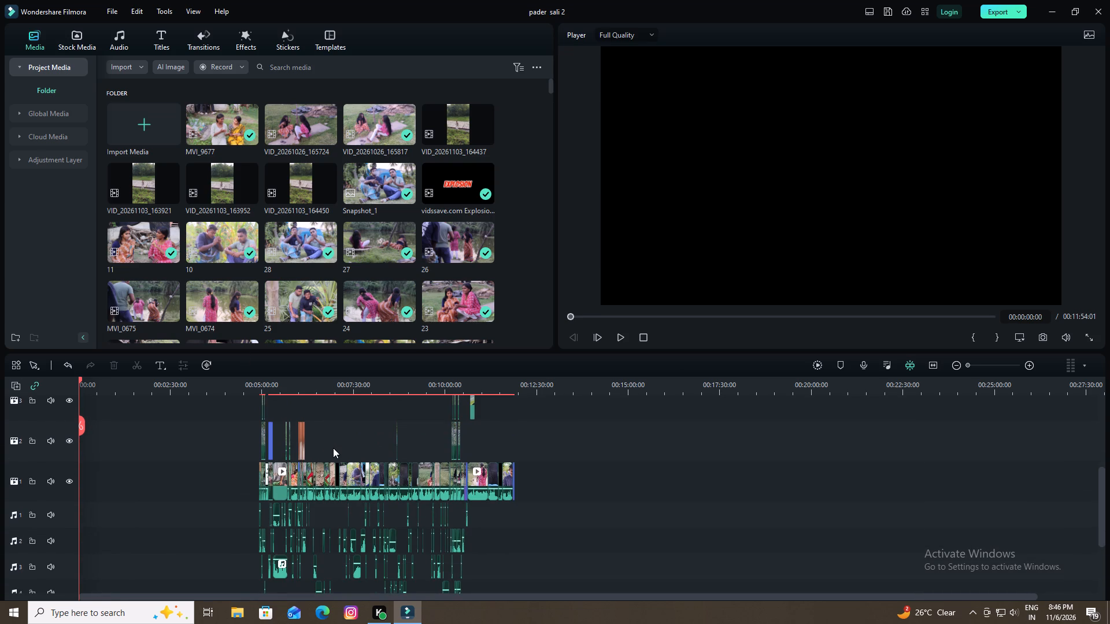
scroll(335, 444, down, 1)
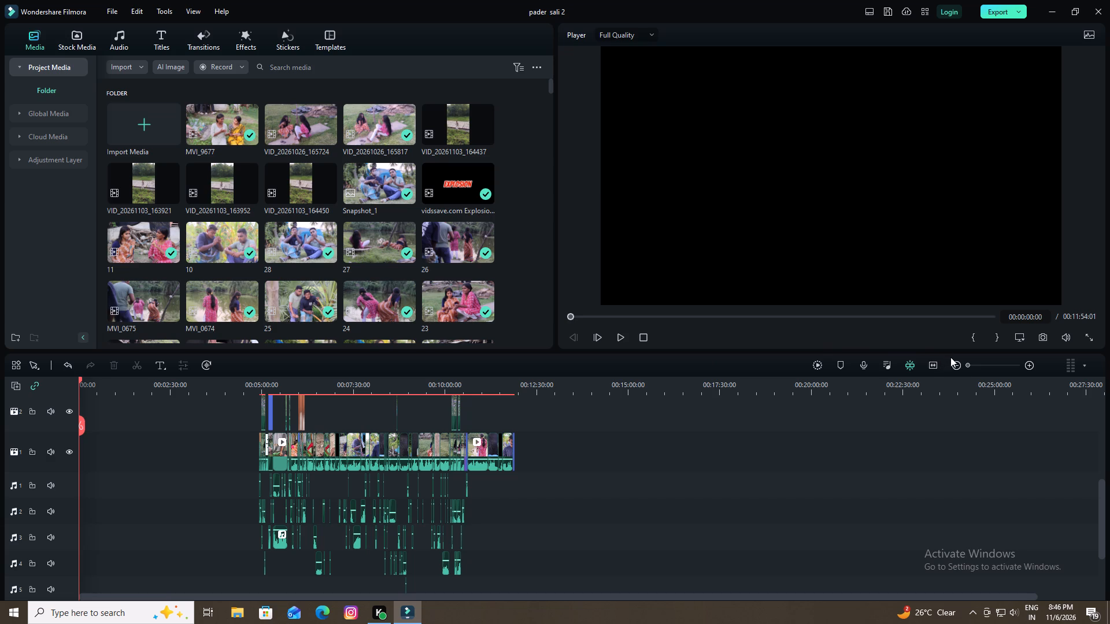
Select every clip, logo, sticker, bar and sound across all tracks and move the whole edit back to start at 00:00:00:00.
click(956, 363)
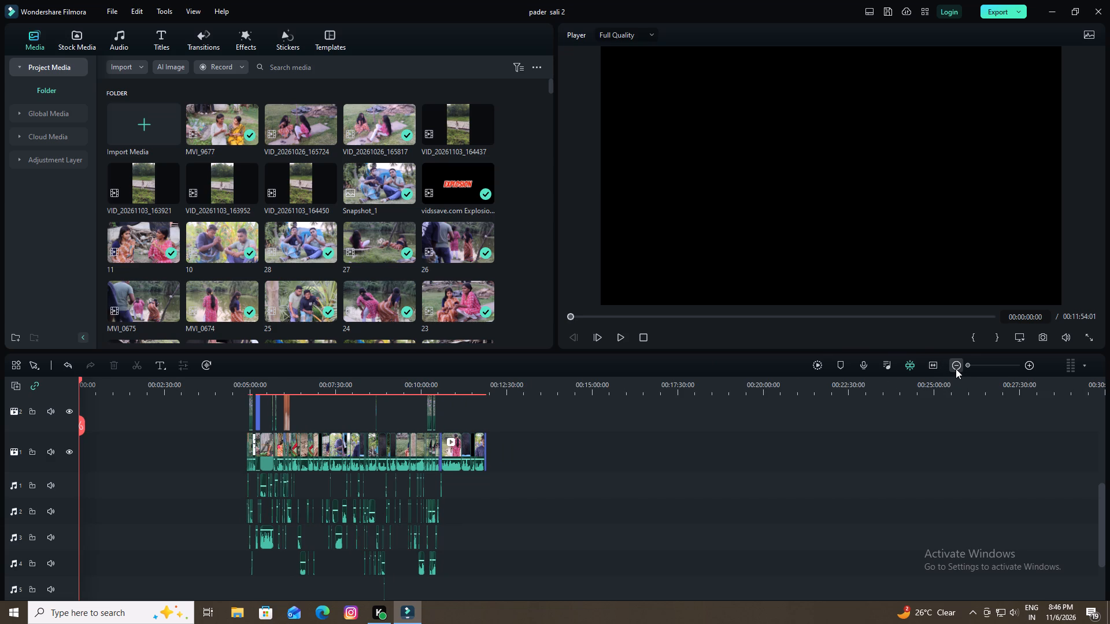
double_click(956, 369)
drag(552, 352, 535, 168)
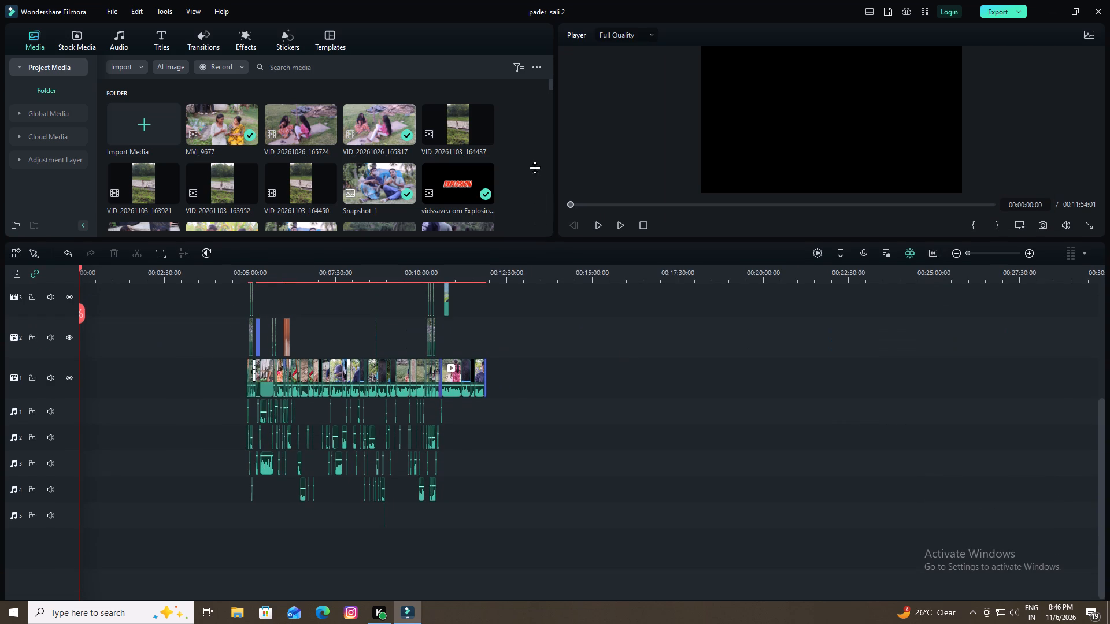
drag(535, 168, 535, 154)
scroll(637, 503, up, 2)
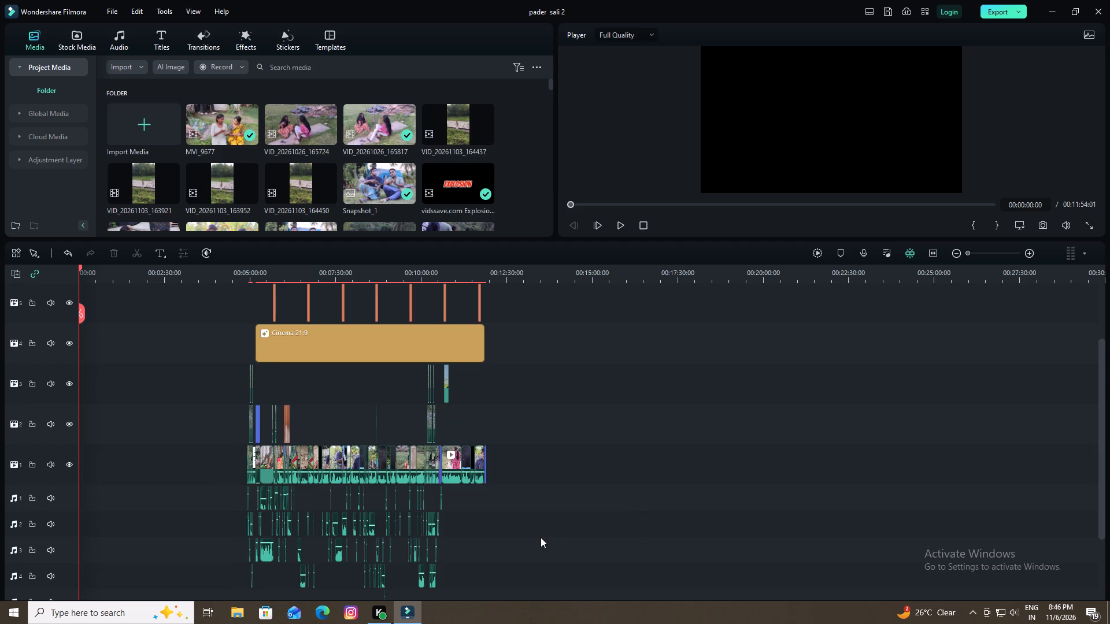
scroll(541, 537, down, 1)
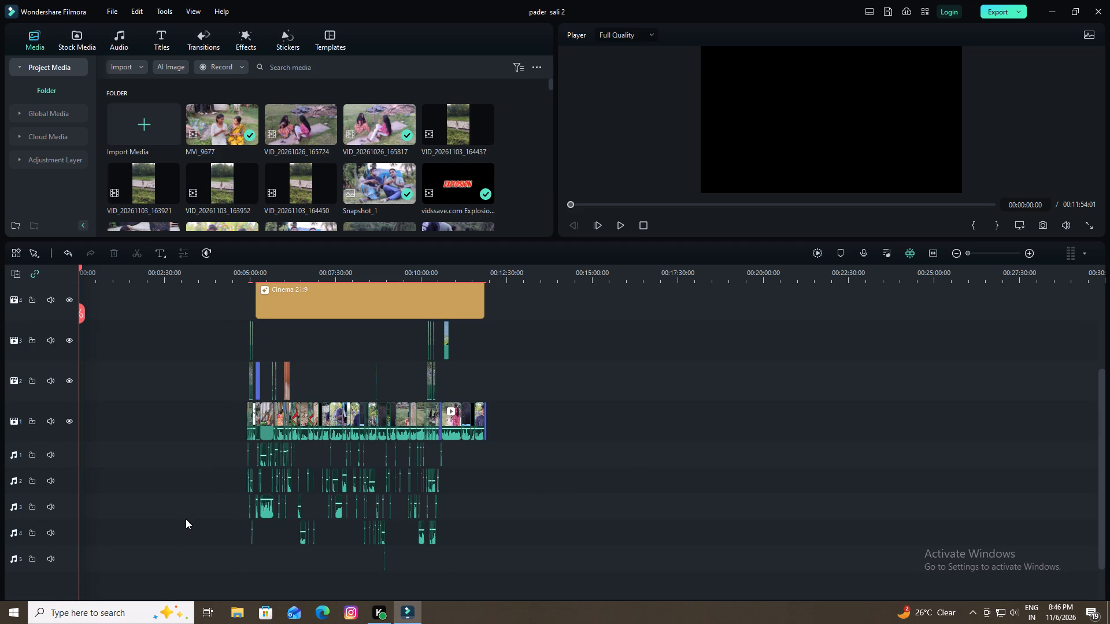
drag(177, 579, 372, 617)
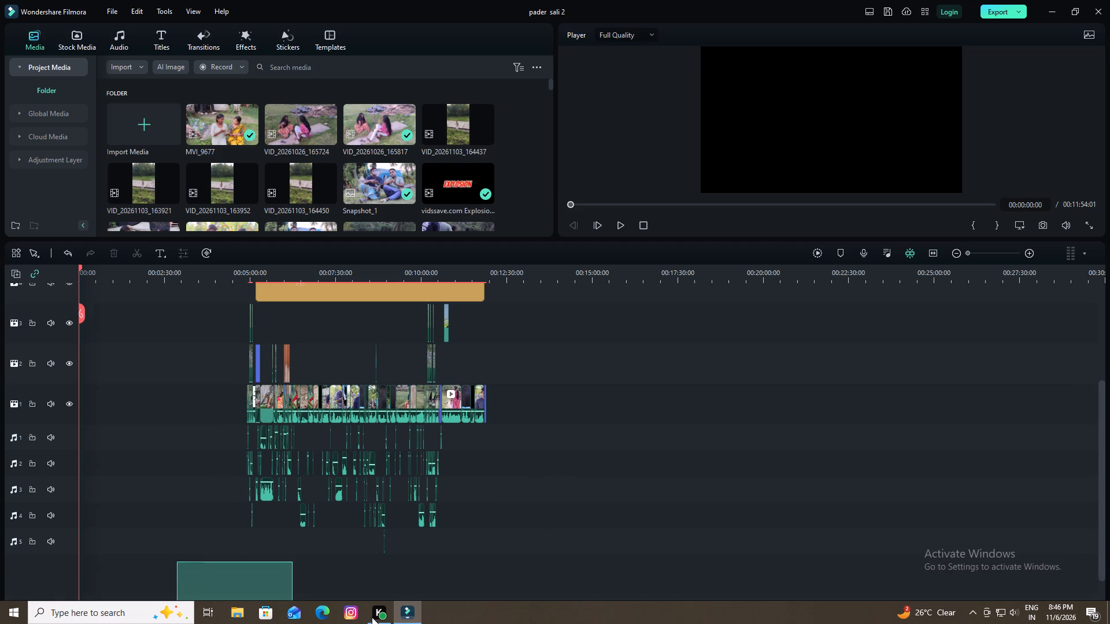
drag(372, 617, 495, 335)
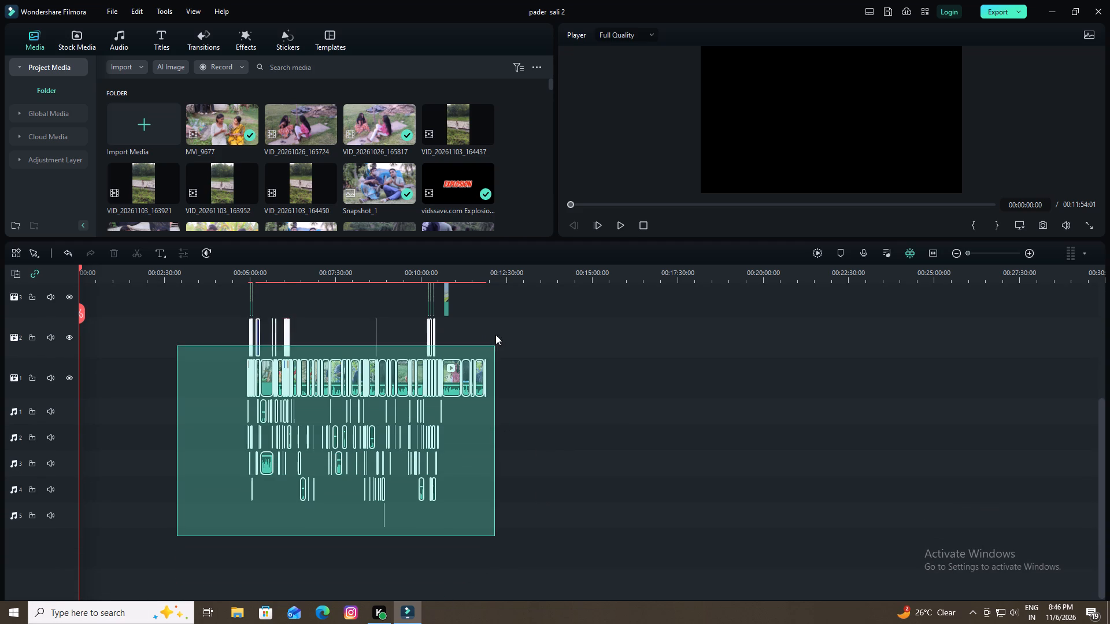
drag(495, 335, 502, 306)
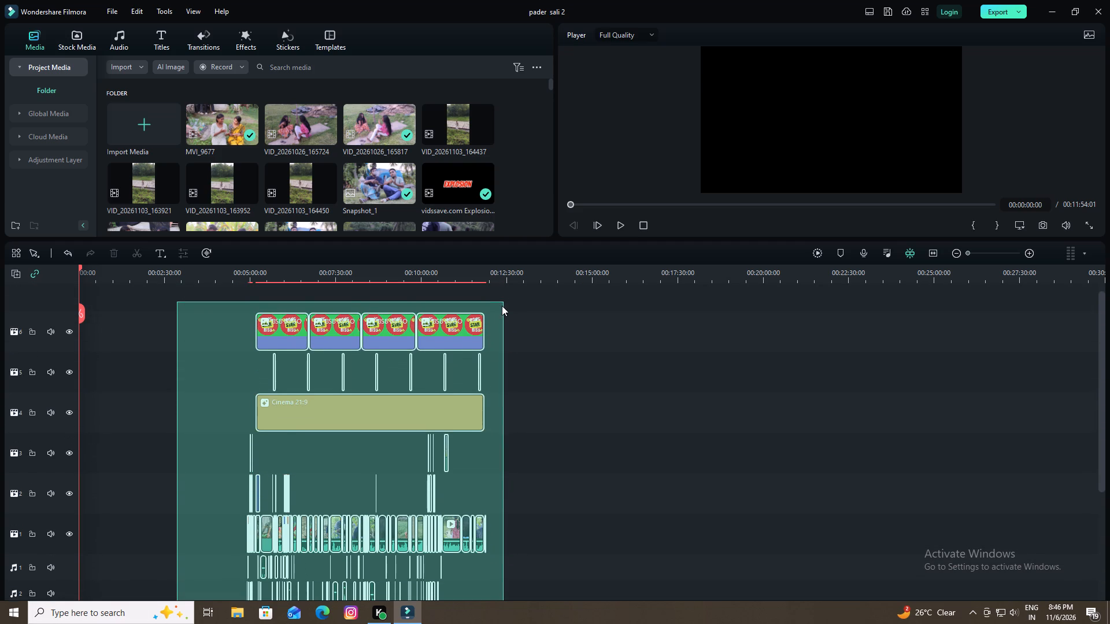
drag(502, 306, 501, 309)
drag(458, 422, 448, 420)
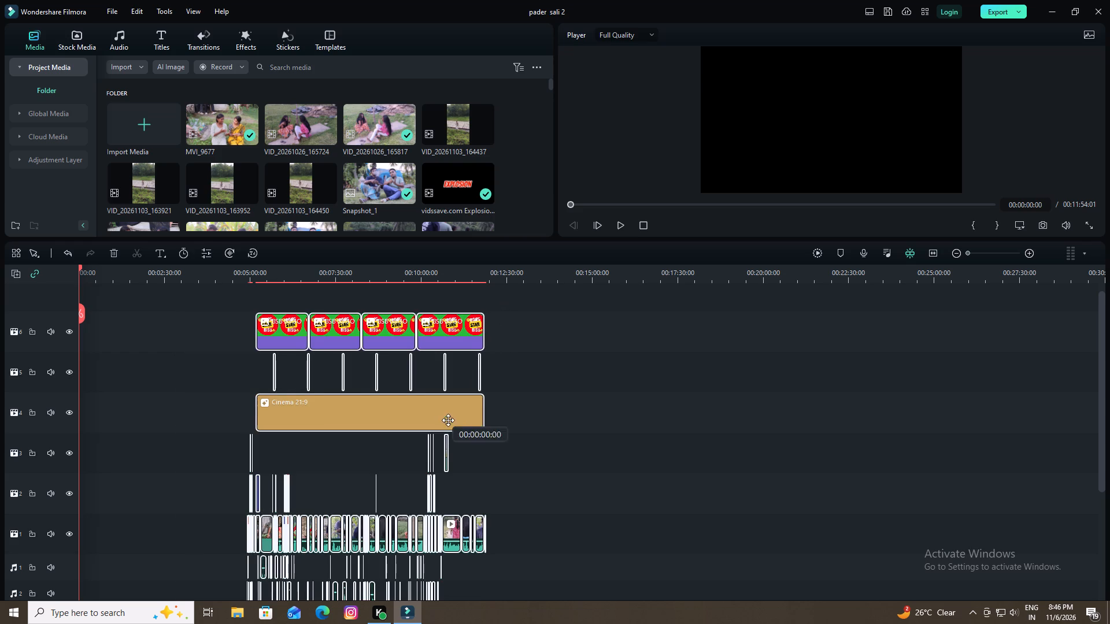
drag(448, 420, 125, 408)
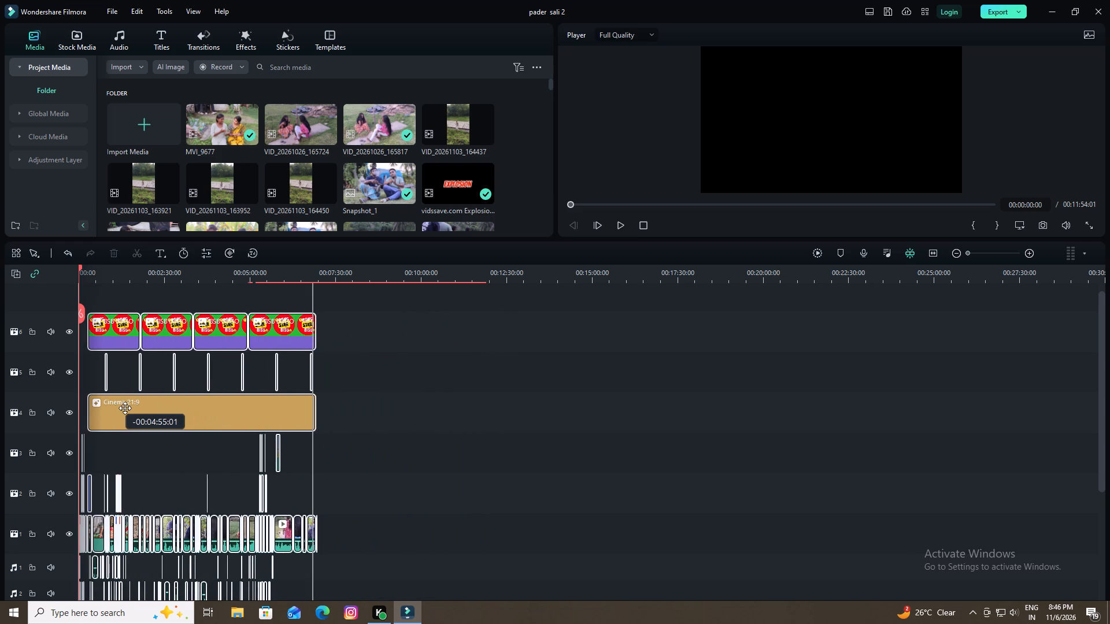
drag(125, 408, 109, 409)
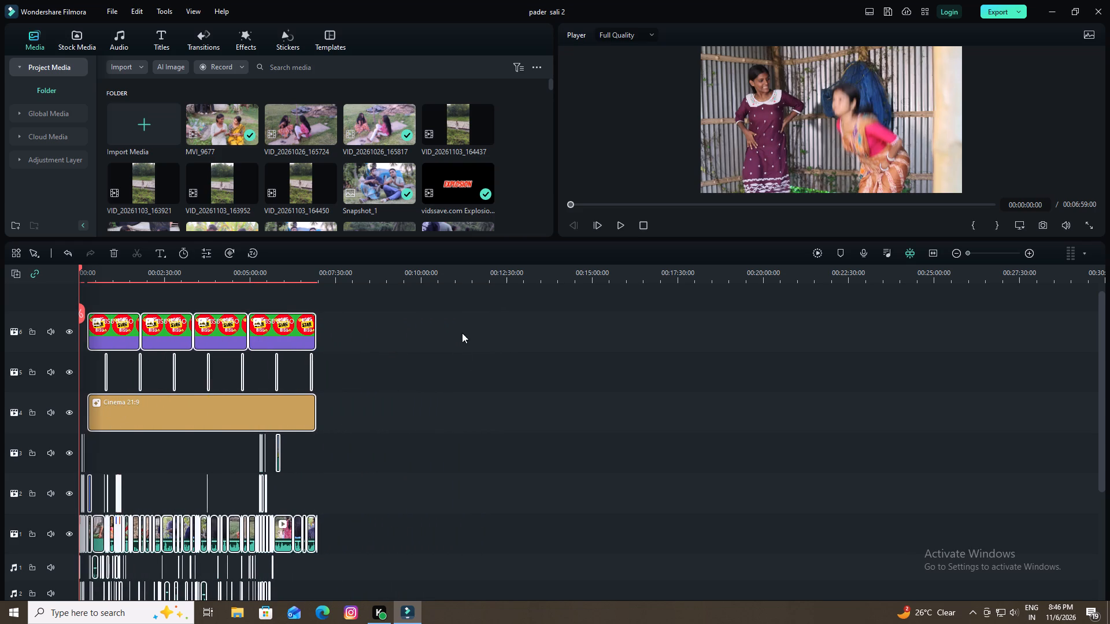
Inspect the moved edit close up at the teaser opening and across its full length to check the track alignment.
triple_click(1026, 251)
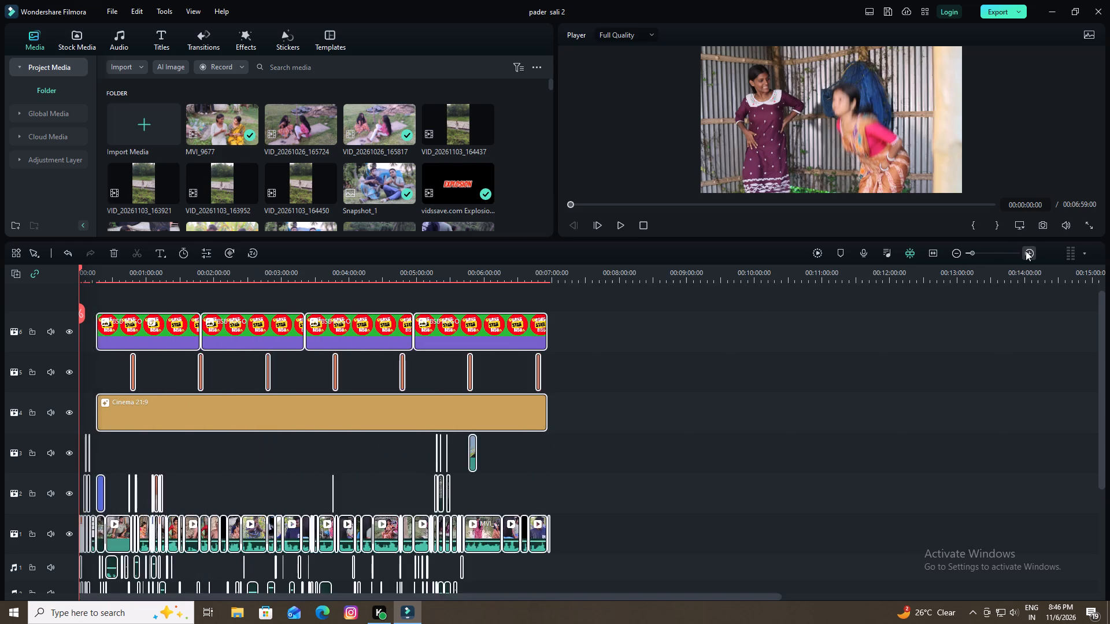
double_click(1026, 251)
click(1026, 251)
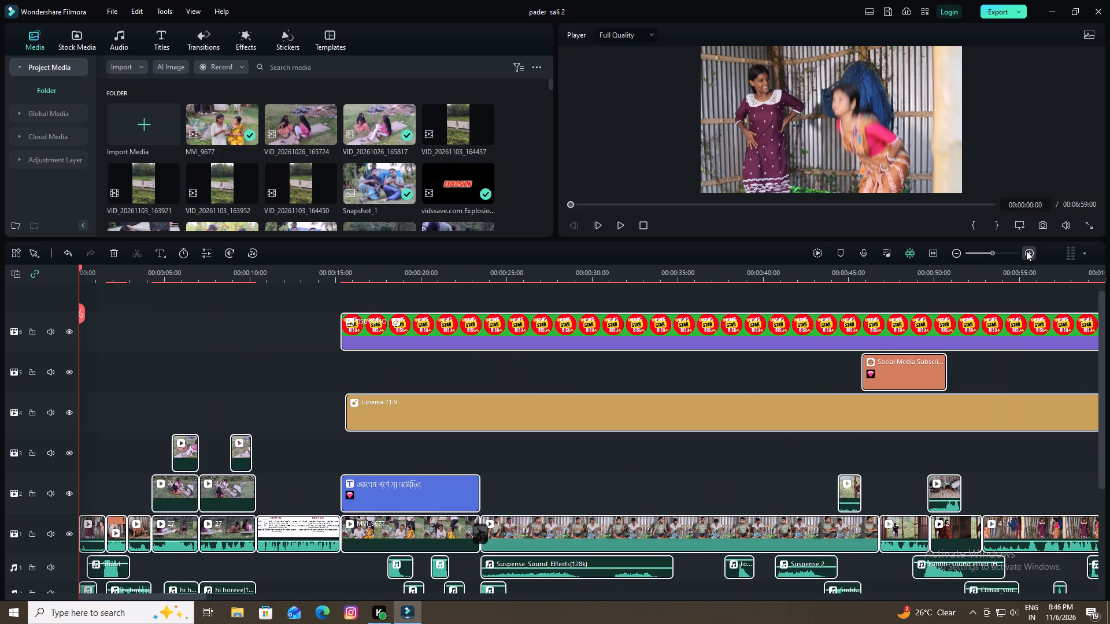
double_click(959, 250)
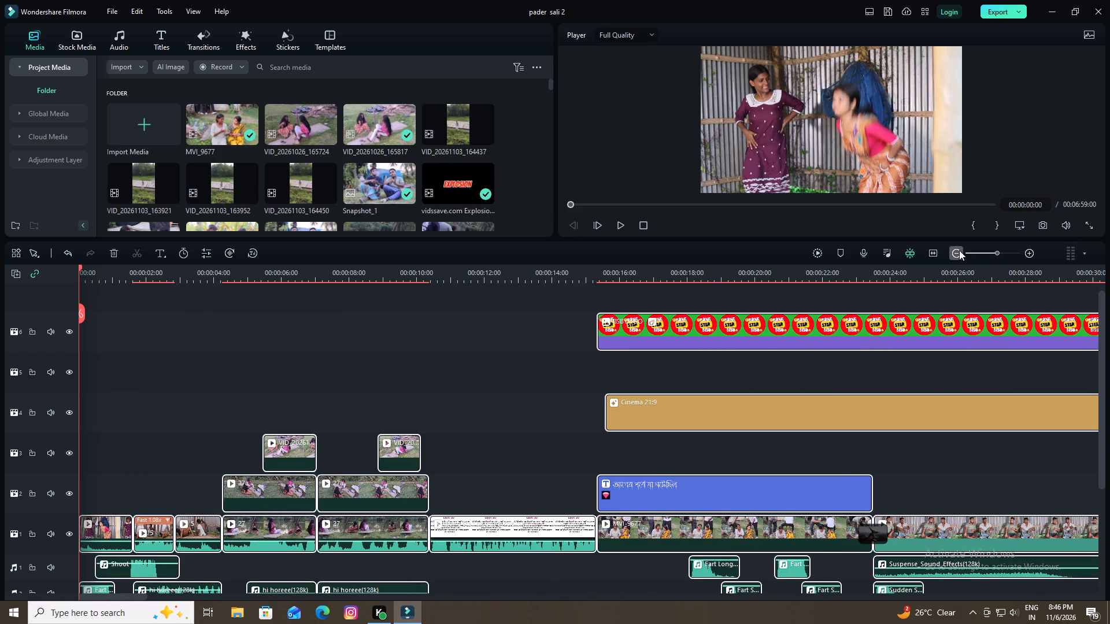
click(959, 250)
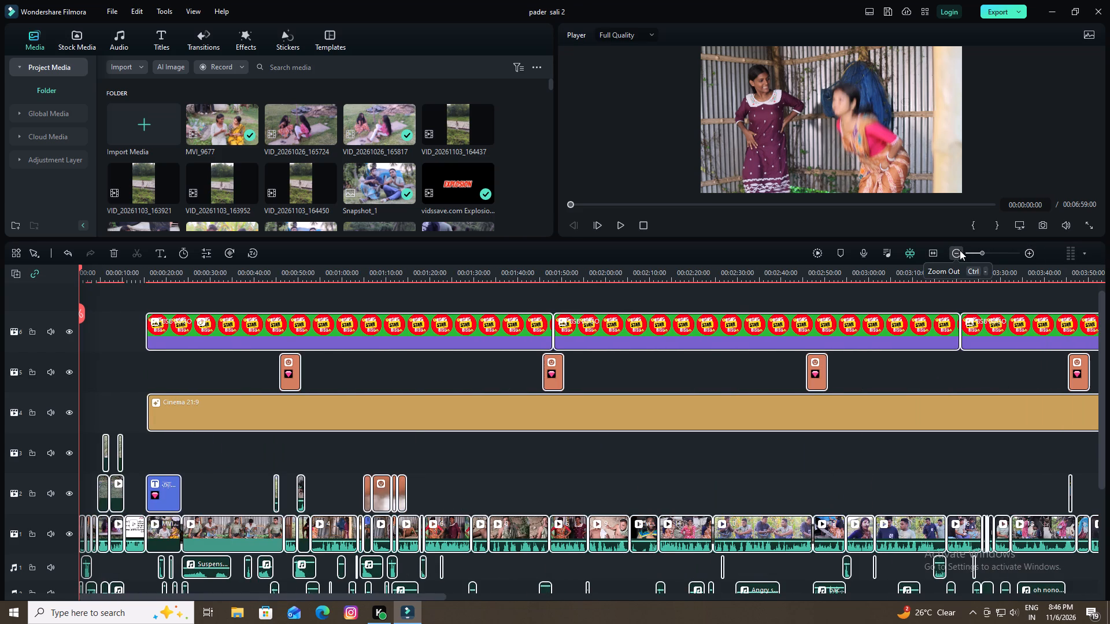
click(960, 250)
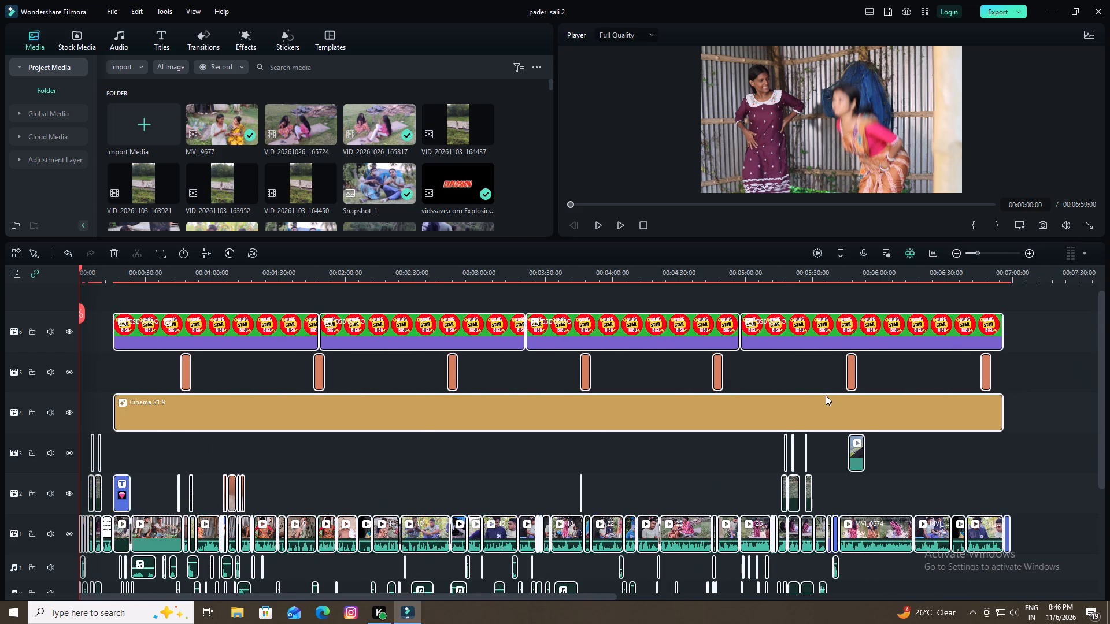
Clear the all-track selection, briefly play the opening, and save the project with the edit moved to the start.
click(521, 416)
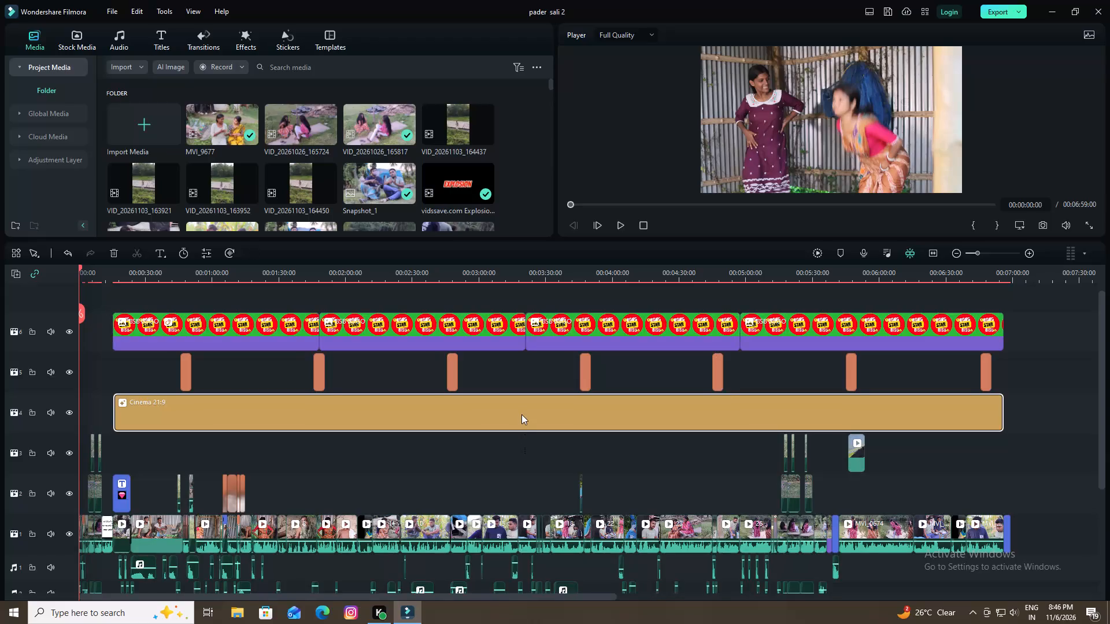
key(space)
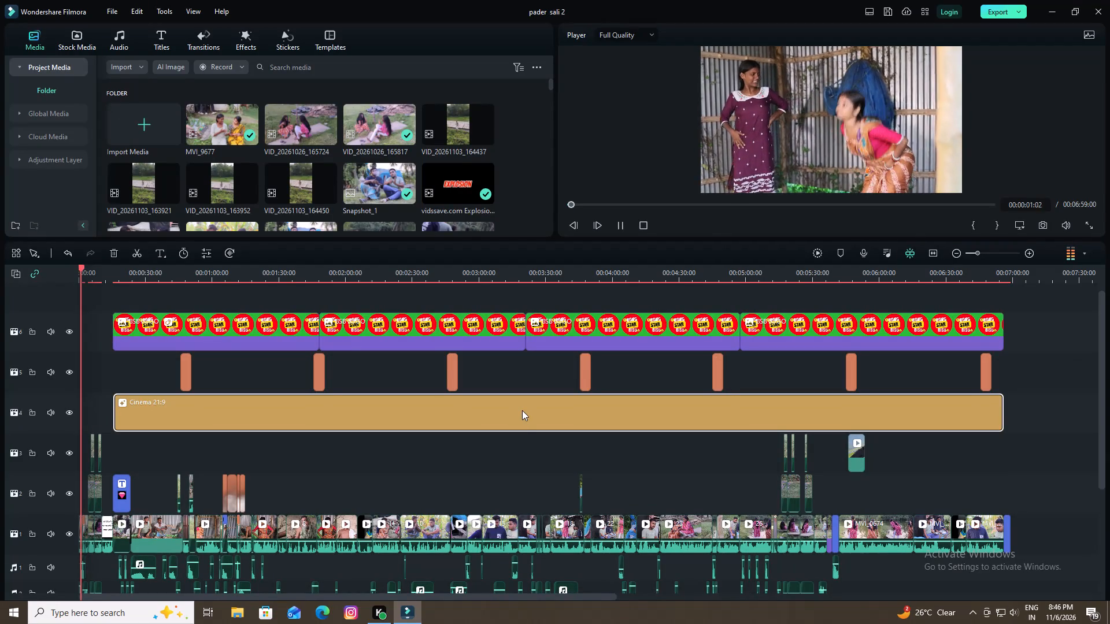
key(ctrl+s)
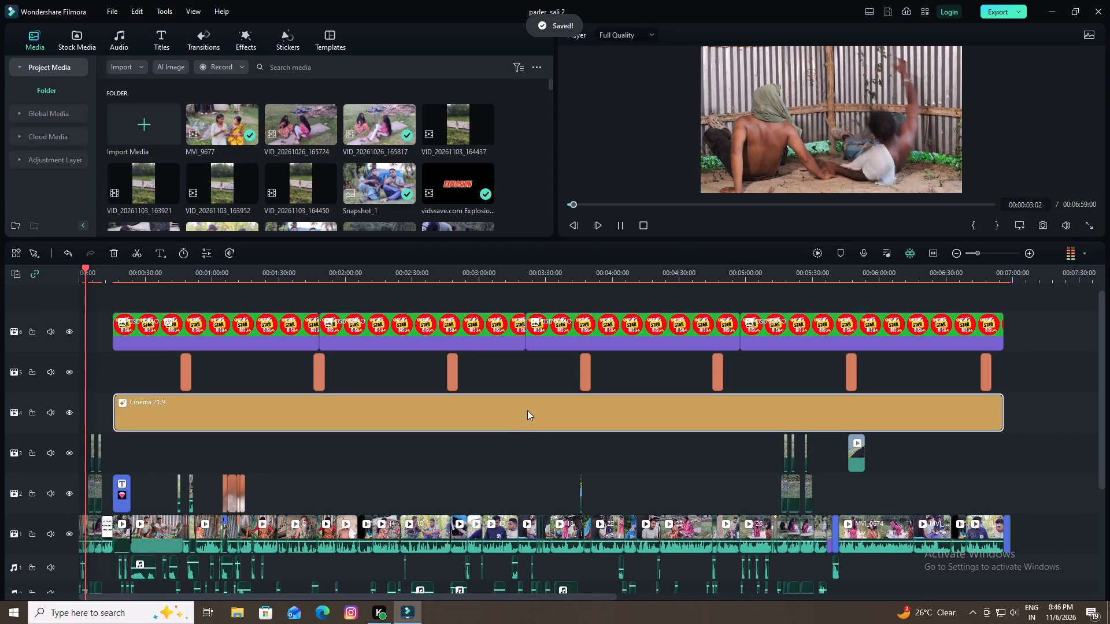
key(space)
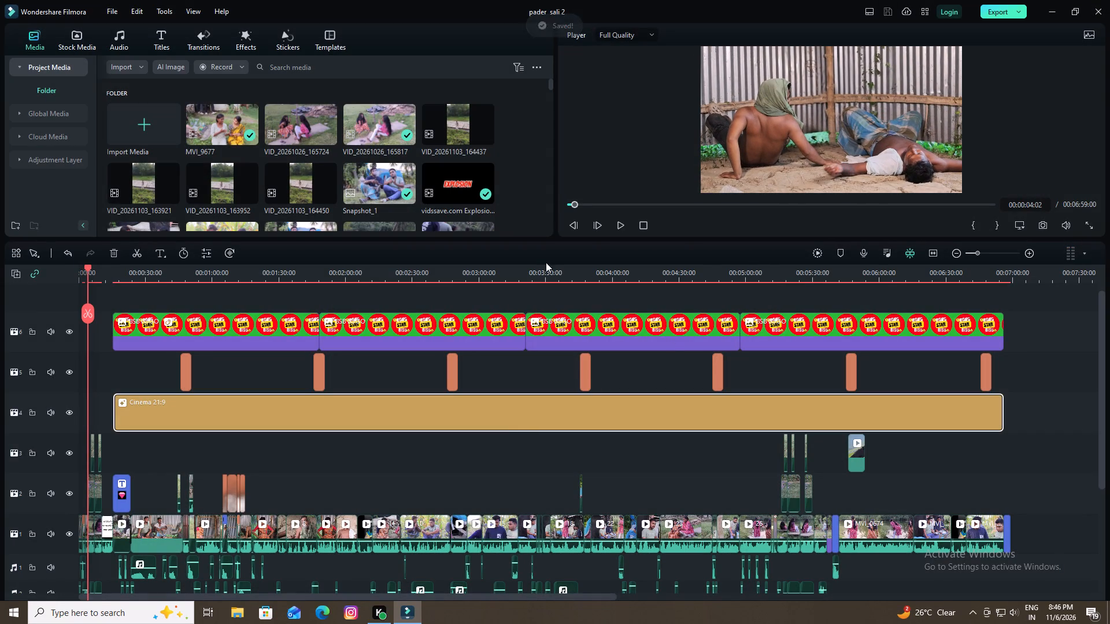
Enlarge the preview and play the edit from 00:00:00:00 through the teaser into the disclaimer.
drag(541, 241, 545, 328)
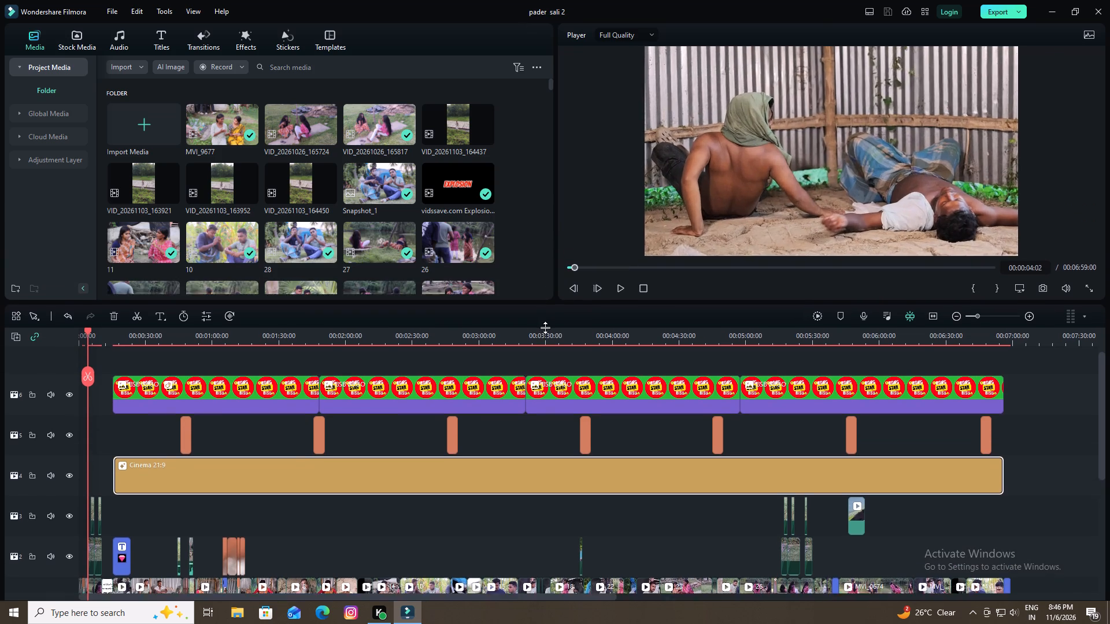
drag(545, 328, 552, 368)
scroll(820, 480, down, 7)
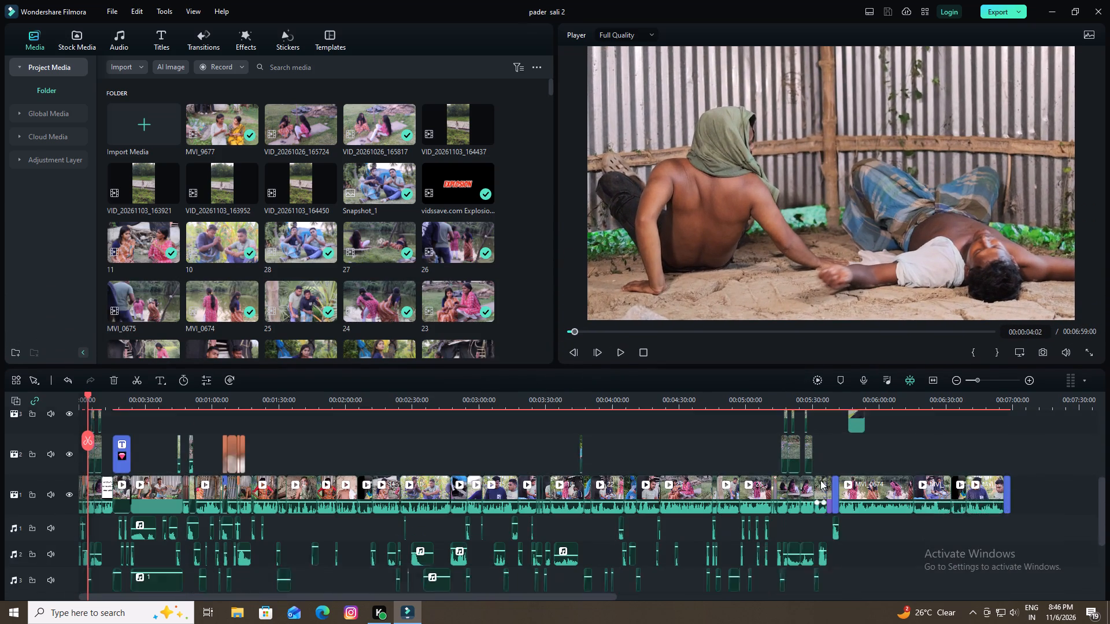
scroll(820, 480, down, 5)
scroll(784, 462, up, 5)
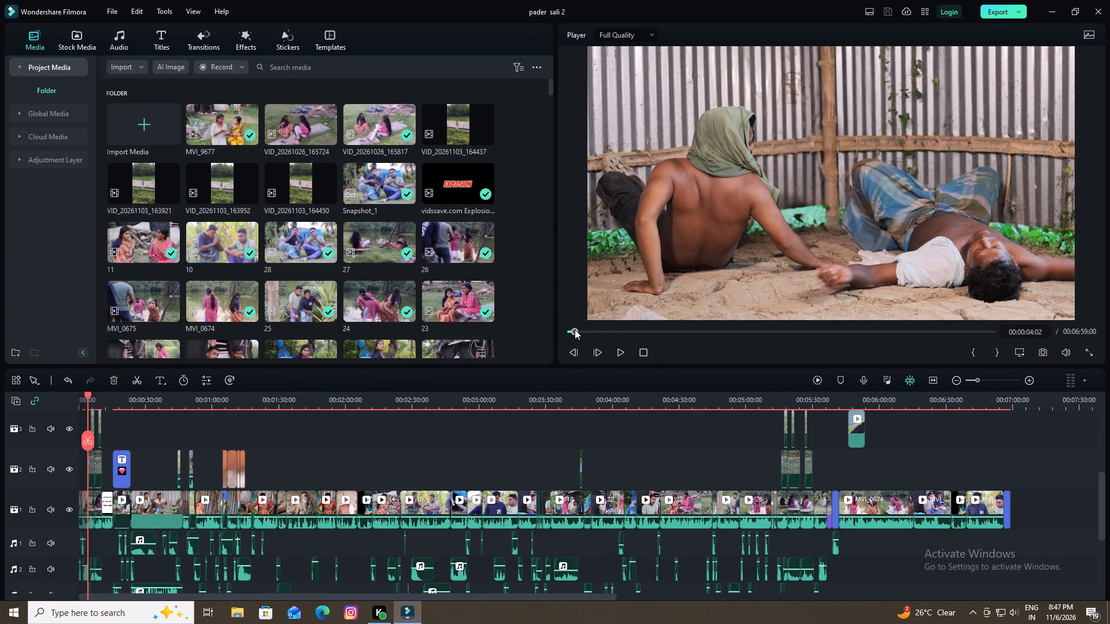
drag(575, 329, 511, 337)
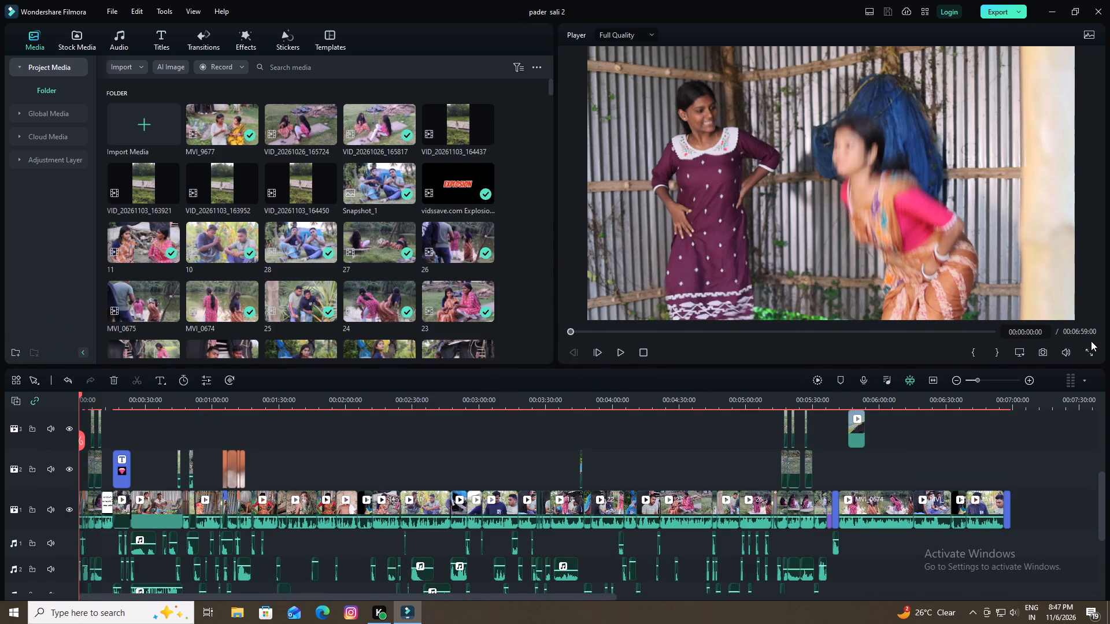
click(621, 355)
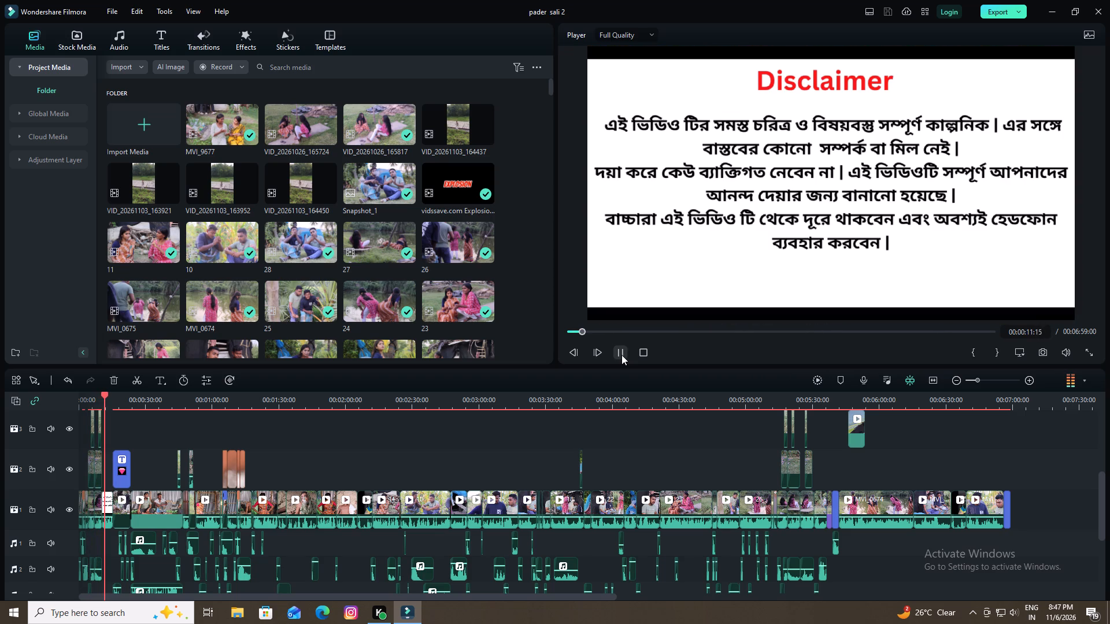
key(space)
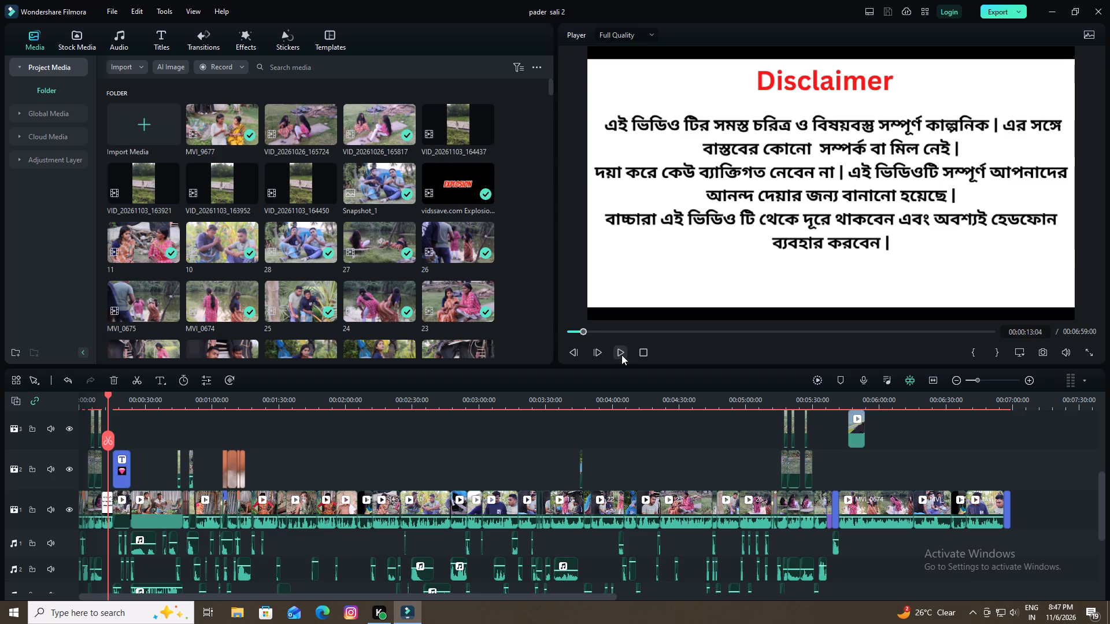
Step back from the disclaimer into the teaser's last shot and replay the changeover between them.
key(Left)
key(Left)
key(Left)
key(Left)
key(Left)
key(Left)
key(Left)
key(Left)
key(Left)
key(Left)
key(Left)
key(Left)
key(Left)
key(Left)
key(Left)
key(Left)
key(Left)
key(Left)
key(Left)
key(Left)
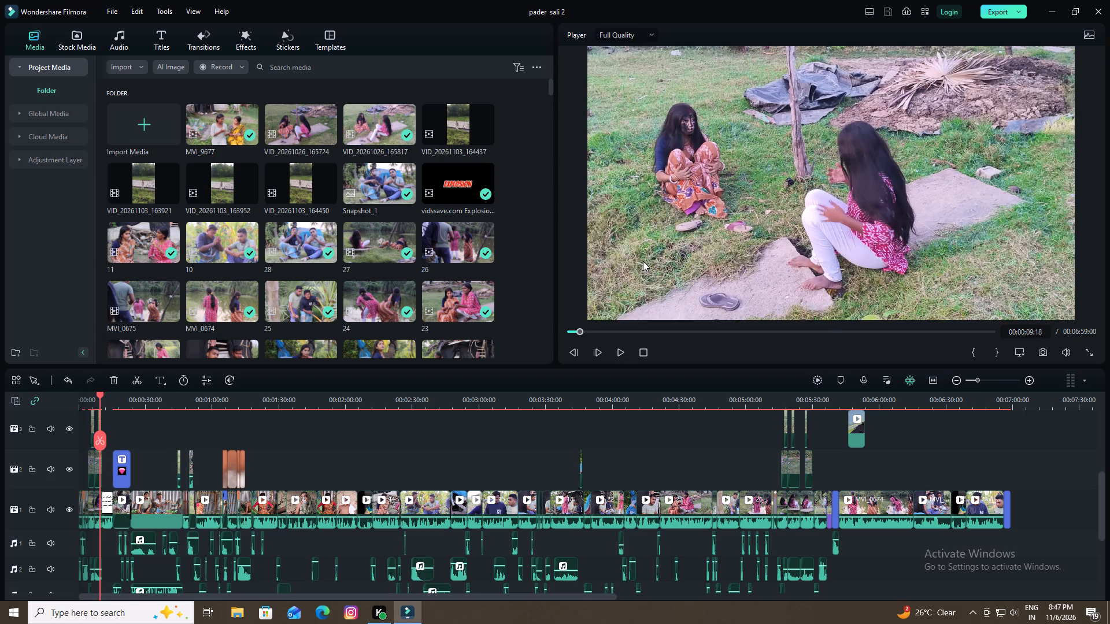
key(space)
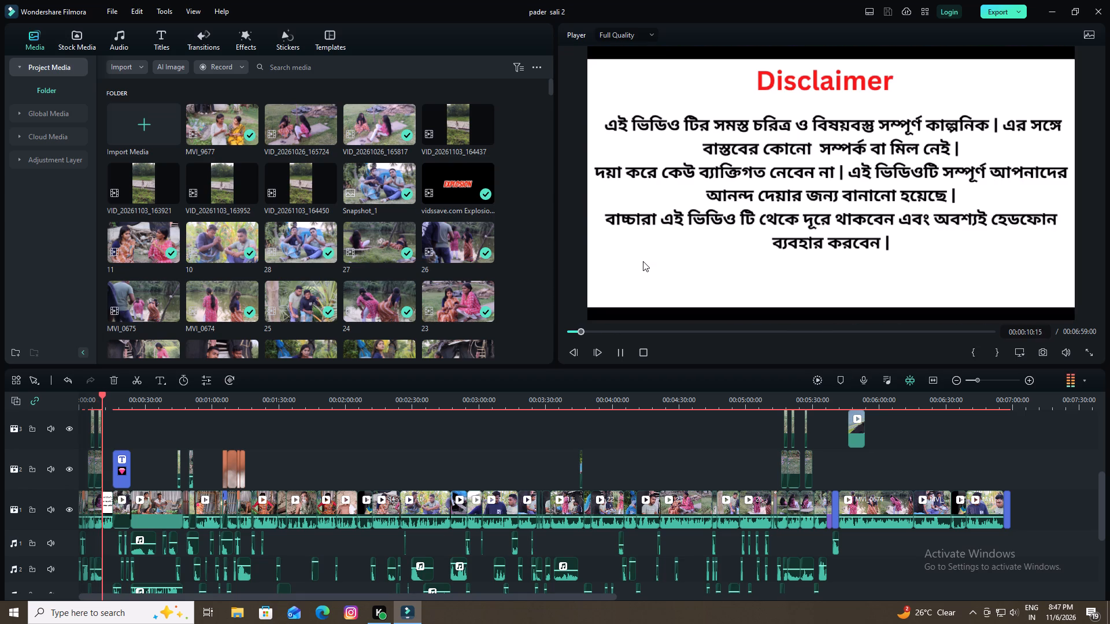
key(space)
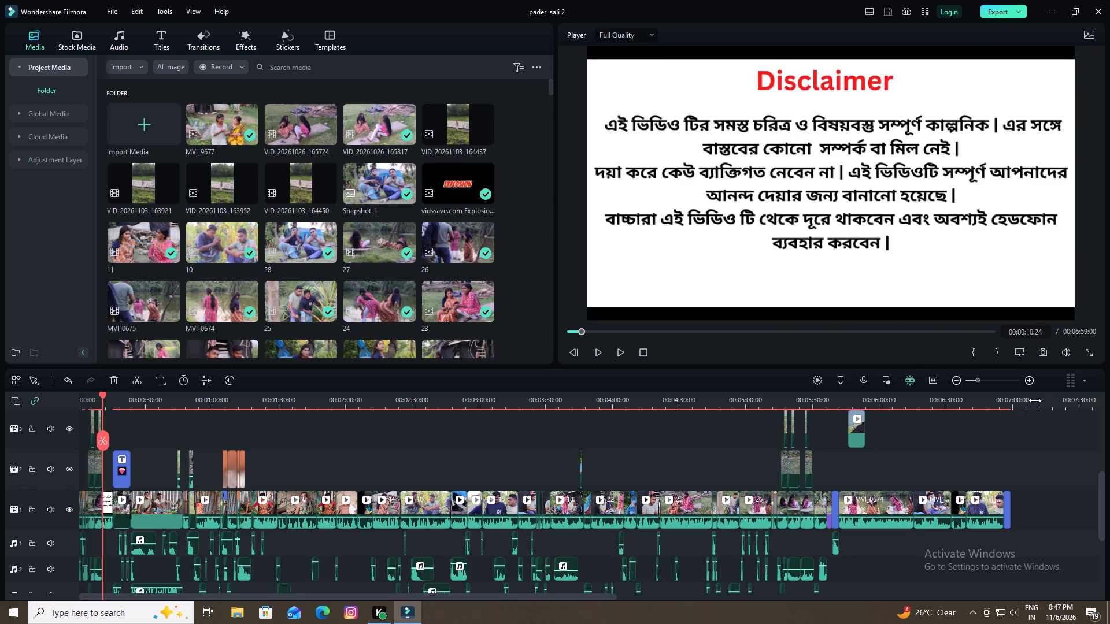
Examine the tracks close up around the teaser's end and scrub across the cut into the disclaimer.
triple_click(1031, 383)
click(1031, 383)
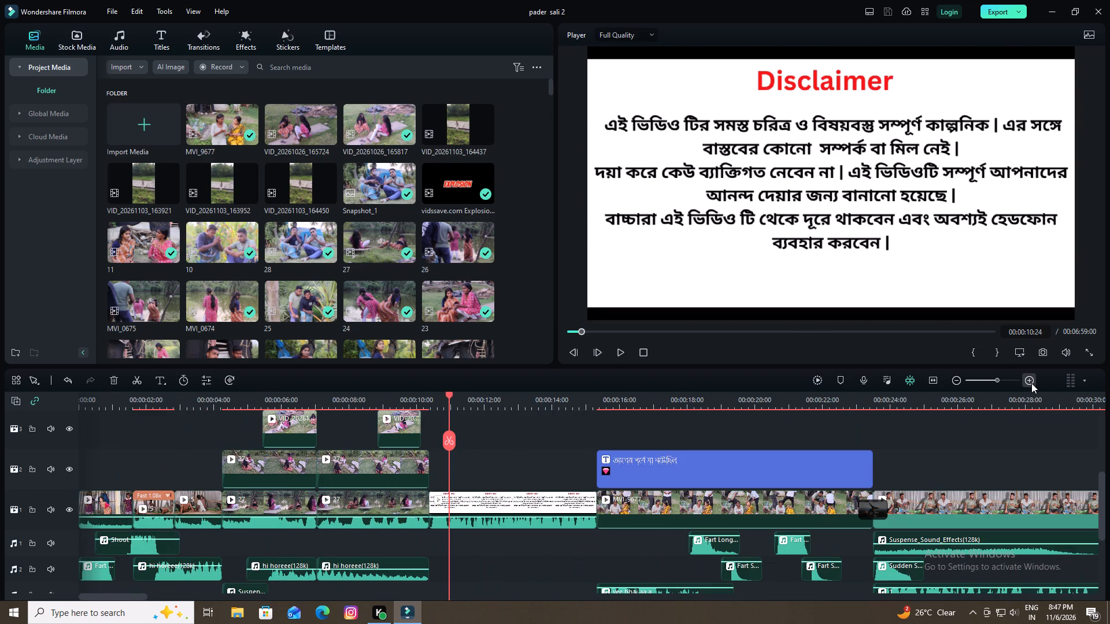
scroll(634, 515, down, 3)
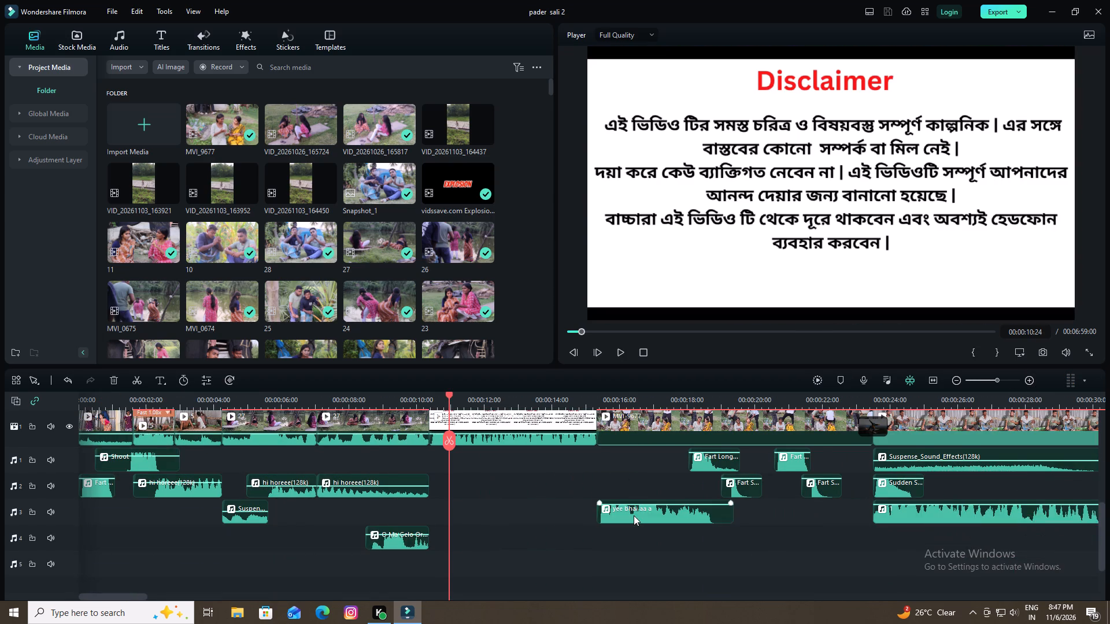
scroll(634, 515, up, 7)
scroll(542, 473, down, 3)
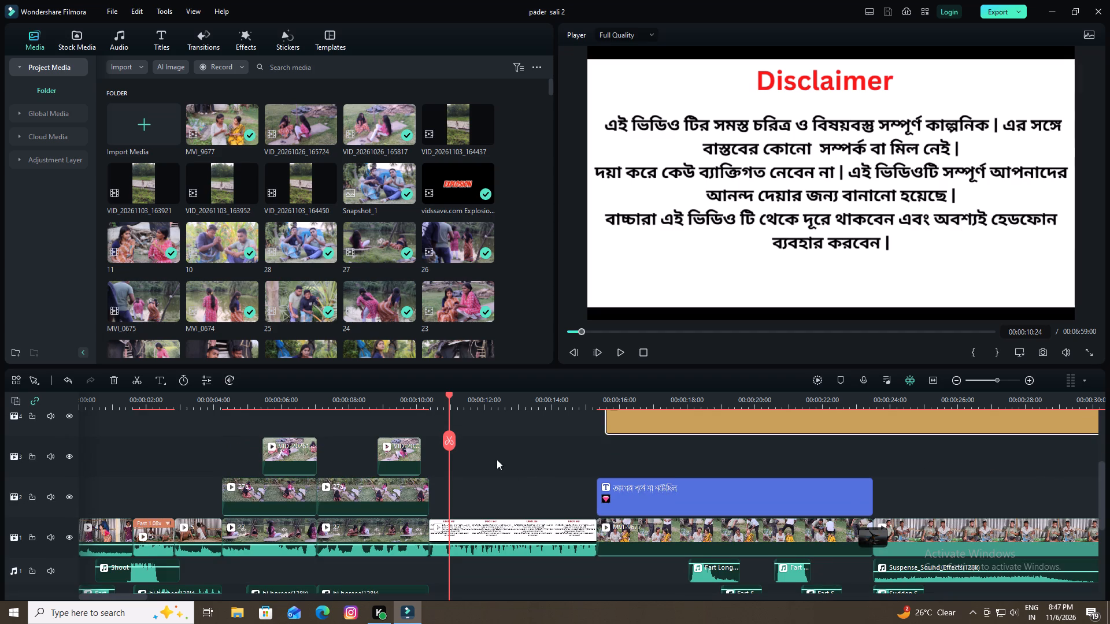
drag(448, 397, 411, 420)
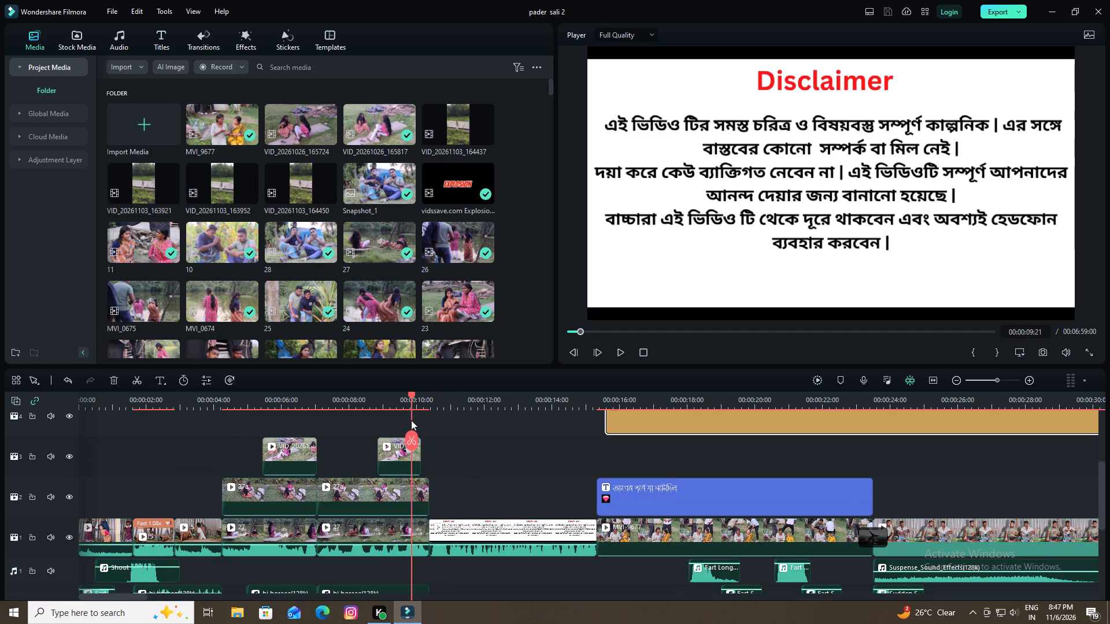
drag(411, 420, 428, 425)
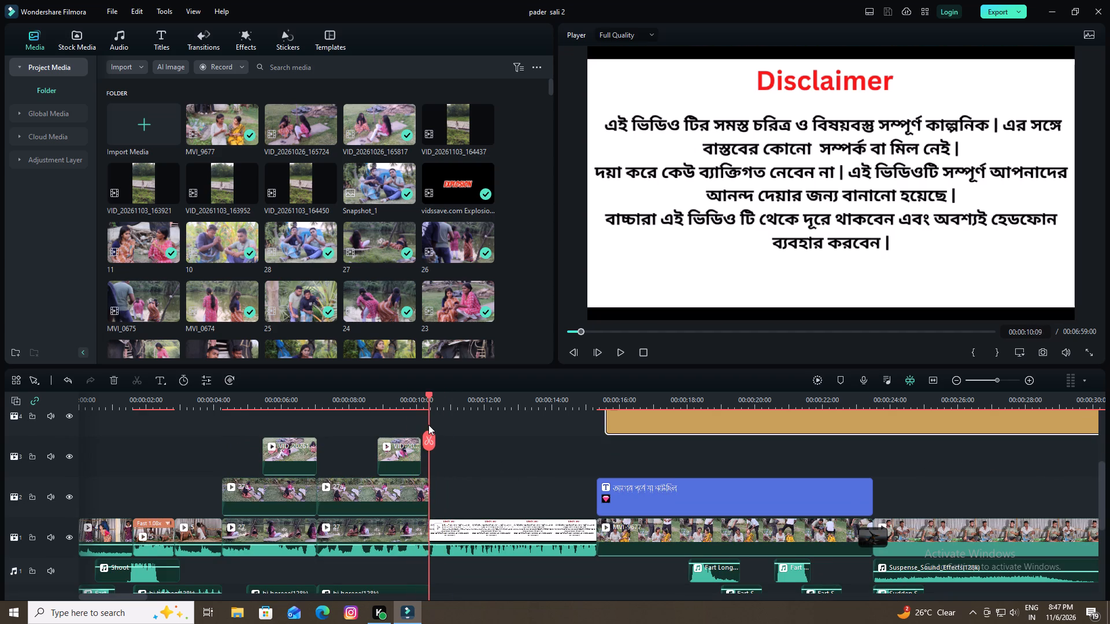
drag(428, 425, 419, 429)
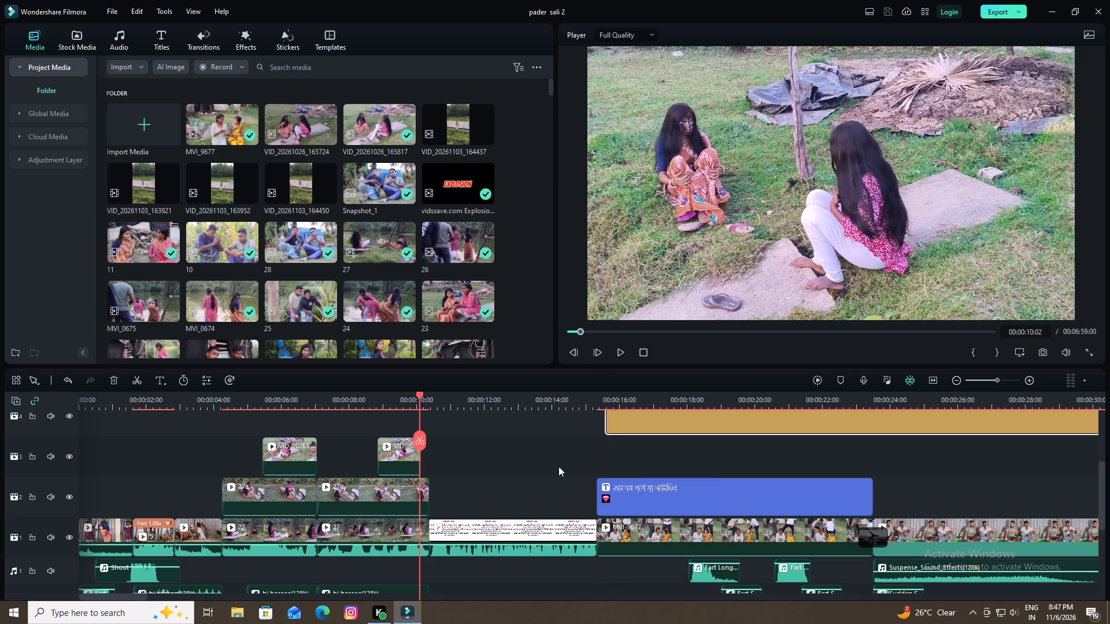
Save the project again after checking the cut into the disclaimer.
key(ctrl+s)
key(ctrl+s)
Play from the teaser's end through the disclaimer and recap into the first scene, and replay from the disclaimer's start.
key(space)
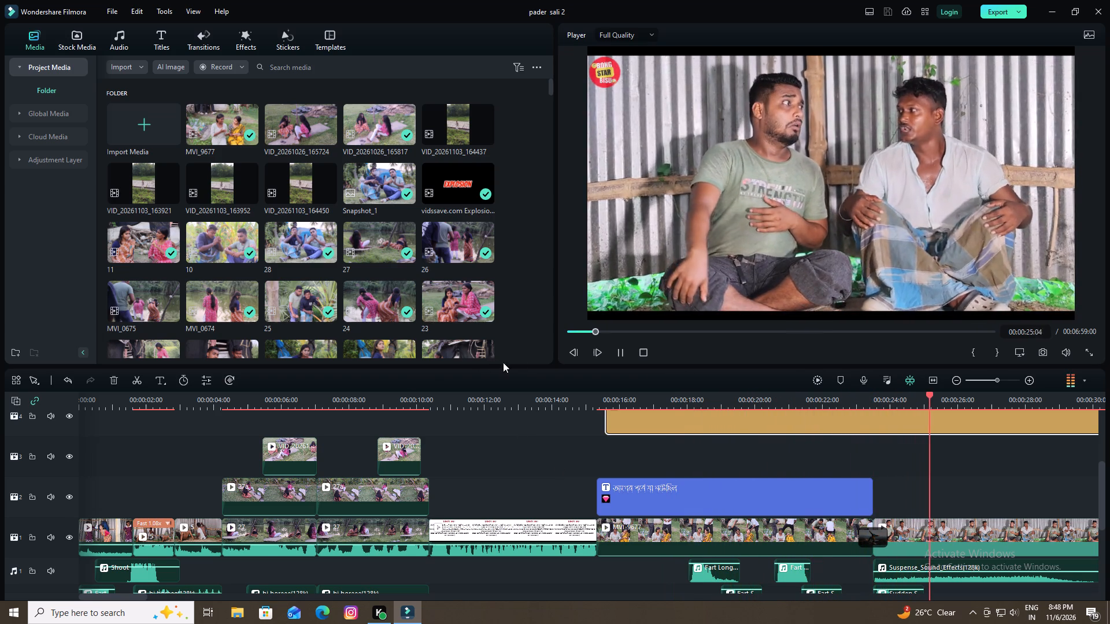
drag(596, 331, 590, 333)
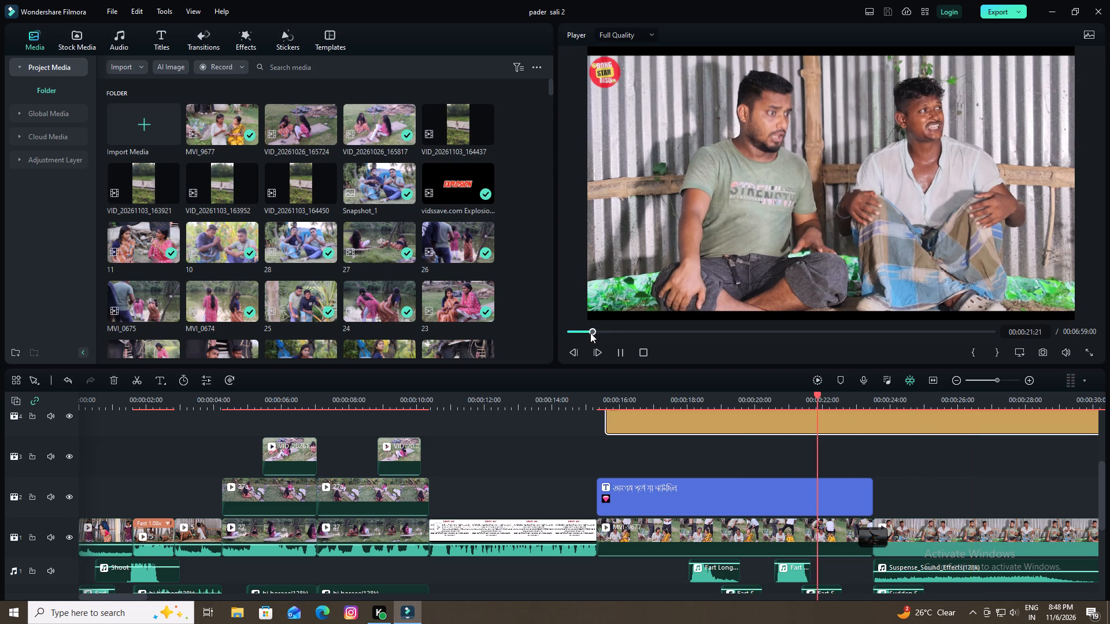
drag(590, 333, 600, 337)
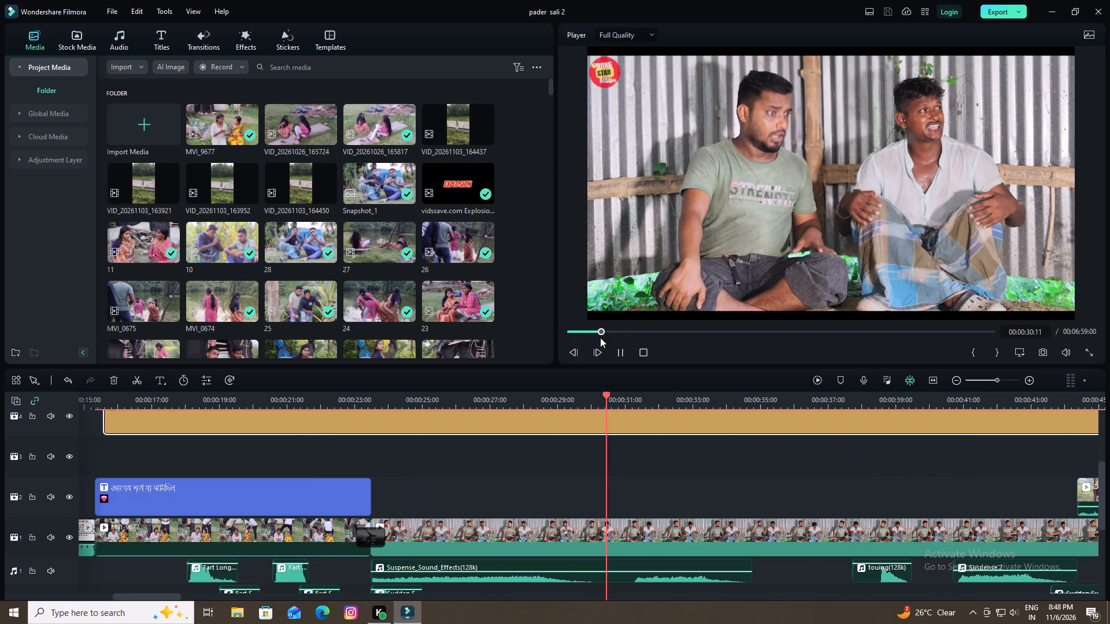
drag(600, 337, 580, 339)
key(space)
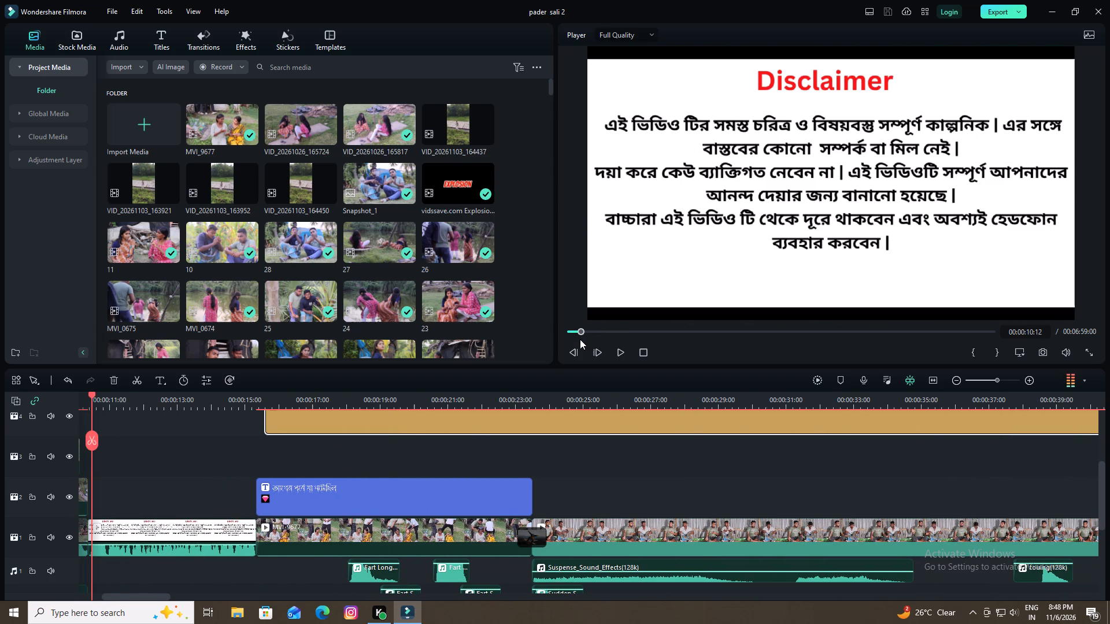
key(space)
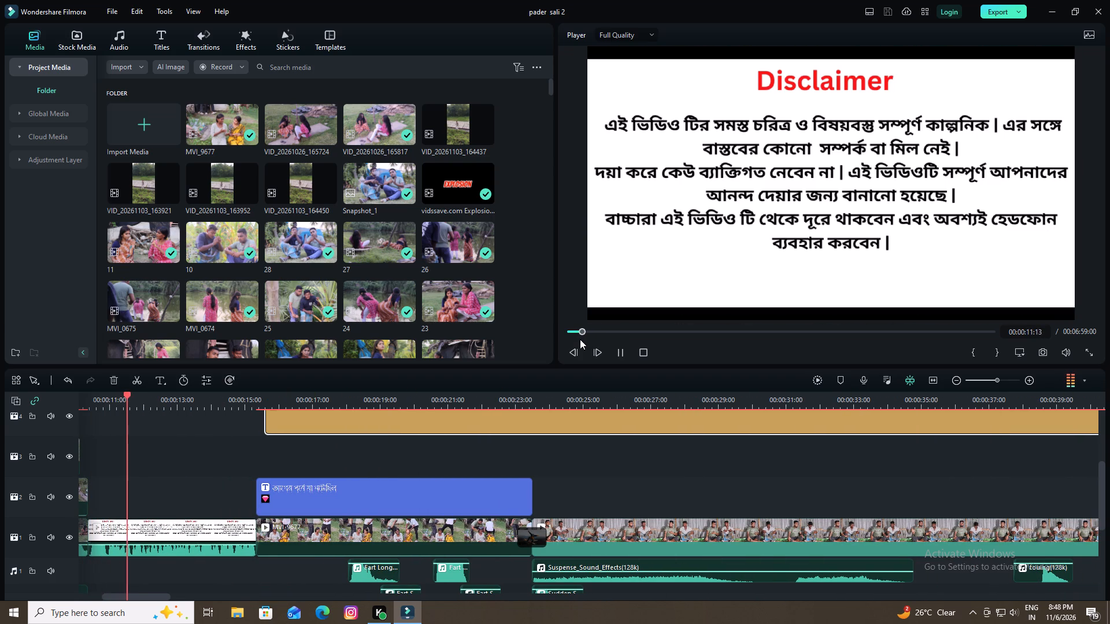
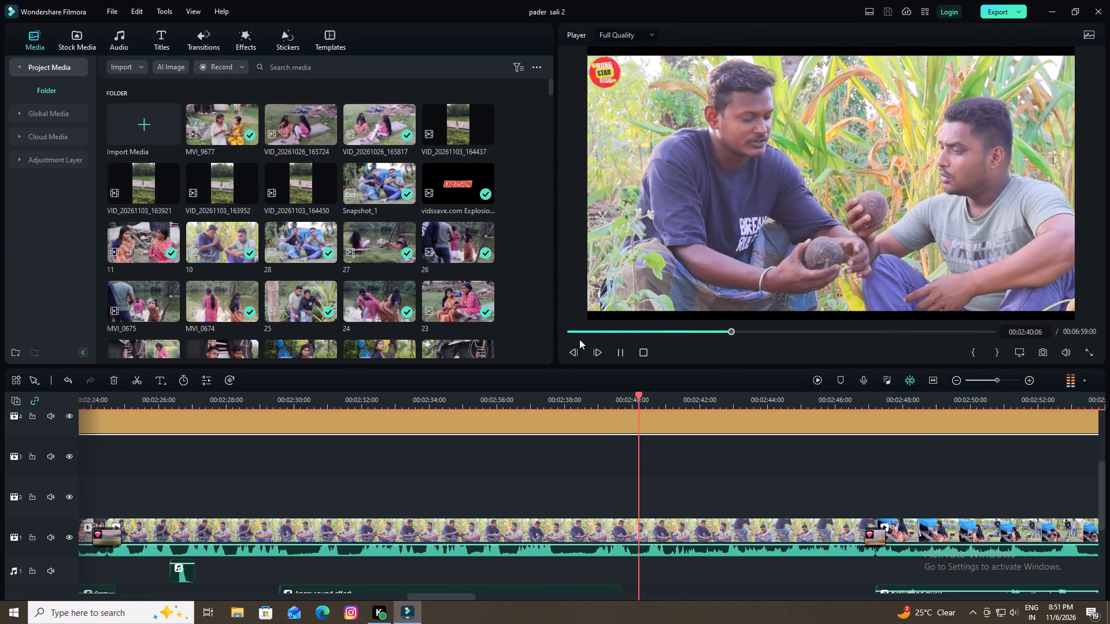
Stop playback at about 00:02:41 in the two men's field scene and look through the sound tracks and project media.
key(space)
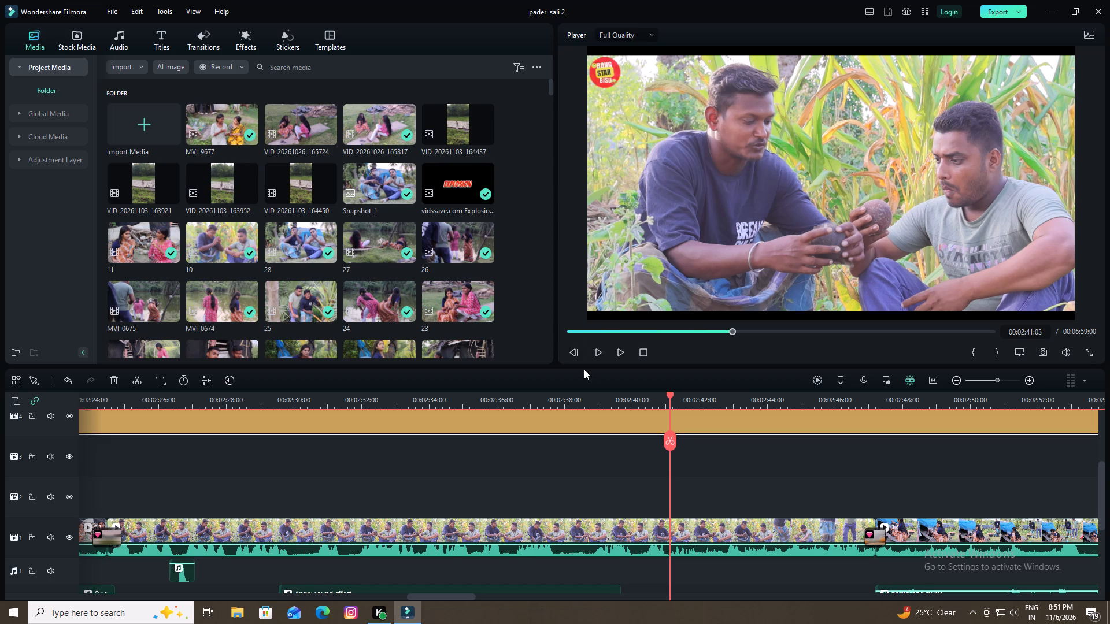
scroll(559, 496, down, 2)
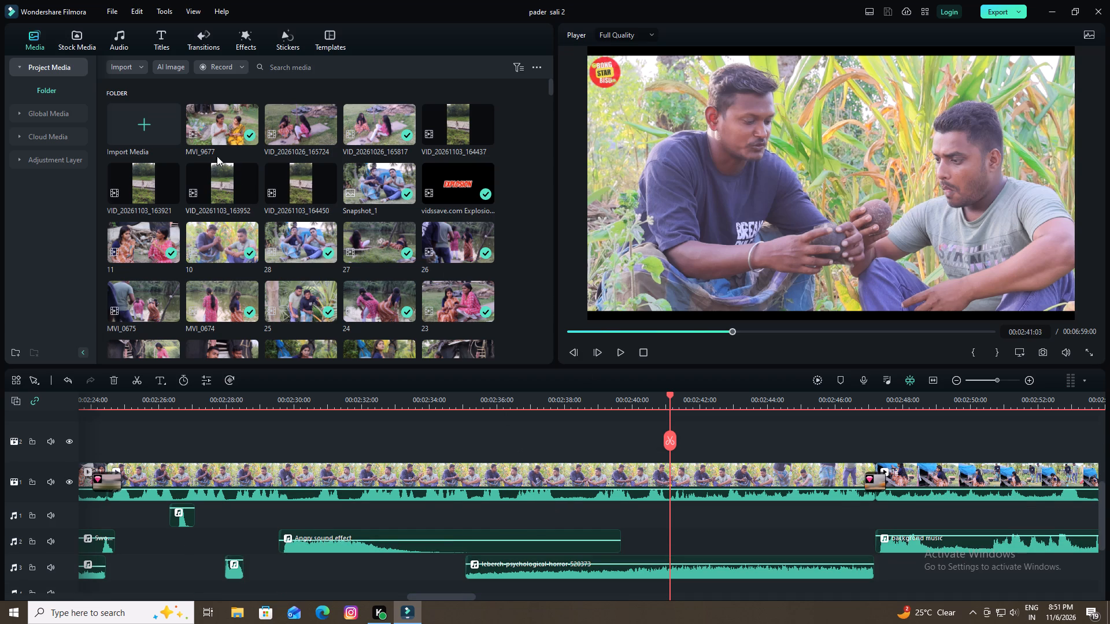
scroll(383, 304, down, 4)
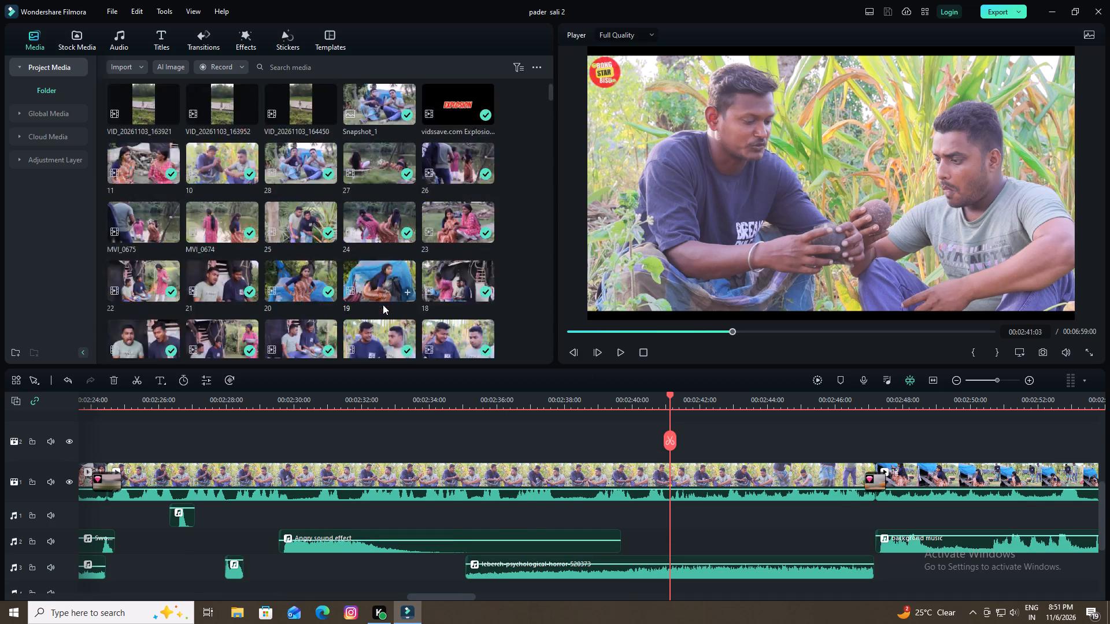
scroll(383, 302, down, 3)
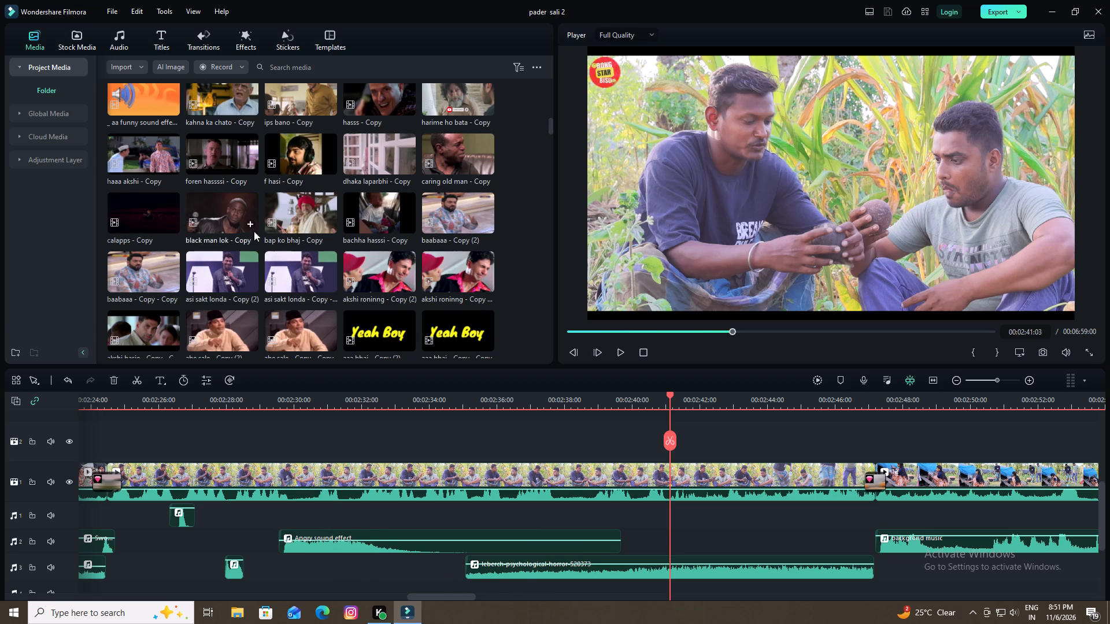
scroll(271, 242, down, 2)
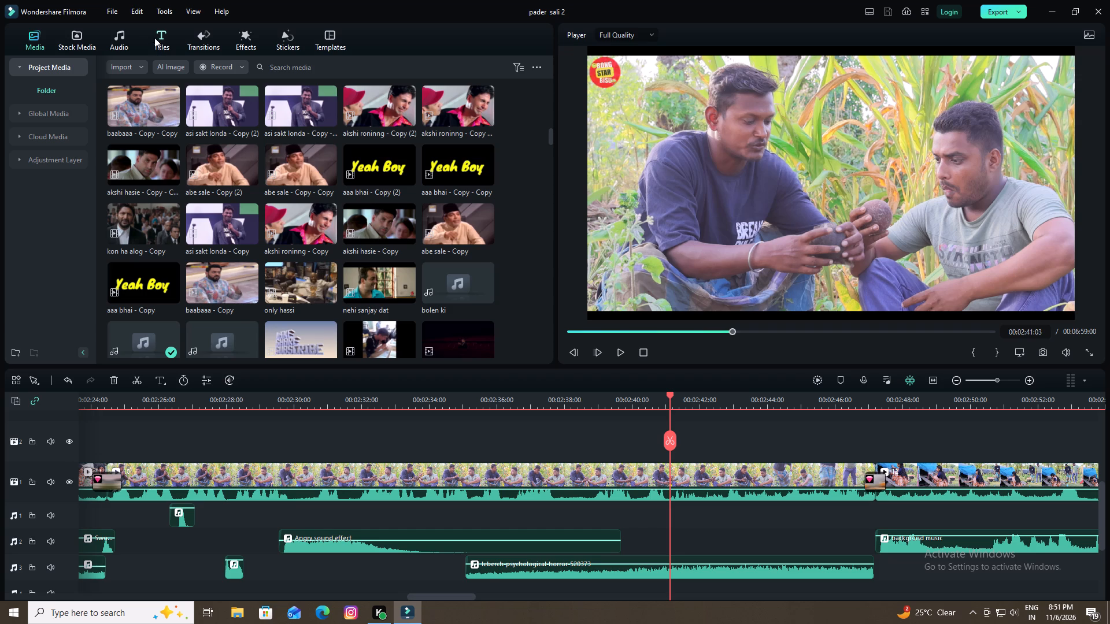
Search the audio library's sound effects for "angry background music".
click(120, 41)
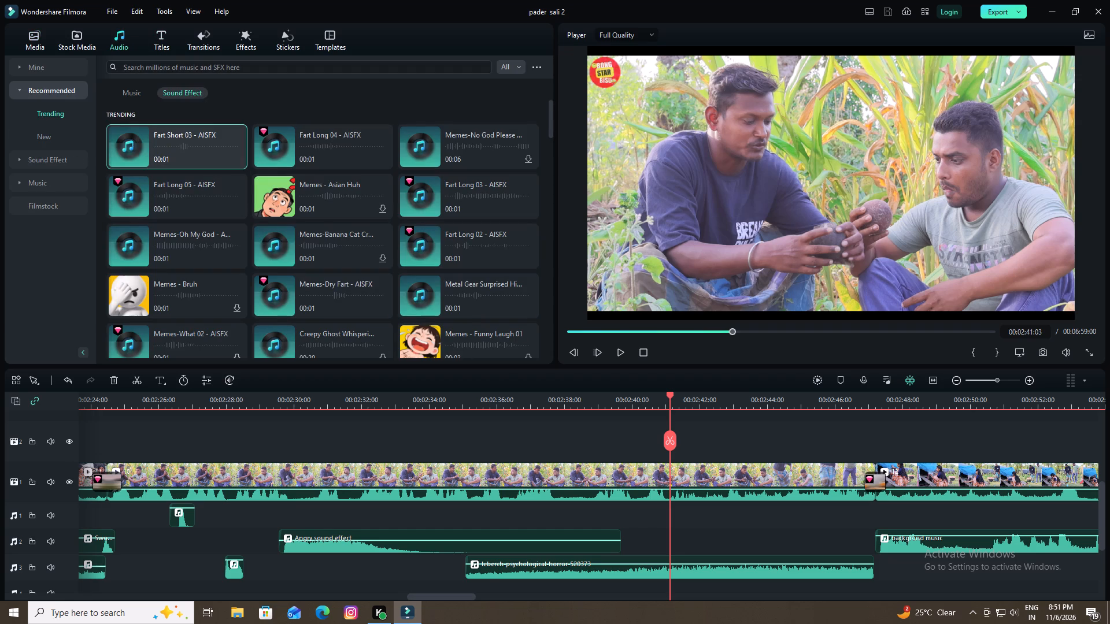
click(224, 66)
key(a)
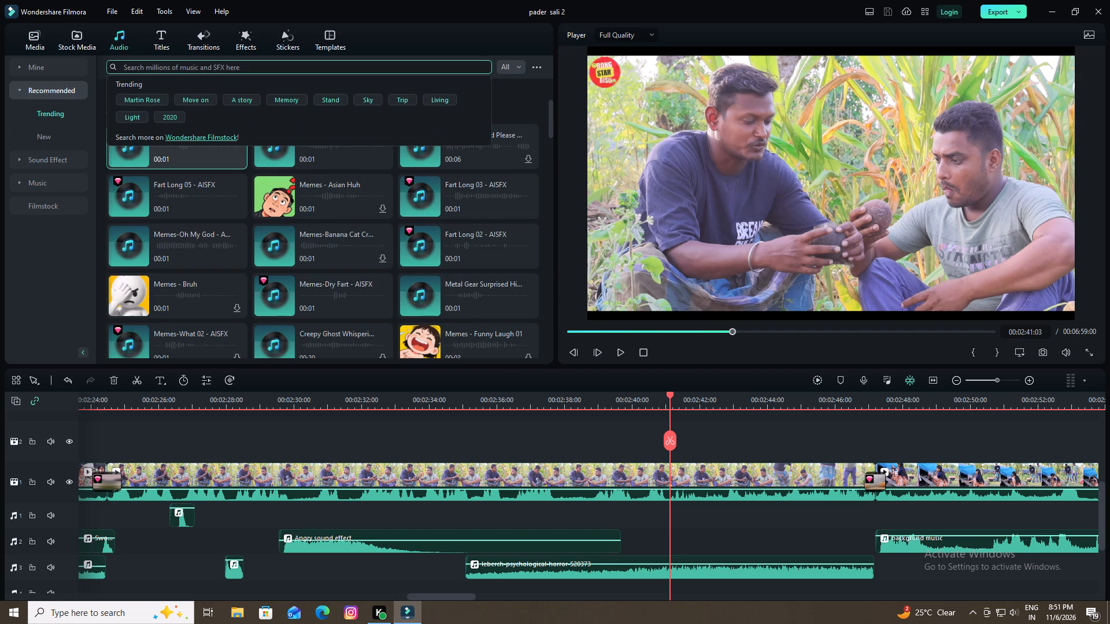
key(g)
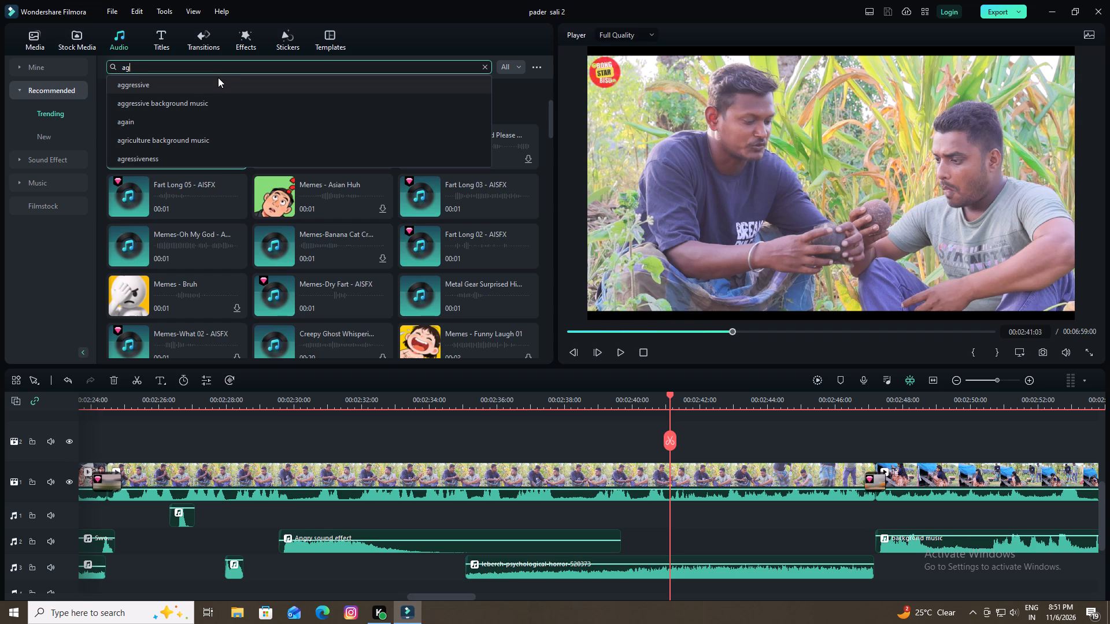
key(BackSpace)
key(n)
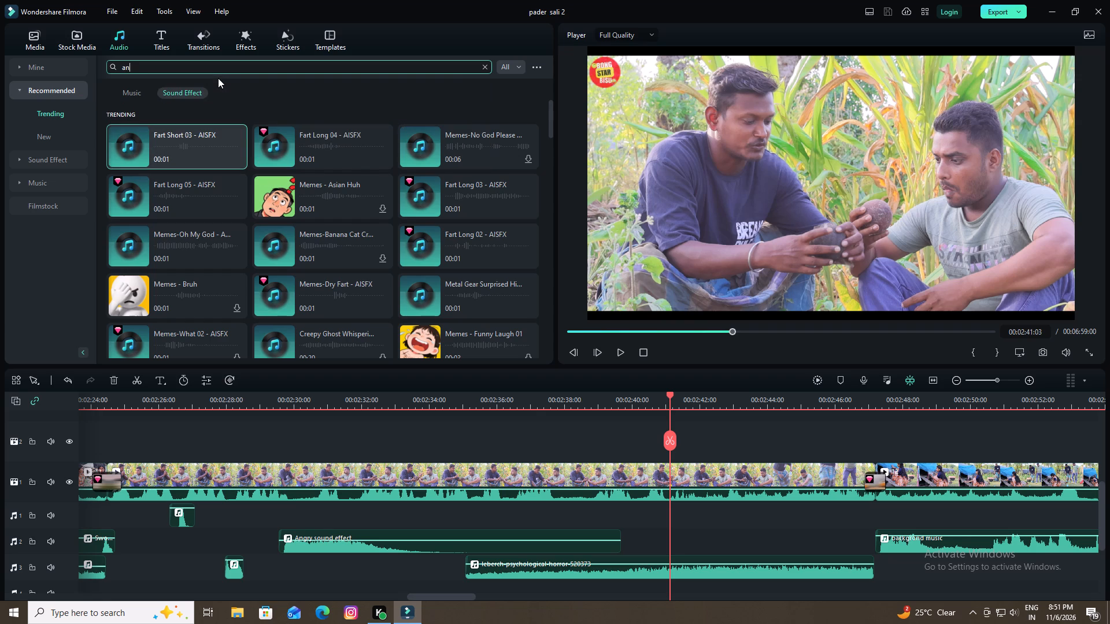
key(g)
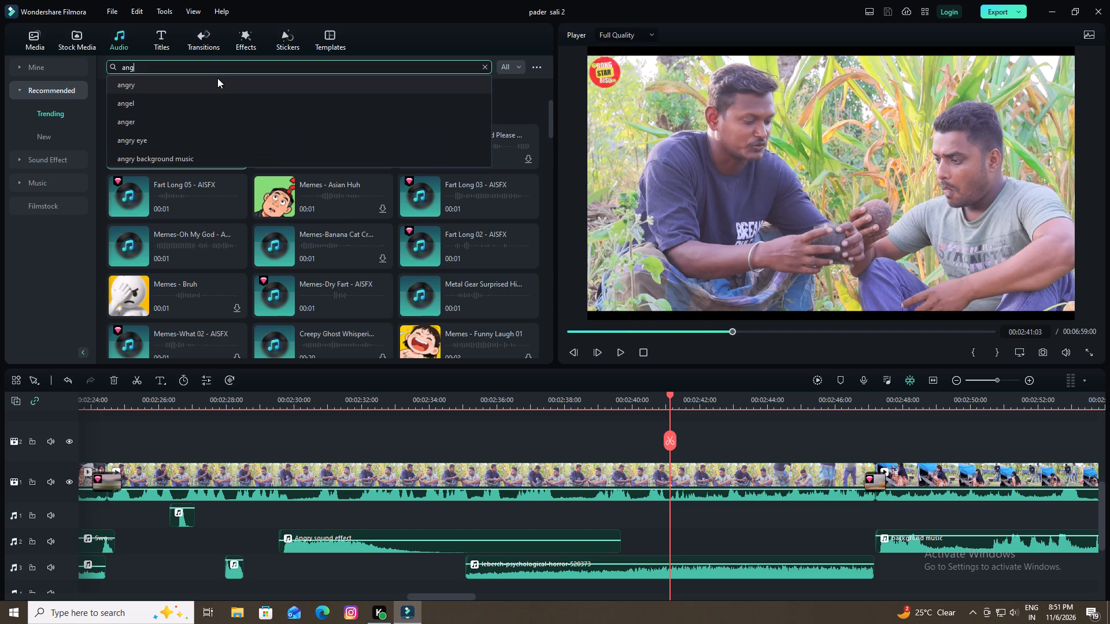
key(r)
key(i)
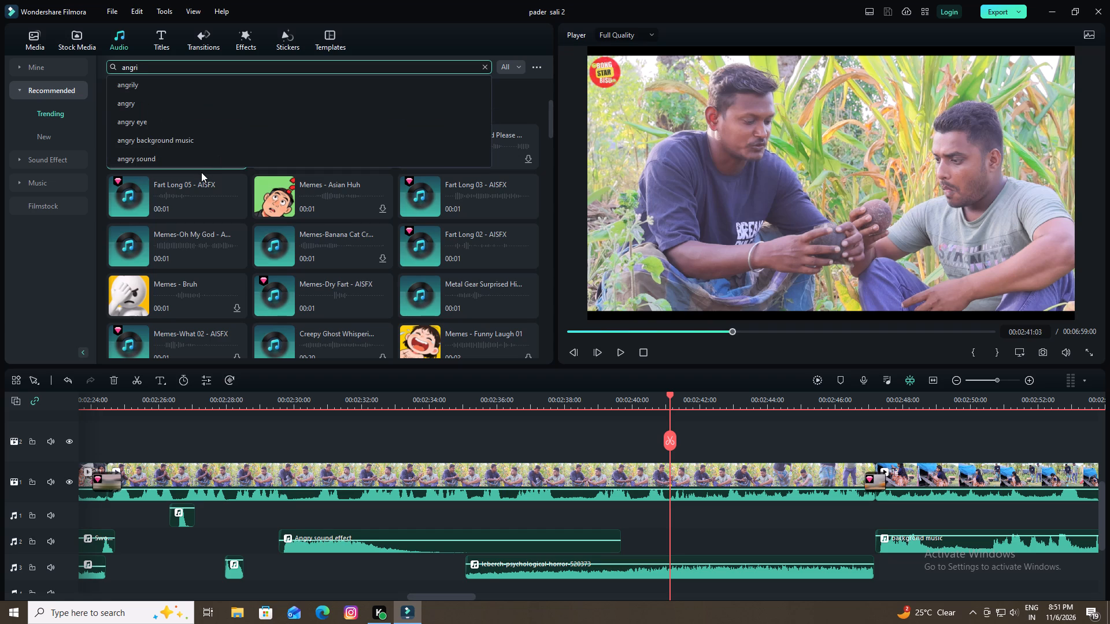
click(193, 139)
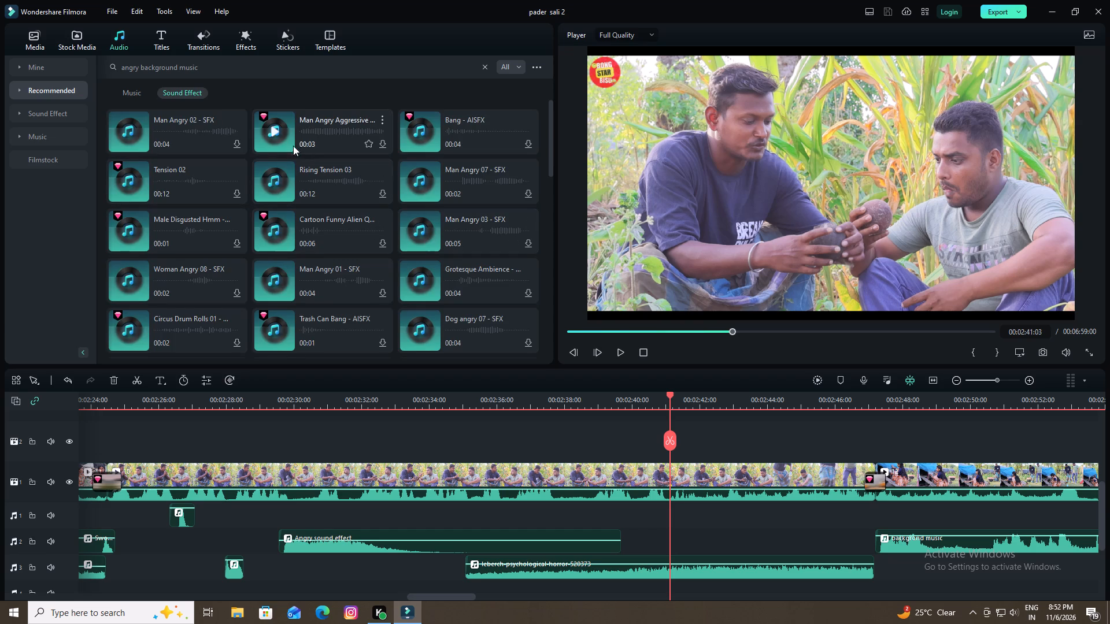
Audition Man Angry 02 and Man Angry Aggressive Yell and browse the rest of the sound effect results.
click(131, 128)
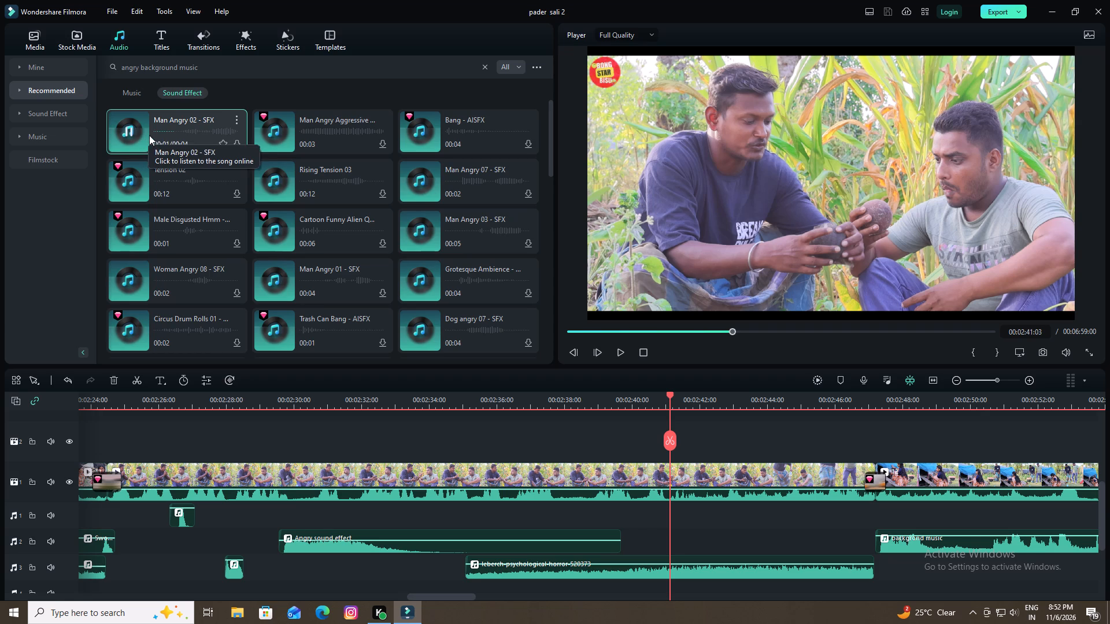
click(270, 124)
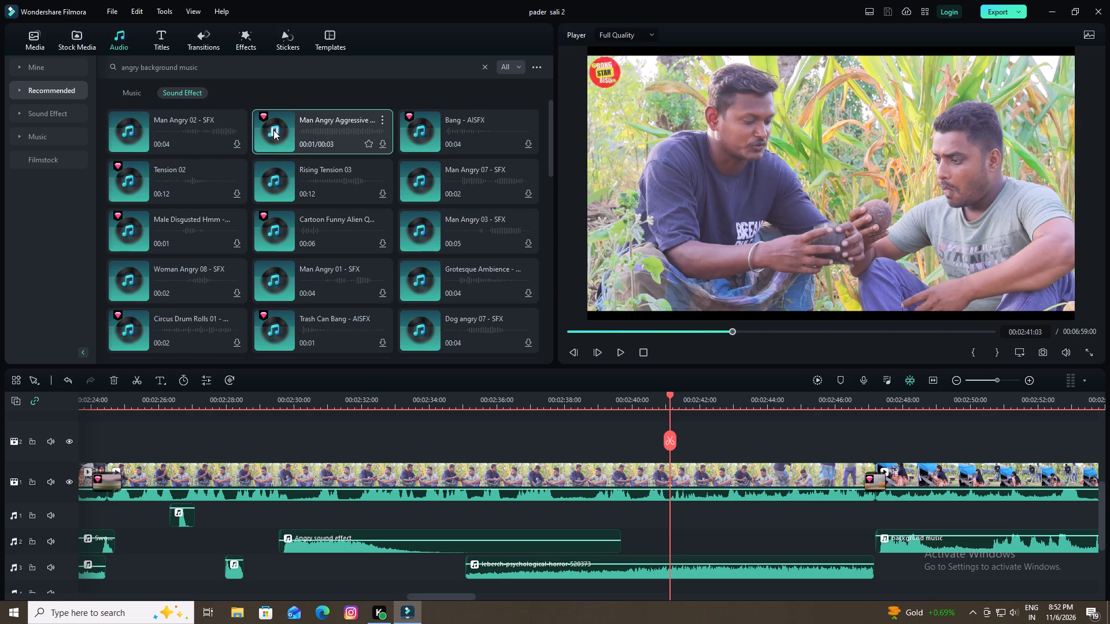
scroll(195, 242, down, 3)
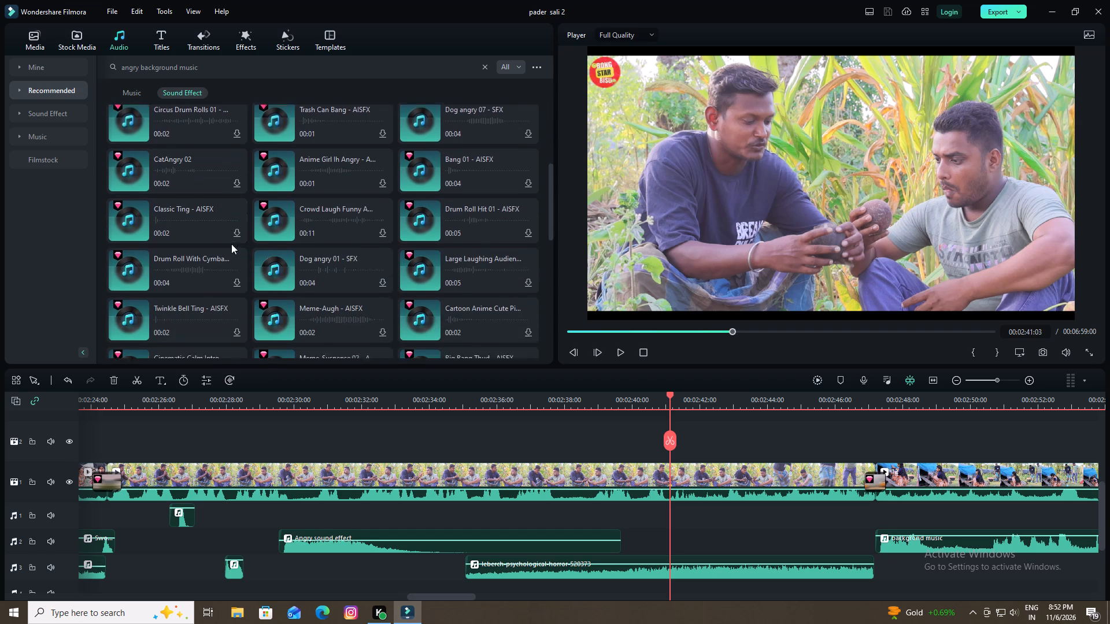
scroll(254, 262, down, 2)
scroll(219, 247, up, 4)
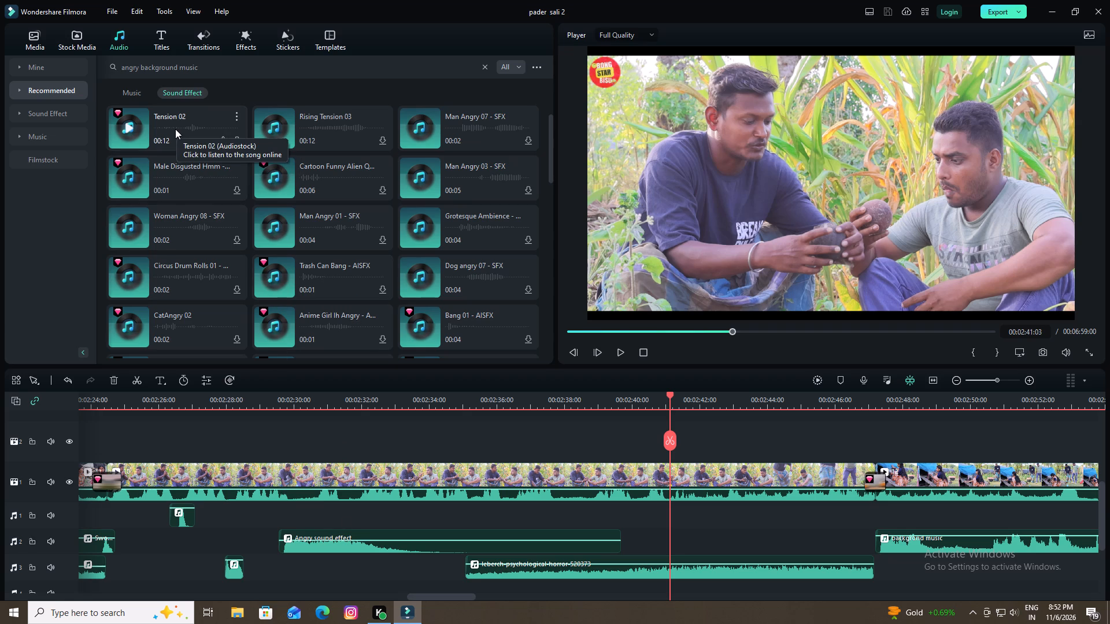
Search the project media for "angry" and return to the audio library.
click(28, 36)
click(285, 65)
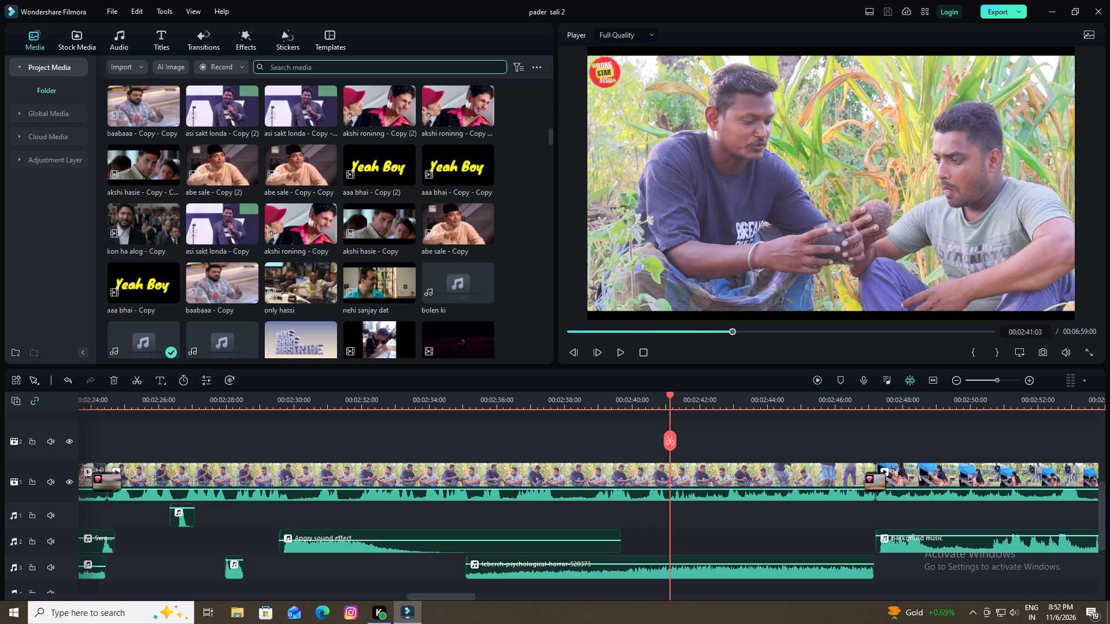
key(a)
key(g)
key(BackSpace)
key(n)
key(g)
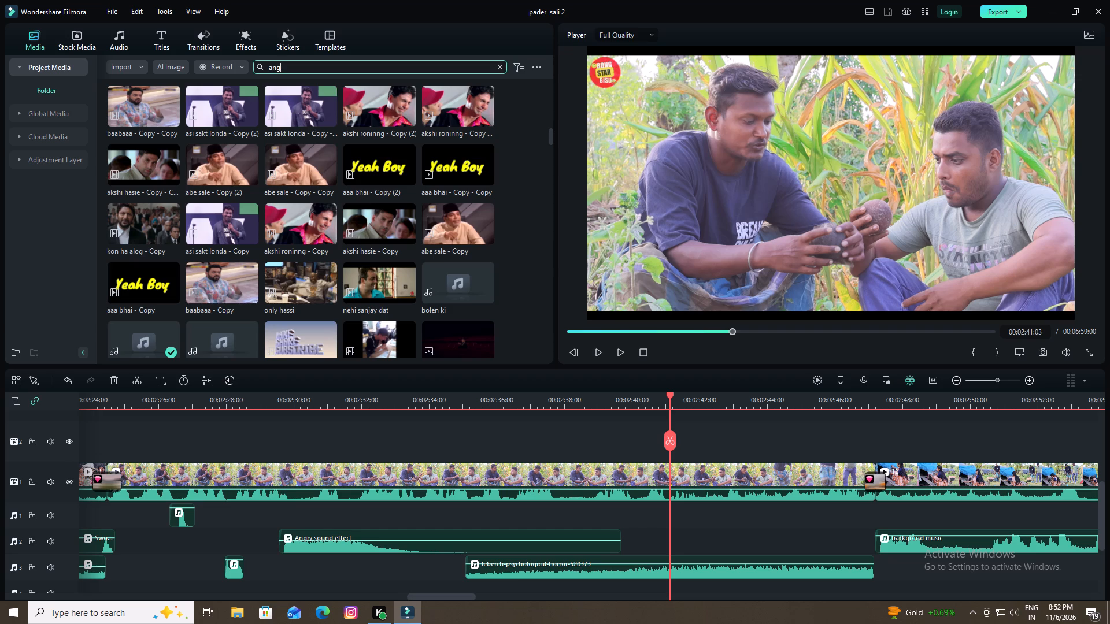
key(r)
key(y)
key(Return)
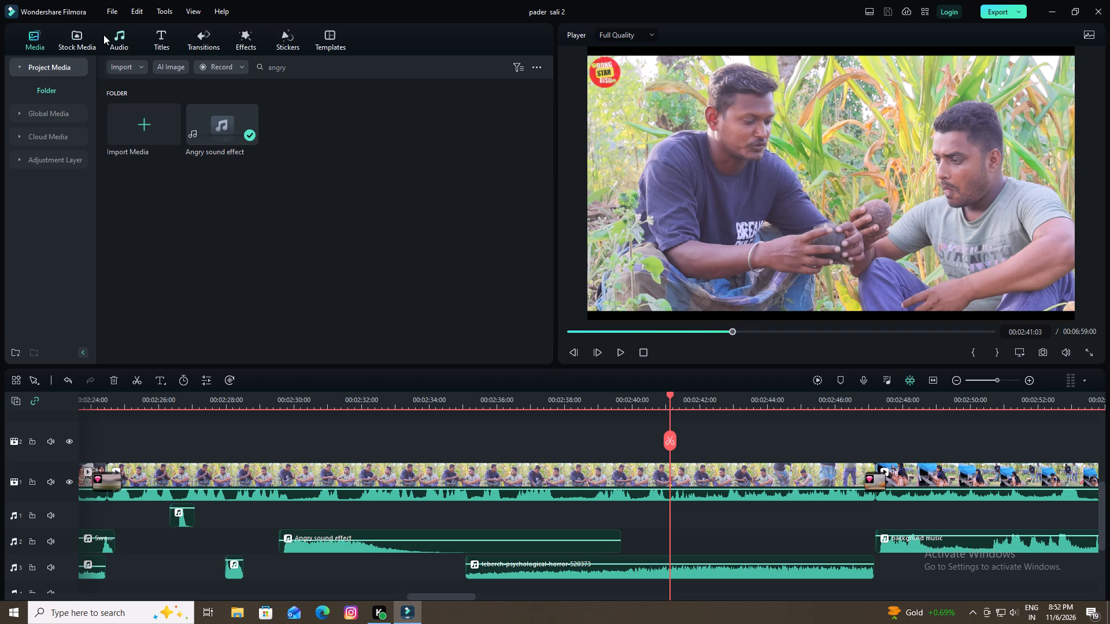
click(121, 35)
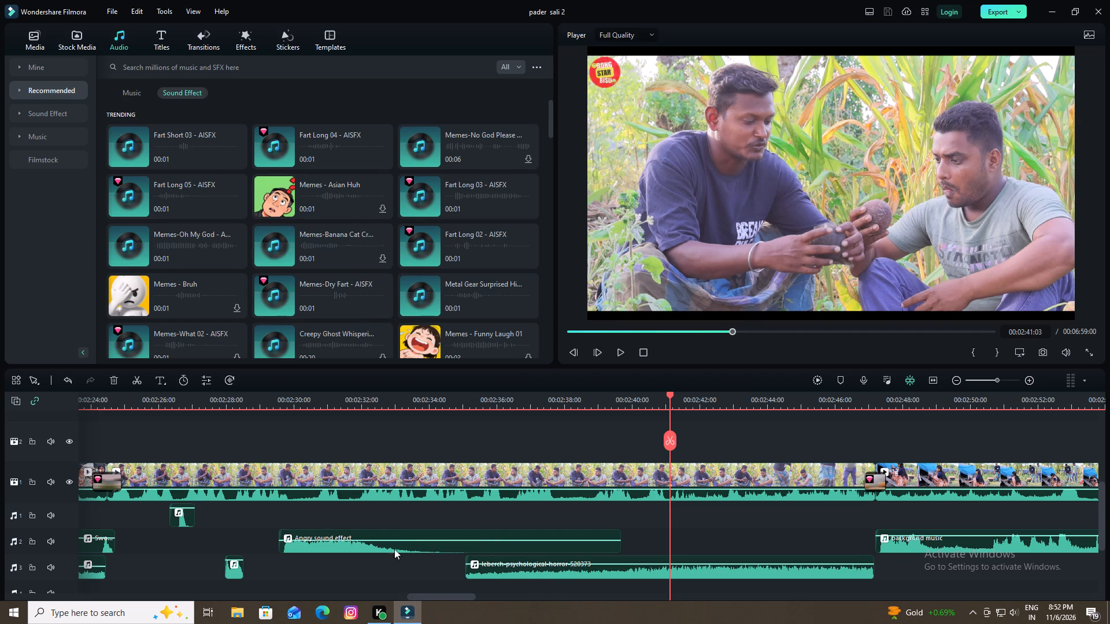
Split the Angry sound effect clip on audio track 2 at 00:02:32:10 and delete the part after the cut.
click(372, 547)
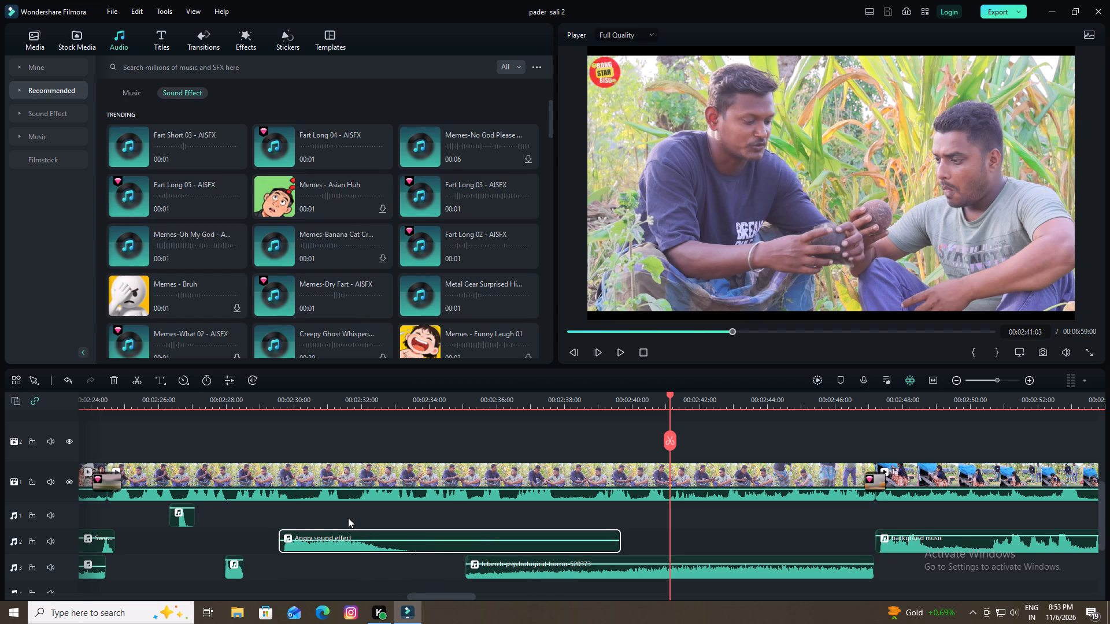
drag(670, 394, 591, 429)
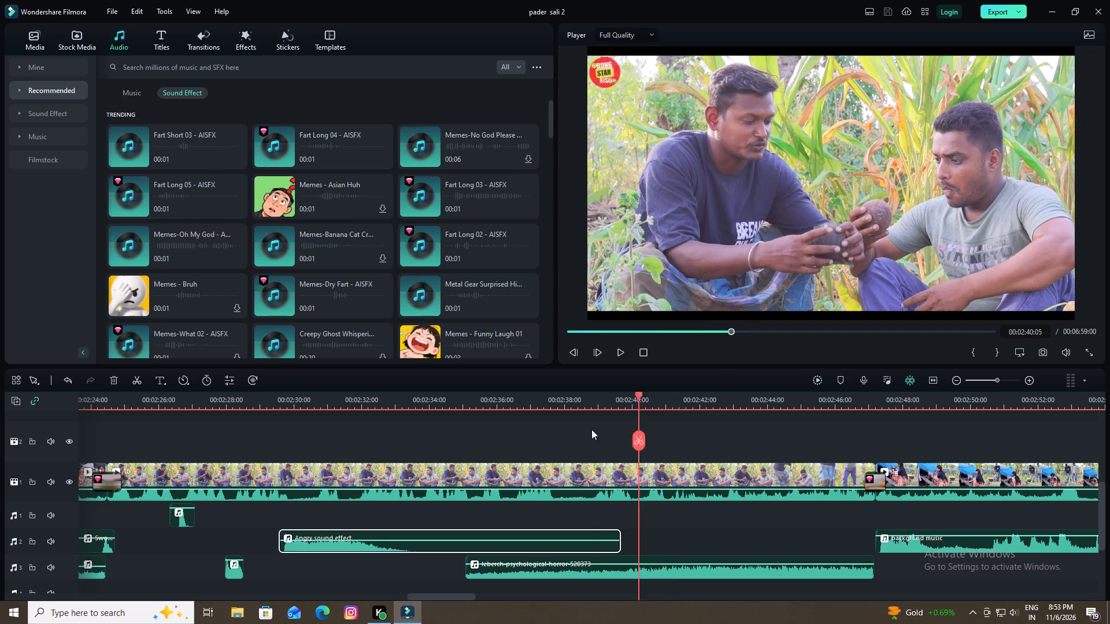
drag(591, 429, 375, 459)
click(393, 547)
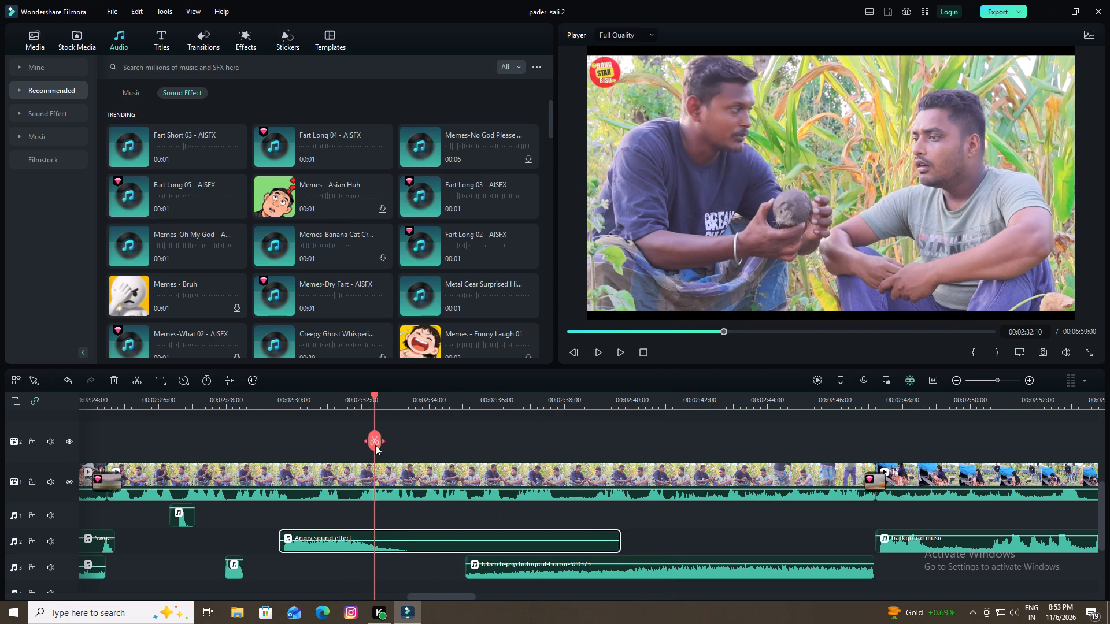
click(373, 437)
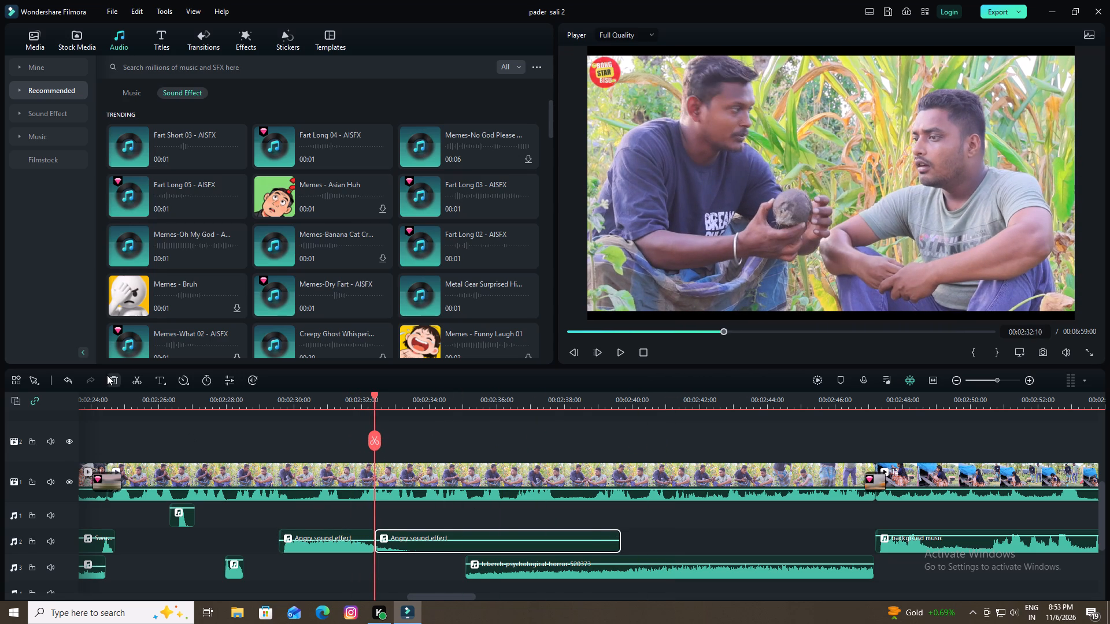
click(108, 376)
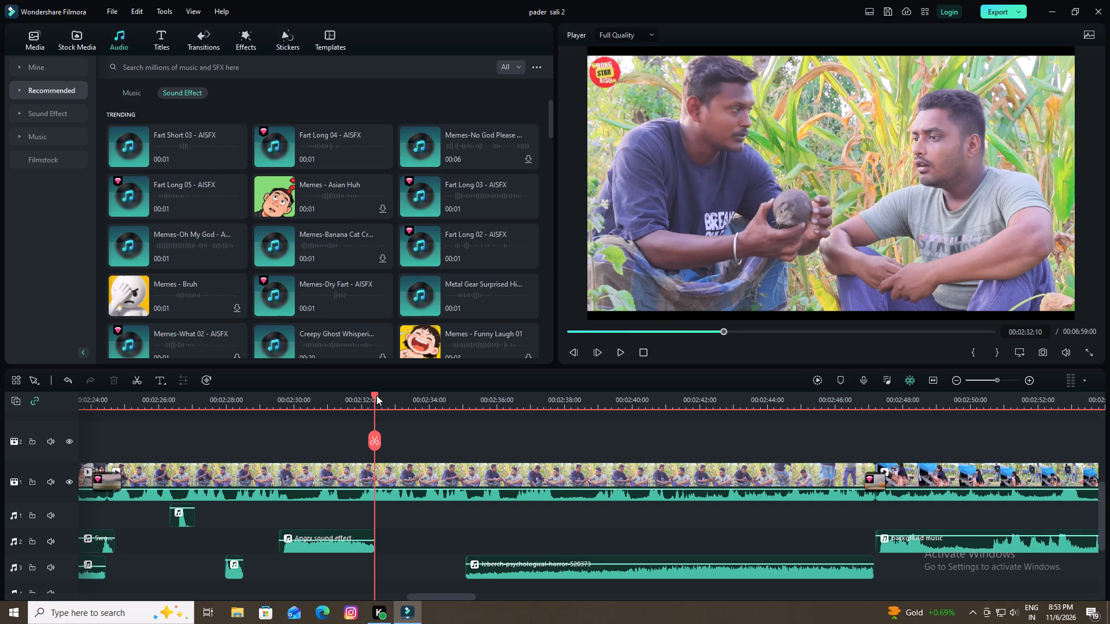
Scrub through the end of the field scene and play briefly from about 00:02:43 where the man gets up.
drag(376, 395, 835, 429)
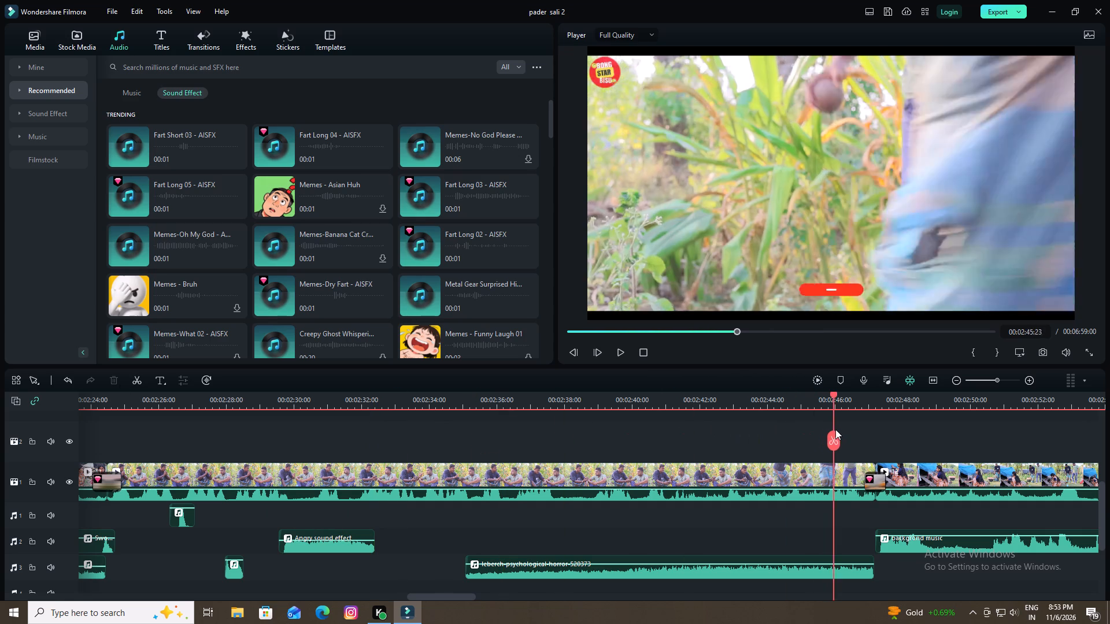
drag(835, 429, 738, 536)
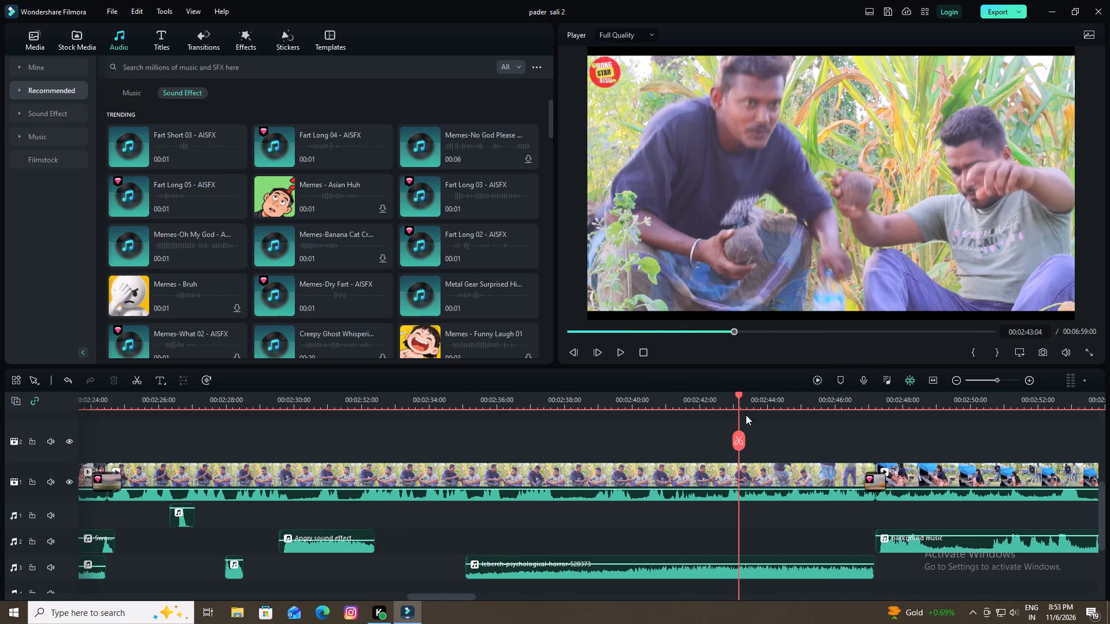
drag(737, 394, 619, 424)
key(space)
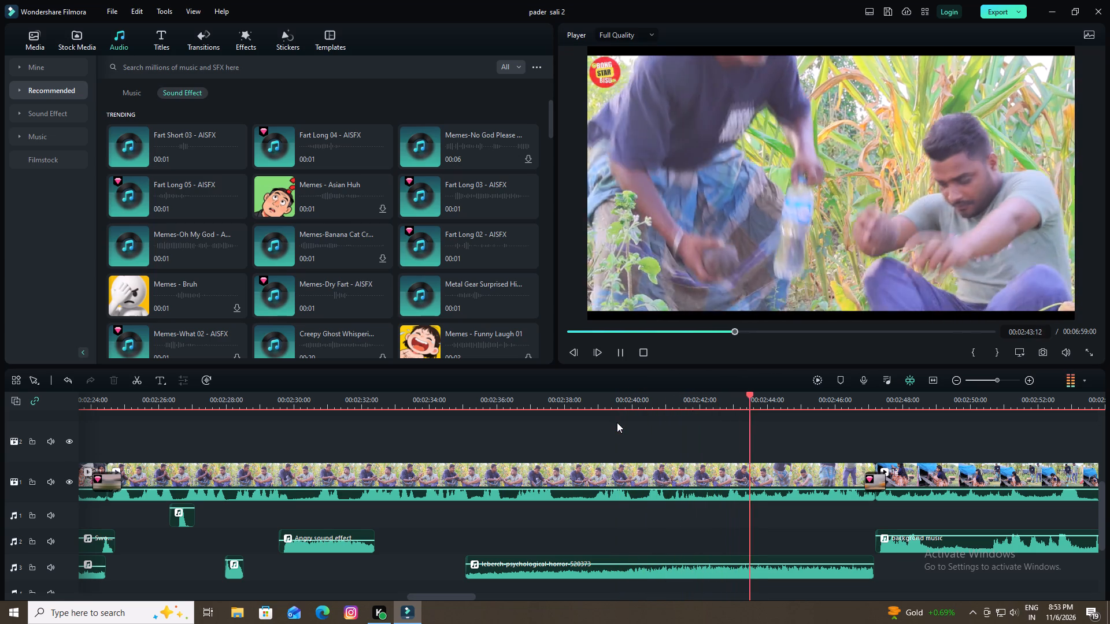
key(space)
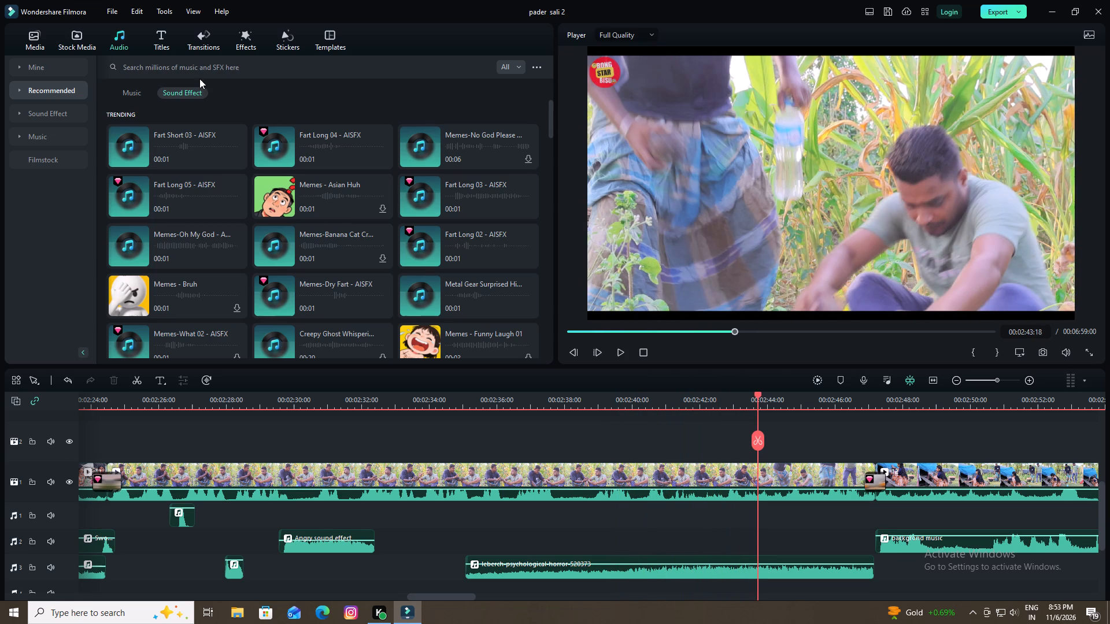
Search the sound effects library for "horror sound".
click(187, 69)
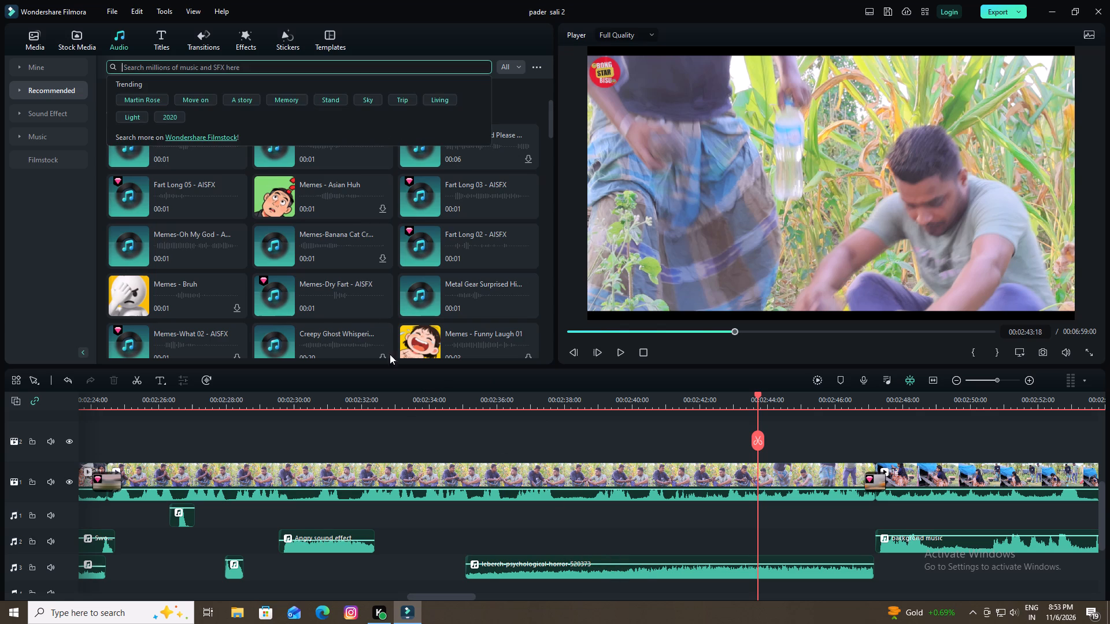
click(171, 68)
key(h)
text(orr)
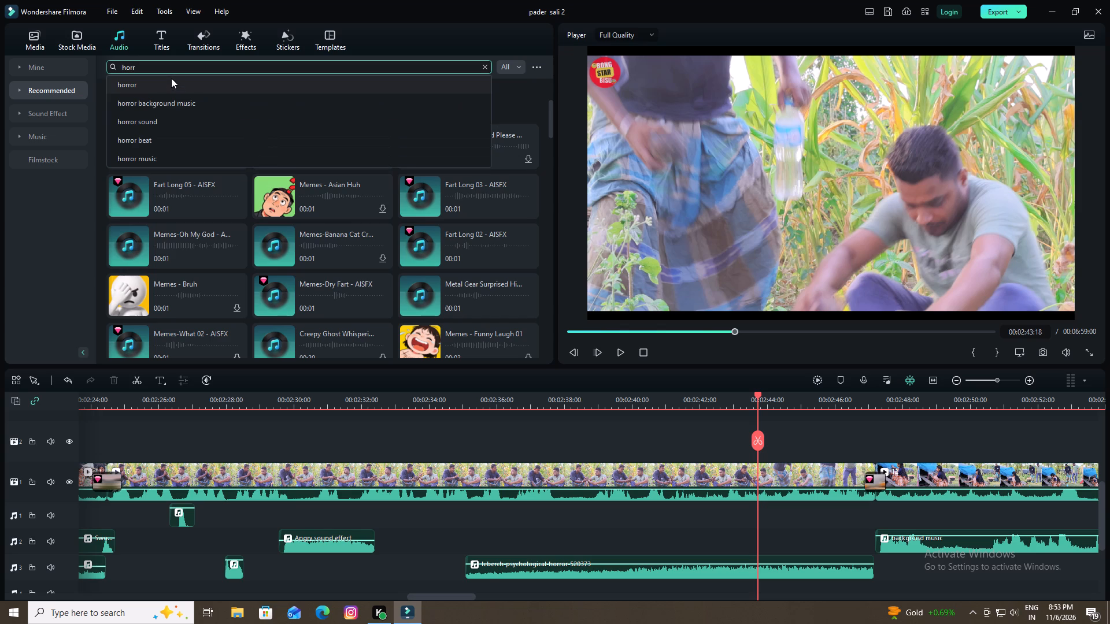
click(165, 122)
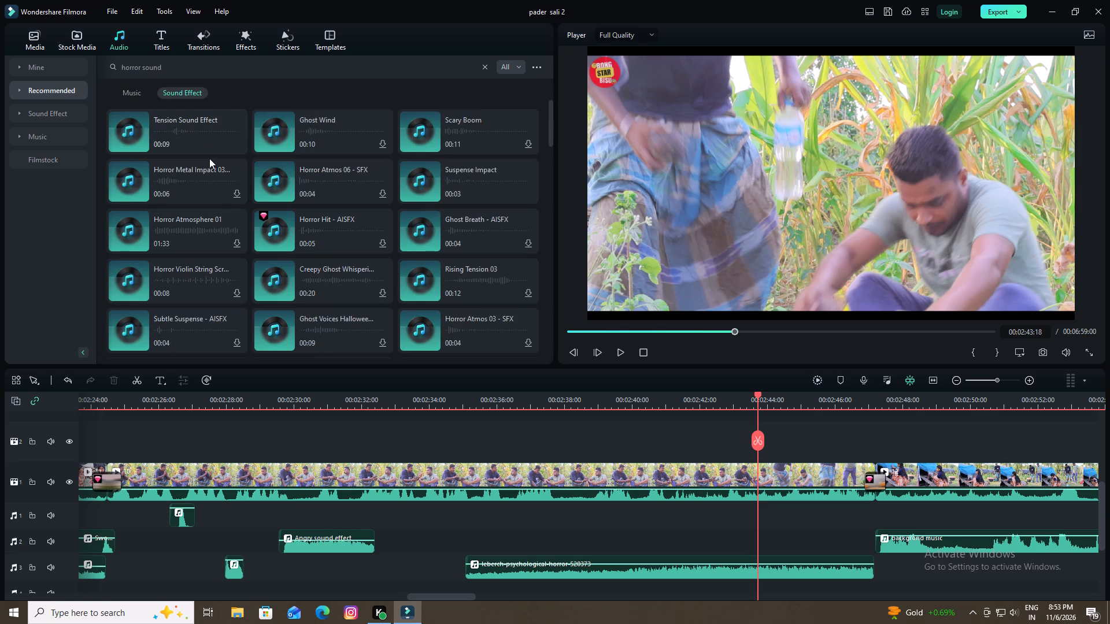
Audition Horror Atmosphere 01, Subtle Suspense and Cinematic Horror Metallic Accent Hit 02 while browsing the horror sound effects.
click(129, 227)
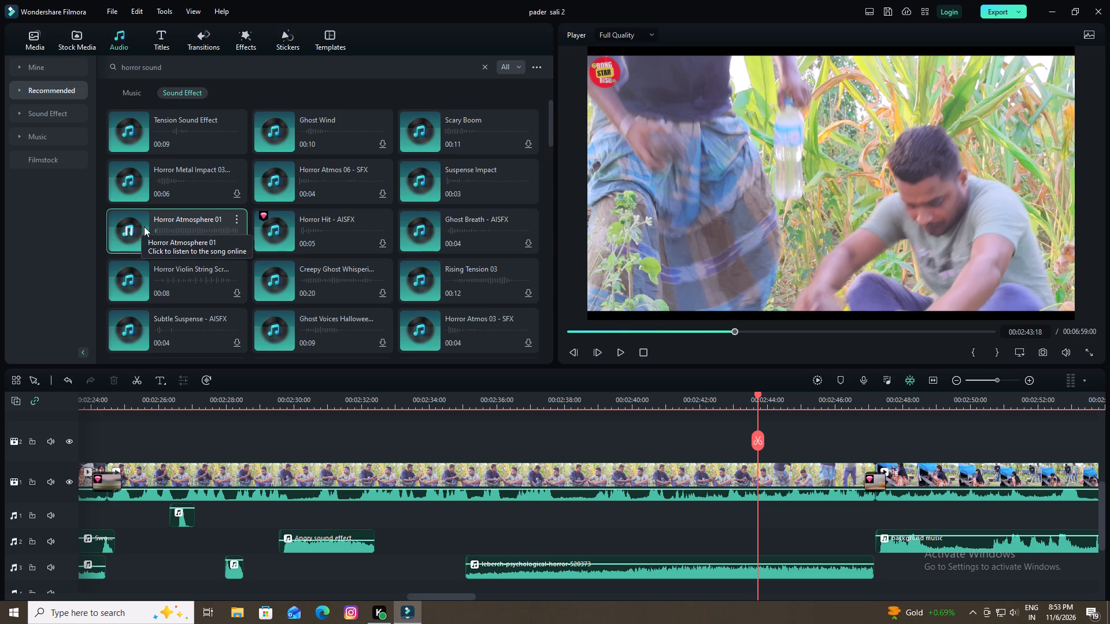
click(128, 330)
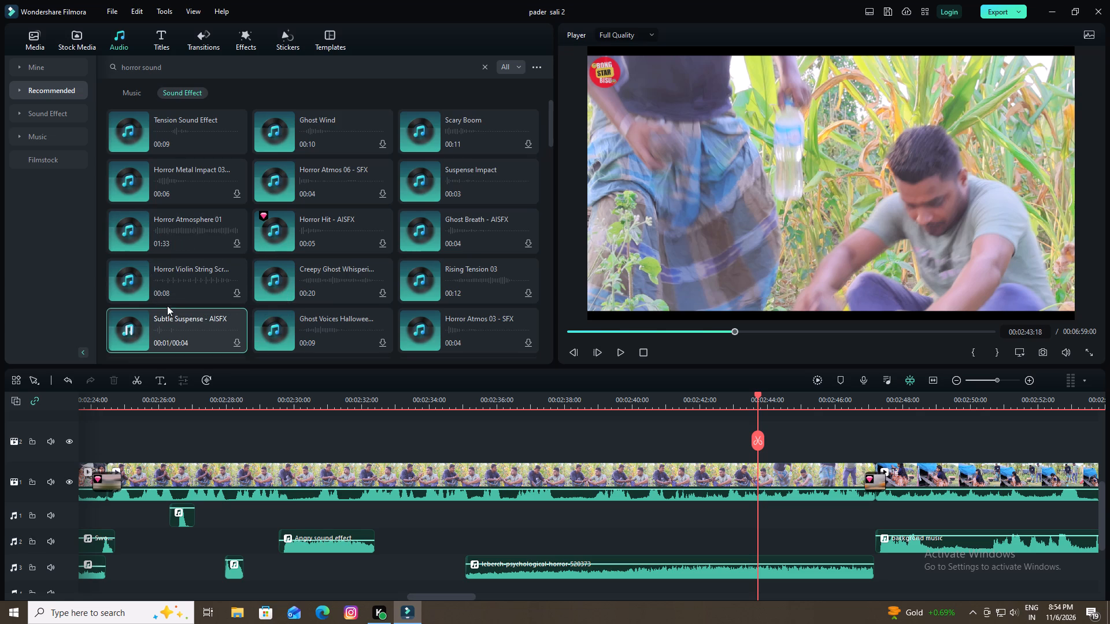
scroll(401, 188, down, 2)
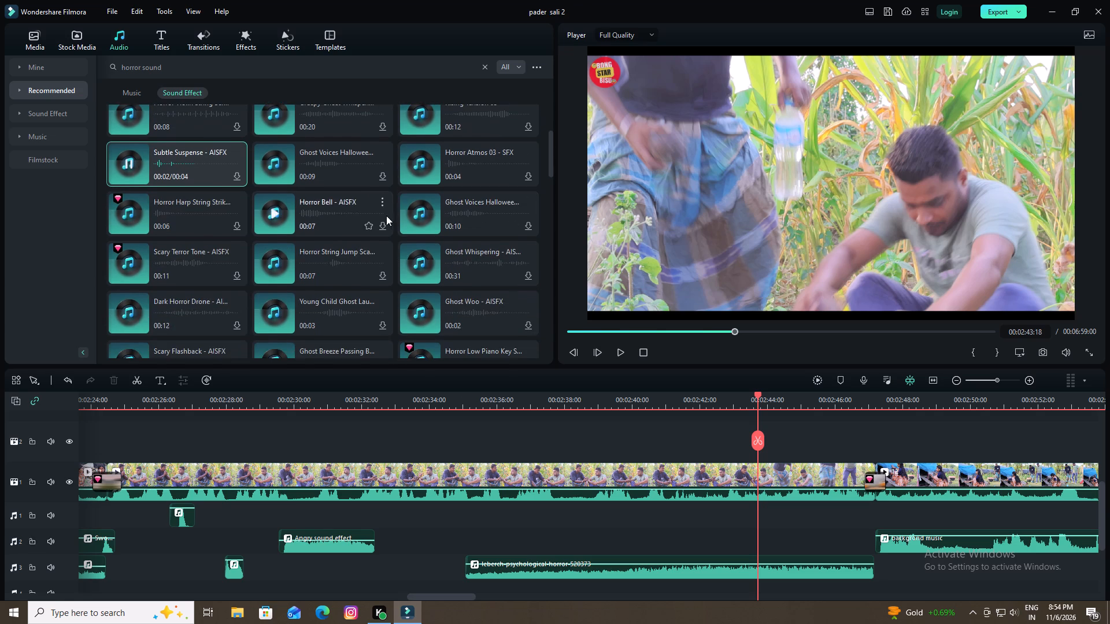
scroll(384, 227, down, 2)
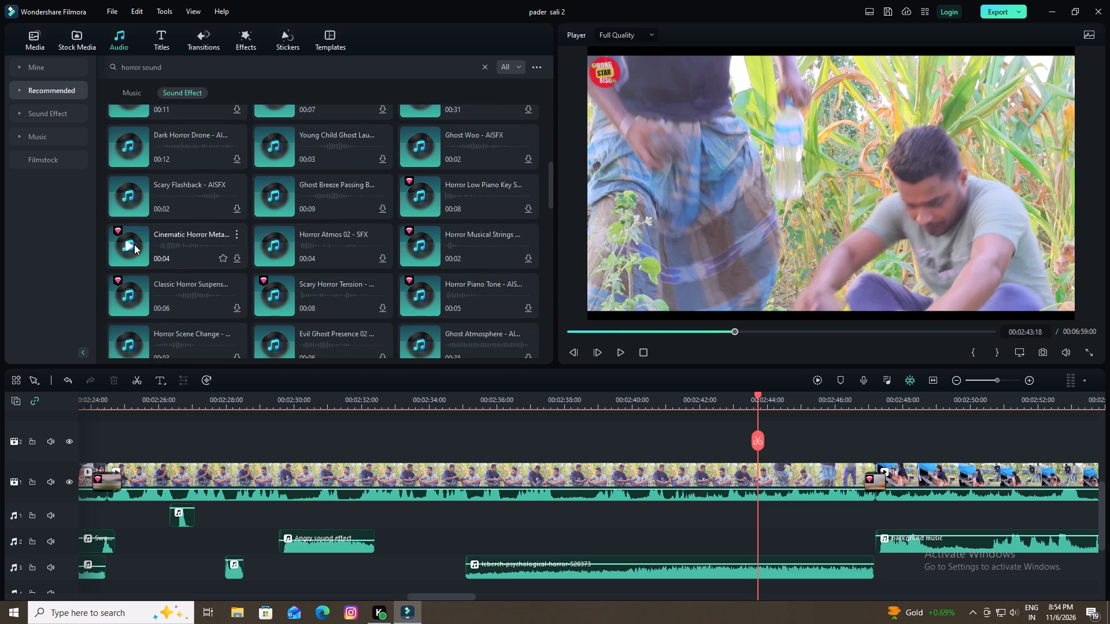
click(134, 244)
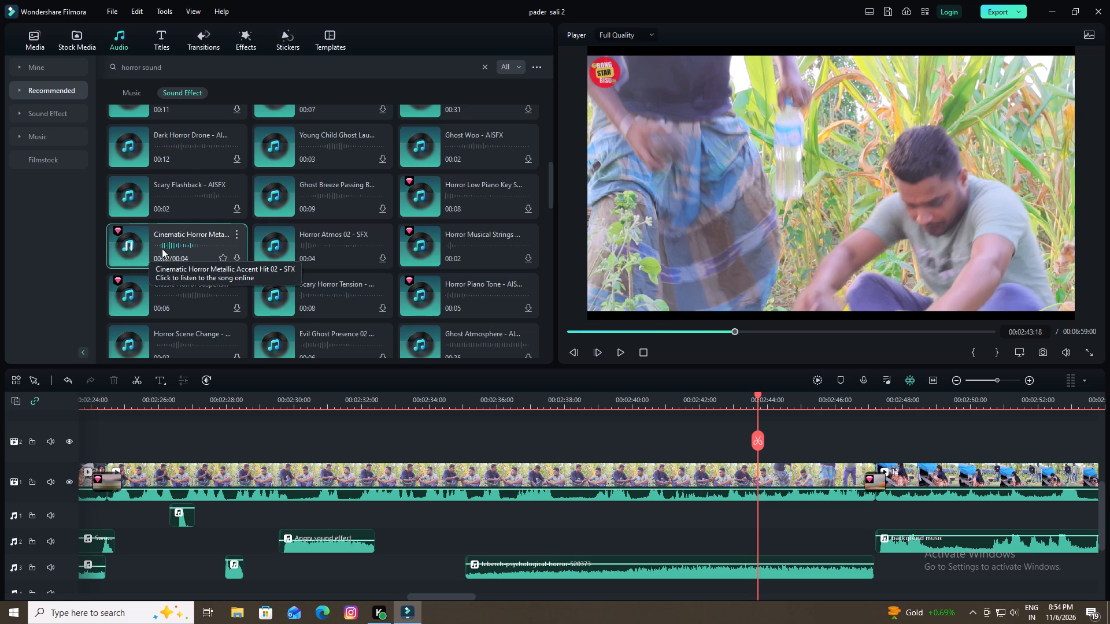
scroll(199, 232, up, 14)
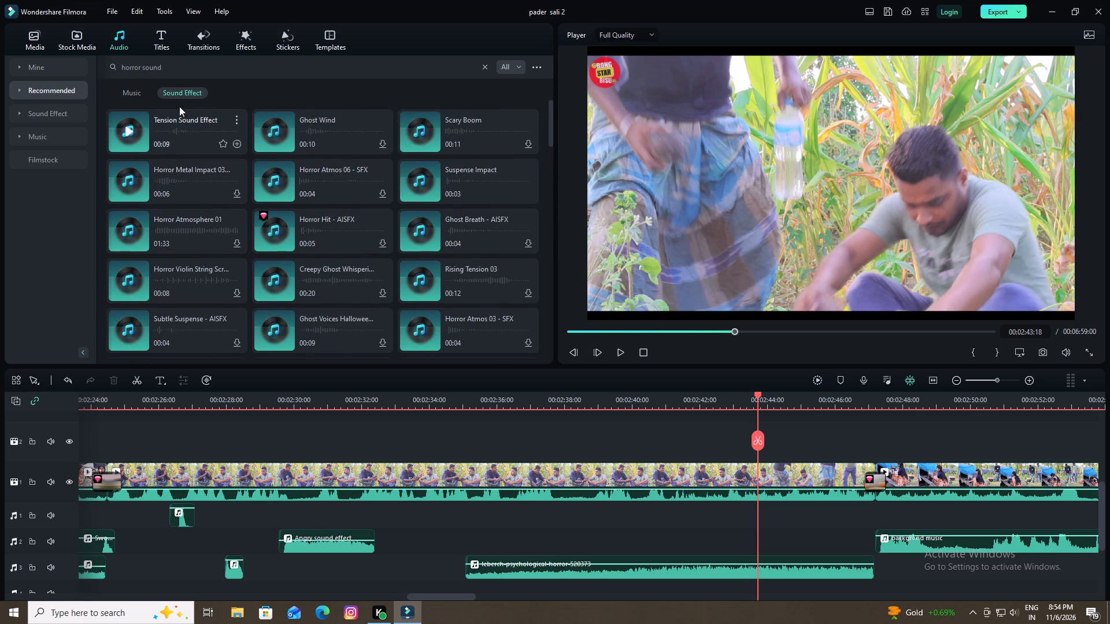
Refine the audio library search to "horror sound funny".
click(173, 66)
key(space)
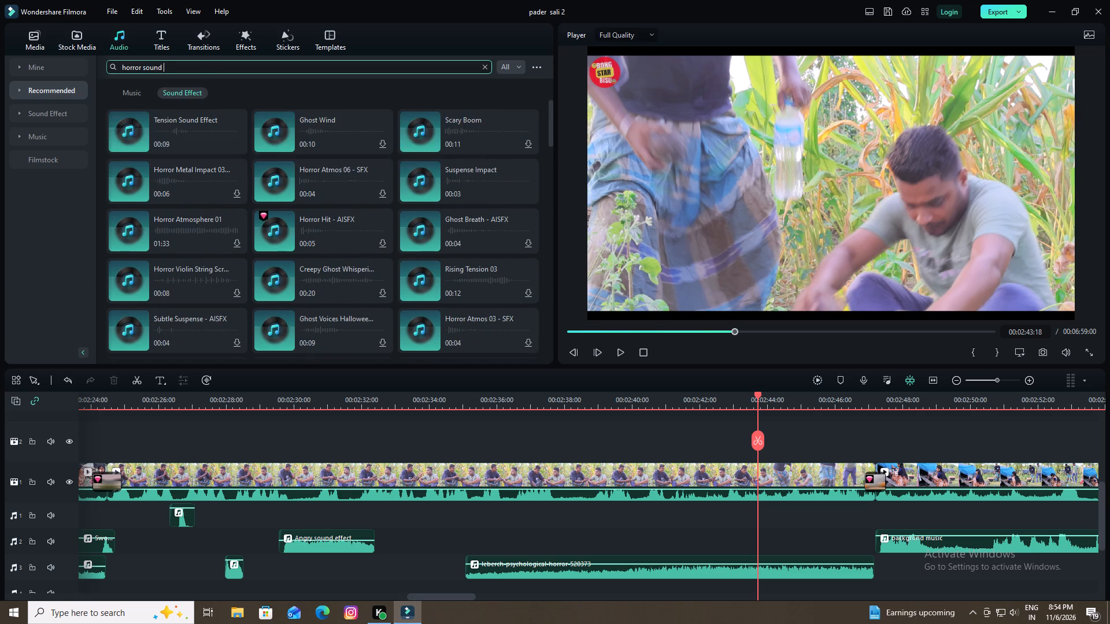
key(f)
key(u)
text(nn)
key(y)
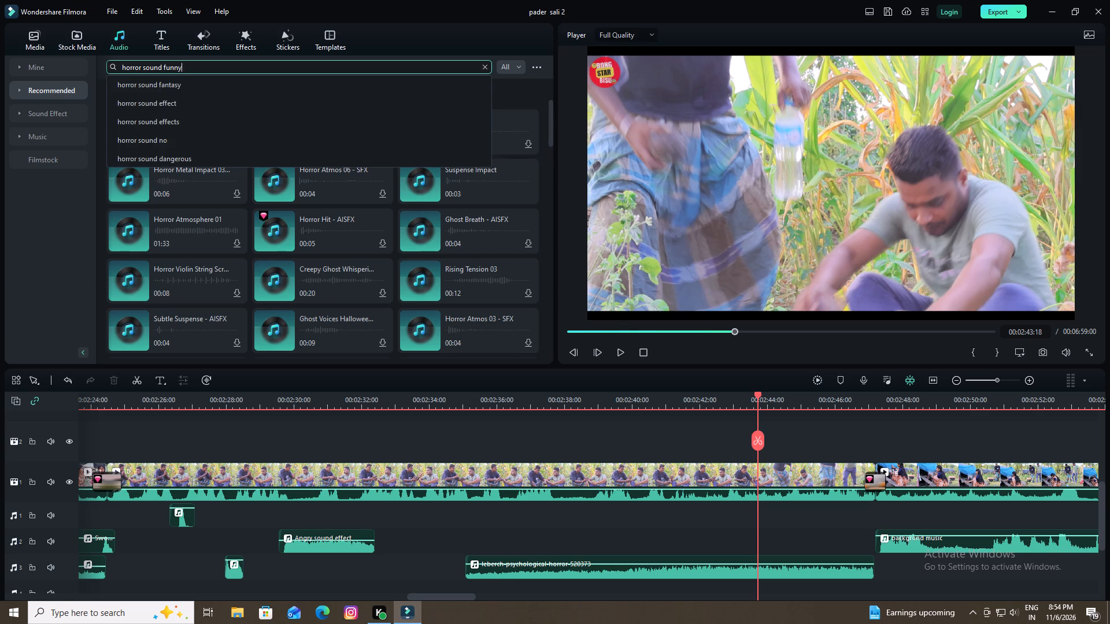
key(Return)
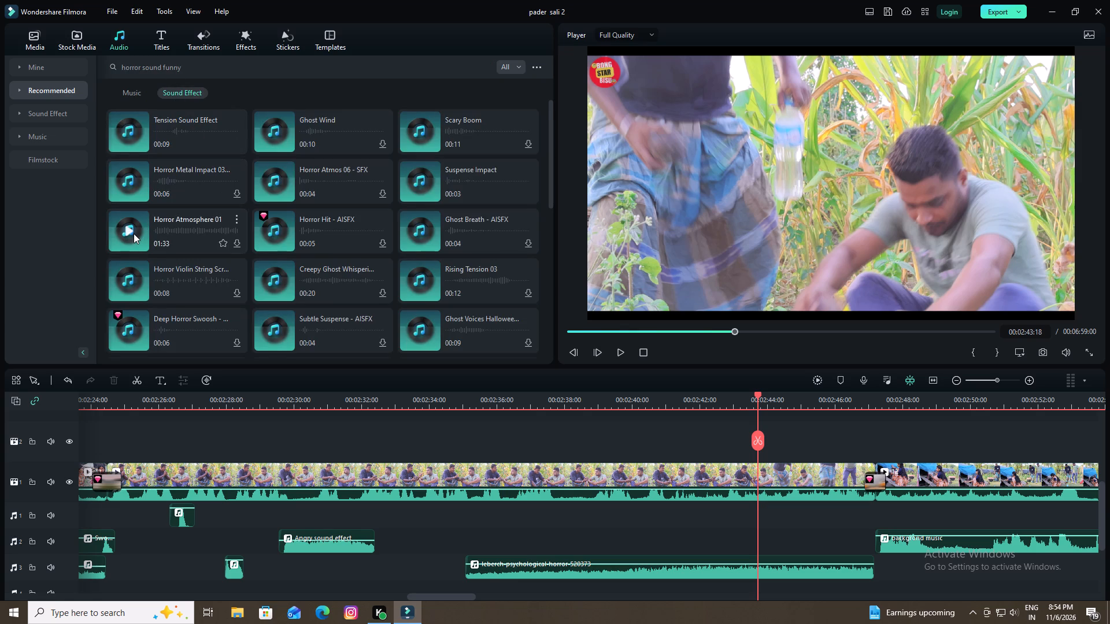
Audition the creepy ghost whispering, ghost voices, Scary Terror Tone, distorted horror scream and horror movie sound effects.
click(276, 280)
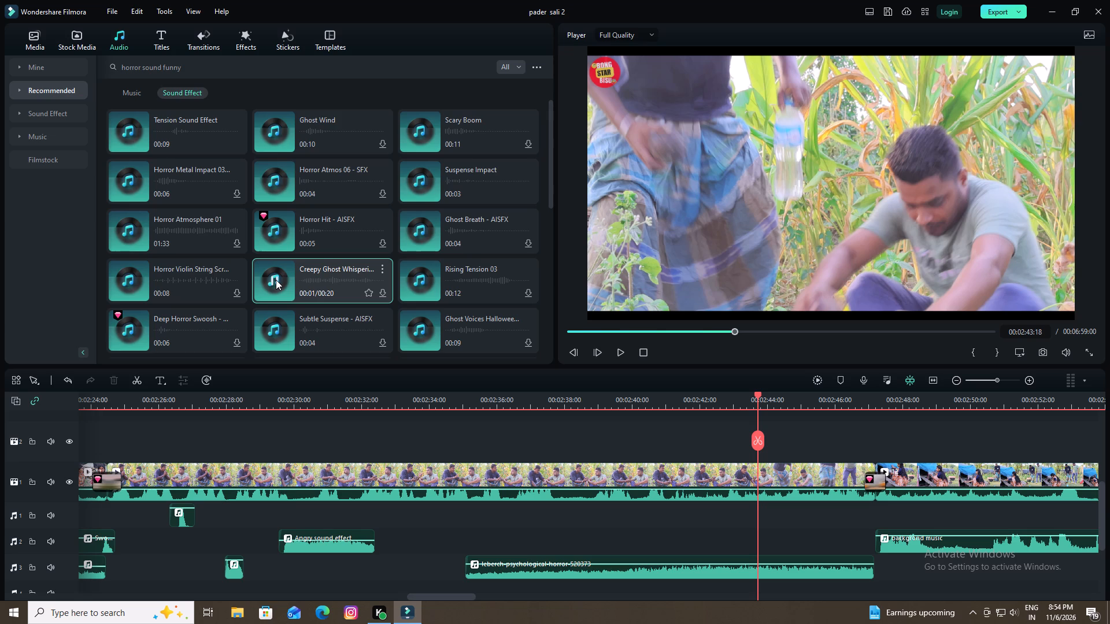
scroll(416, 254, down, 2)
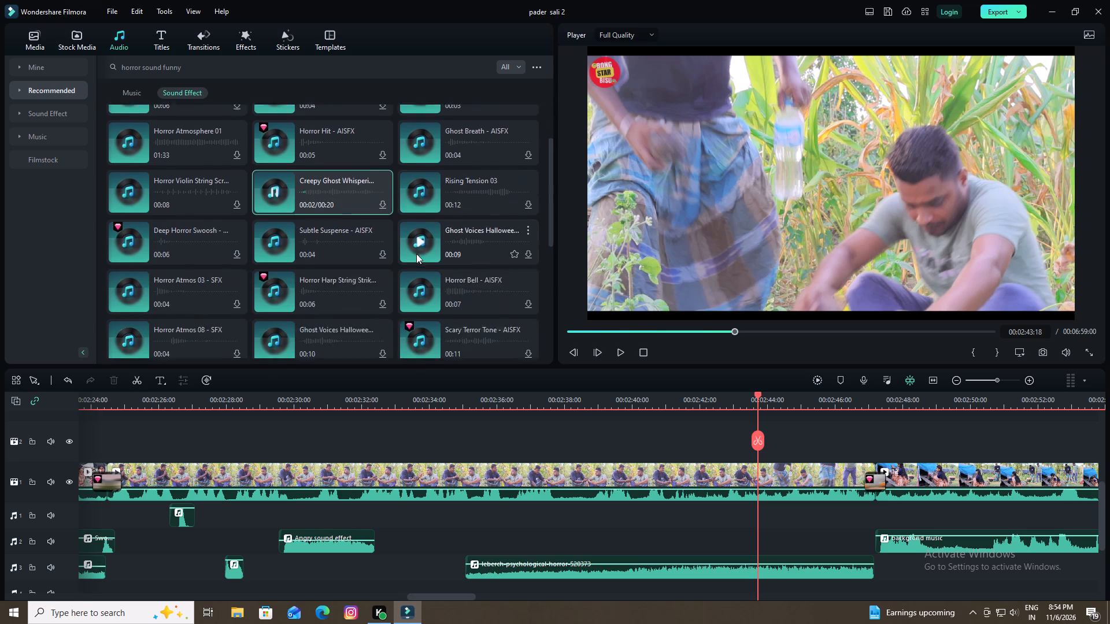
click(280, 265)
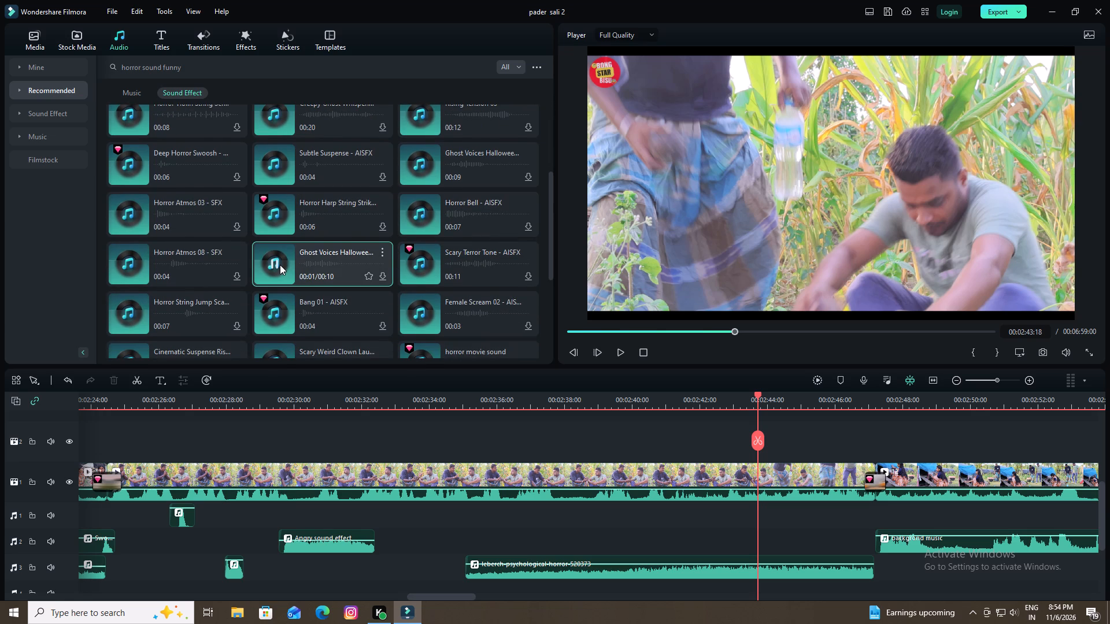
click(431, 260)
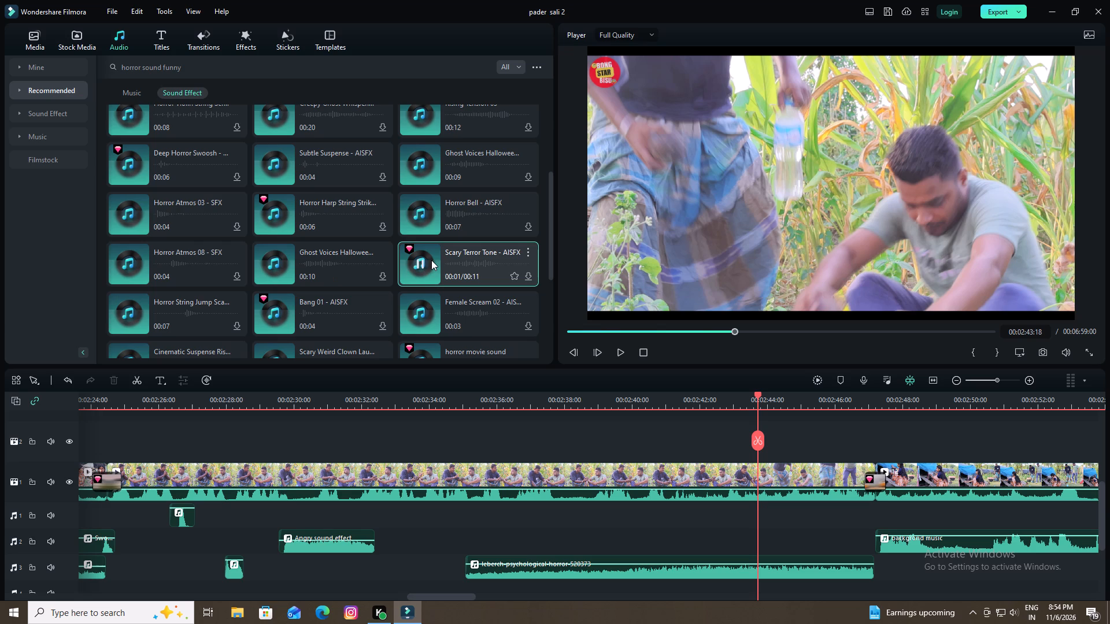
scroll(435, 279, down, 2)
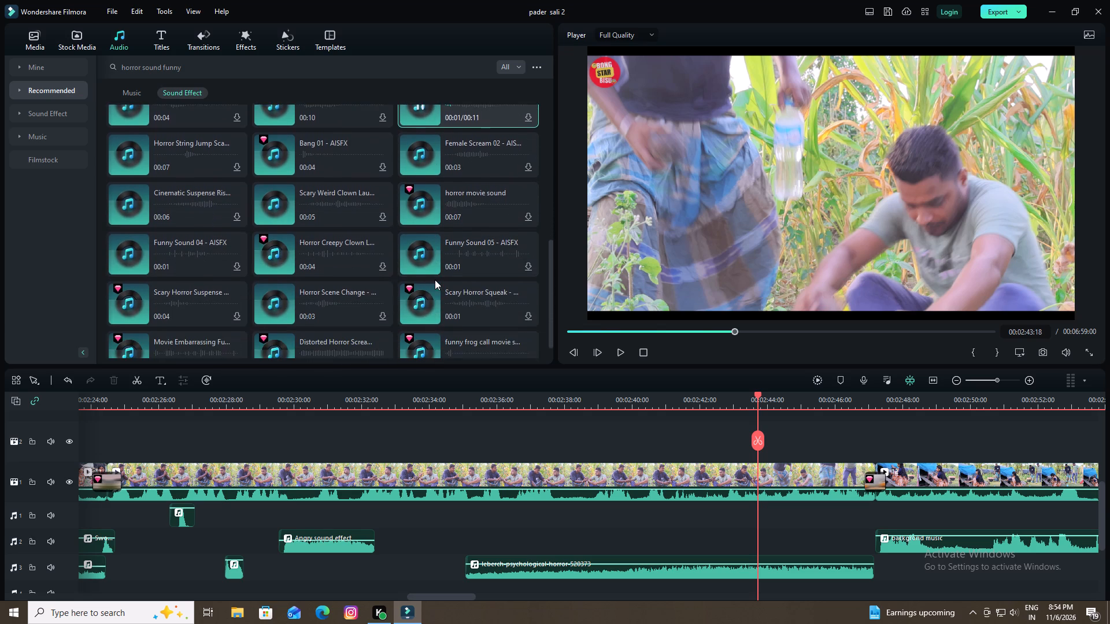
scroll(435, 280, down, 2)
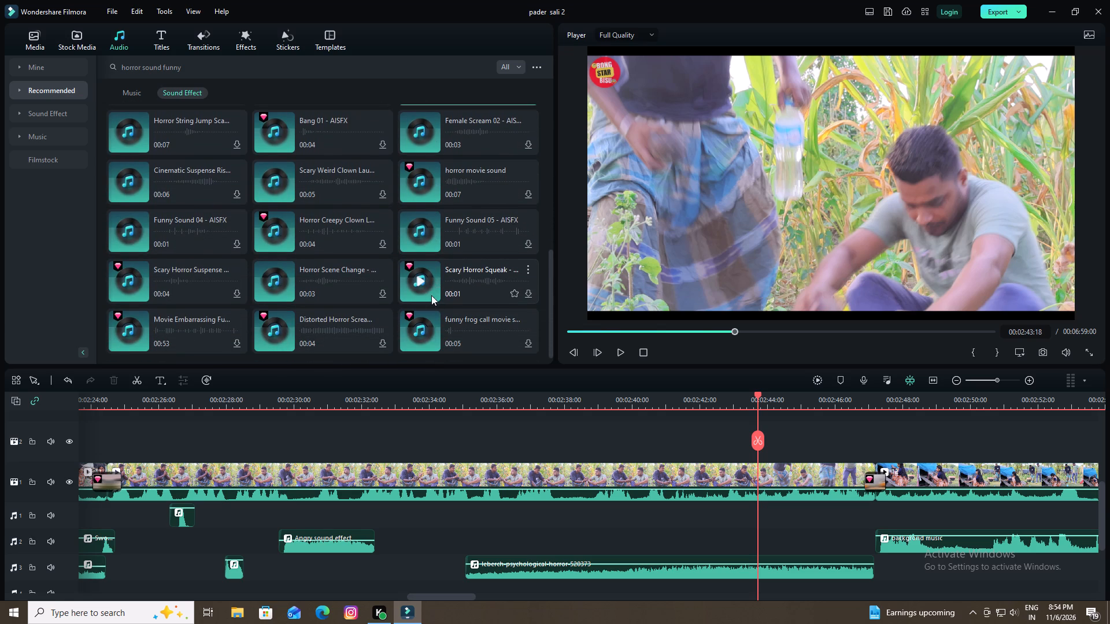
click(276, 327)
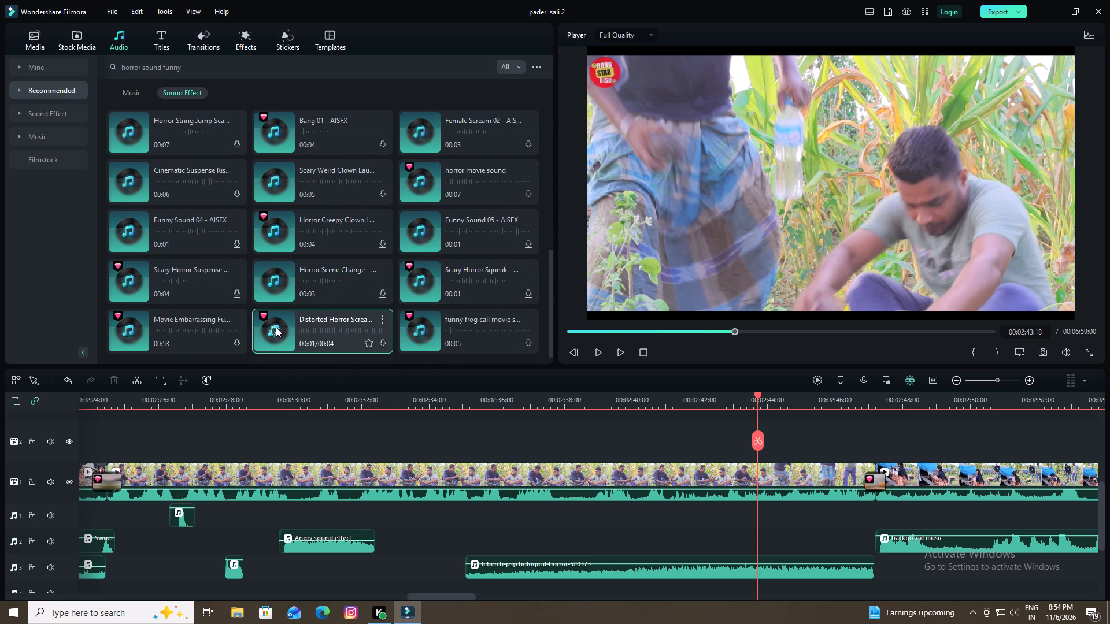
click(418, 176)
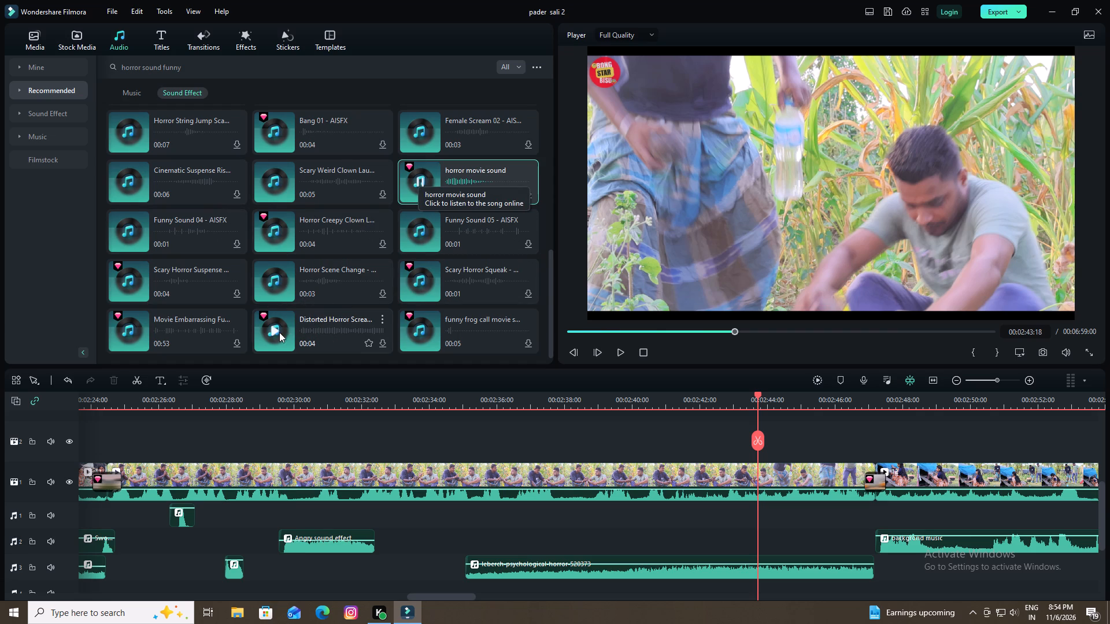
scroll(233, 291, up, 3)
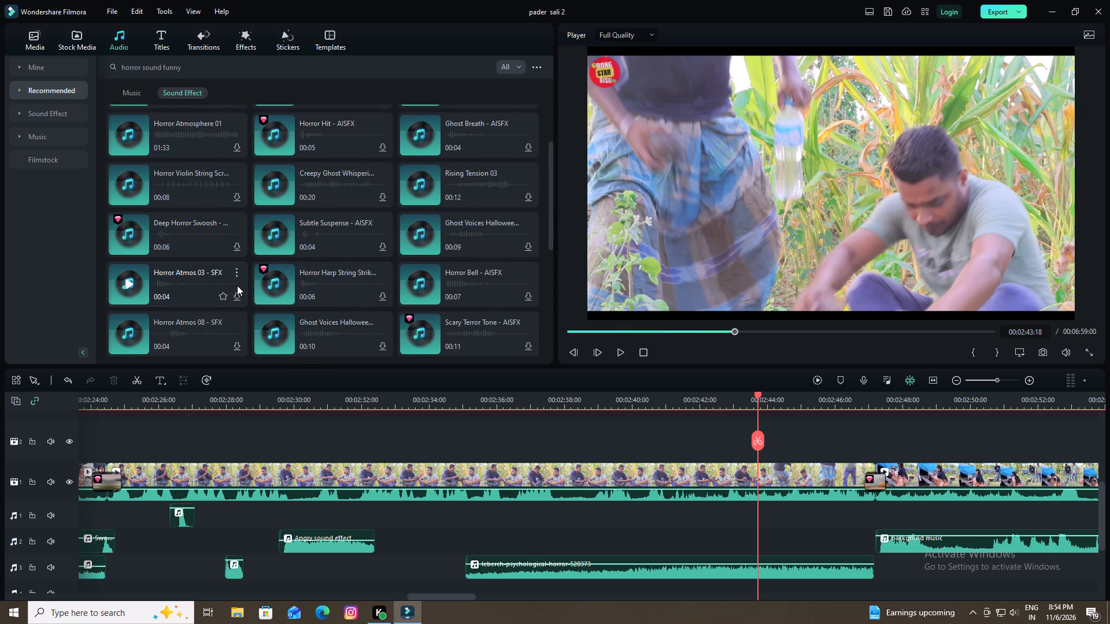
scroll(299, 270, up, 5)
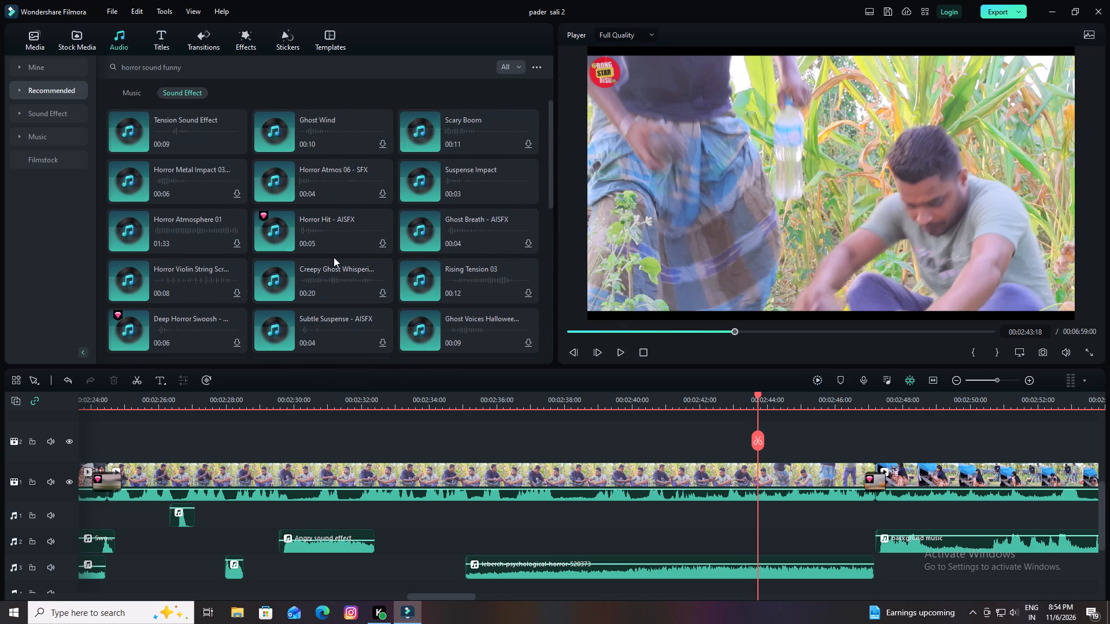
Audition the Funny Weird Hip Hop, R&B and House horror tracks and Cinematic Tensioner among the music results for the same search.
click(134, 90)
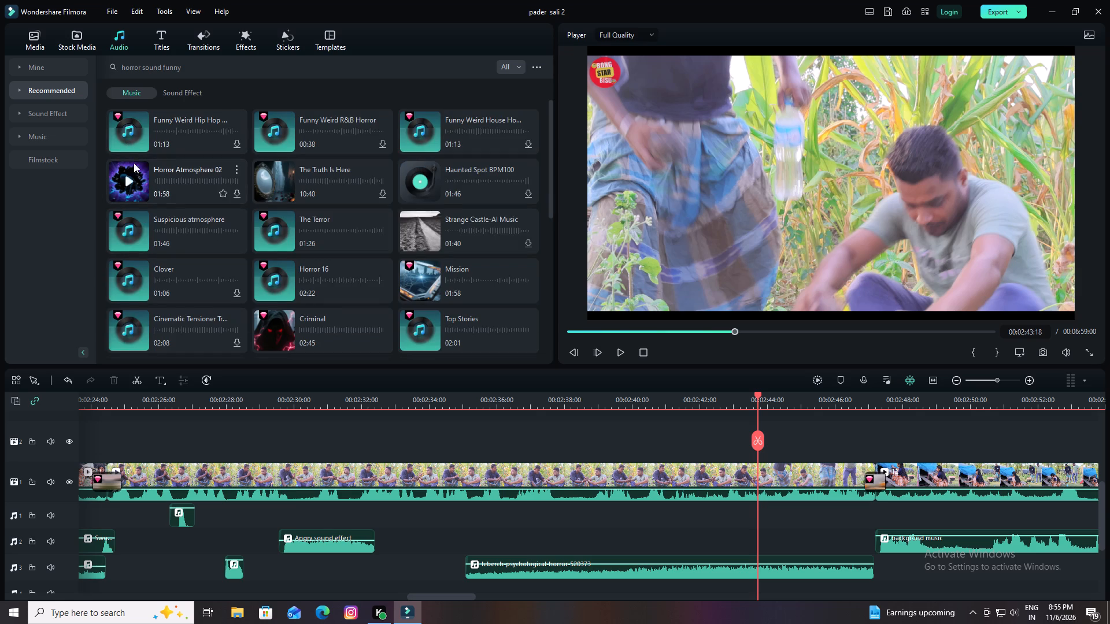
click(131, 133)
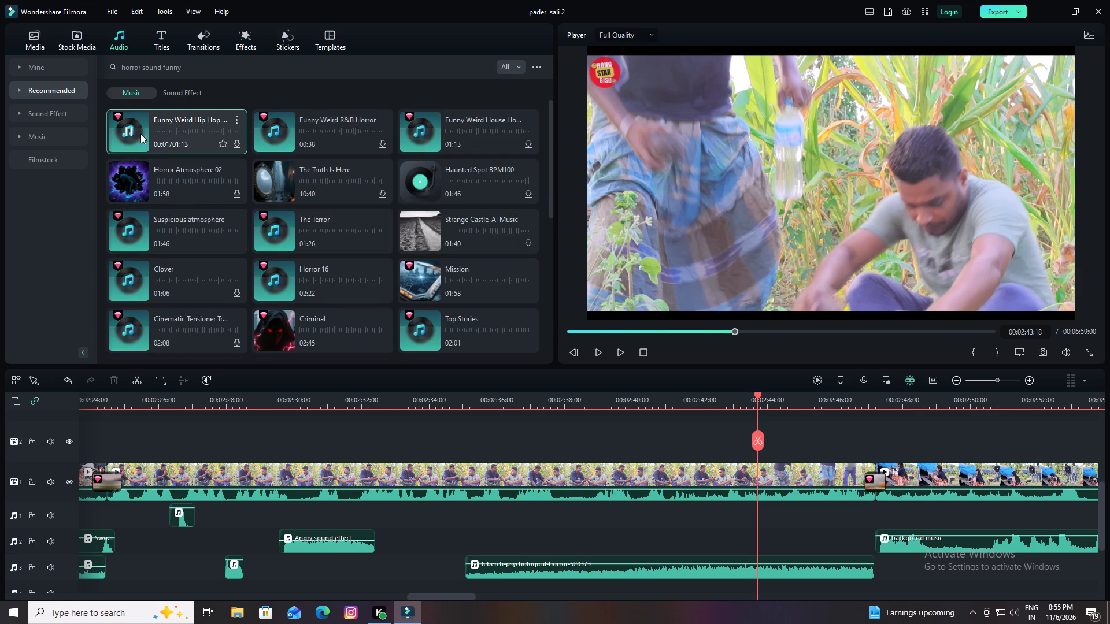
click(281, 127)
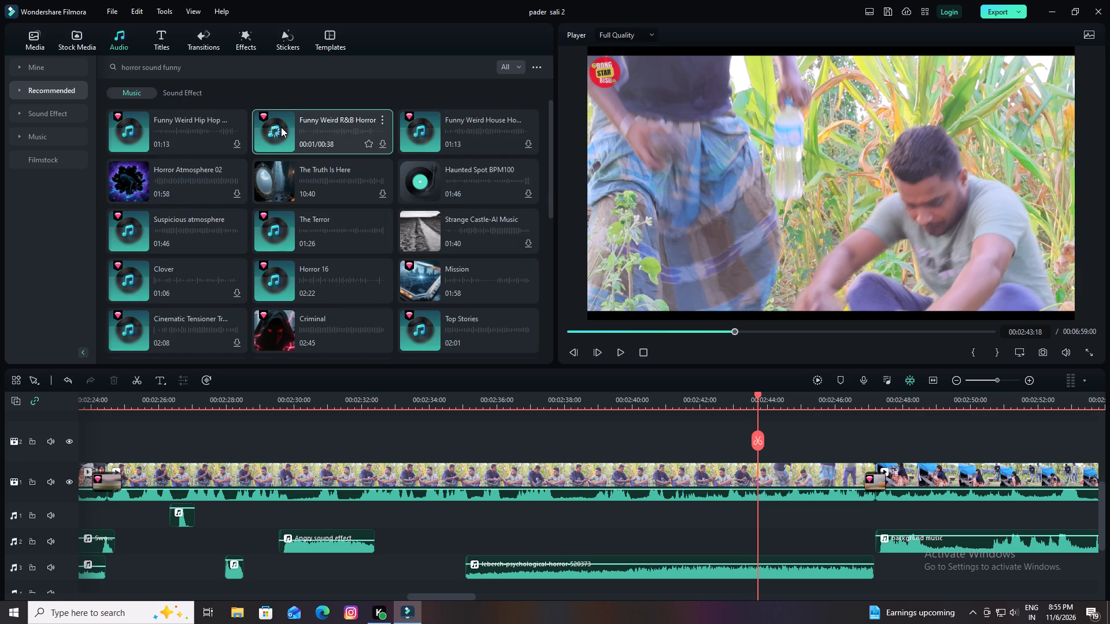
click(421, 131)
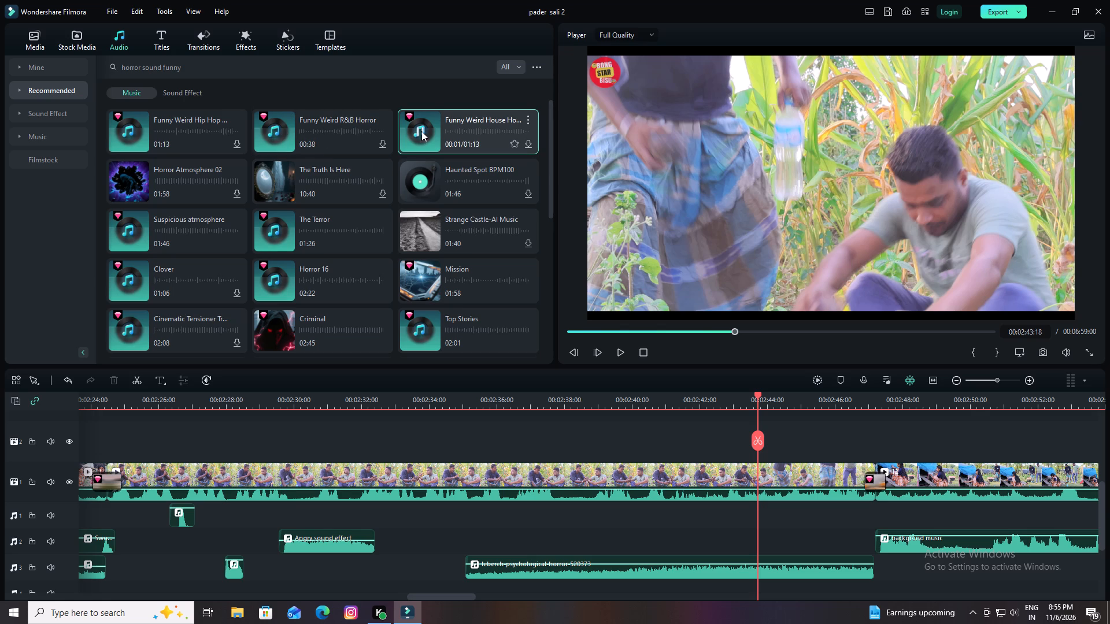
scroll(191, 246, down, 2)
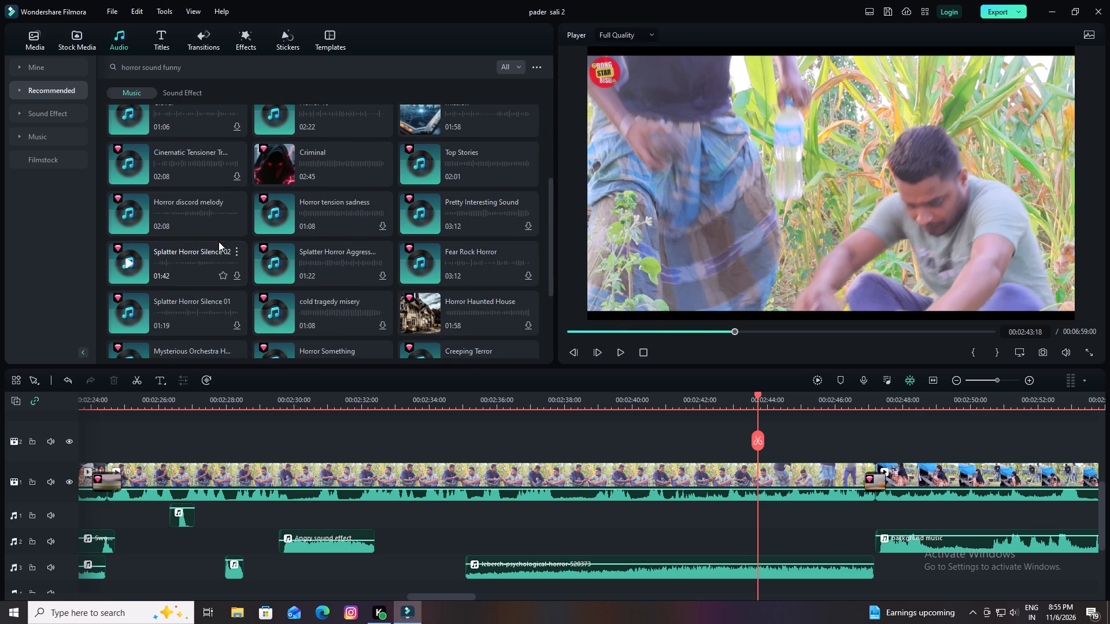
click(129, 166)
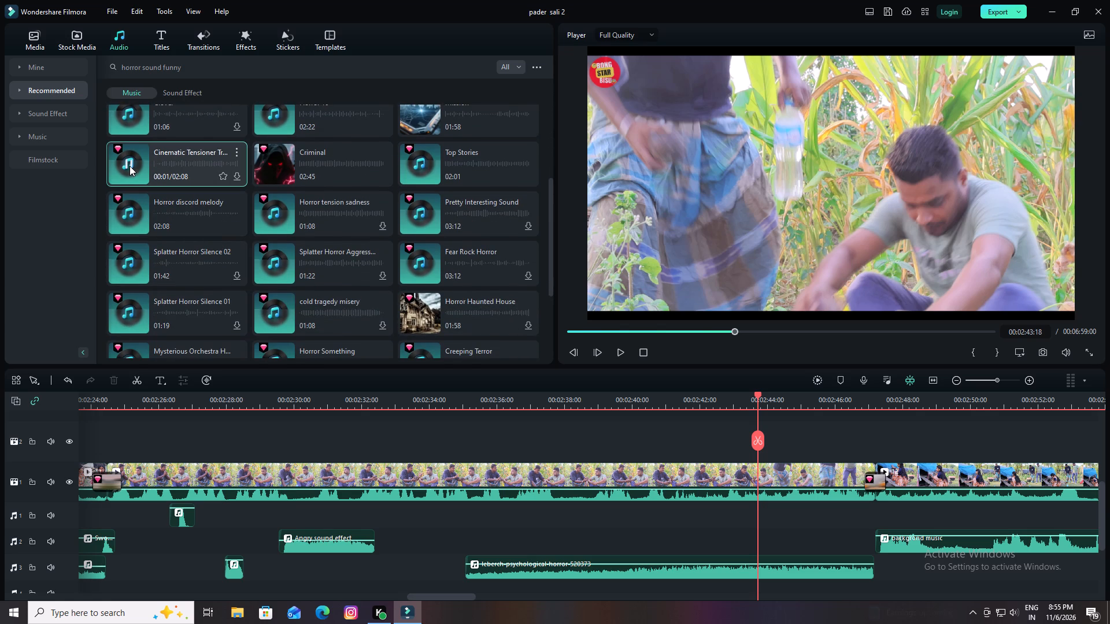
Add the Cinematic Tensioner music to audio track 2 from about 00:02:42, above the psychological horror clip and just before the background music.
click(586, 571)
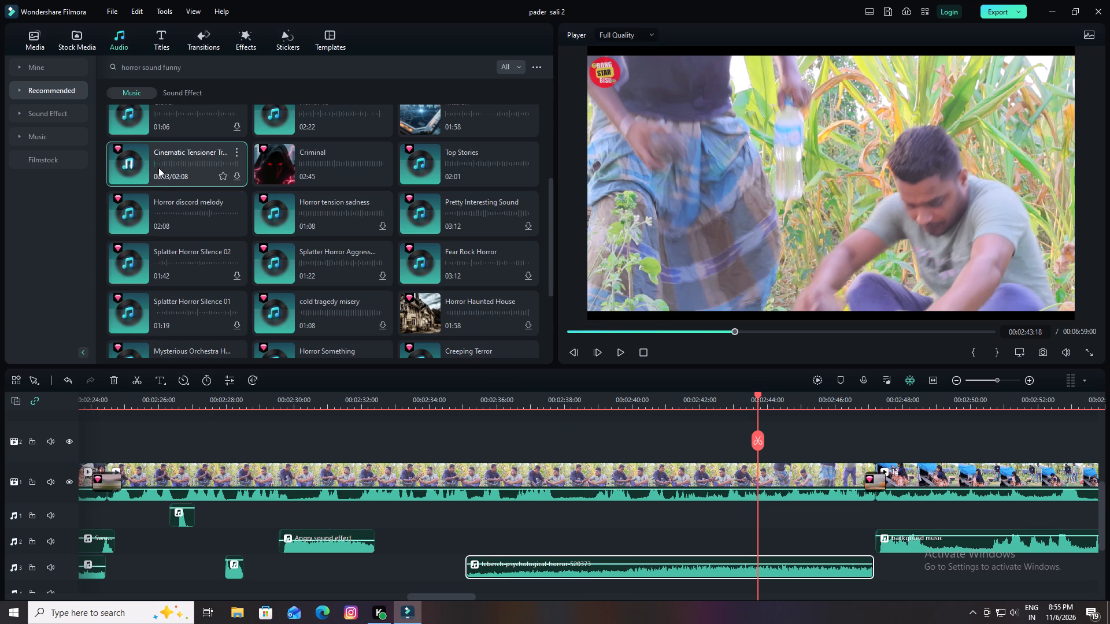
drag(158, 166, 632, 551)
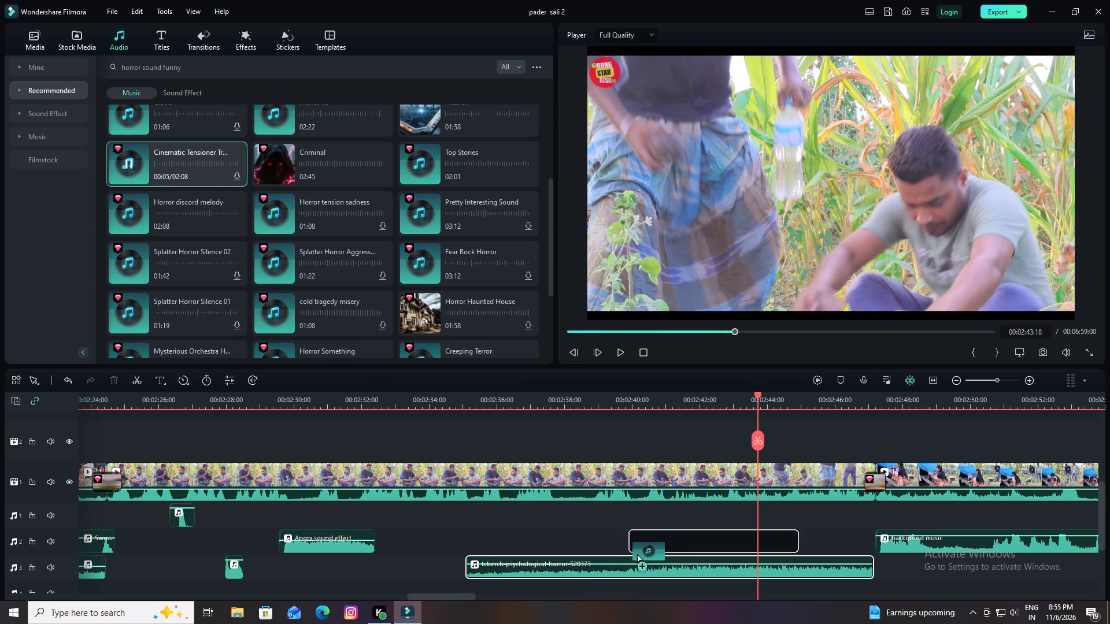
drag(632, 551, 686, 555)
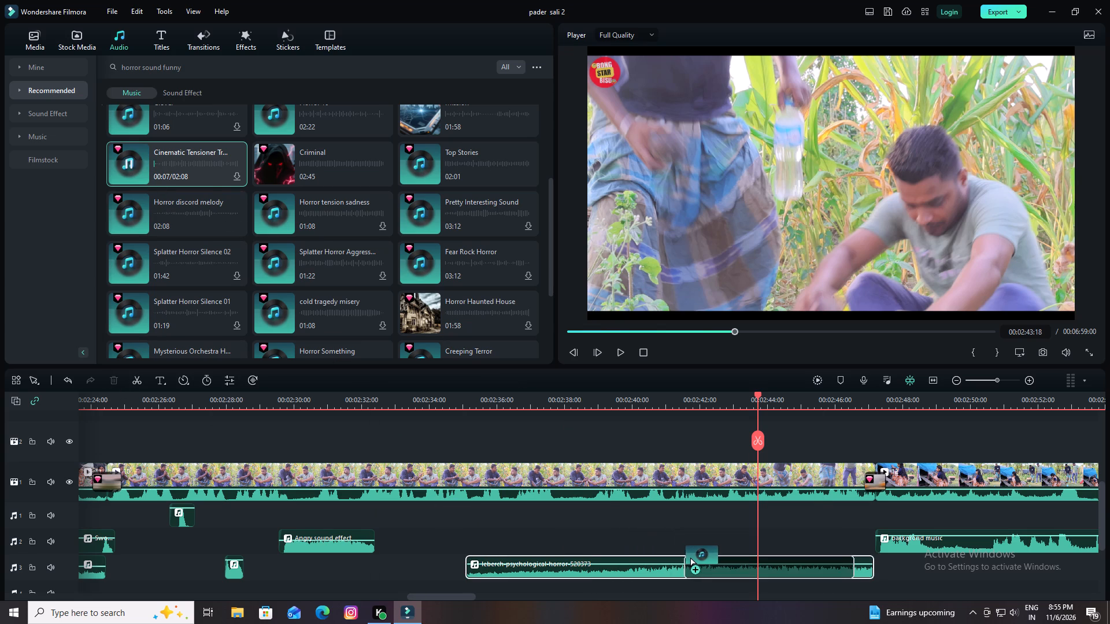
drag(686, 555, 695, 547)
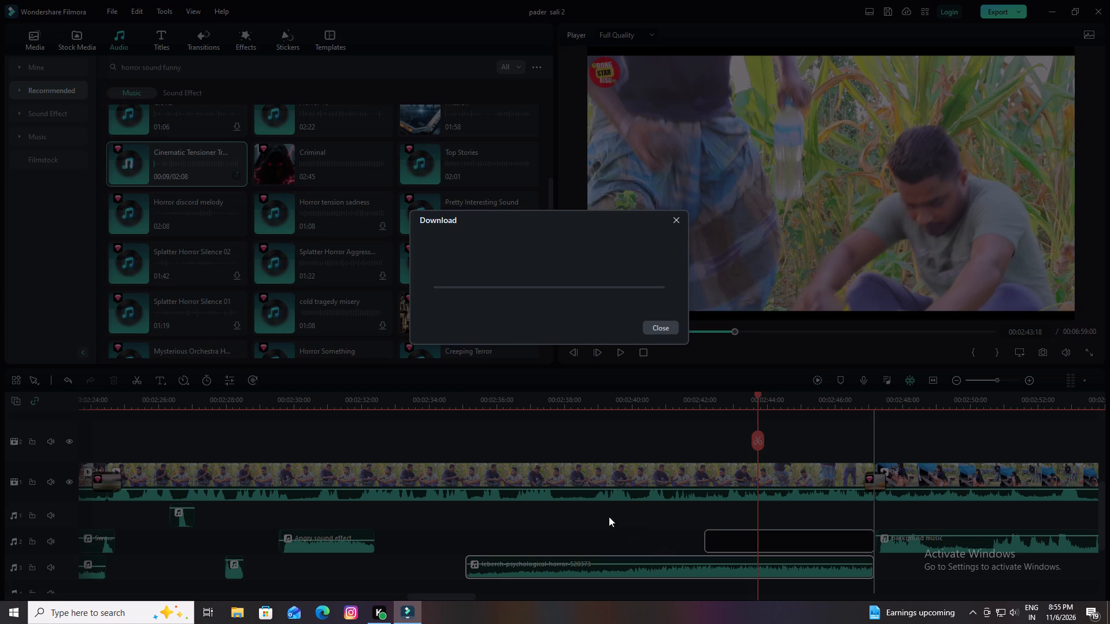
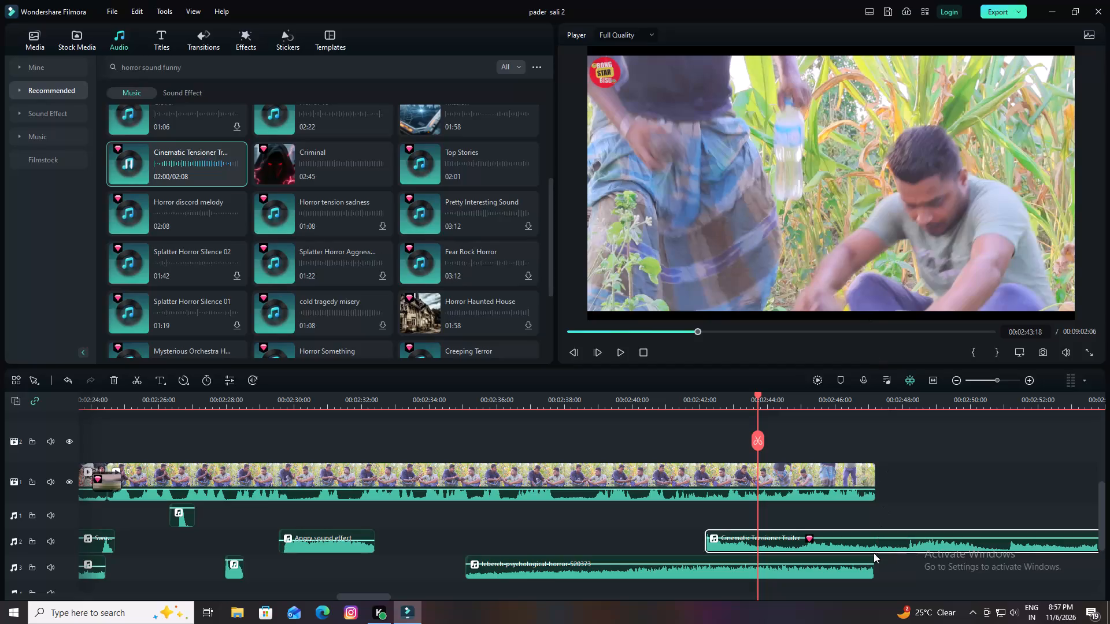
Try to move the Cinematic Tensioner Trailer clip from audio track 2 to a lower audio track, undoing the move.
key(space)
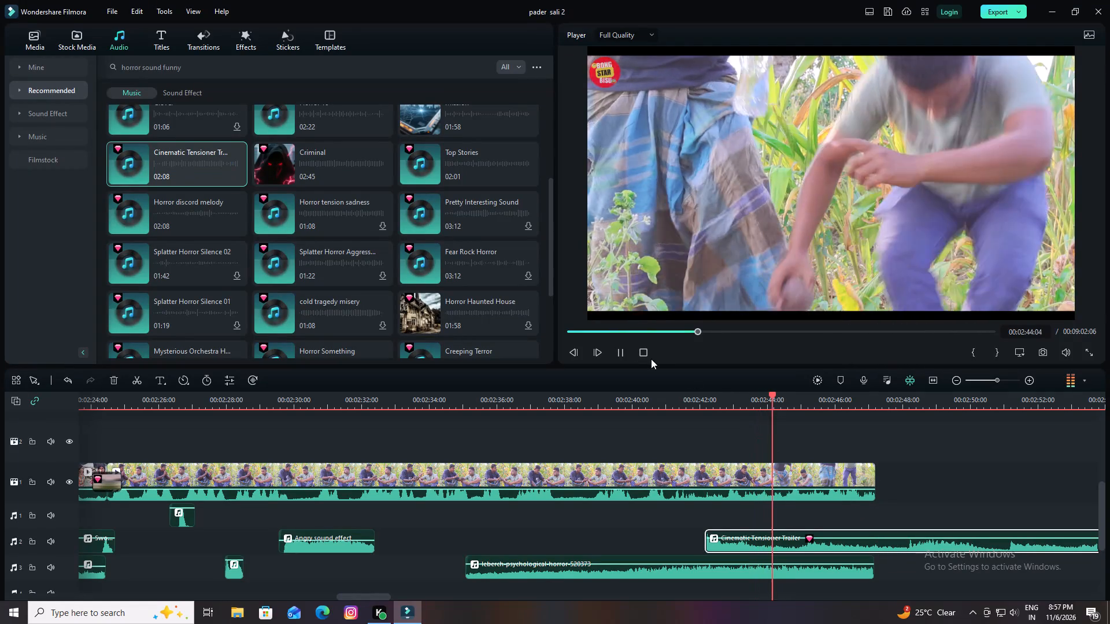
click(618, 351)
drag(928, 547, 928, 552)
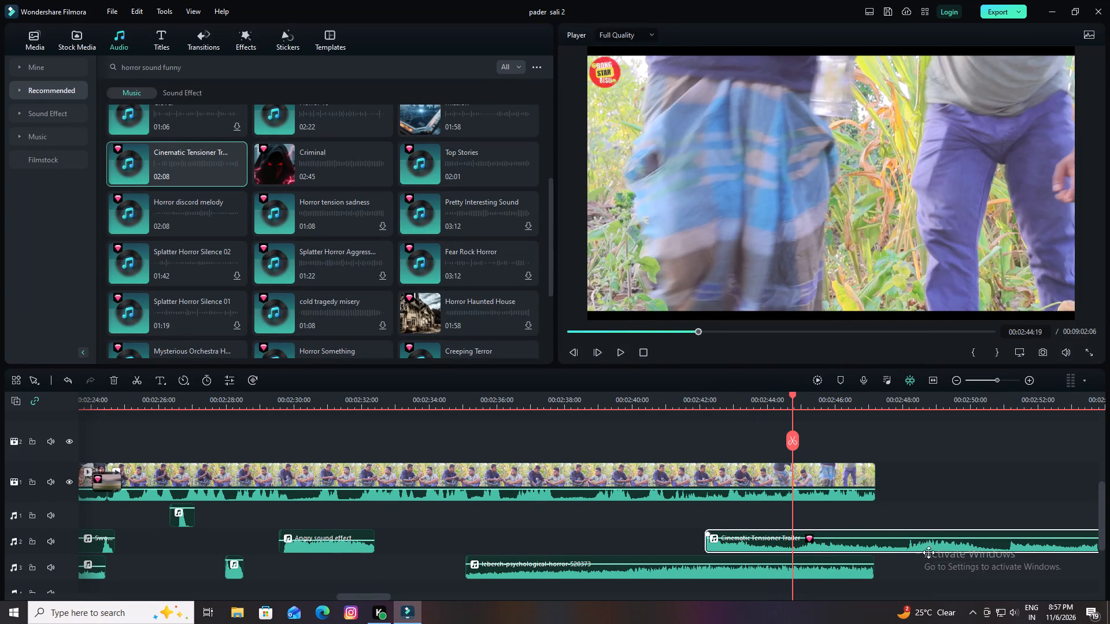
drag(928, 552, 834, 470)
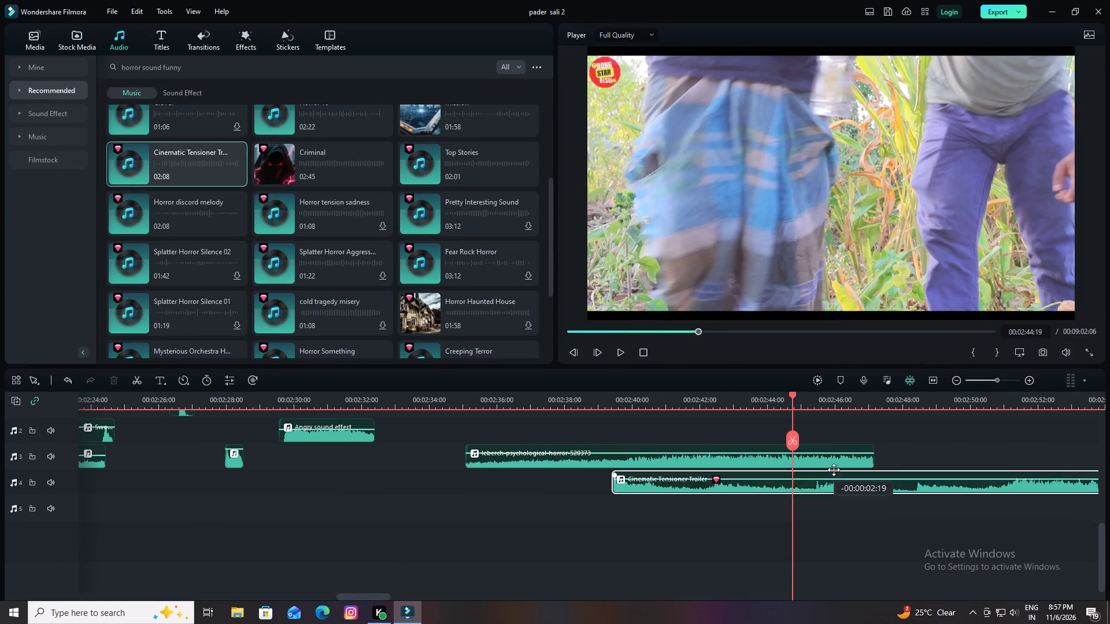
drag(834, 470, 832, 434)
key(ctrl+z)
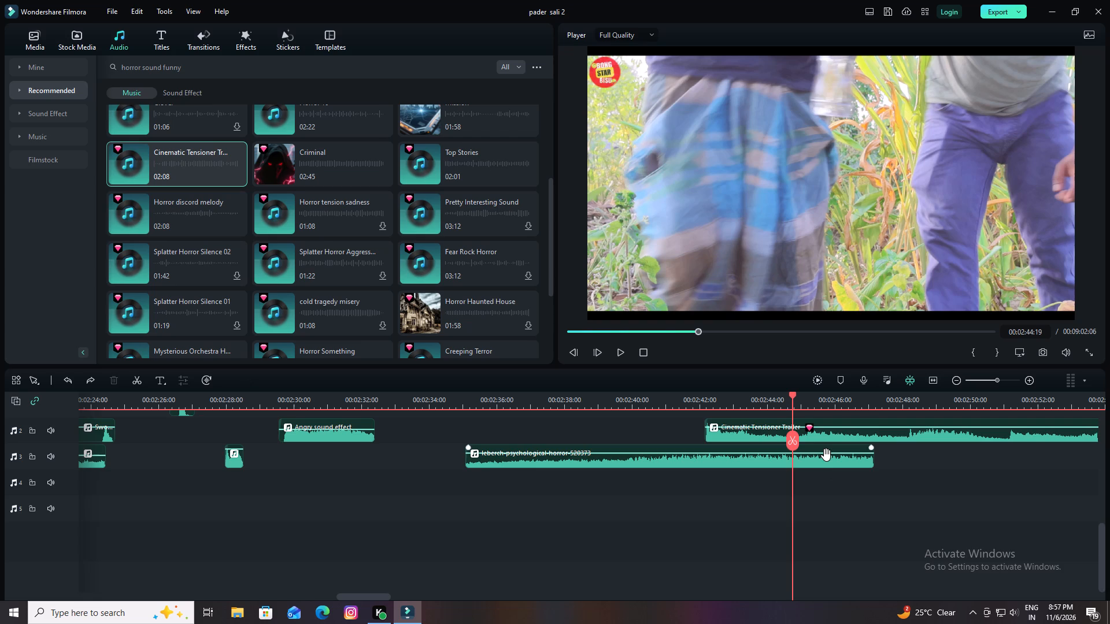
Undo the insertion of the Cinematic Tensioner Trailer clip on audio track 2.
scroll(828, 509, up, 4)
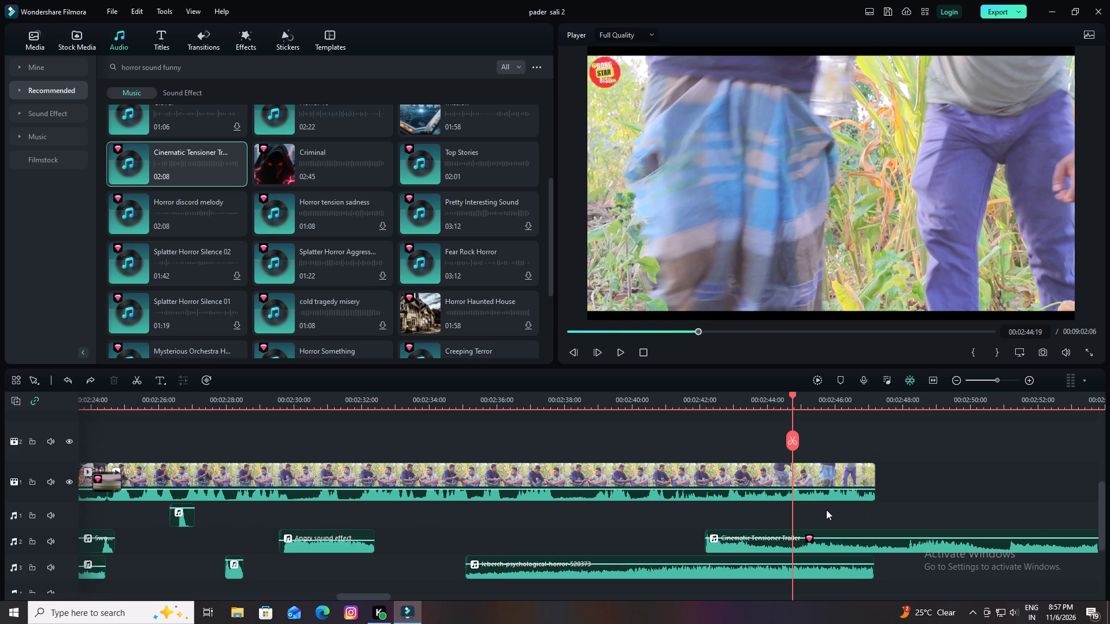
key(ctrl+z)
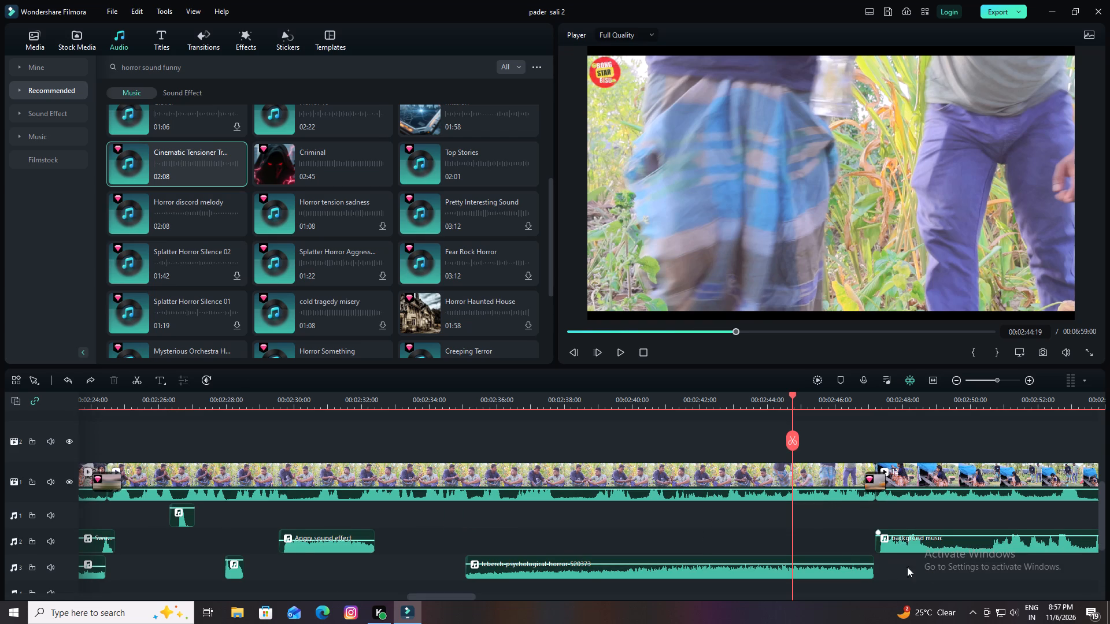
Add the Cinematic Tensioner Trailer music on a new audio track below track 5, starting at about 00:02:28.
drag(173, 158, 498, 563)
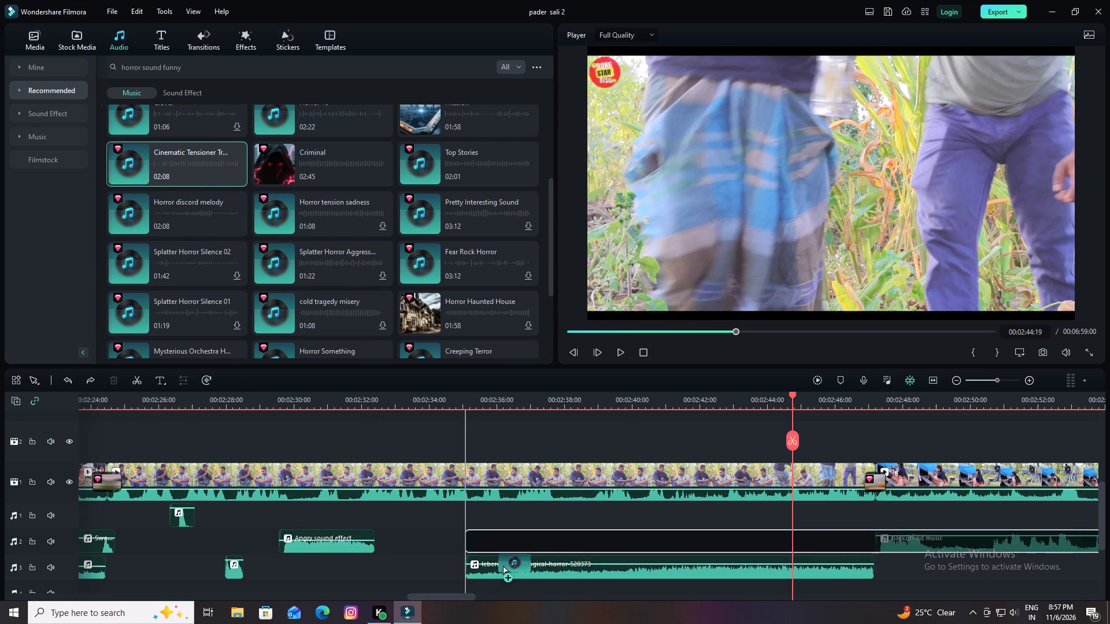
drag(498, 563, 454, 544)
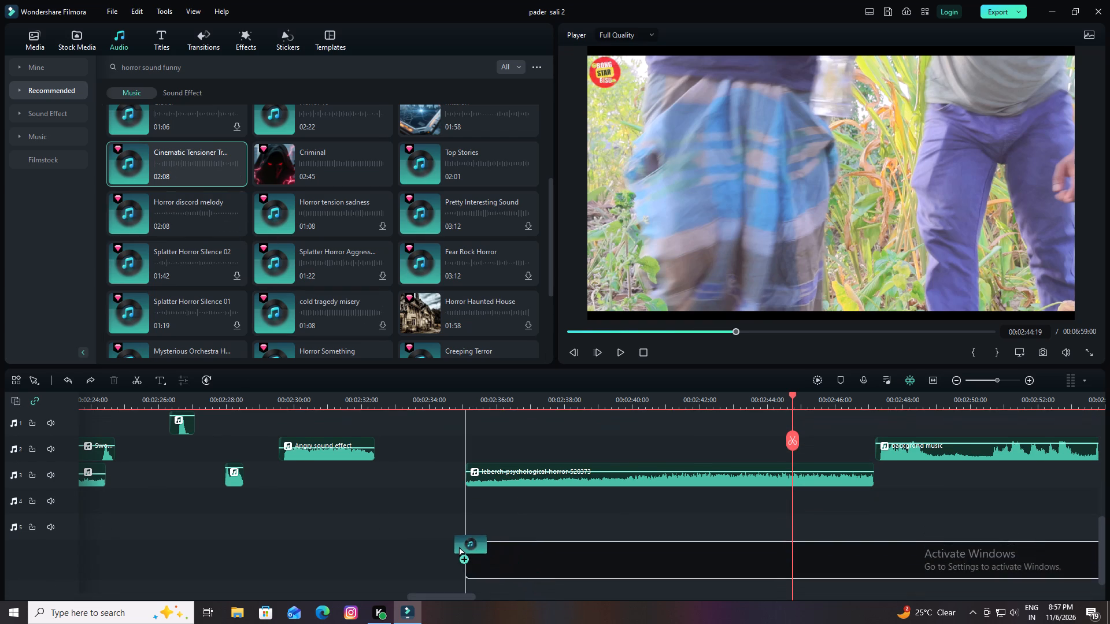
drag(454, 544, 40, 608)
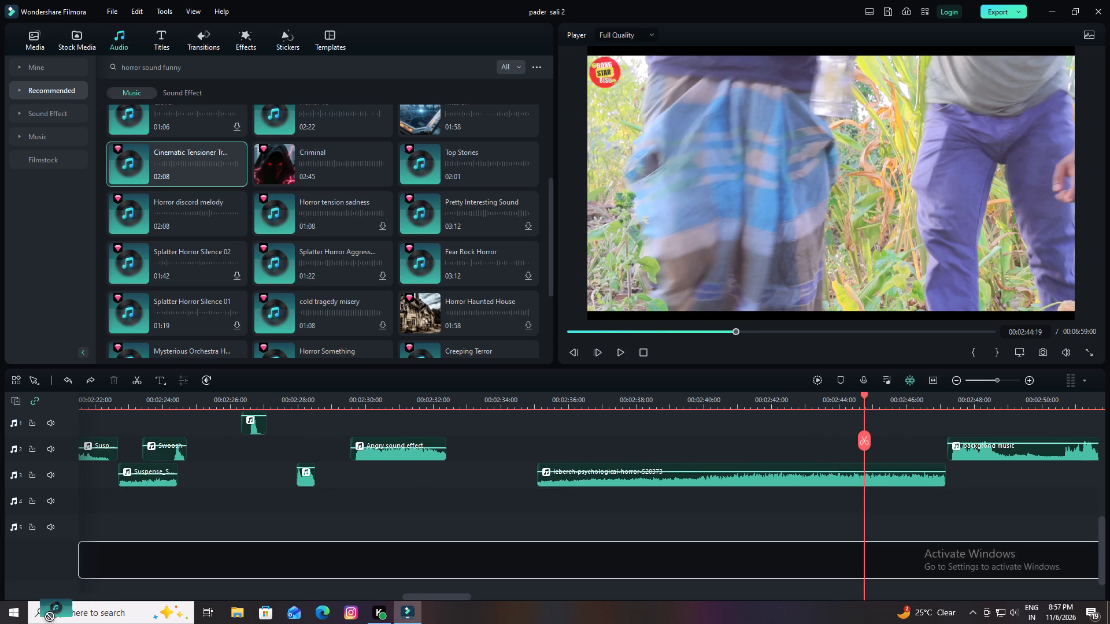
drag(40, 608, 399, 575)
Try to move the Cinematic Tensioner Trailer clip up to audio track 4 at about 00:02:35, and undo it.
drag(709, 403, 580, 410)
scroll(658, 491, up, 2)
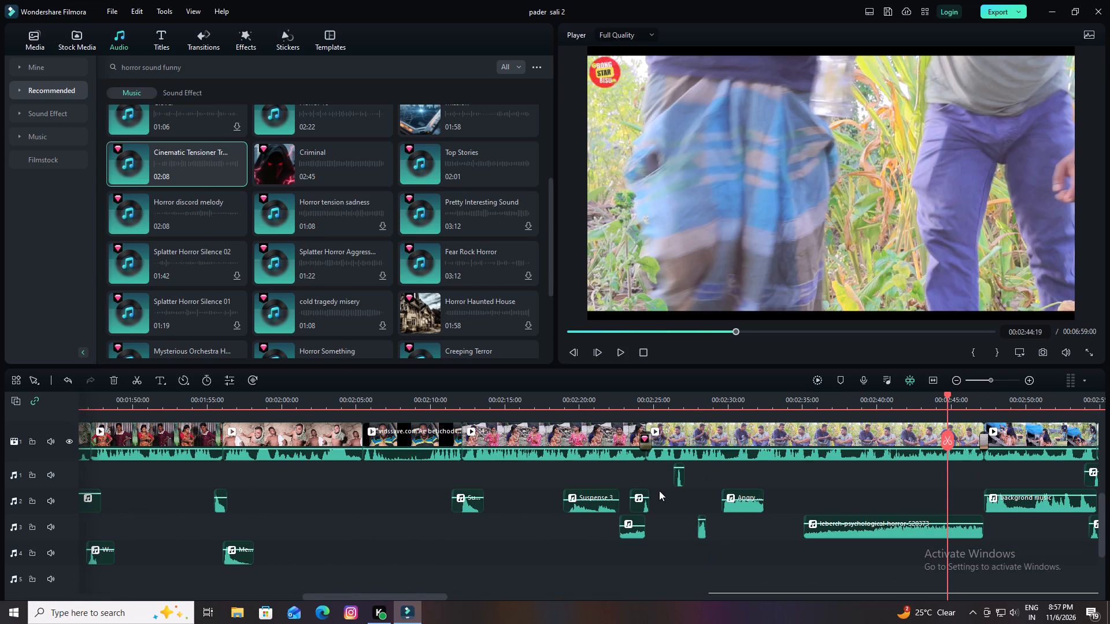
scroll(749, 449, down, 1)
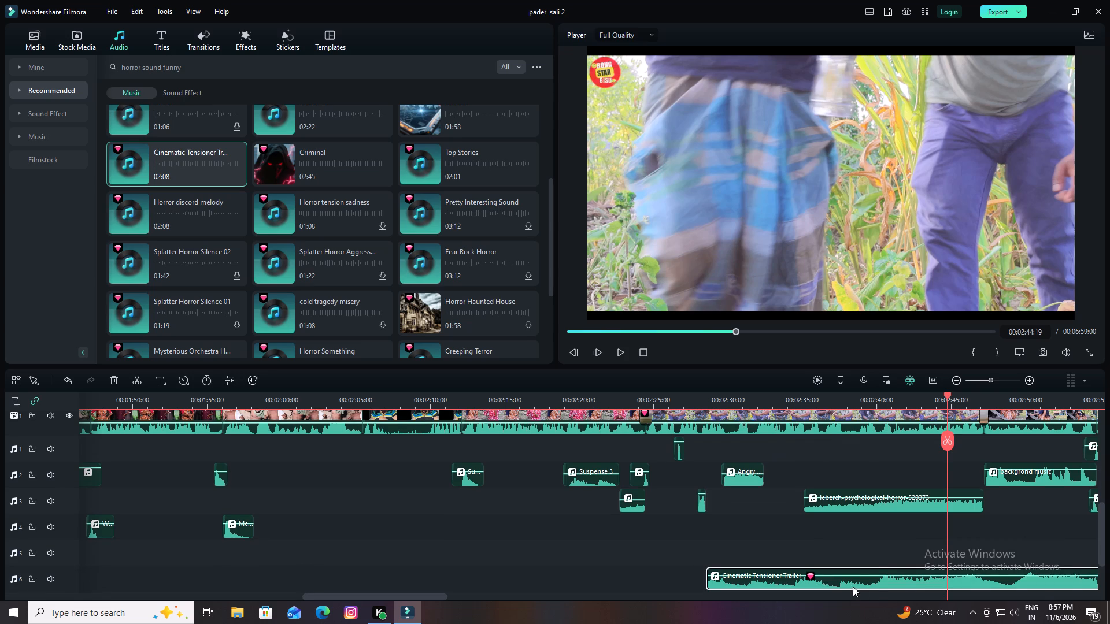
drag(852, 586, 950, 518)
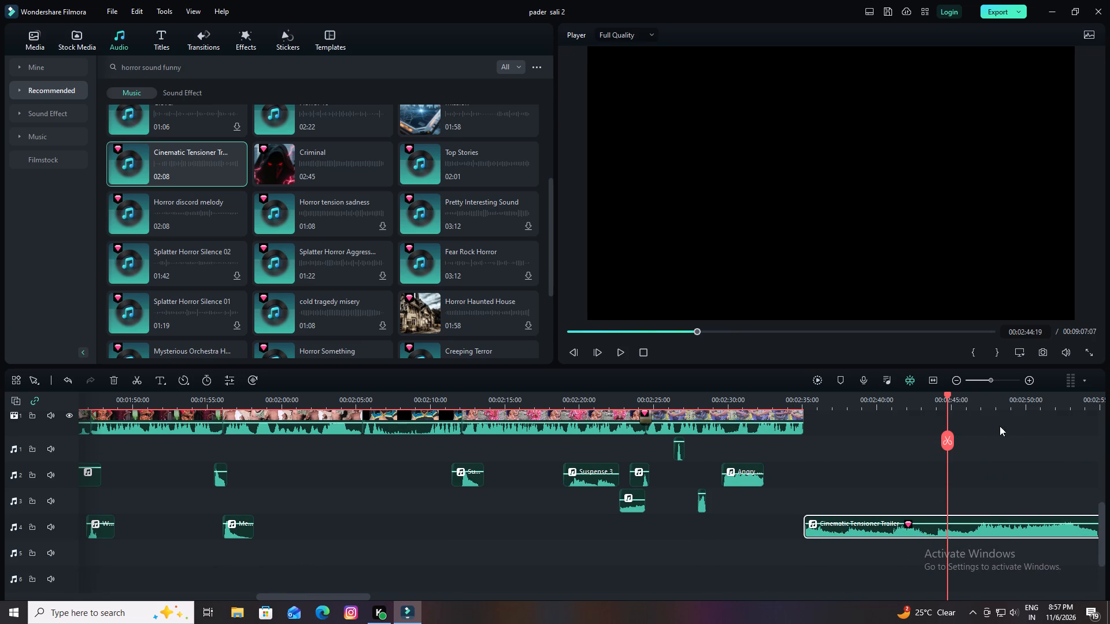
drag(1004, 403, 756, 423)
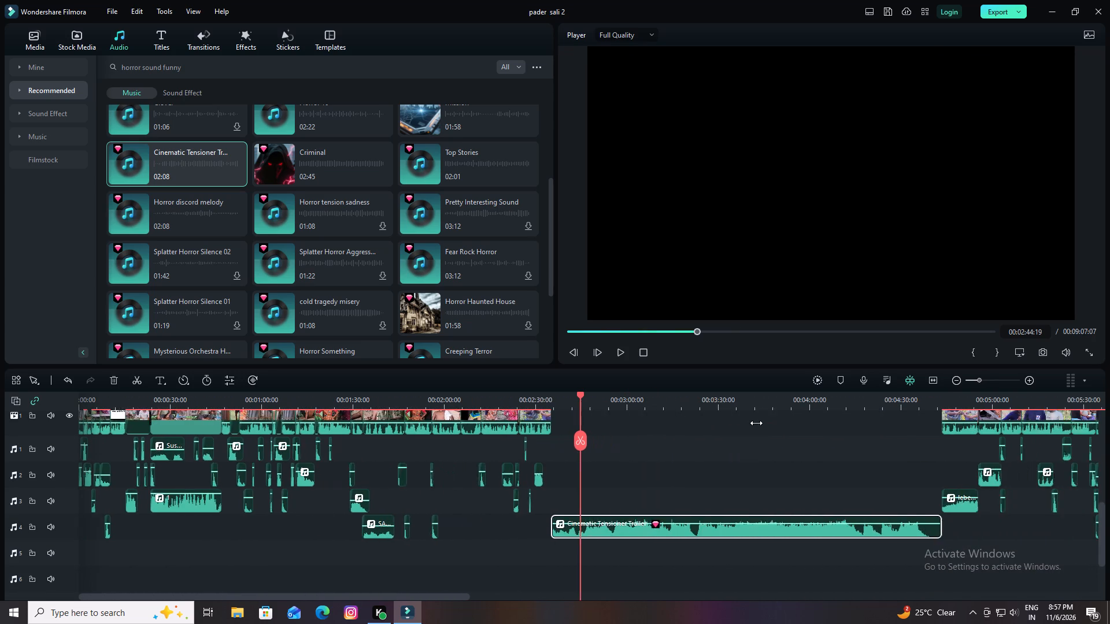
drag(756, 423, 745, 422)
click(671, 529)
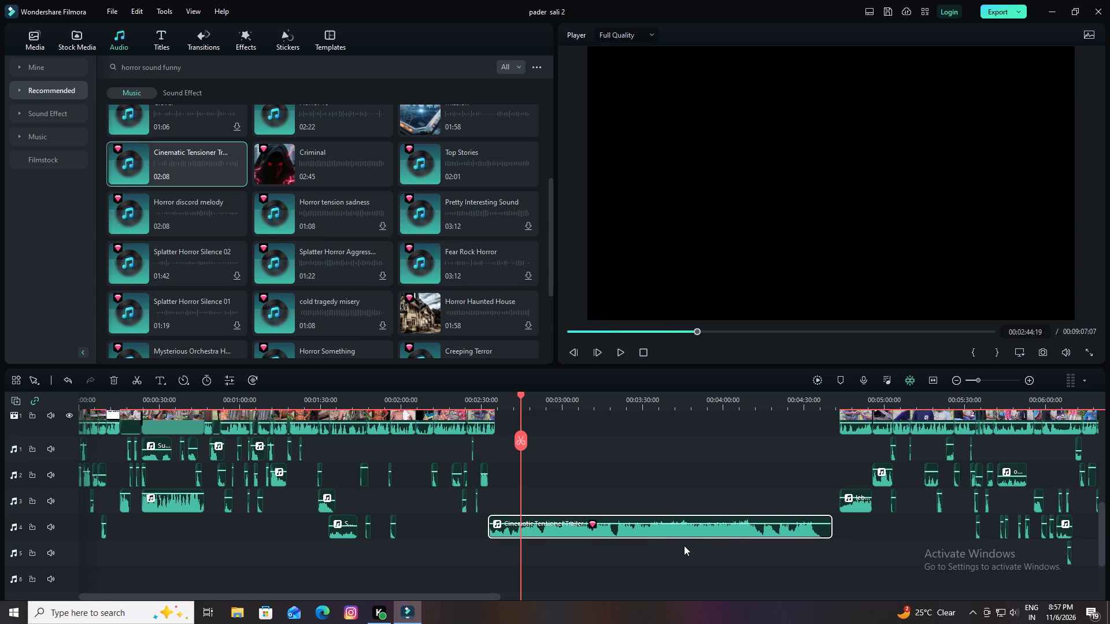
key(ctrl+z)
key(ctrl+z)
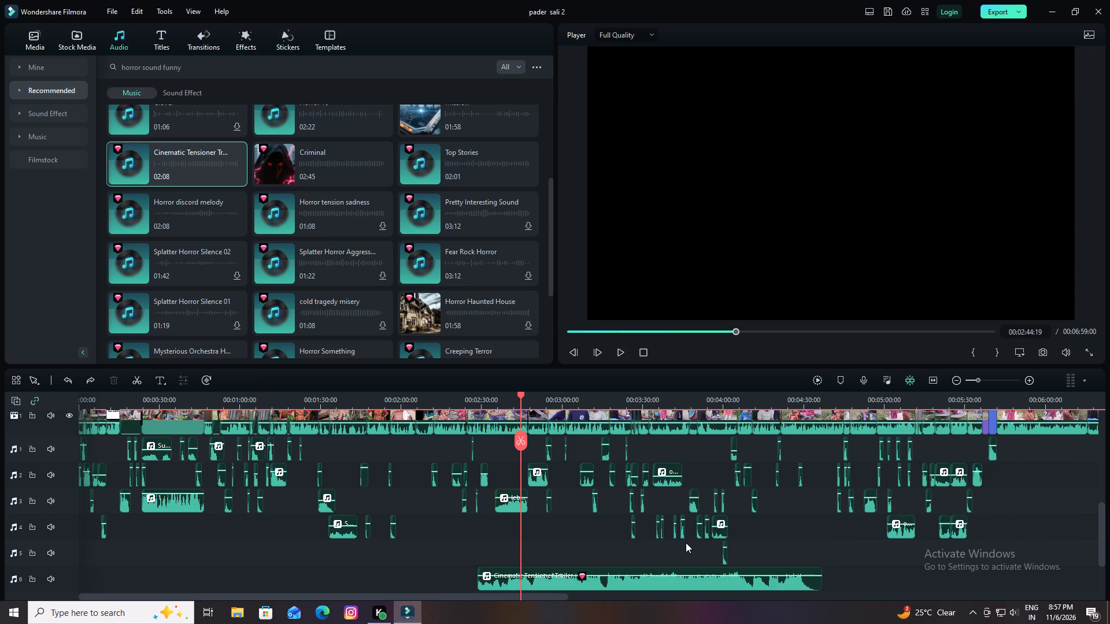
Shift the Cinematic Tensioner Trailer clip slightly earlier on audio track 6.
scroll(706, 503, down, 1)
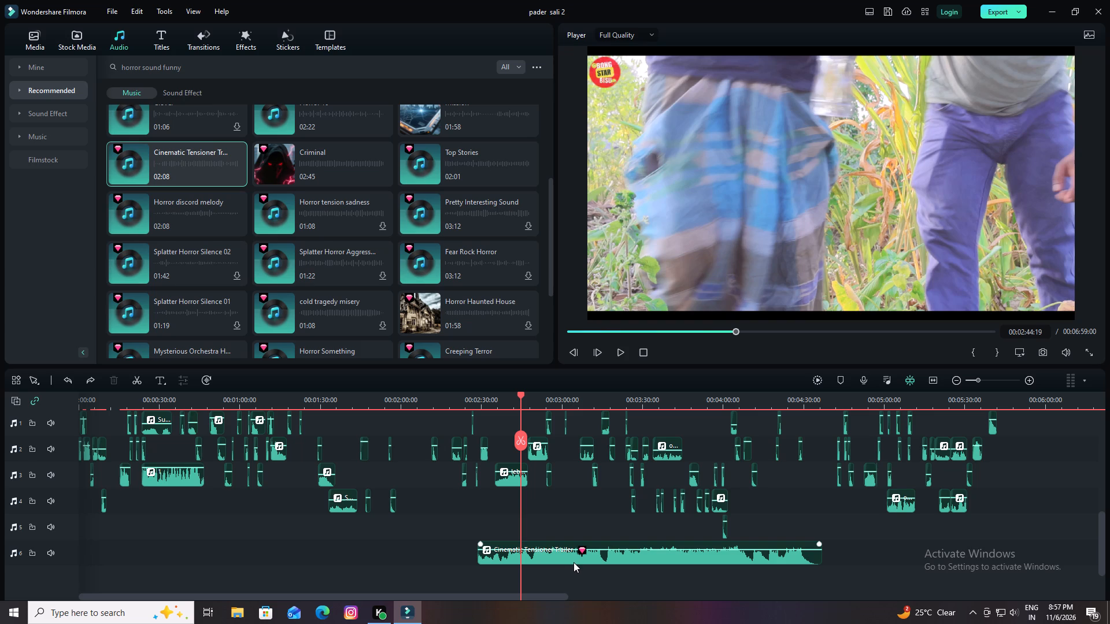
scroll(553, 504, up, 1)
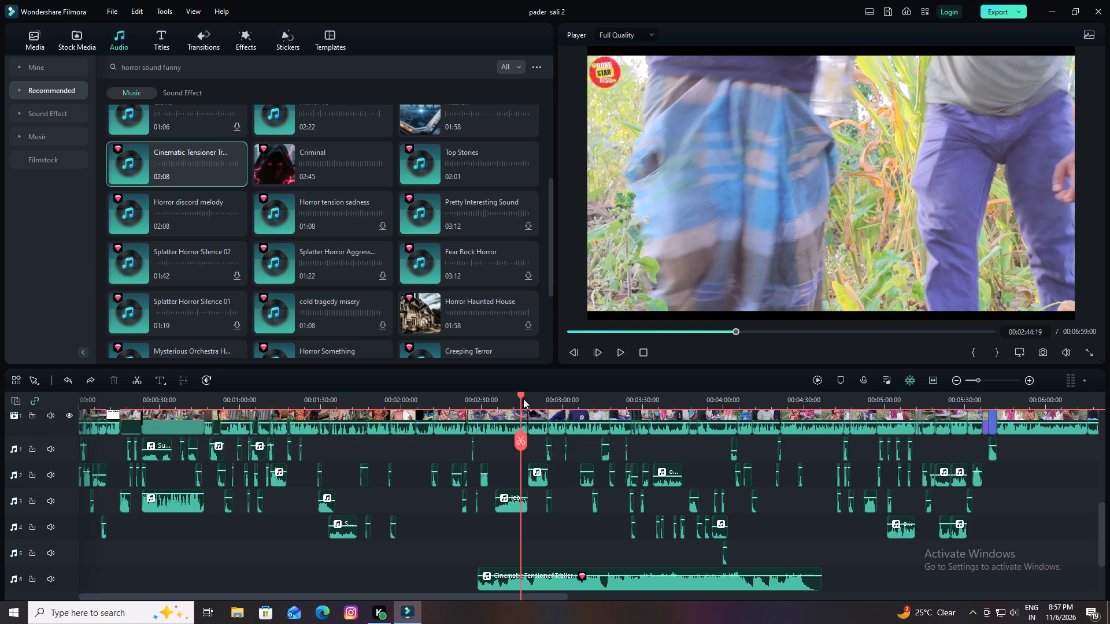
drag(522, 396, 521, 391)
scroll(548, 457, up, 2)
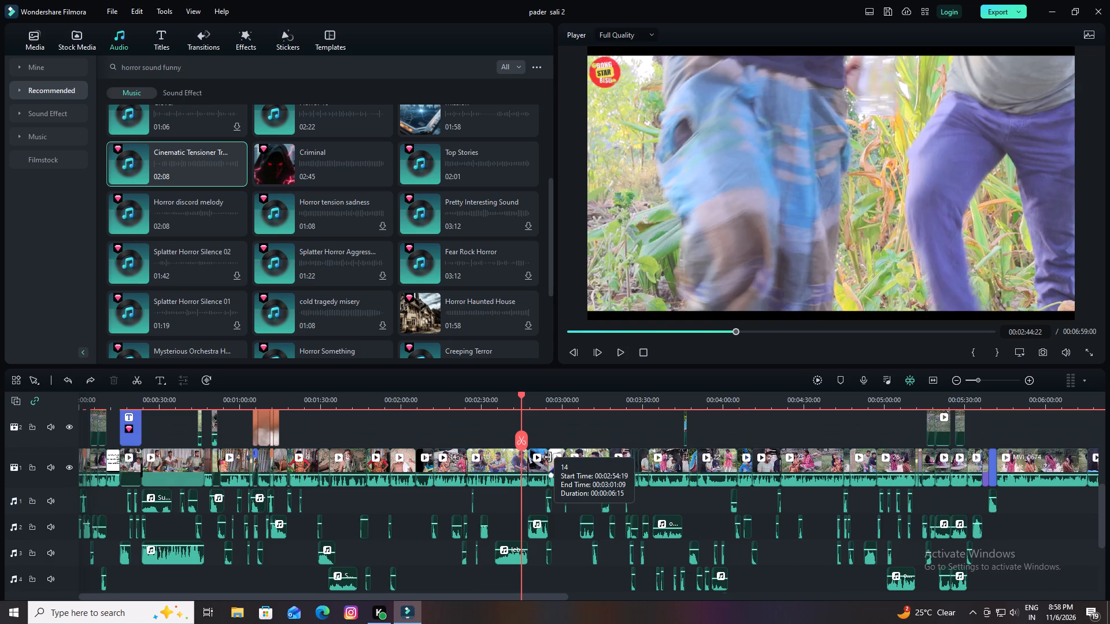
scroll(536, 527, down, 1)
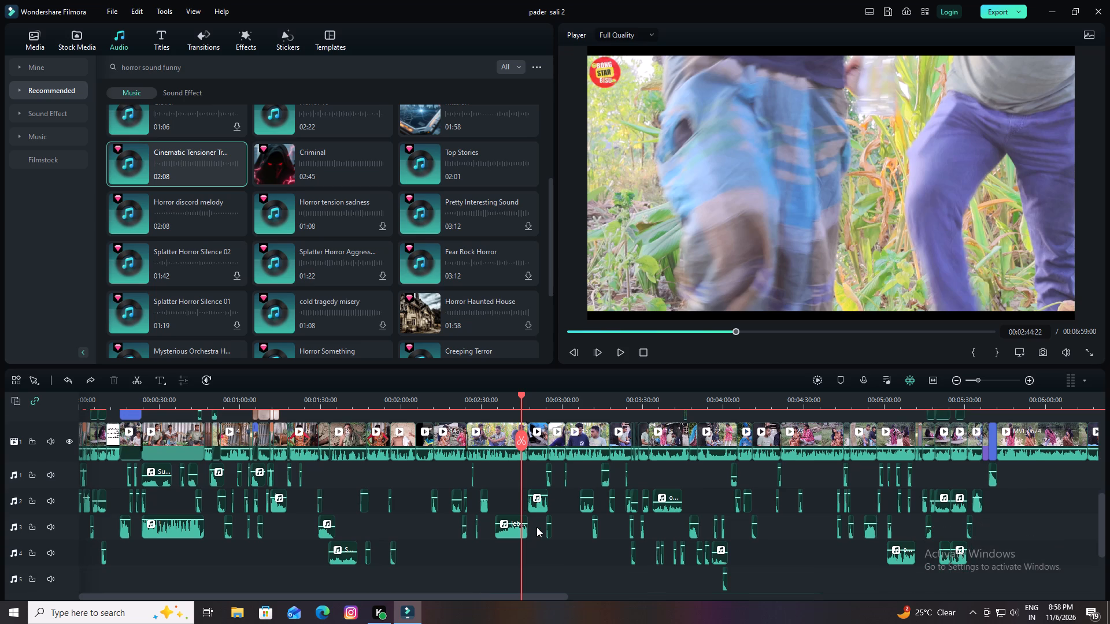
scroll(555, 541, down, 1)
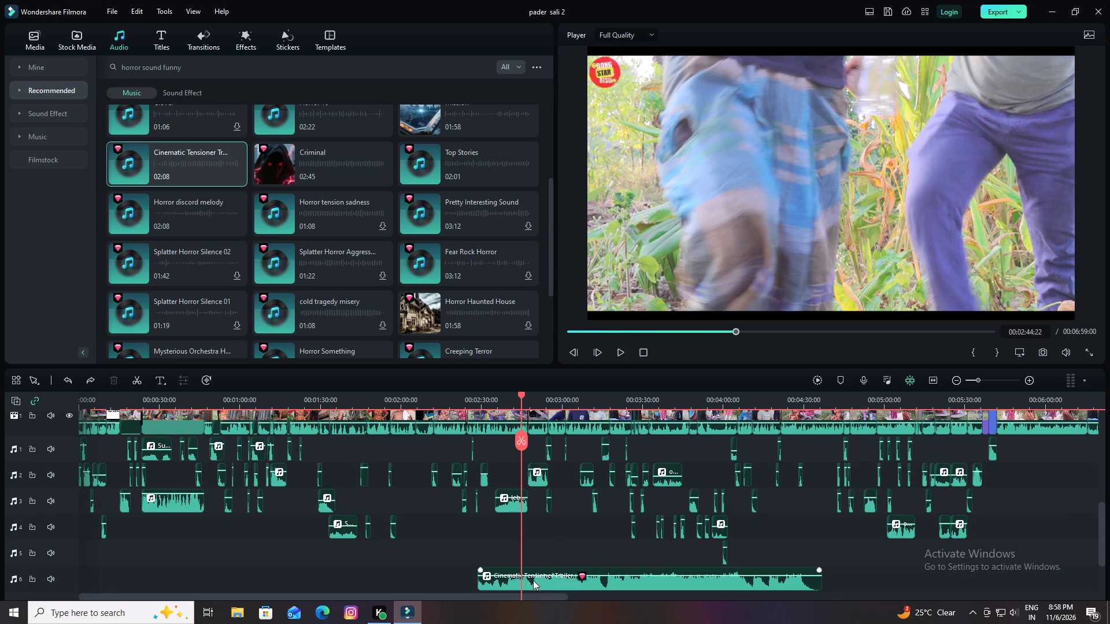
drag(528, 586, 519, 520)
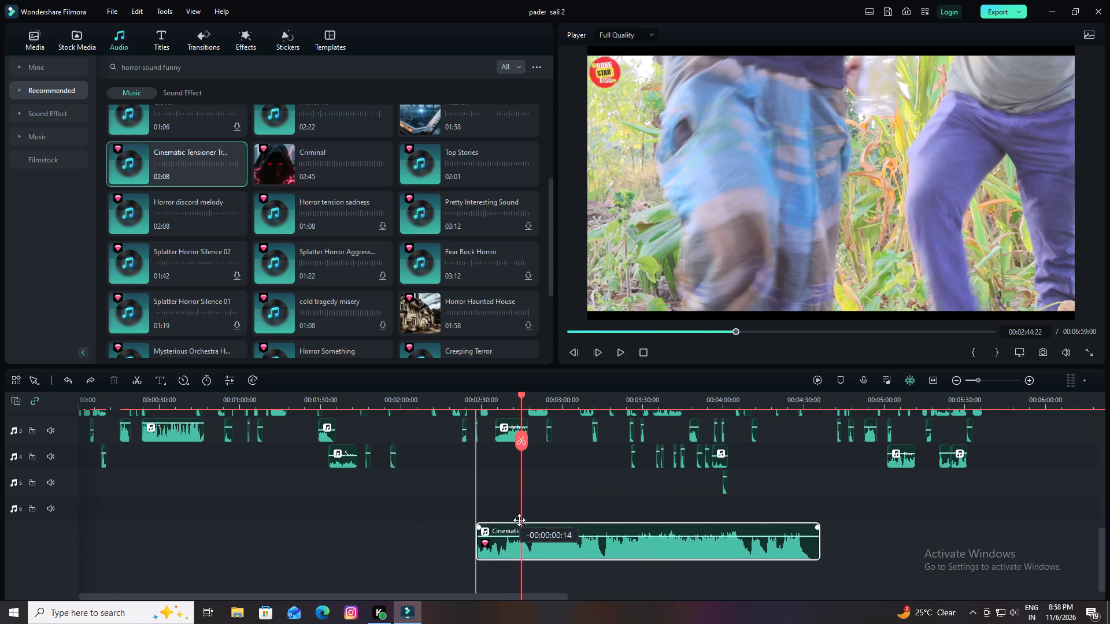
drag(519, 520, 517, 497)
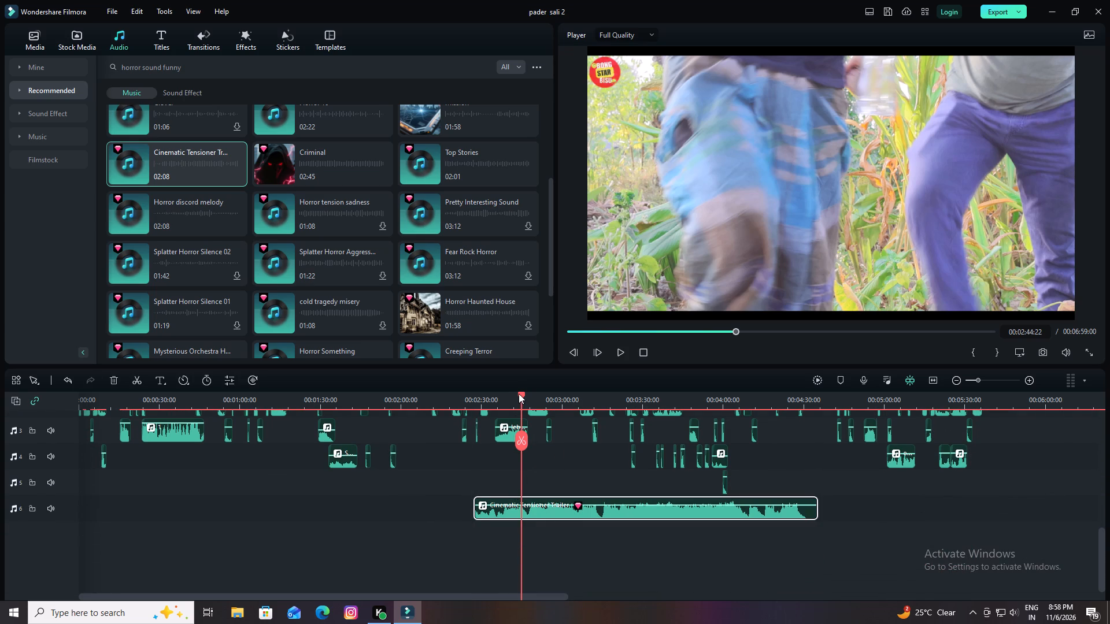
Place the playhead at 00:02:35:05, at the start of the leberch-psychological-horror clip.
drag(520, 394, 505, 408)
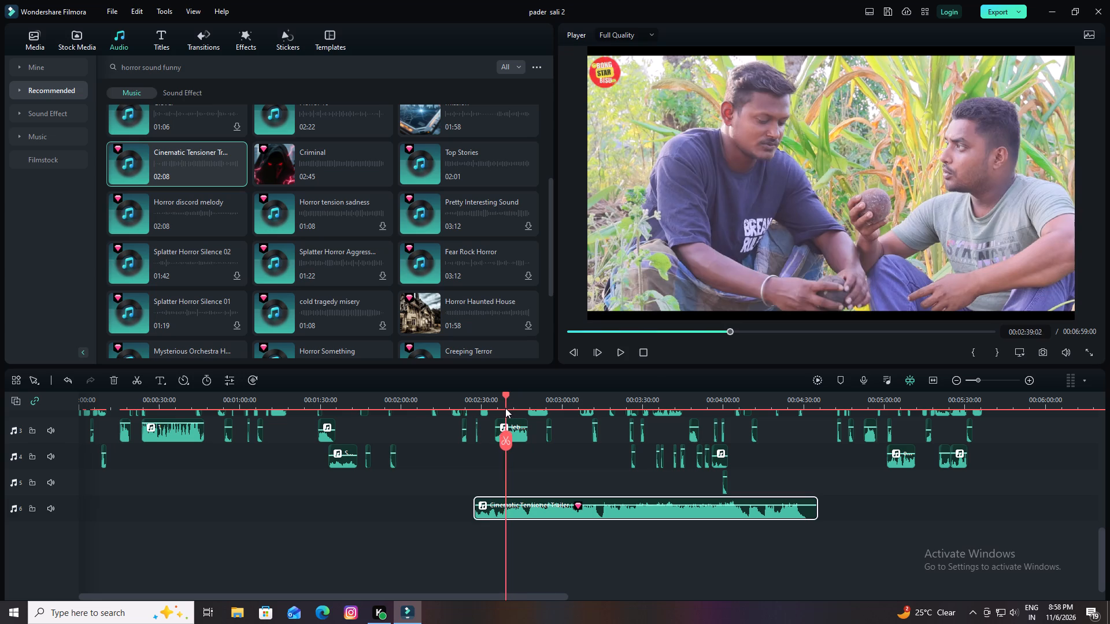
drag(505, 408, 493, 408)
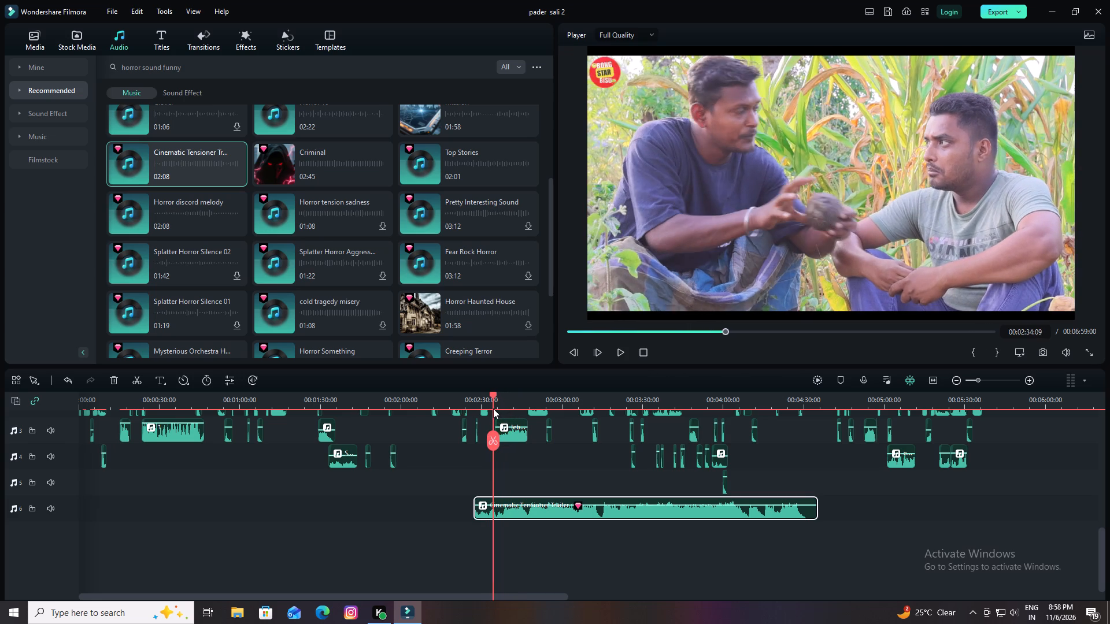
drag(493, 408, 495, 410)
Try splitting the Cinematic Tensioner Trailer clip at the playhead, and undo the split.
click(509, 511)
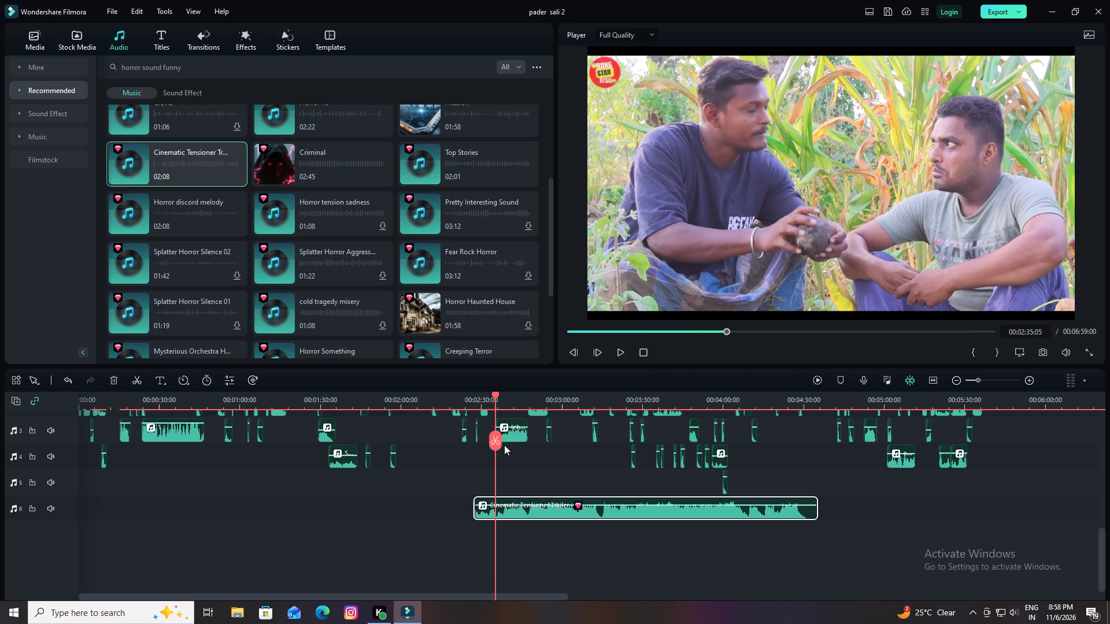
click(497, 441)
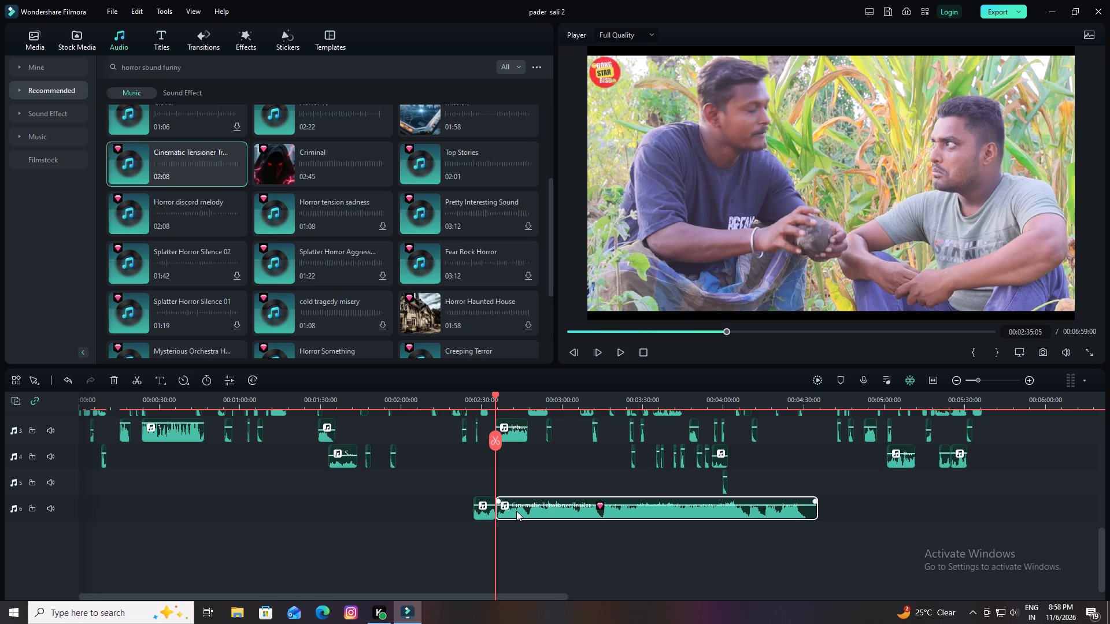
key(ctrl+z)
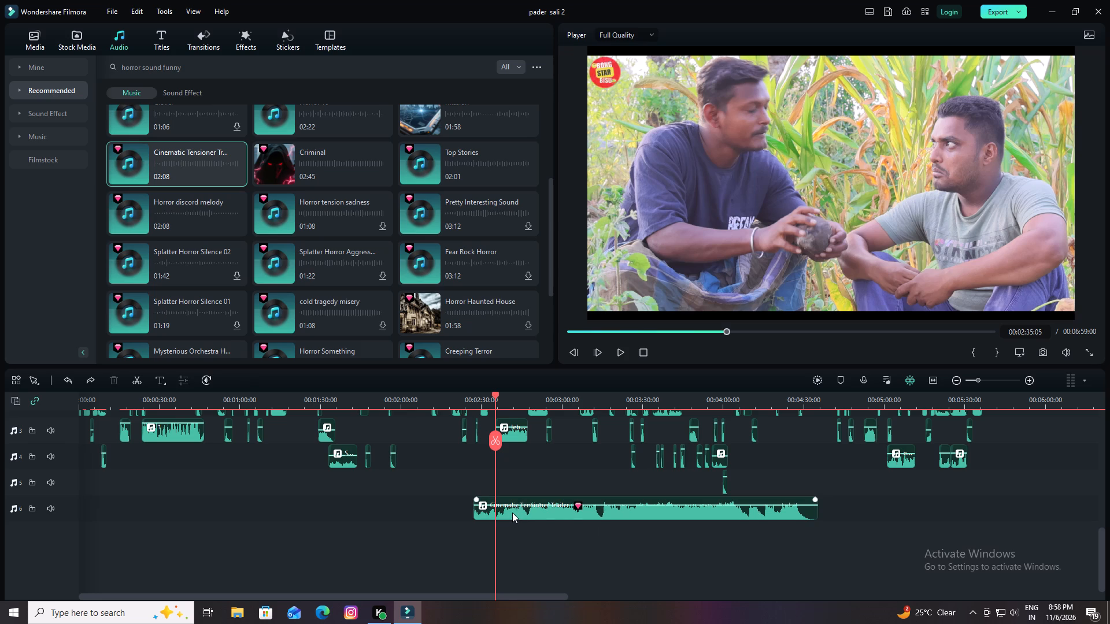
Move the Cinematic Tensioner Trailer clip along audio track 6 so that it starts at the playhead, 00:02:35:05.
drag(513, 512, 541, 508)
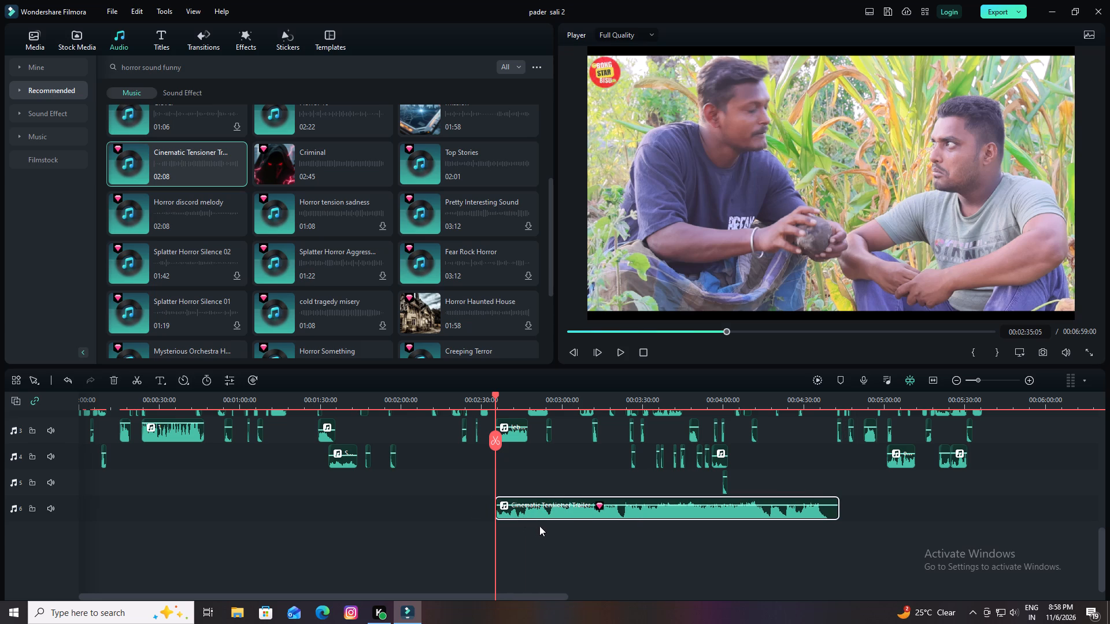
Lower the volume of the leberch-psychological-horror clip on audio track 3 while playing back the scene from 00:02:35:05.
scroll(543, 496, up, 1)
key(space)
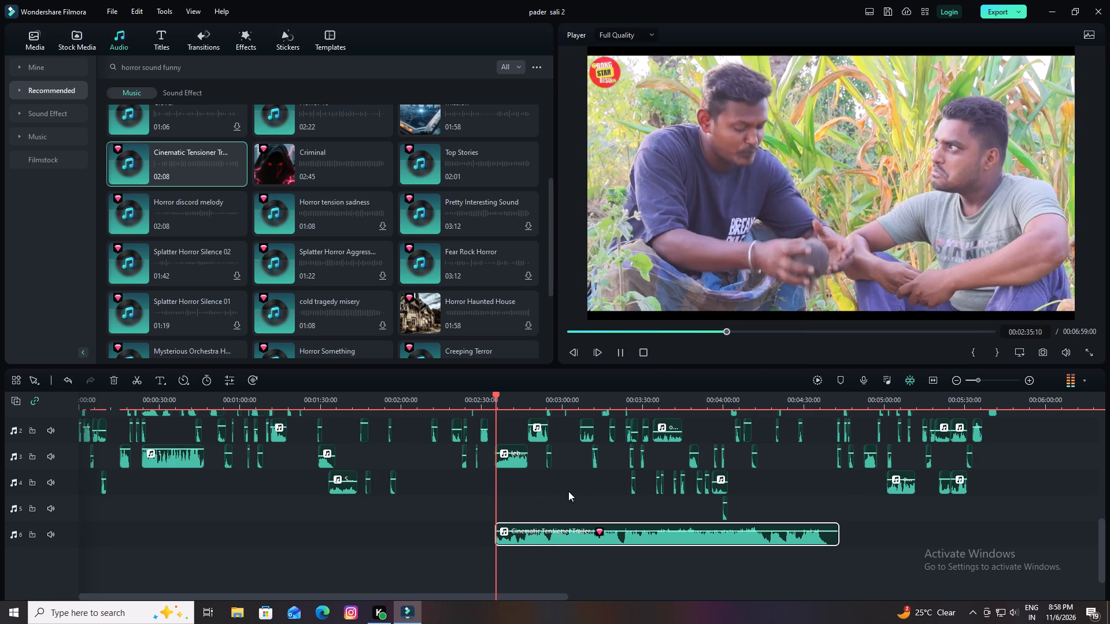
scroll(572, 491, up, 2)
scroll(579, 500, down, 1)
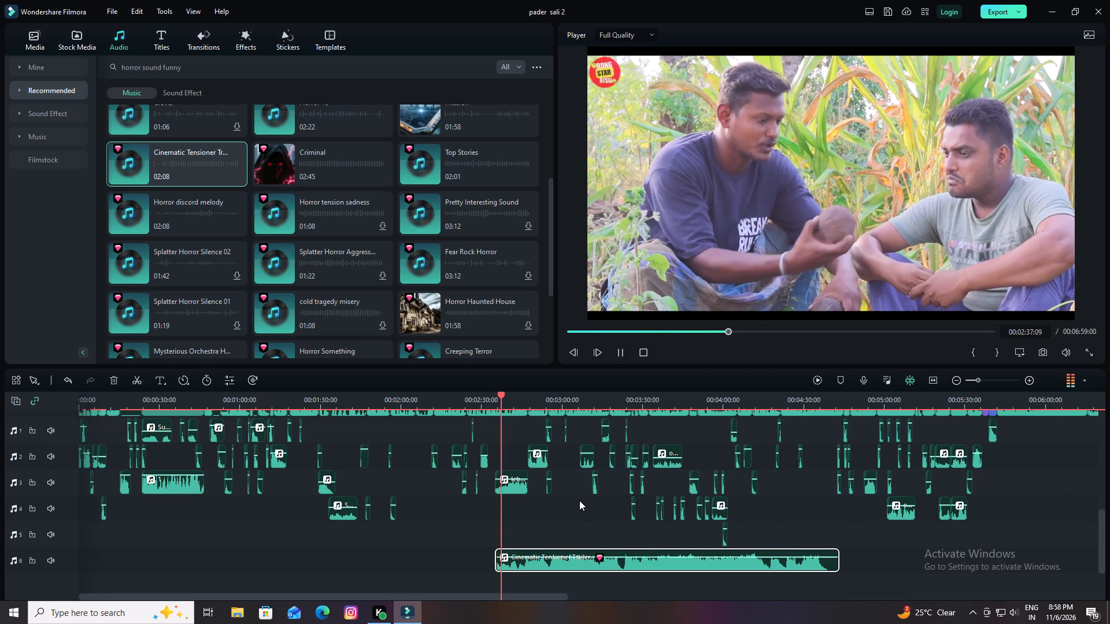
drag(518, 480, 518, 485)
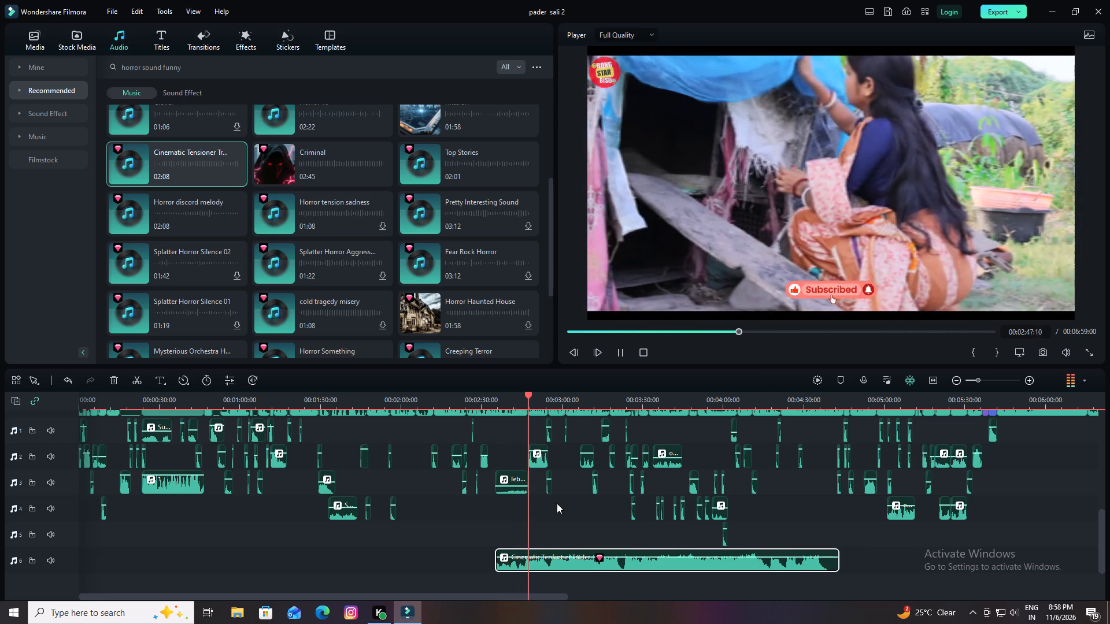
key(space)
Split the Cinematic Tensioner Trailer clip on audio track 6 at 00:02:47:12 and delete the part after the cut.
scroll(557, 503, up, 2)
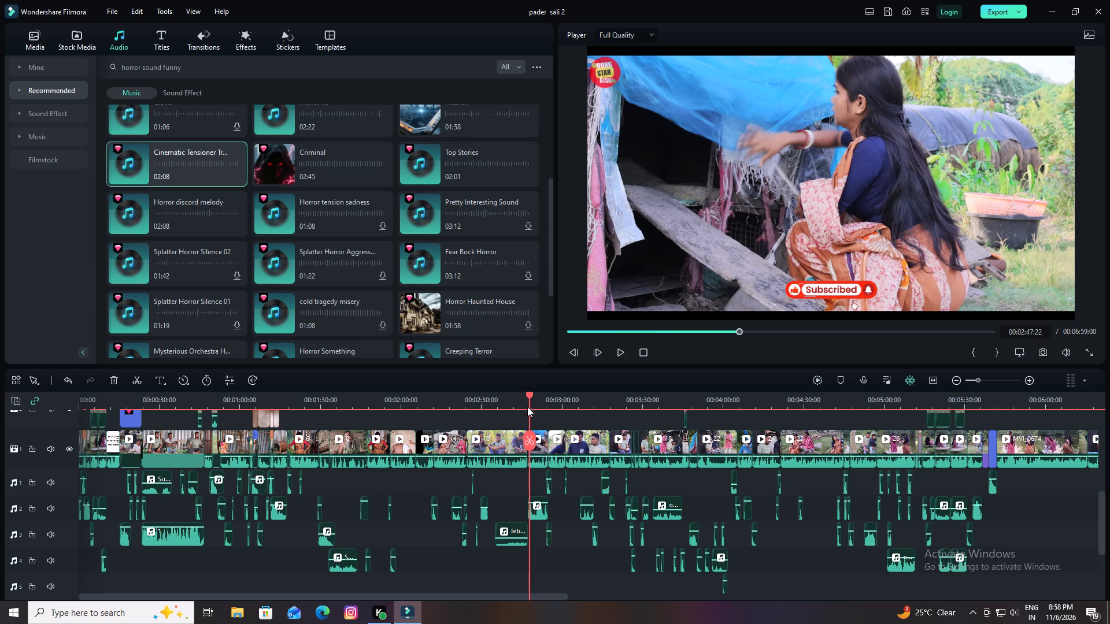
click(529, 396)
scroll(554, 470, down, 1)
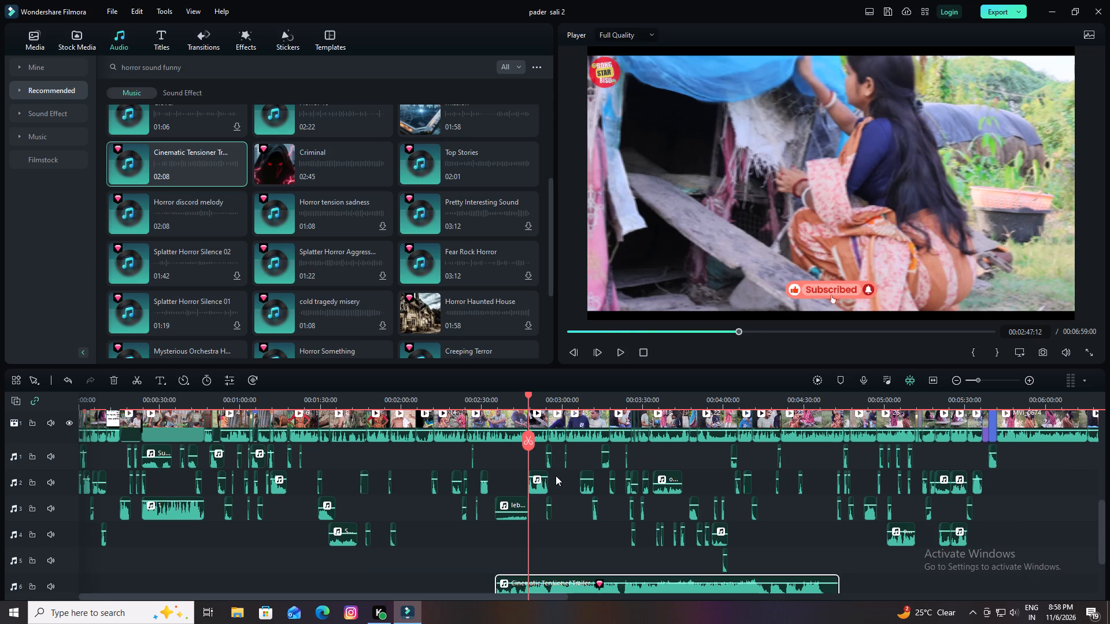
scroll(560, 536, down, 2)
click(547, 541)
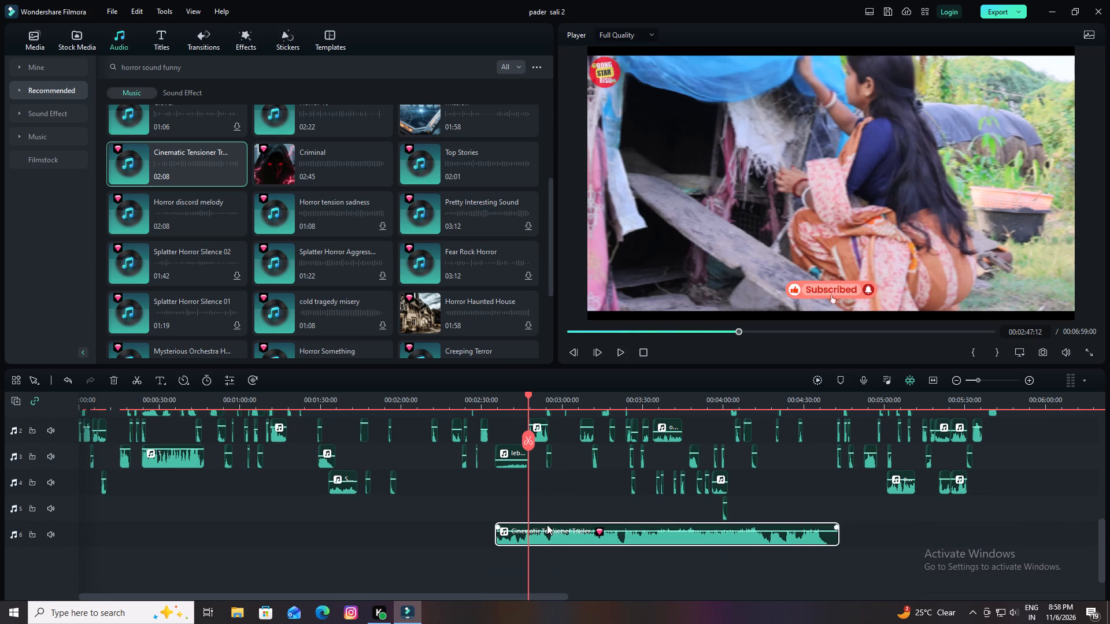
click(530, 445)
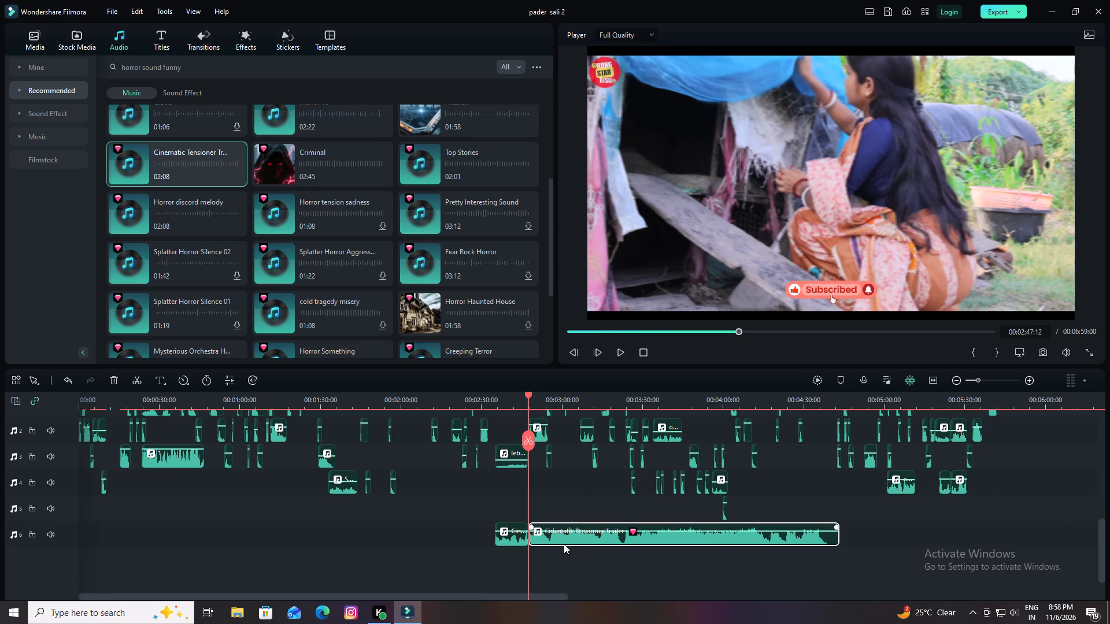
click(112, 379)
Delete the leberch-psychological-horror clip from audio track 3.
scroll(393, 488, up, 1)
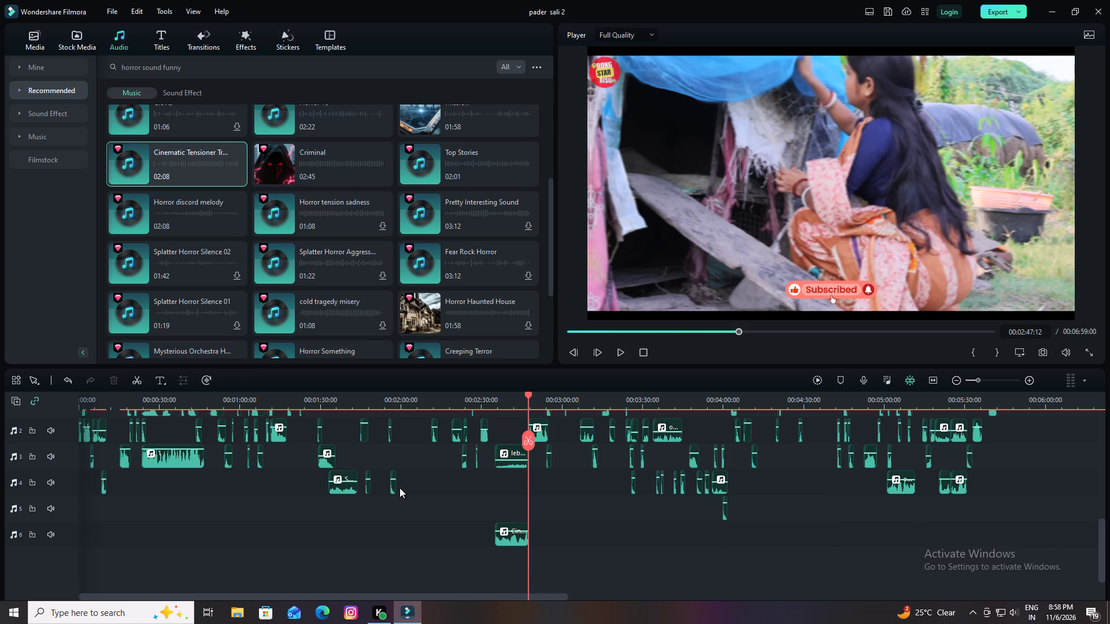
scroll(399, 488, up, 1)
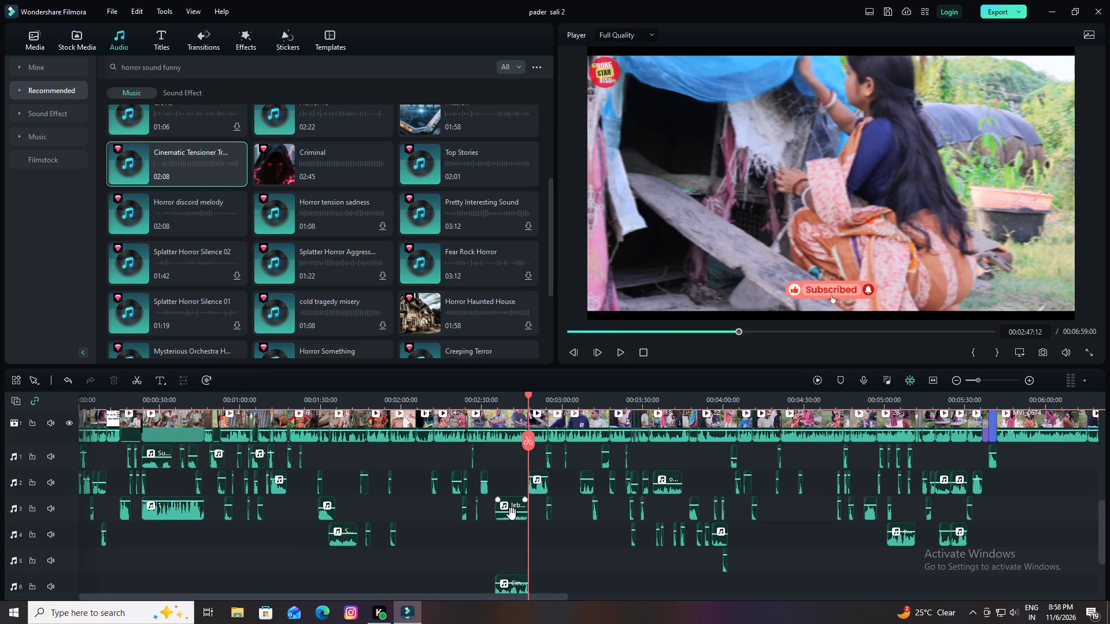
click(512, 511)
click(510, 516)
click(112, 378)
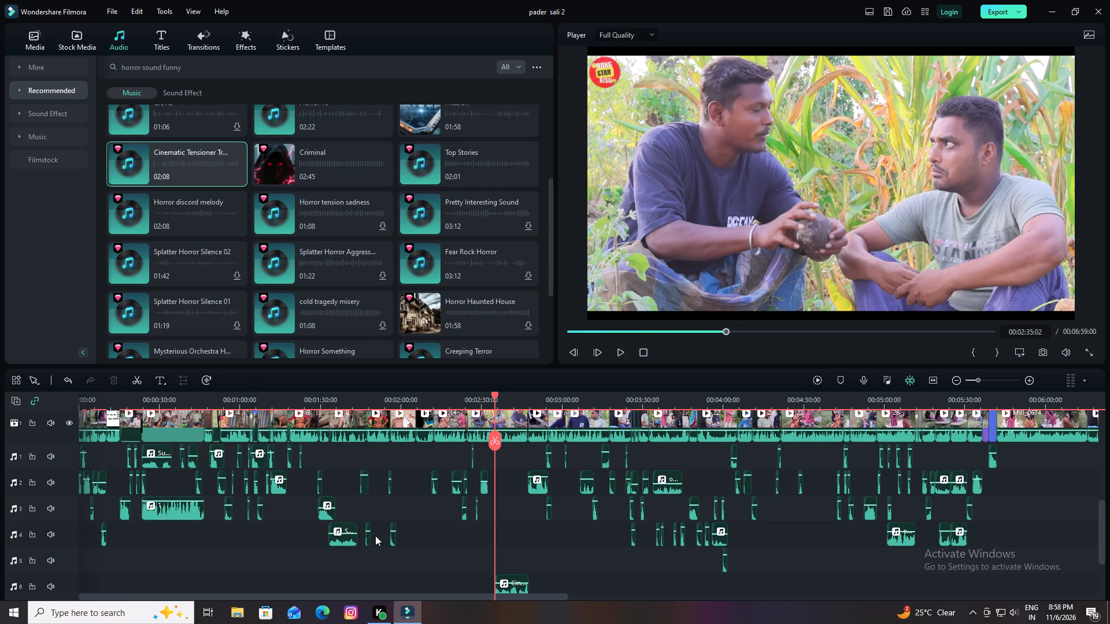
Move the trimmed Cinematic Tensioner Trailer clip from audio track 6 up to audio track 3, starting at 00:02:34:20.
drag(507, 590, 504, 519)
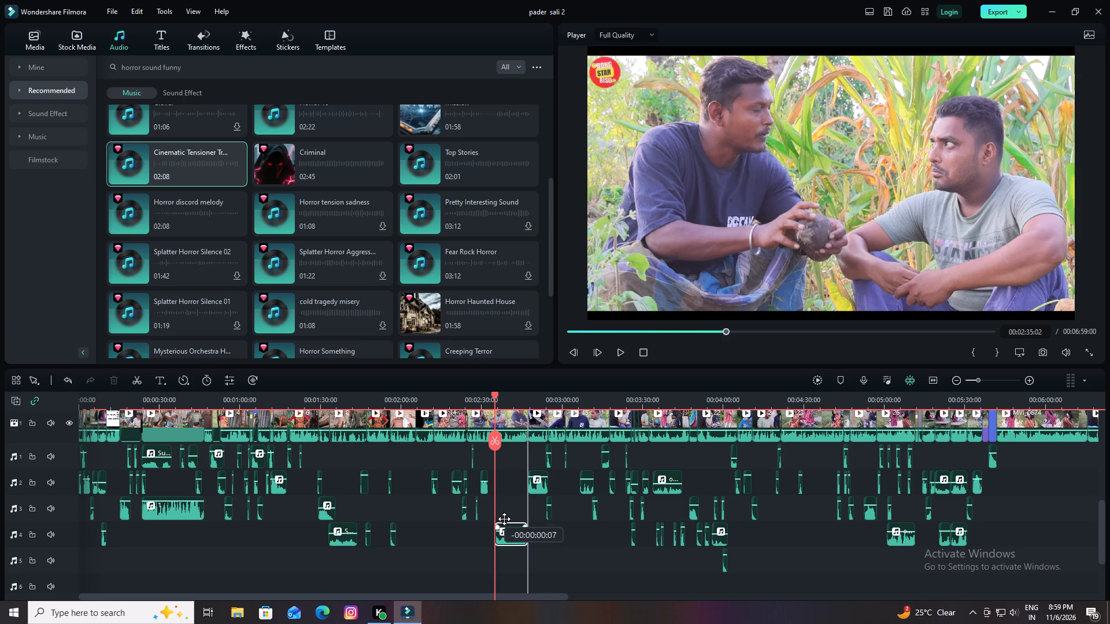
drag(504, 519, 506, 515)
scroll(515, 534, up, 1)
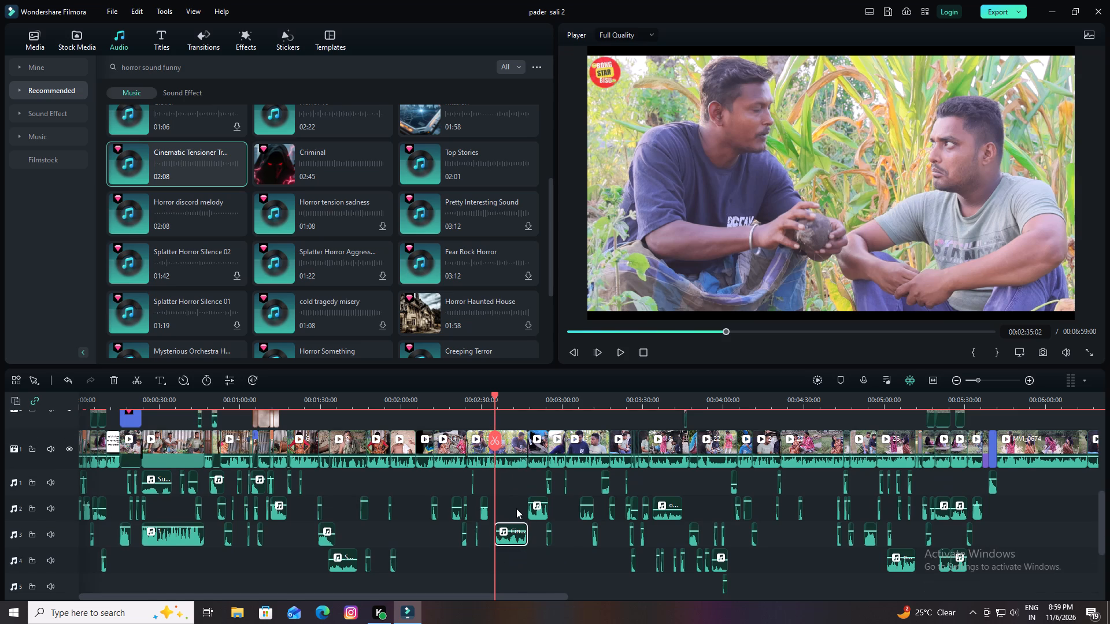
click(510, 532)
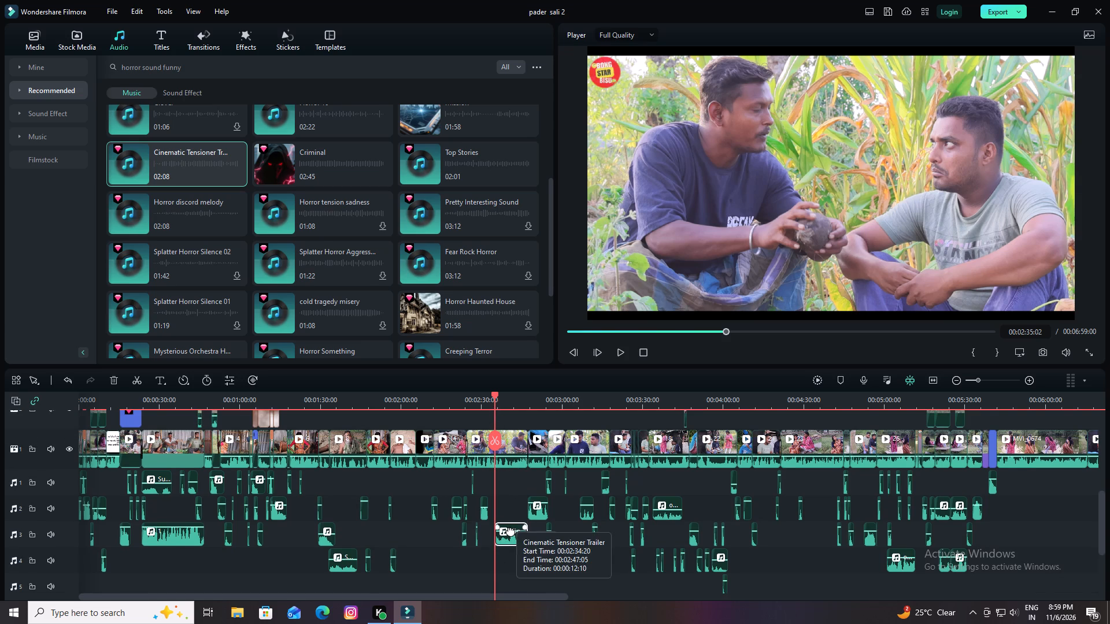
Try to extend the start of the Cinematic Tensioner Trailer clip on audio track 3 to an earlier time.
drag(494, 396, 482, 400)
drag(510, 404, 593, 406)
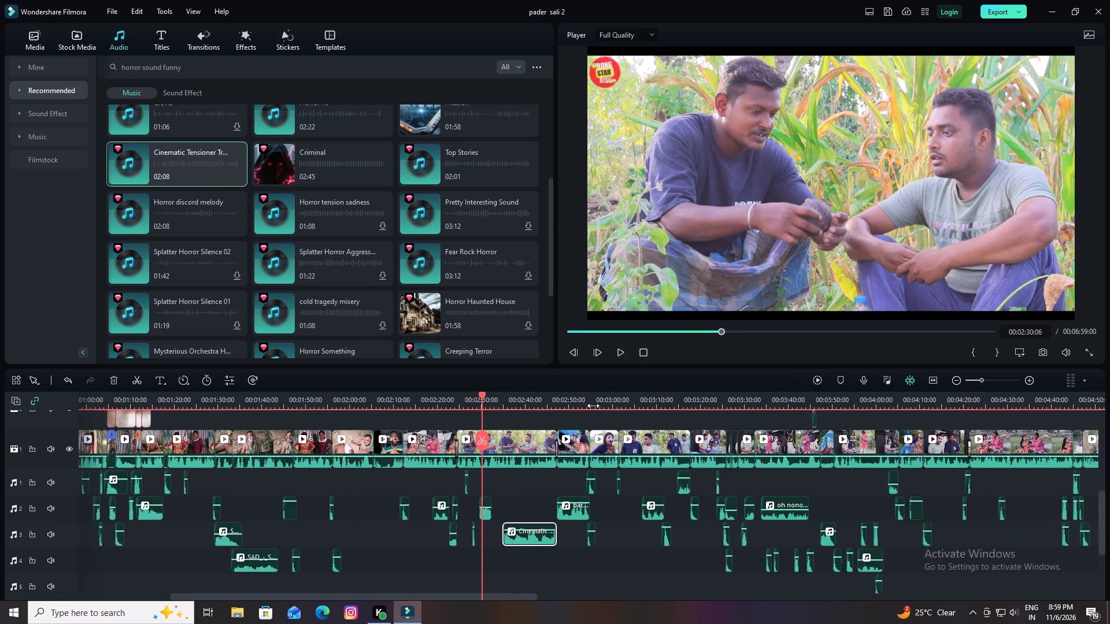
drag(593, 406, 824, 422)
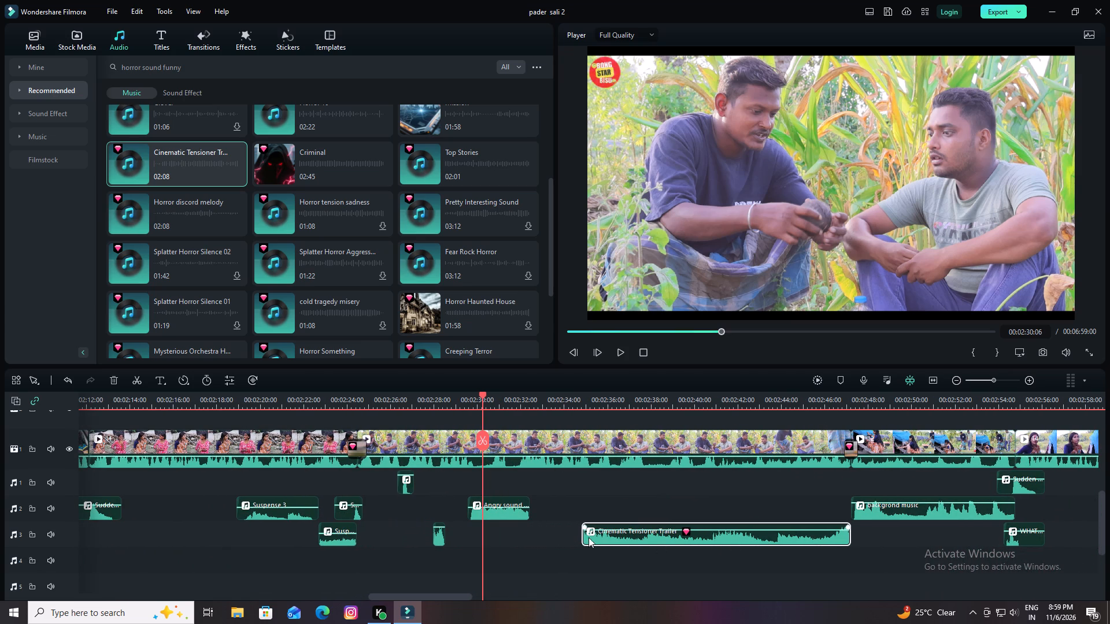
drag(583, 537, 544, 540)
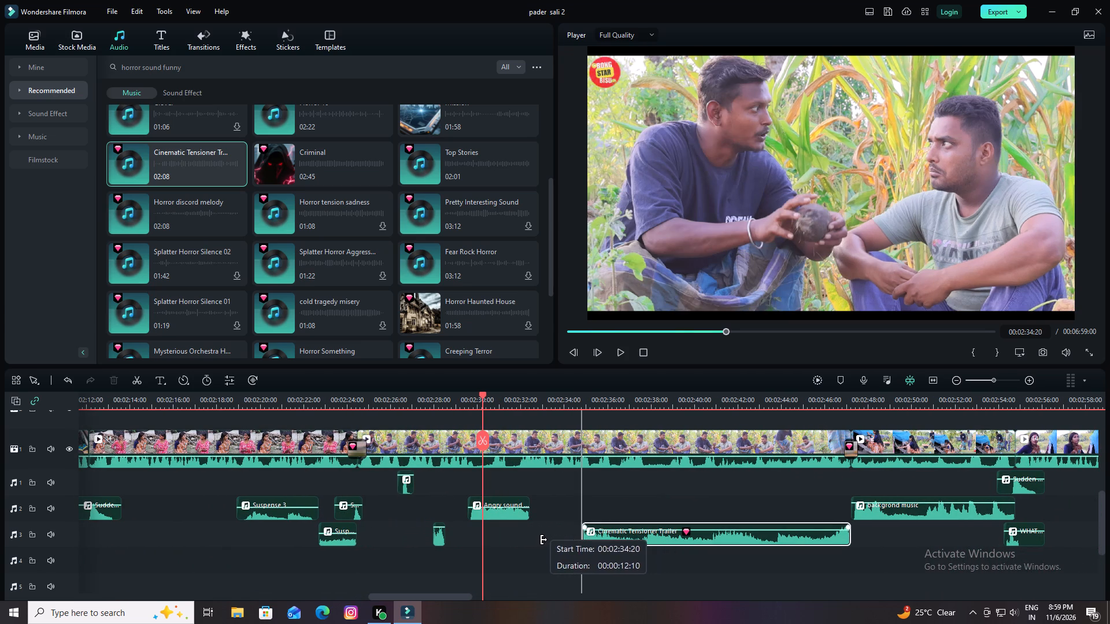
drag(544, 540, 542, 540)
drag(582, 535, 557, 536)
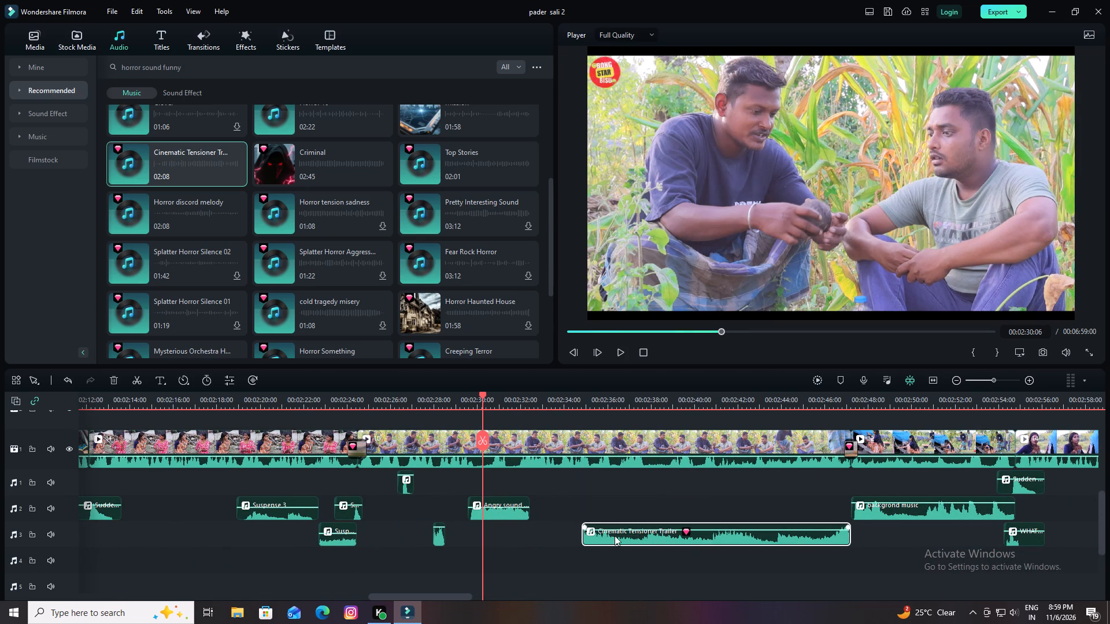
Shift the Cinematic Tensioner Trailer clip earlier to where the Angry sound clip ends, and extend its end to the start of the background music clip.
drag(650, 534, 551, 538)
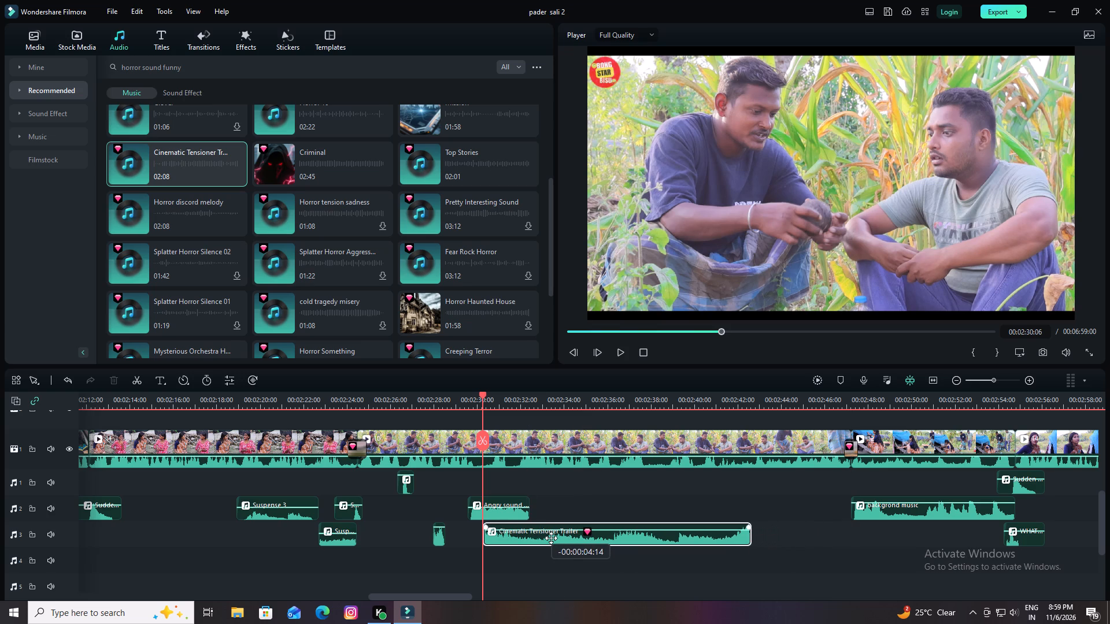
drag(551, 538, 583, 538)
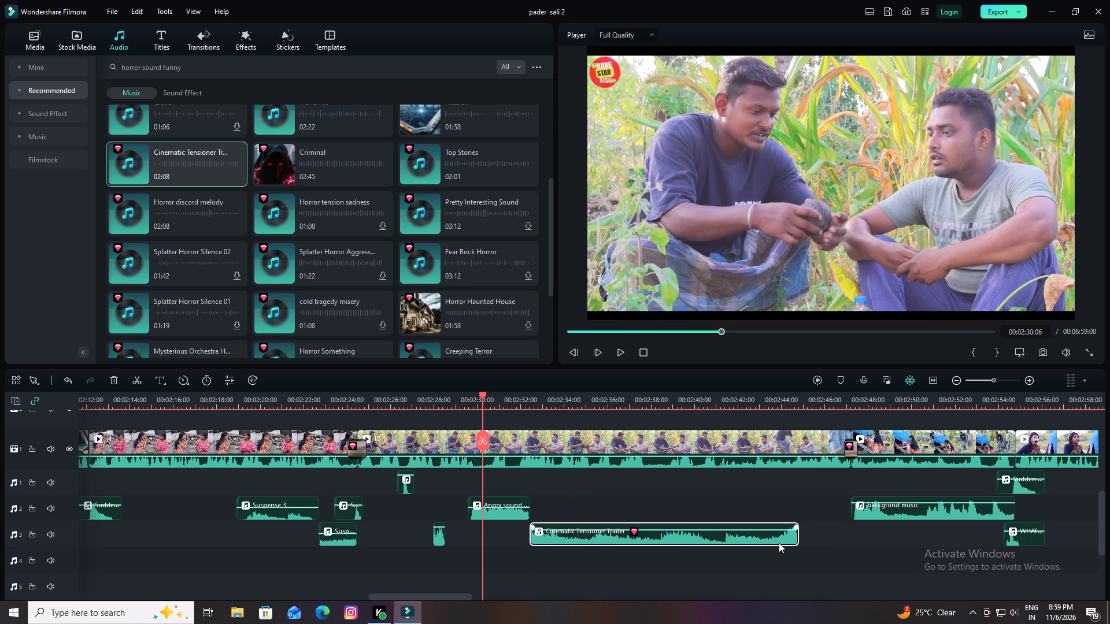
drag(800, 537, 836, 540)
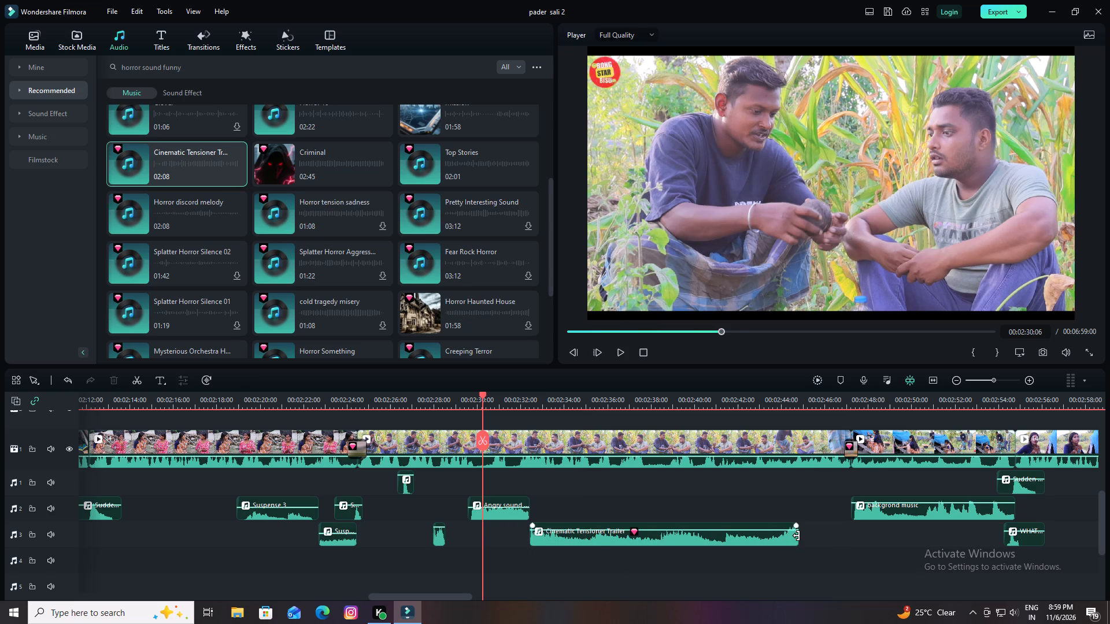
drag(797, 536, 848, 534)
Play back the two-men field scene from 00:02:29:12 into the following hut scene to check the music.
scroll(515, 461, up, 2)
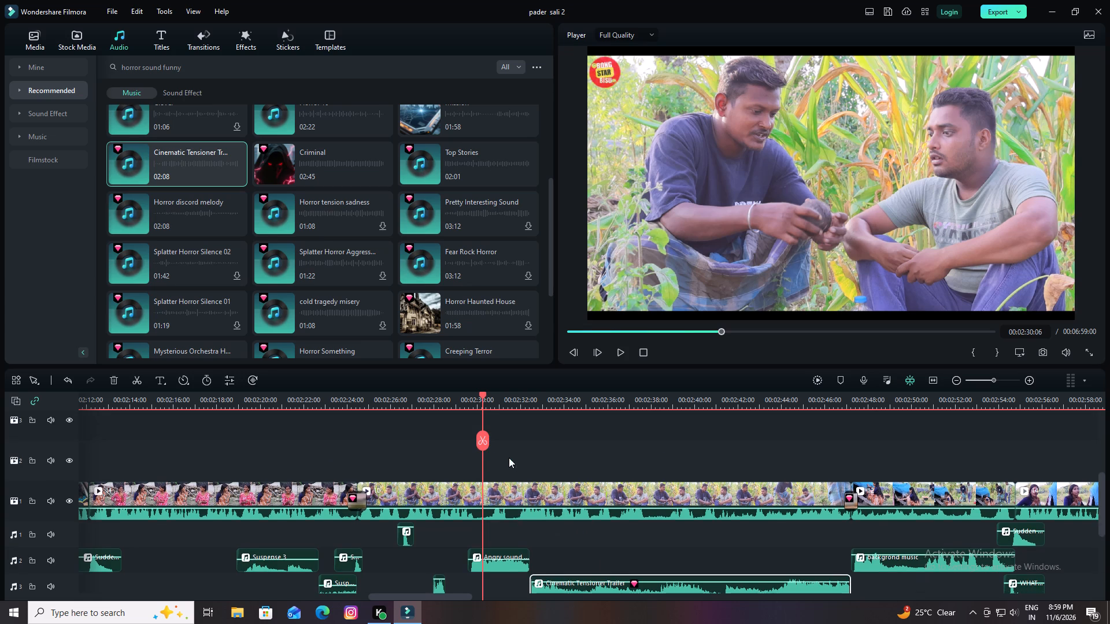
drag(482, 393, 466, 406)
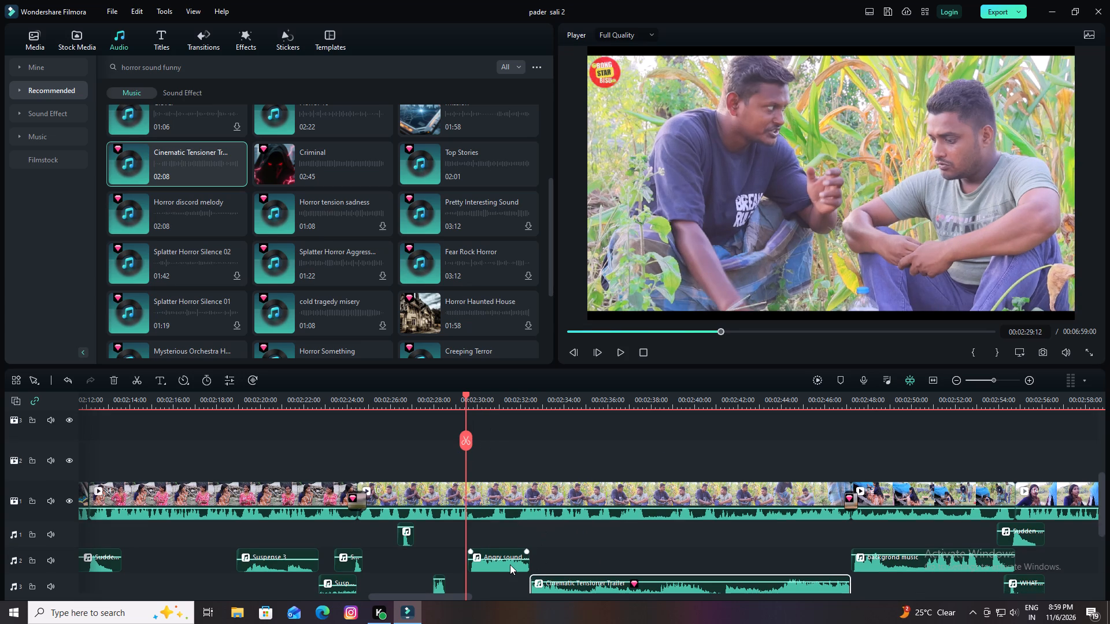
key(space)
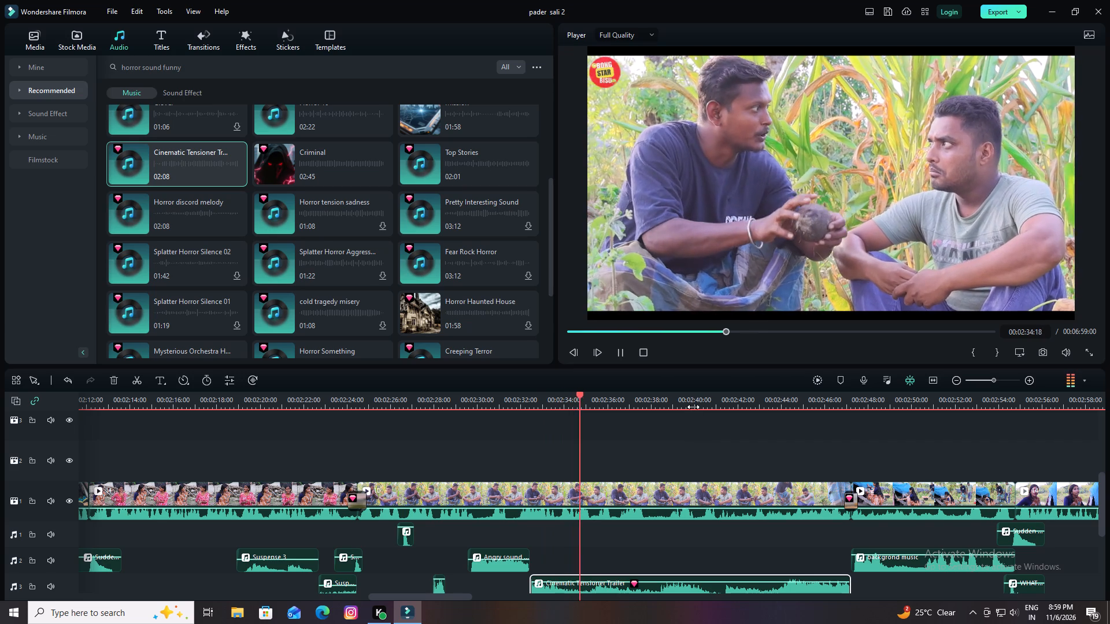
drag(692, 406, 634, 400)
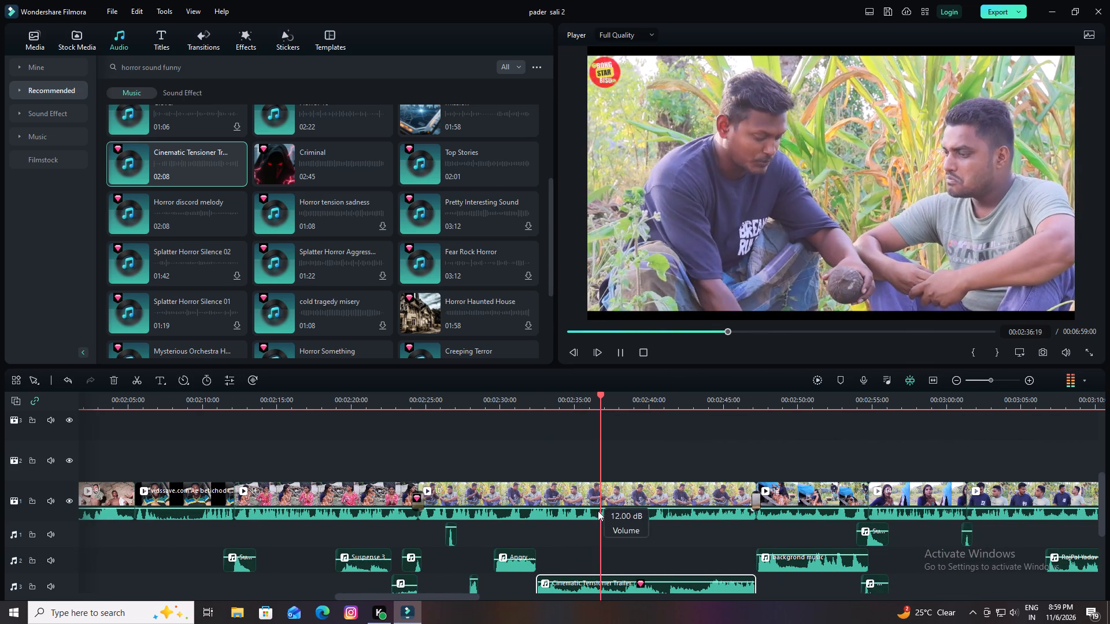
scroll(598, 512, down, 1)
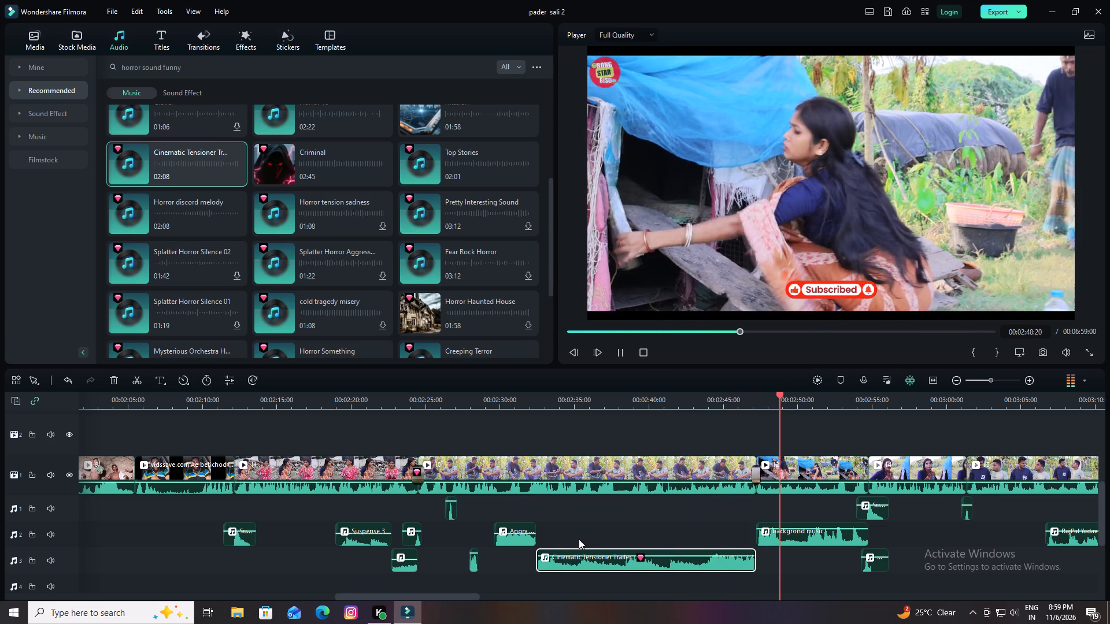
key(space)
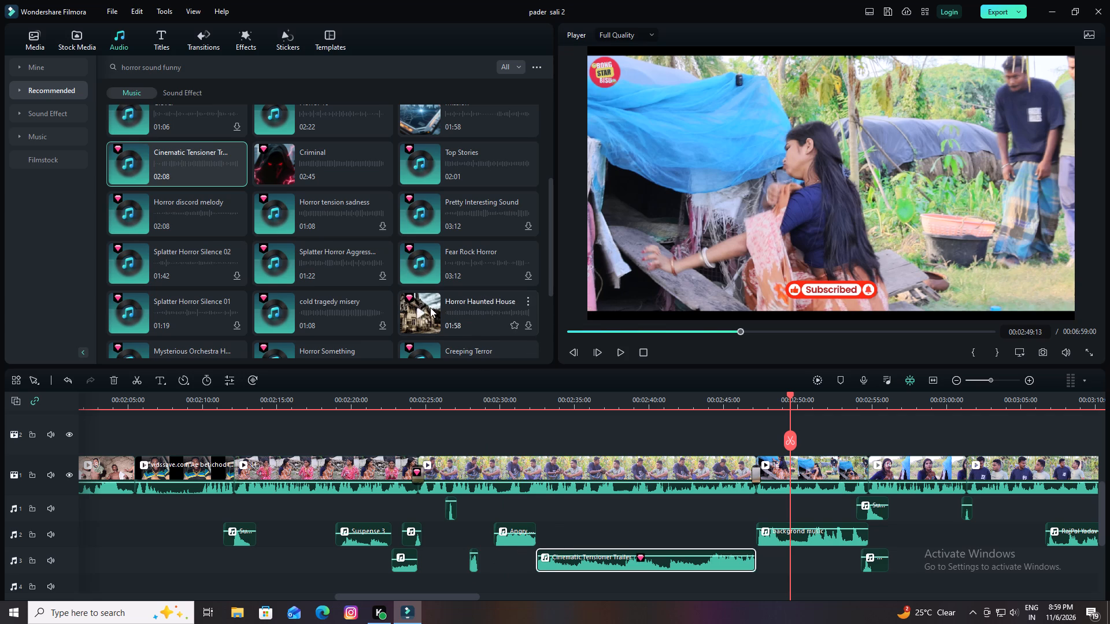
Replace the horror sound funny search in the audio library with a search for cinematic music.
scroll(278, 191, up, 2)
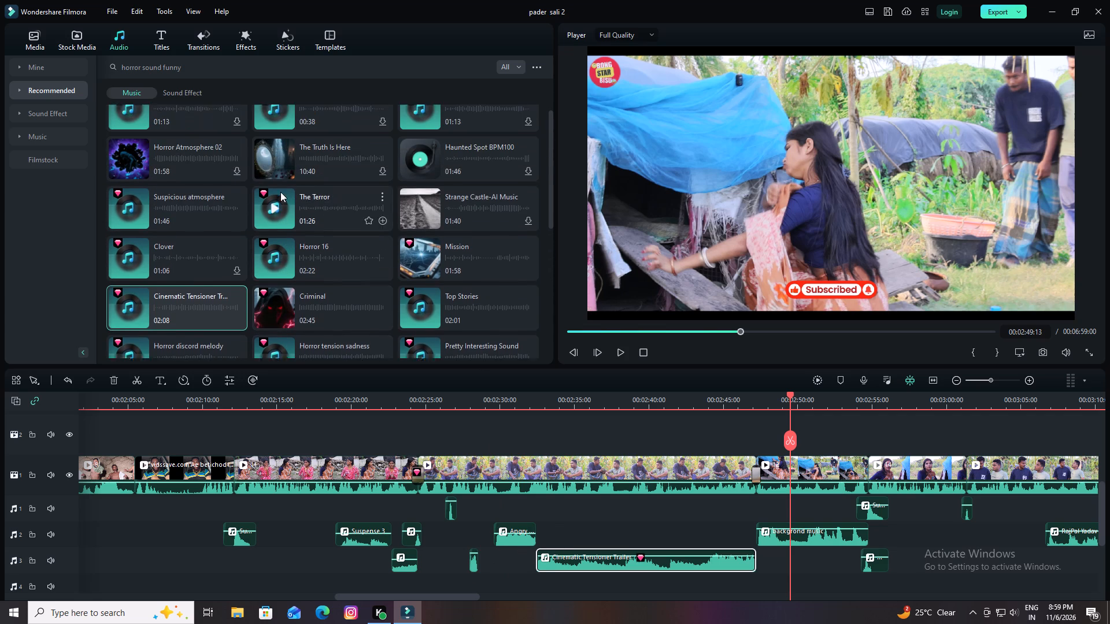
scroll(193, 209, up, 1)
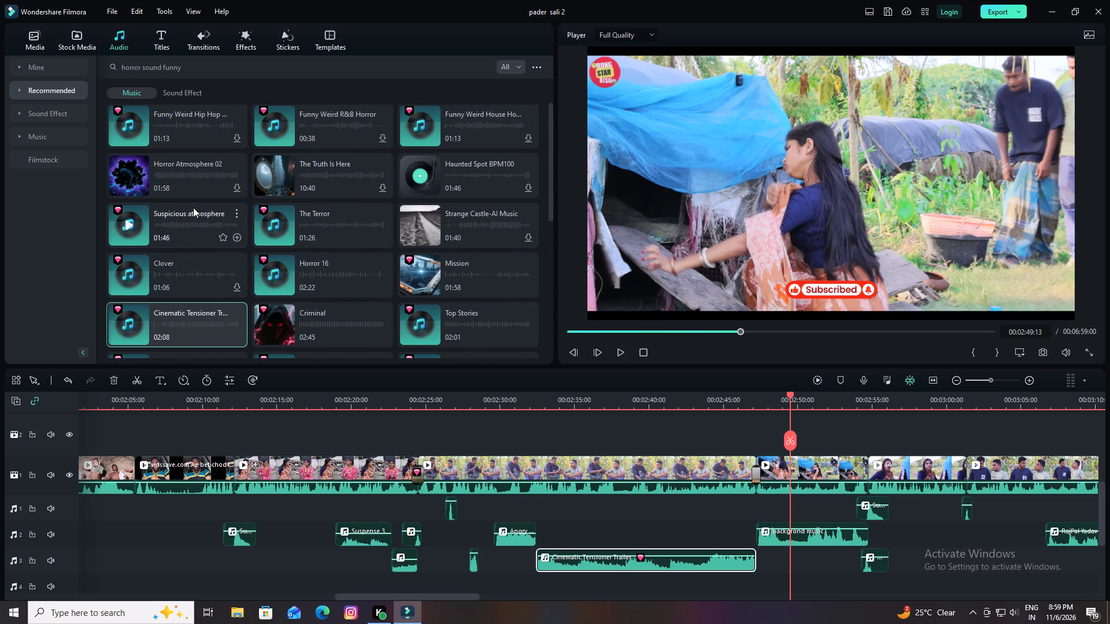
scroll(193, 207, up, 1)
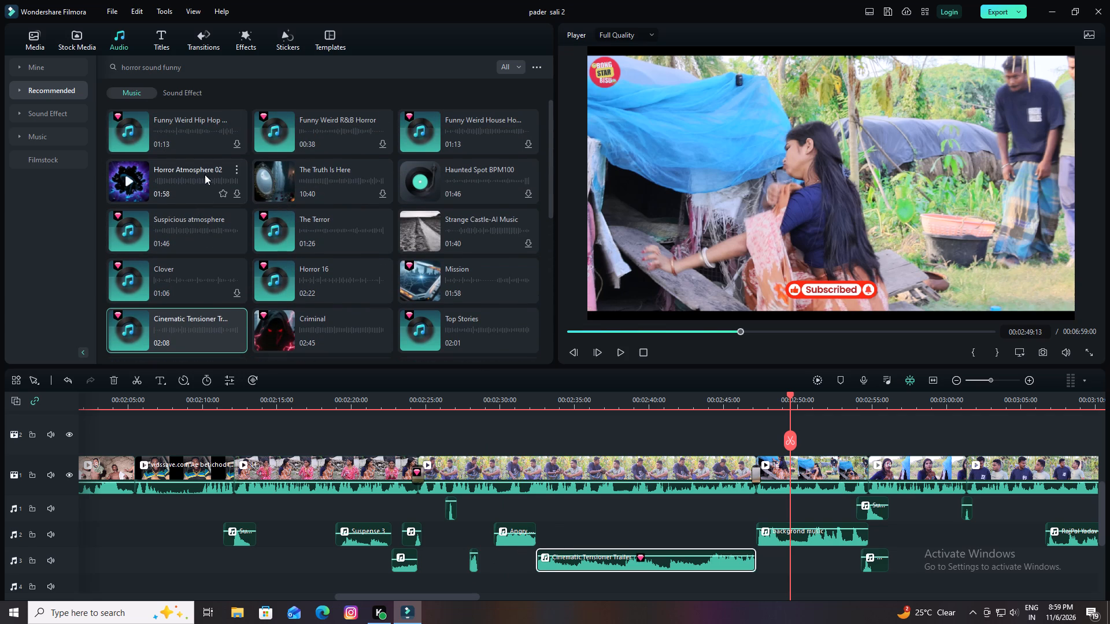
click(161, 70)
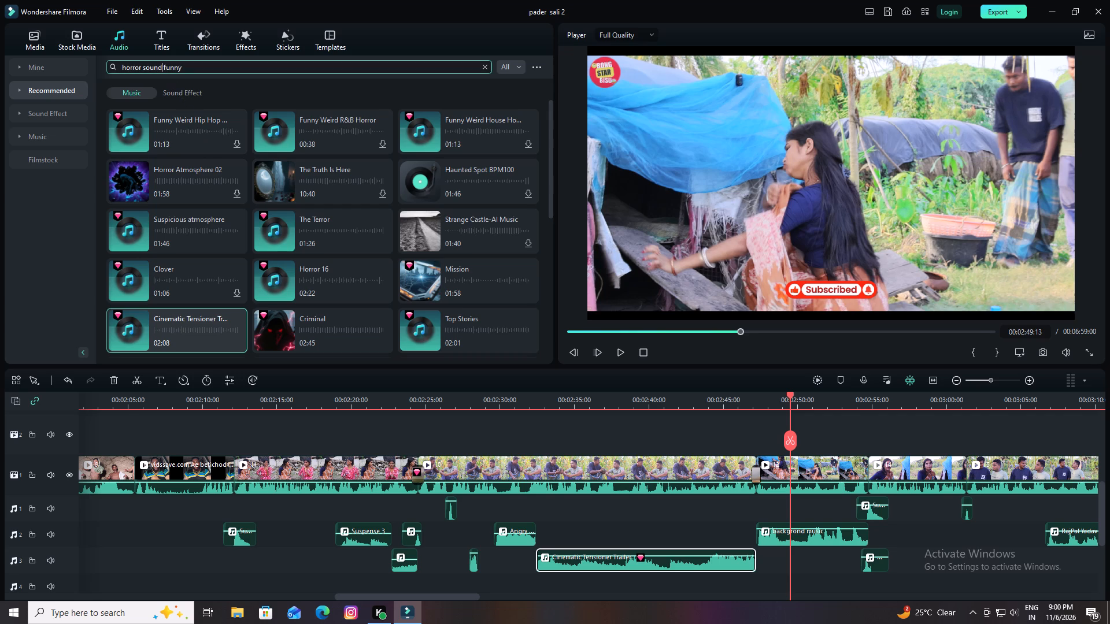
click(184, 70)
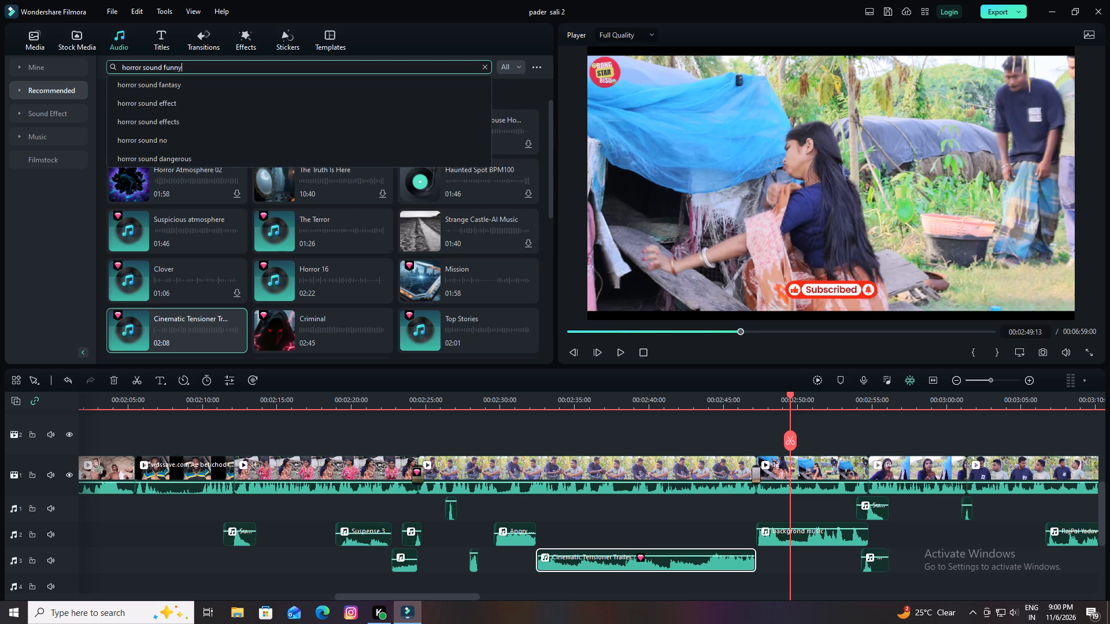
key(BackSpace)
key(BackSpace)
key(BackSpace)
key(BackSpace)
key(BackSpace)
key(BackSpace)
key(BackSpace)
key(BackSpace)
key(BackSpace)
key(BackSpace)
key(BackSpace)
key(BackSpace)
key(BackSpace)
key(BackSpace)
key(BackSpace)
key(BackSpace)
key(BackSpace)
key(BackSpace)
key(BackSpace)
key(BackSpace)
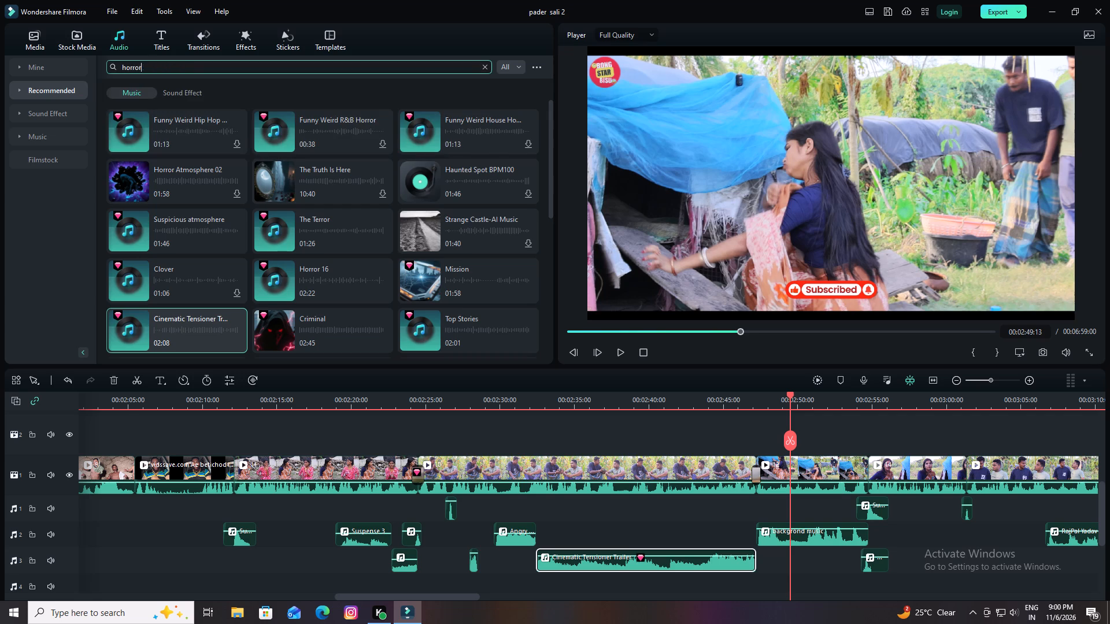
key(c)
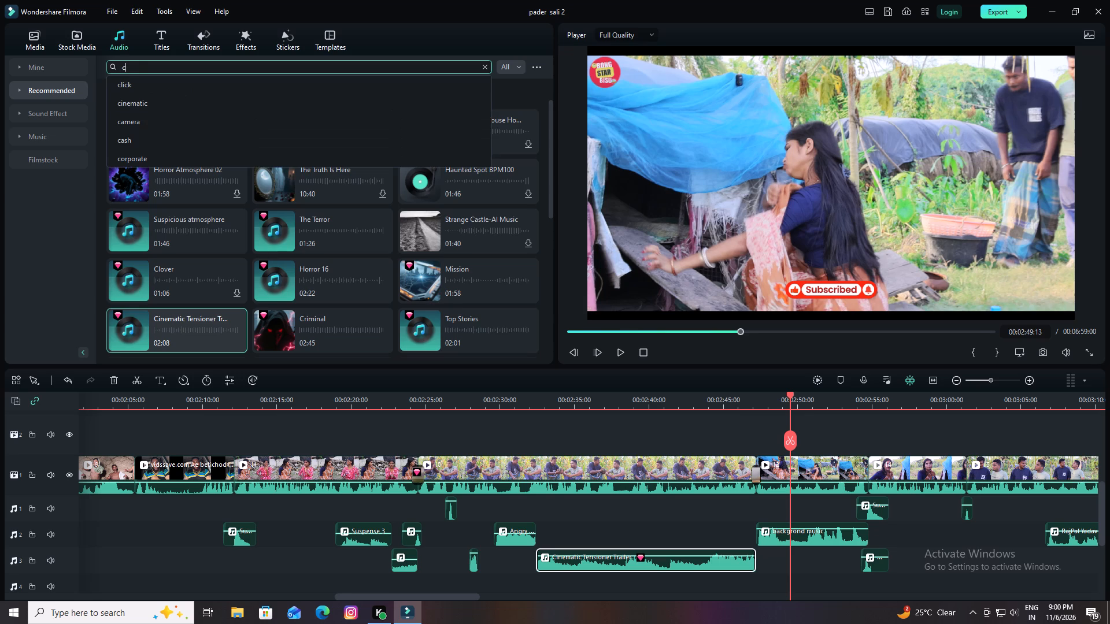
text(en)
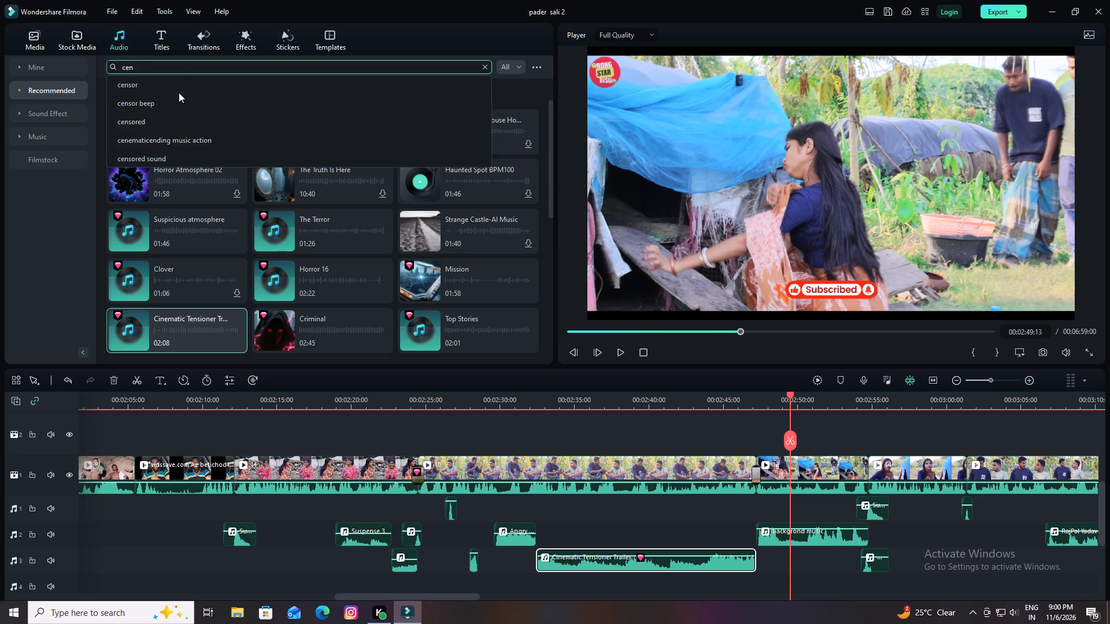
key(BackSpace)
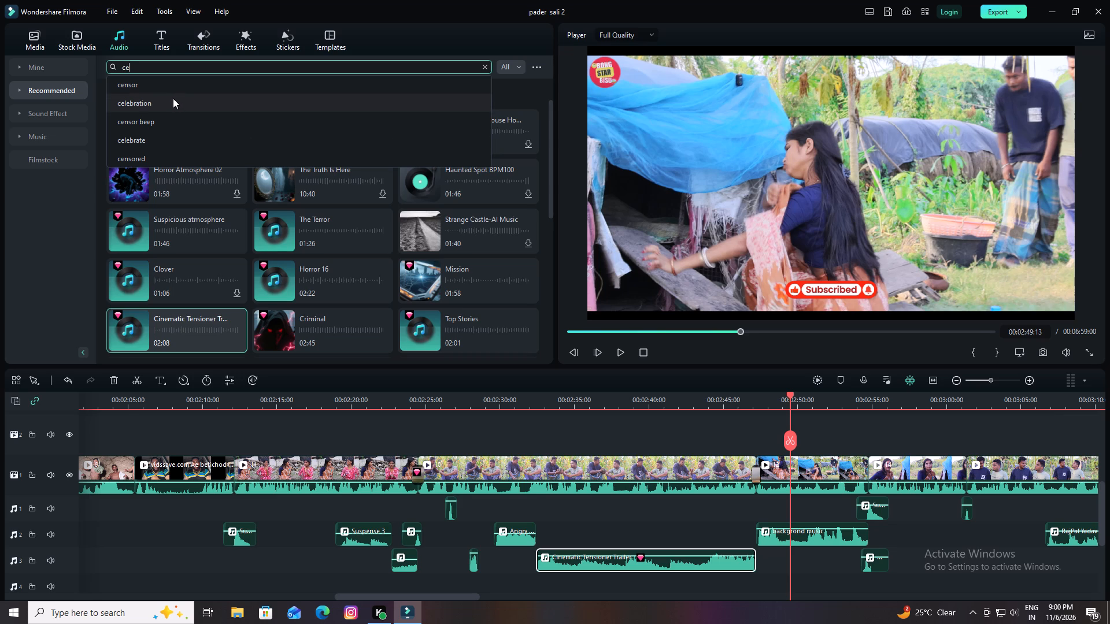
key(BackSpace)
key(i)
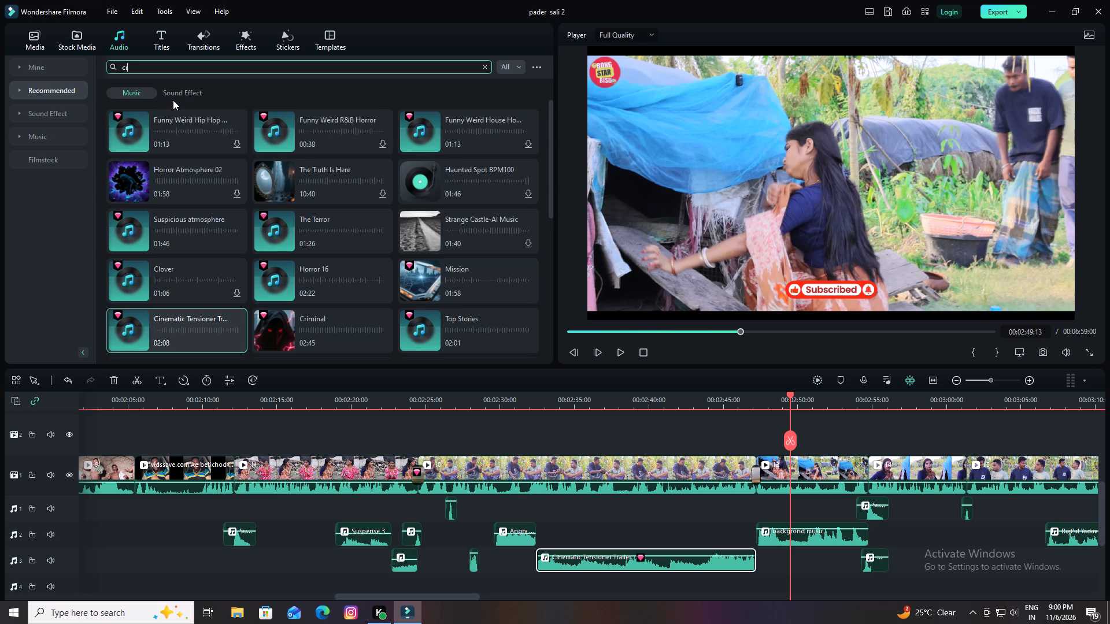
click(172, 102)
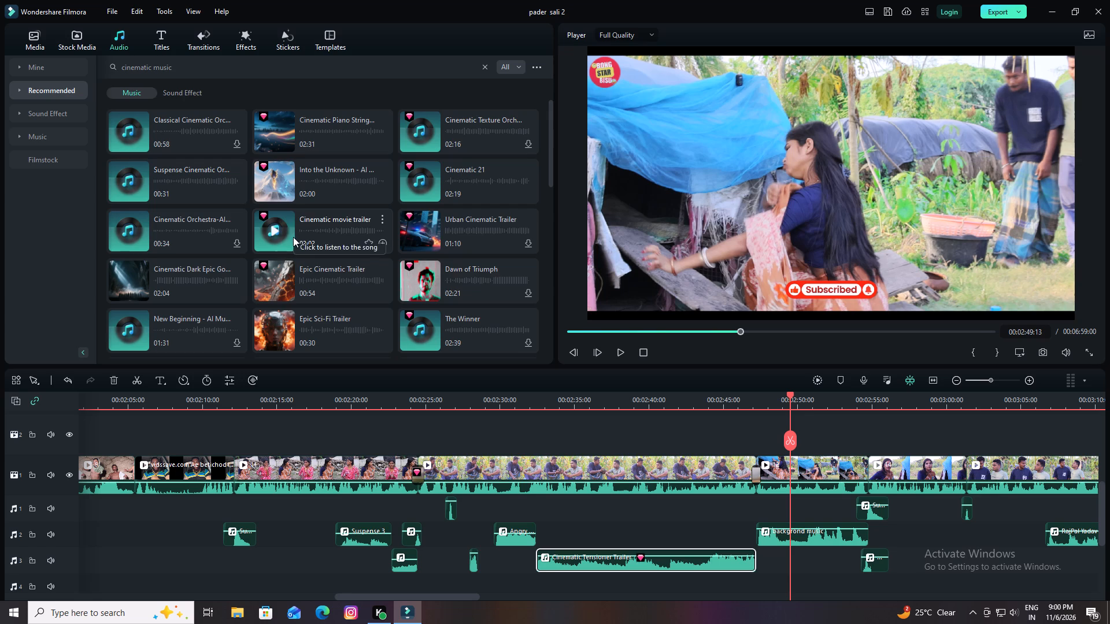
Preview the Classical Cinematic Orchestra track and browse the cinematic music results for another suitable track.
click(131, 131)
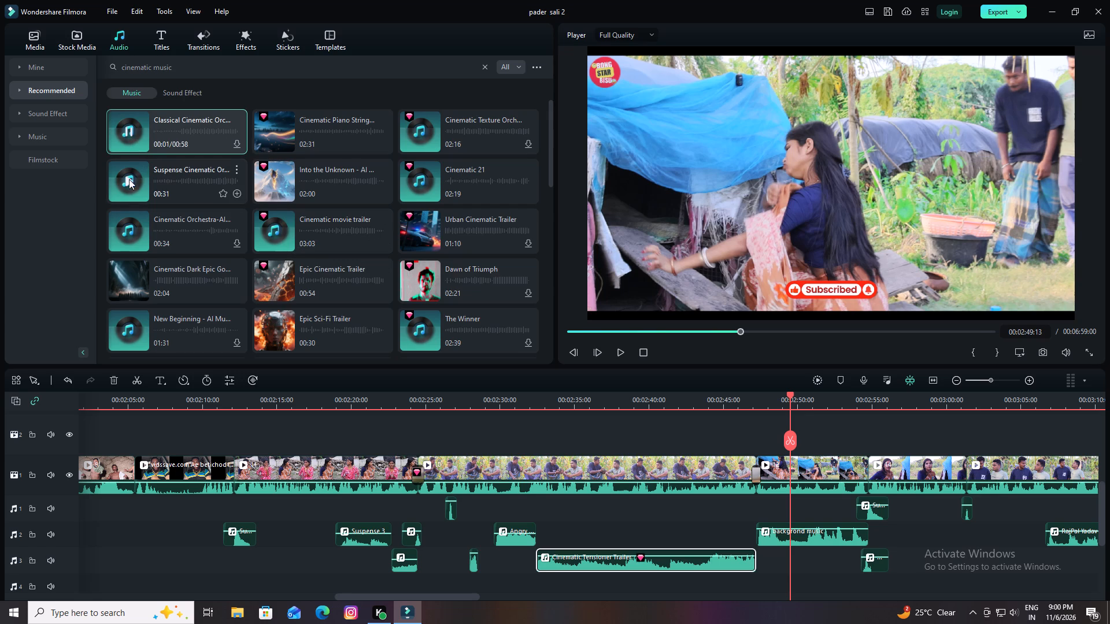
scroll(155, 211, down, 2)
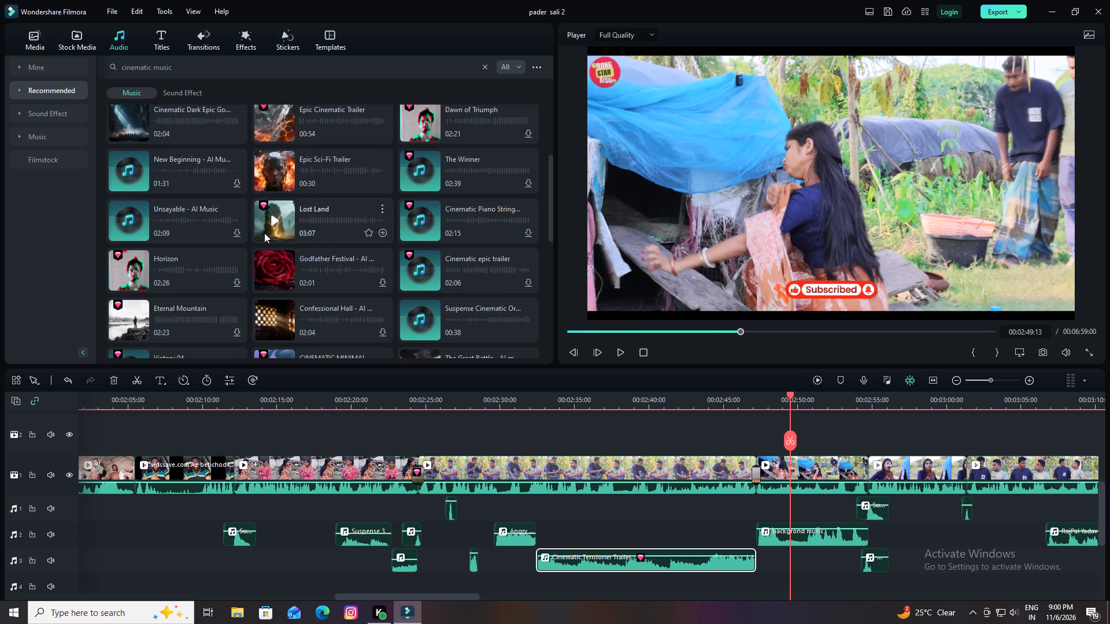
scroll(266, 232, down, 4)
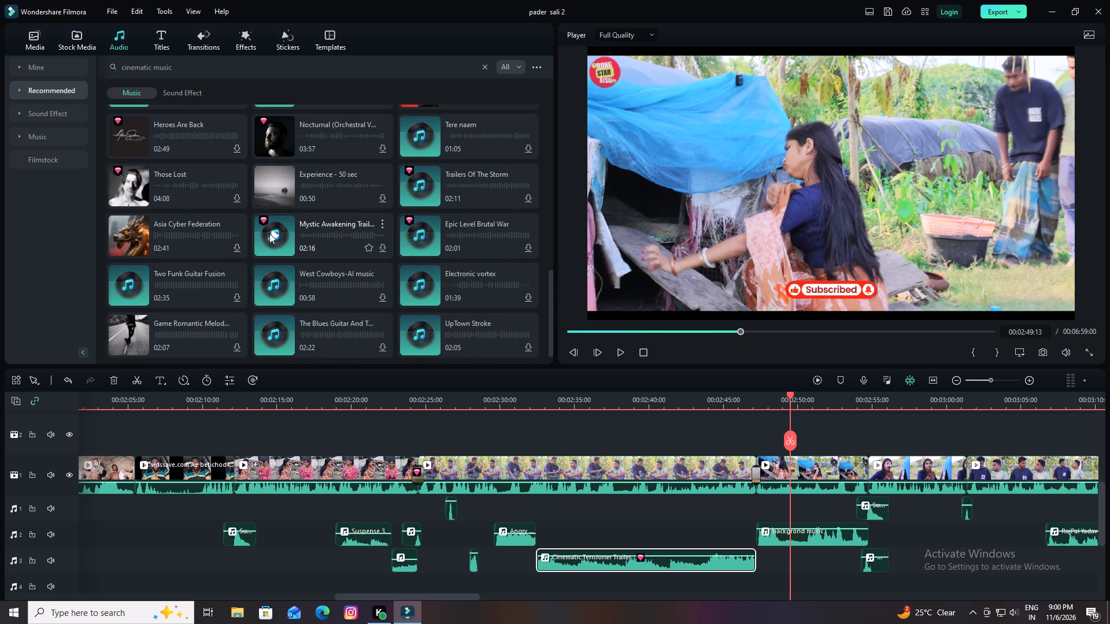
scroll(346, 244, down, 2)
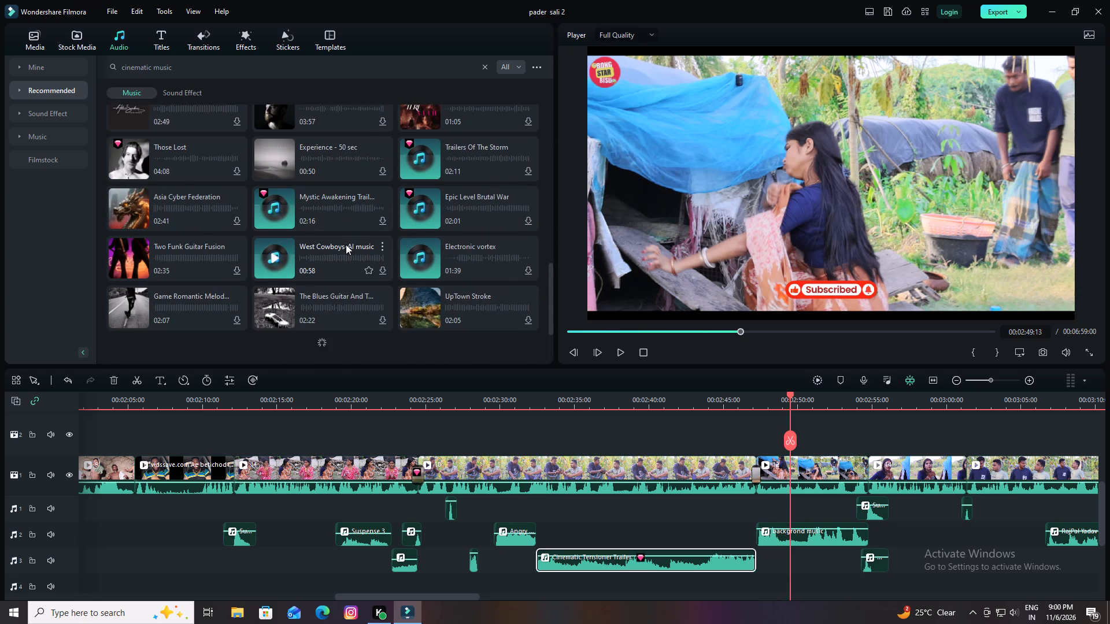
scroll(343, 247, up, 3)
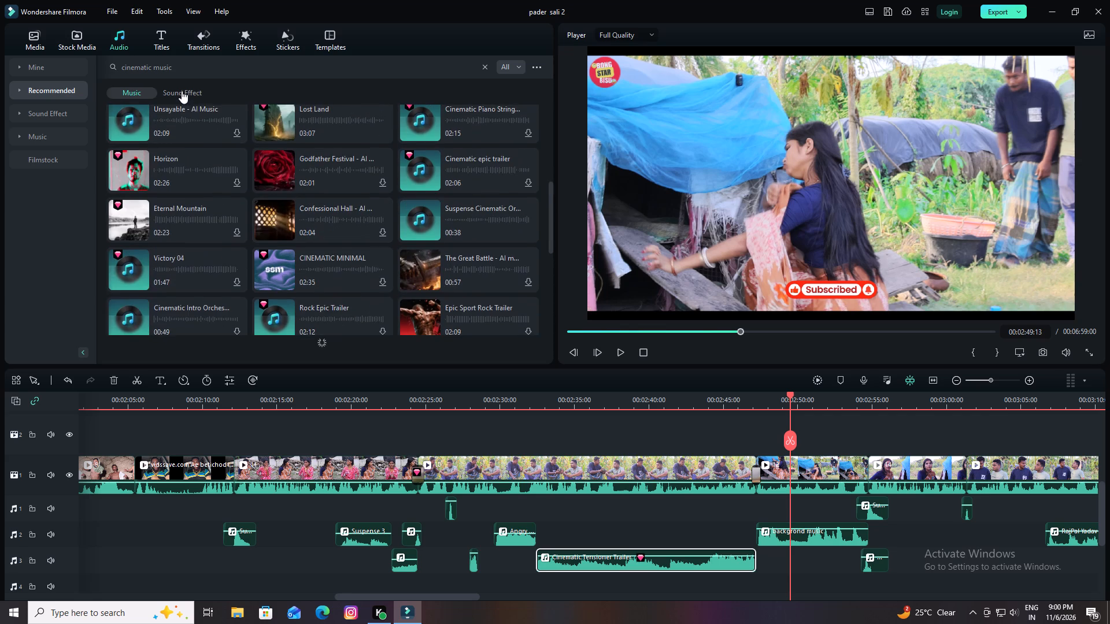
Browse the sound-effect results for cinematic music, previewing Cinematic Whoosh, Cinematic Epic Impact, Trailer Impact 01, Cinematic Trailer Hit 01 and Sea Side Ambience 05.
click(182, 90)
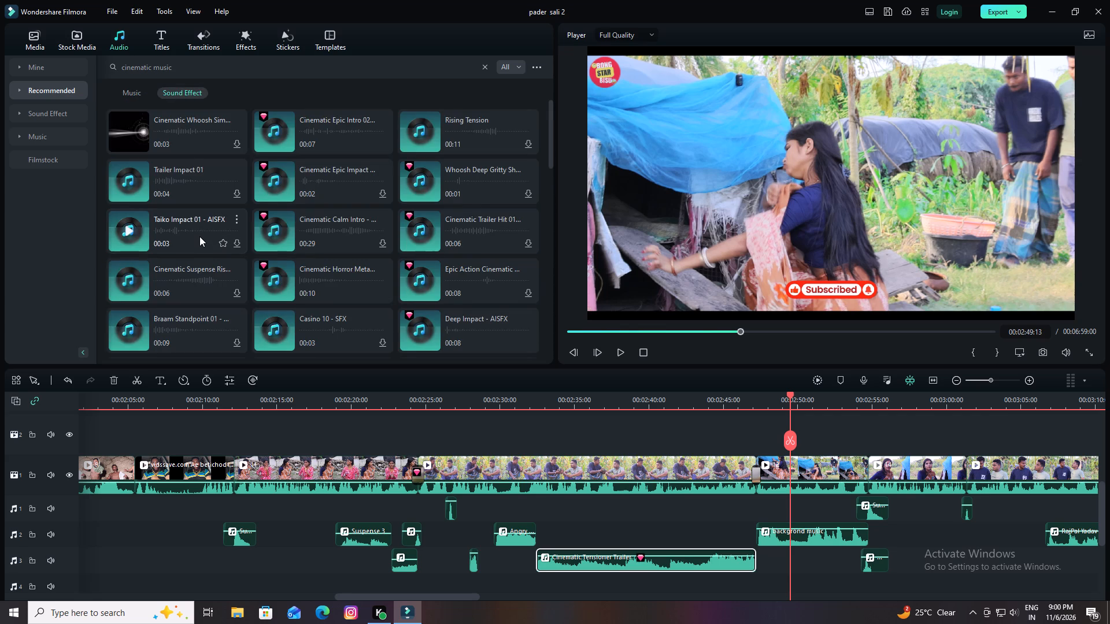
click(130, 129)
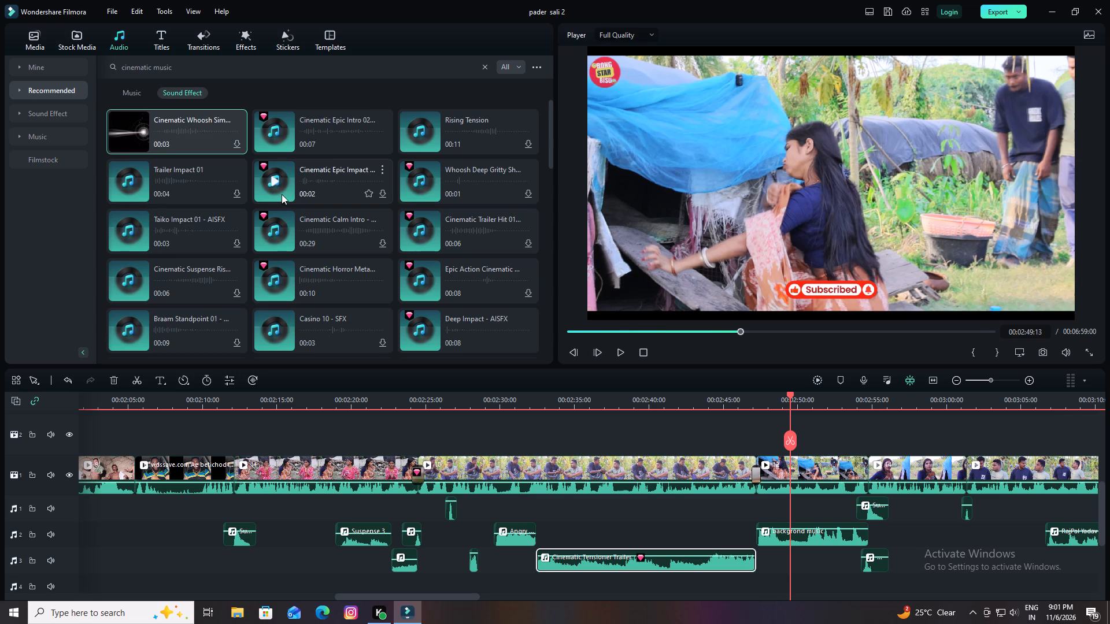
click(271, 180)
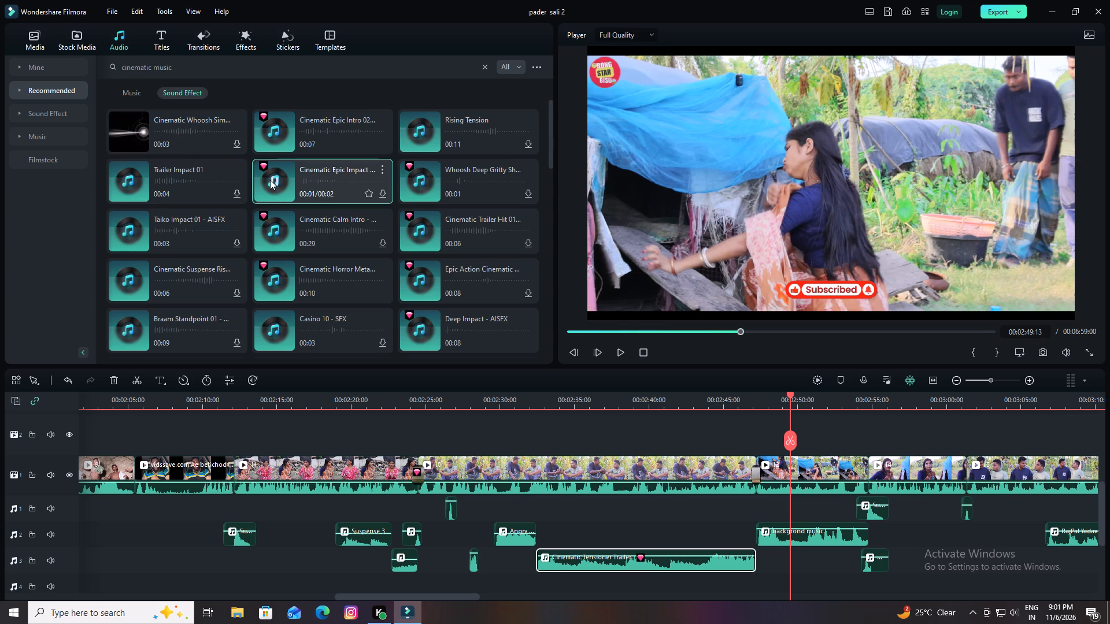
click(132, 178)
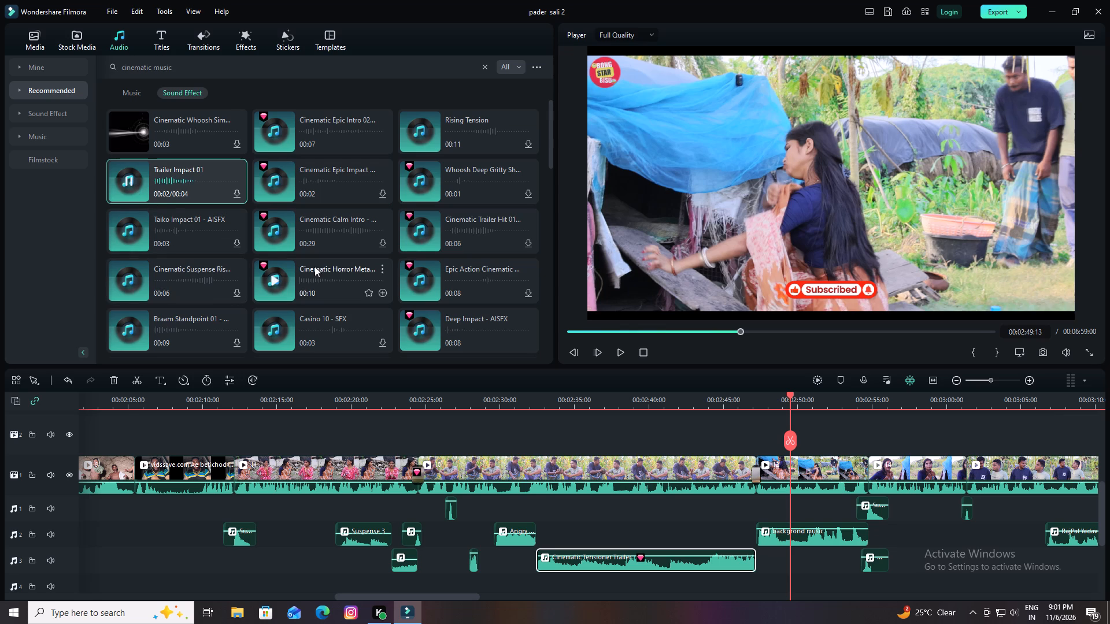
click(424, 226)
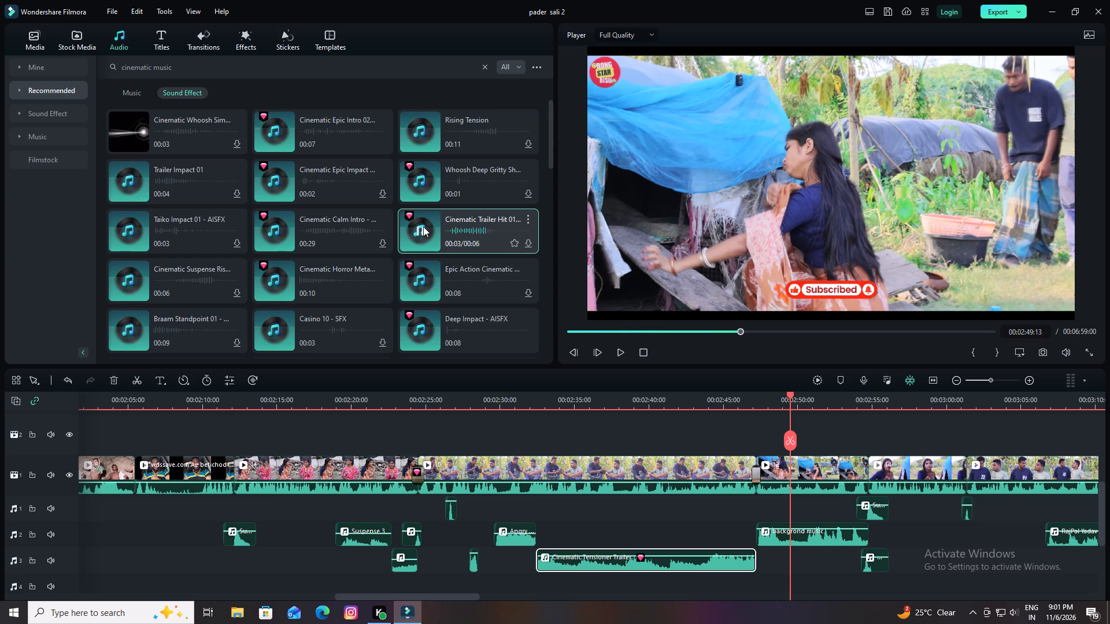
scroll(345, 244, down, 1)
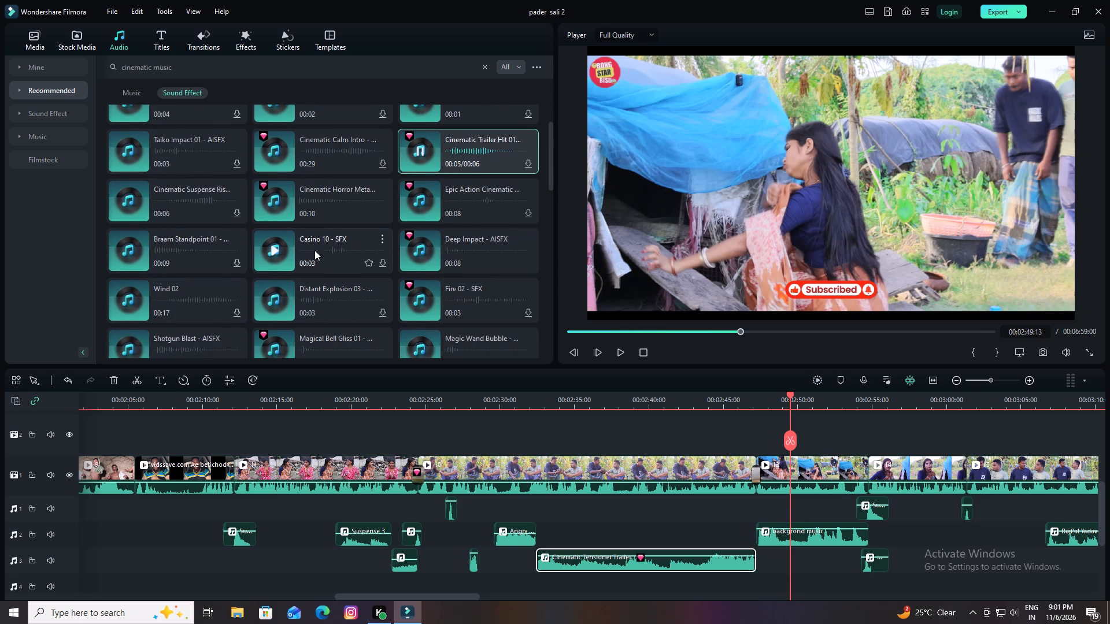
scroll(259, 261, down, 3)
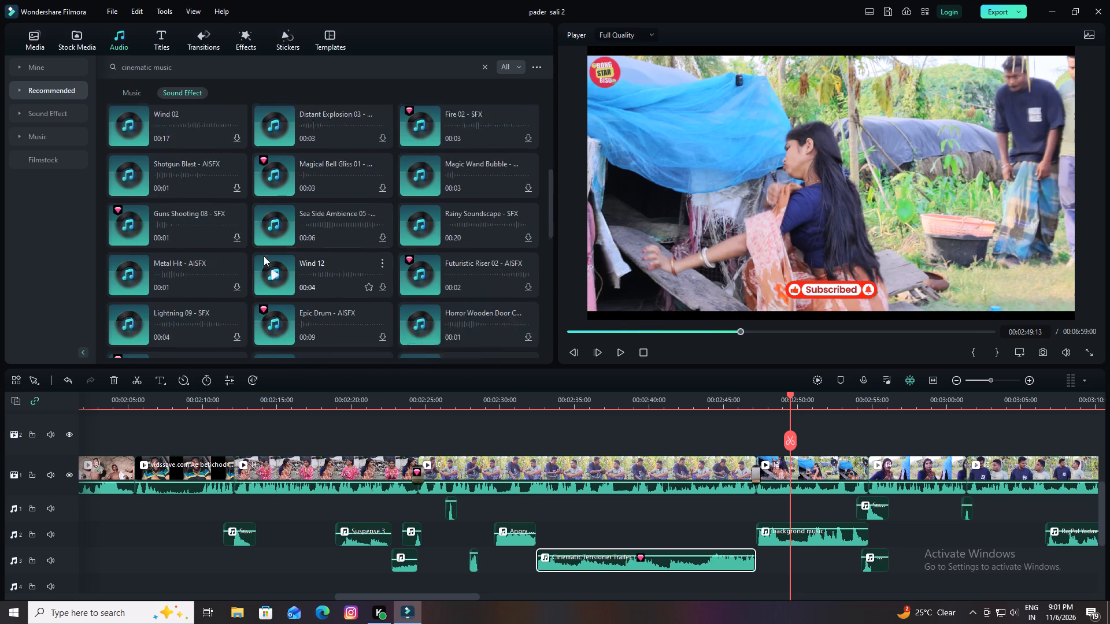
click(271, 153)
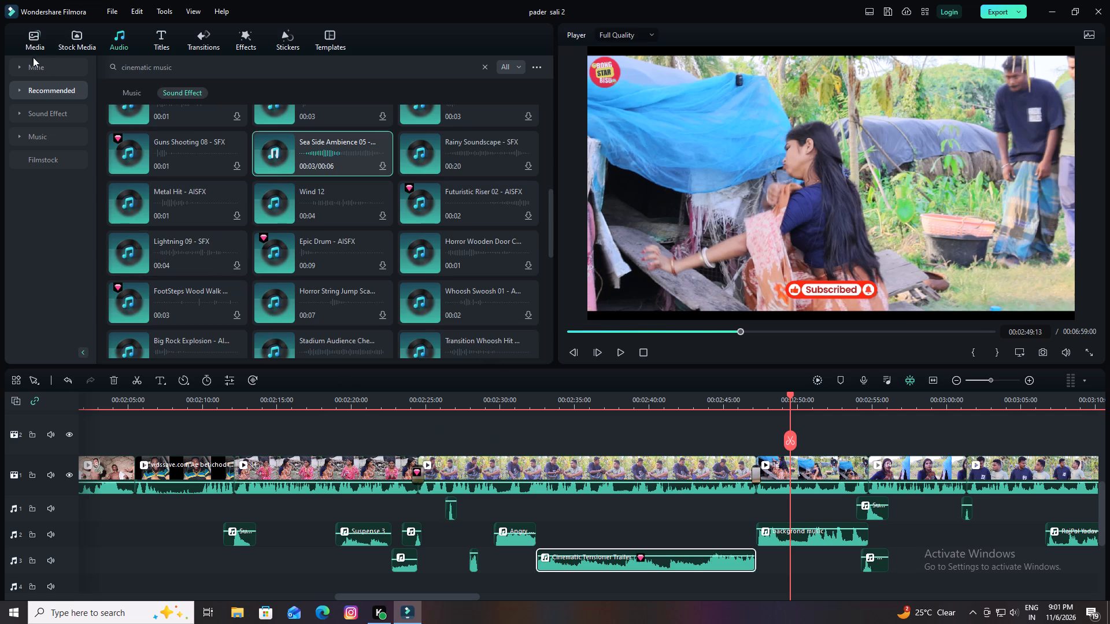
Return to the project media, review the field scene around the Angry clip, and play it from 00:02:32:21 into the hut scene.
click(29, 39)
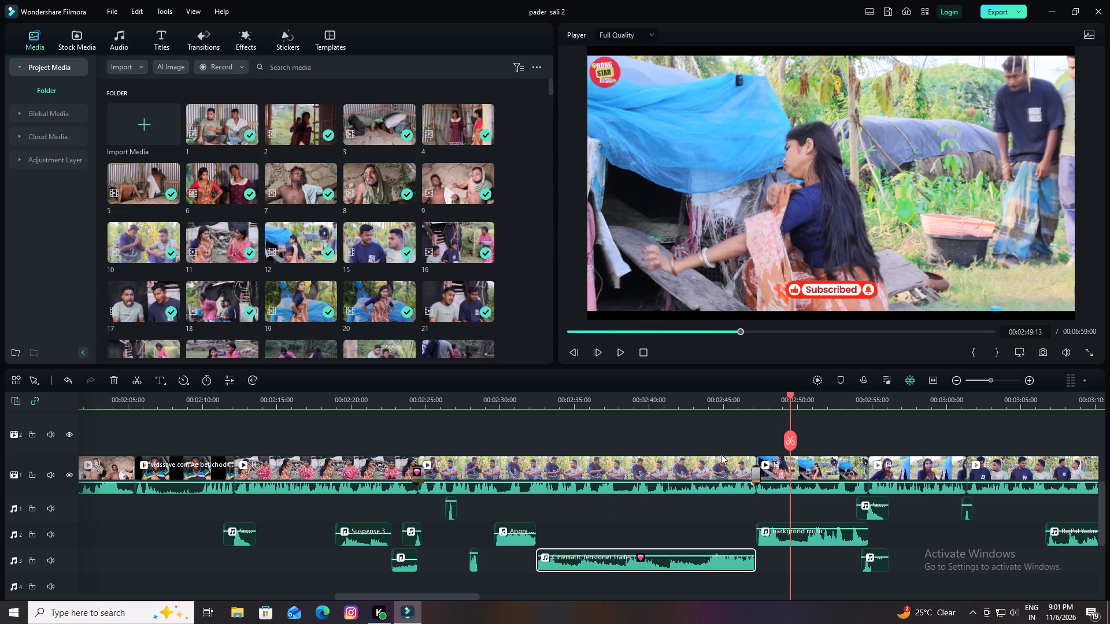
drag(790, 394, 538, 469)
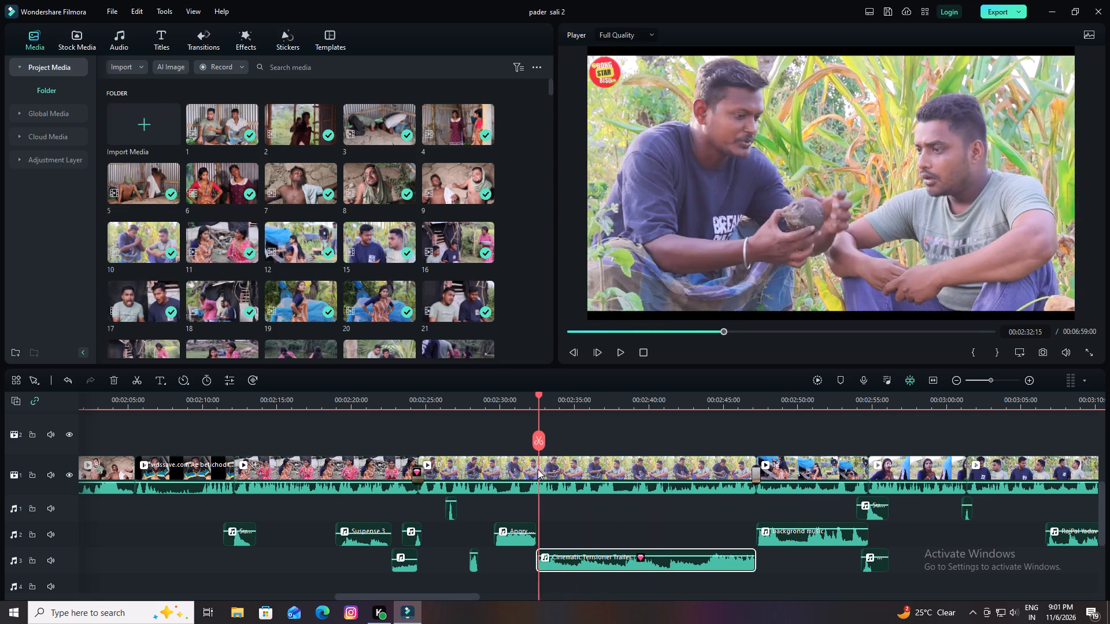
drag(538, 469, 495, 466)
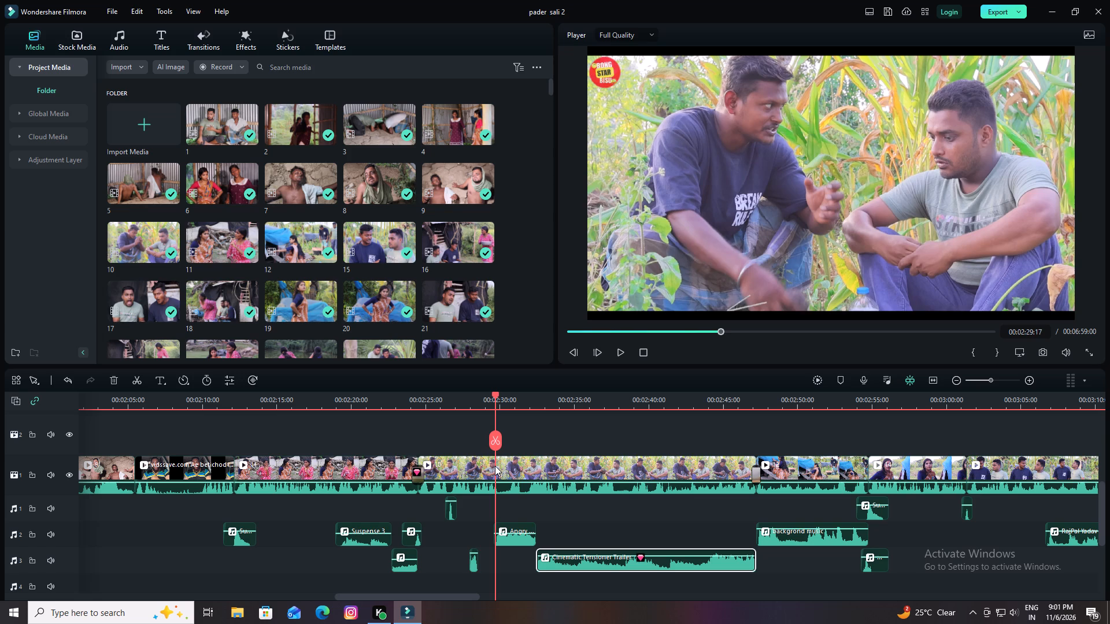
drag(495, 466, 495, 466)
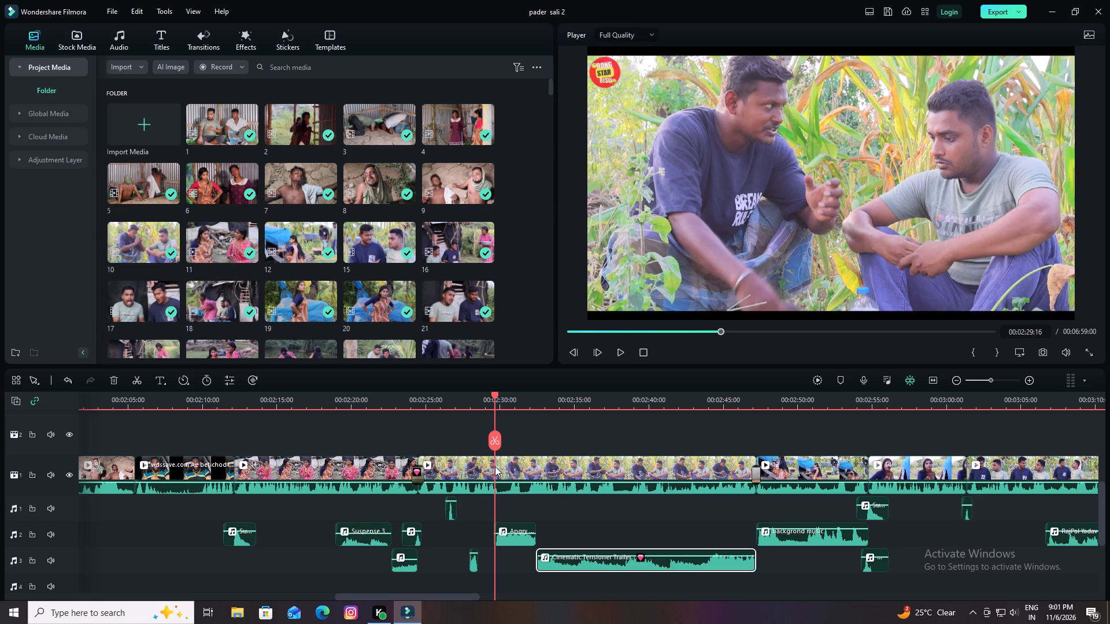
drag(495, 466, 527, 466)
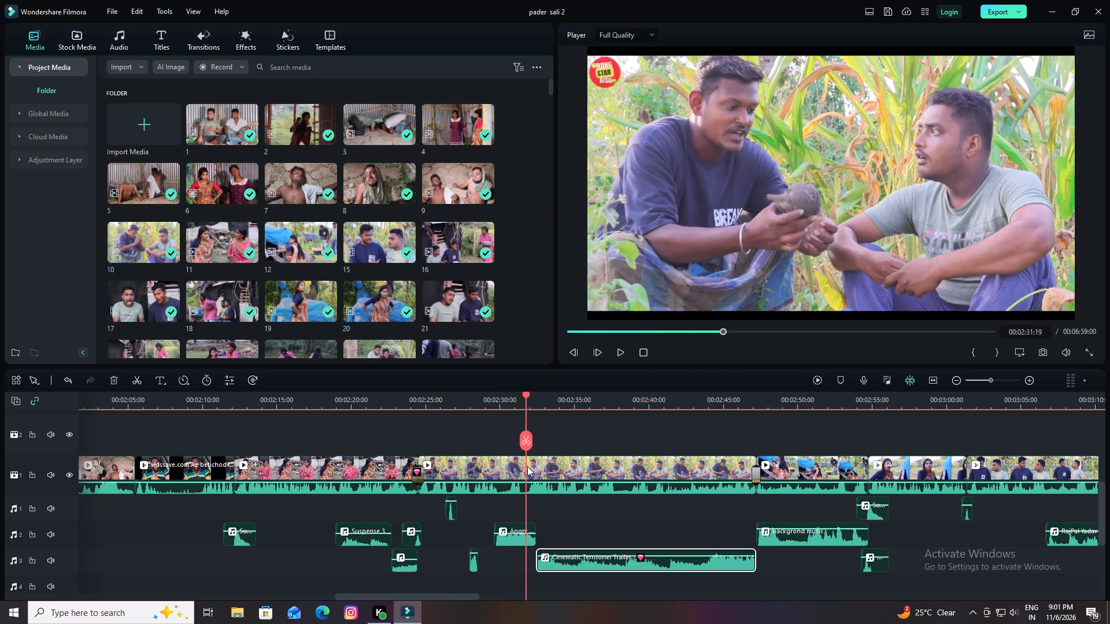
drag(527, 466, 531, 466)
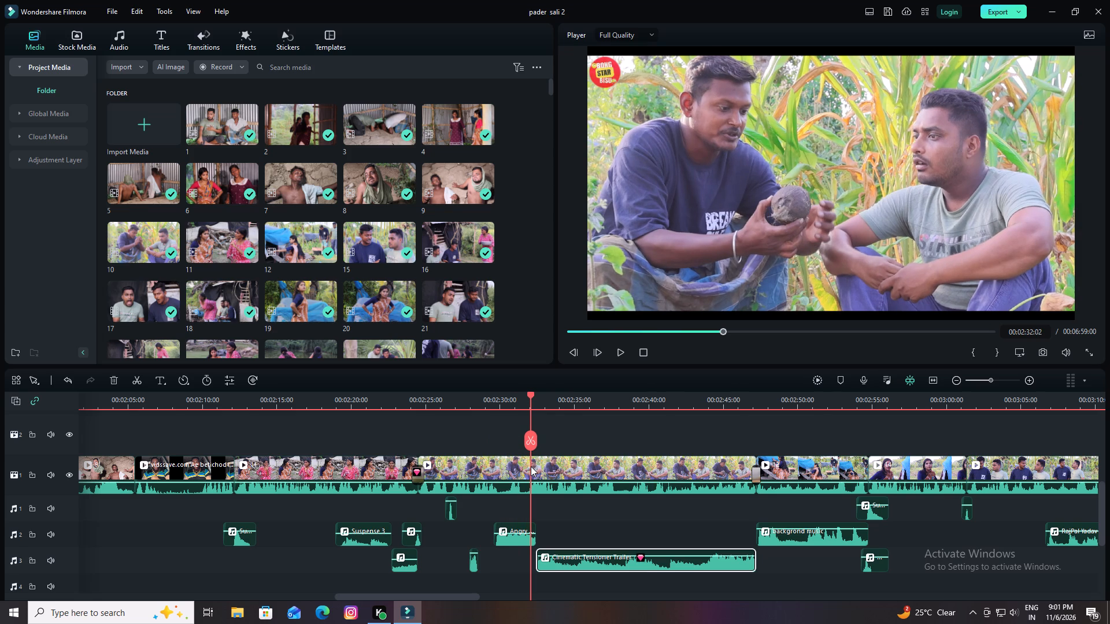
drag(531, 466, 535, 466)
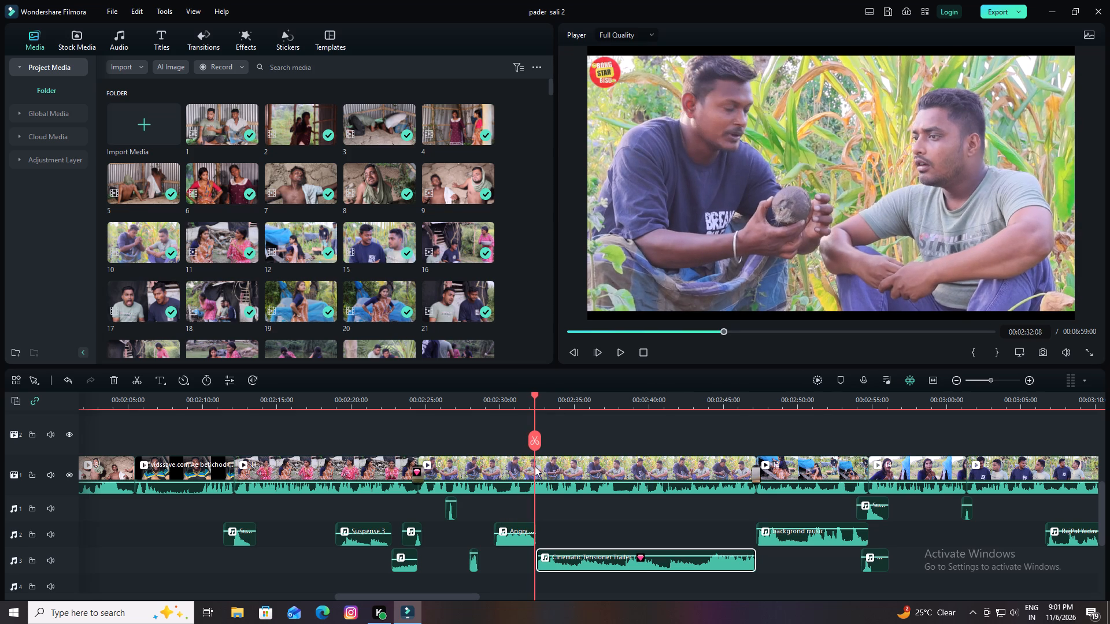
drag(535, 466, 528, 467)
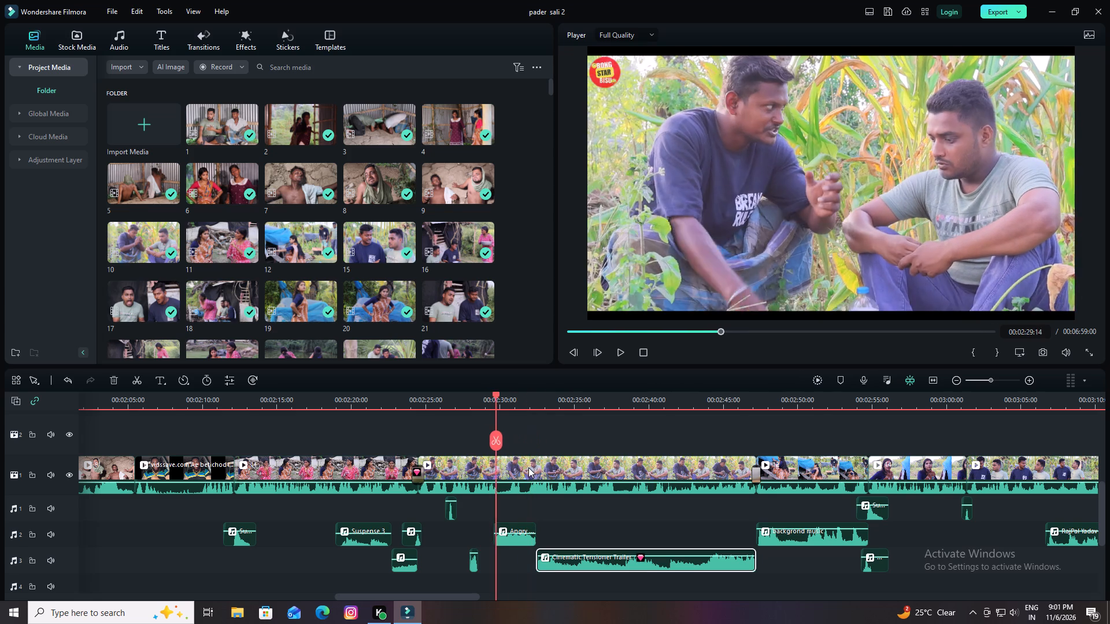
drag(528, 467, 542, 467)
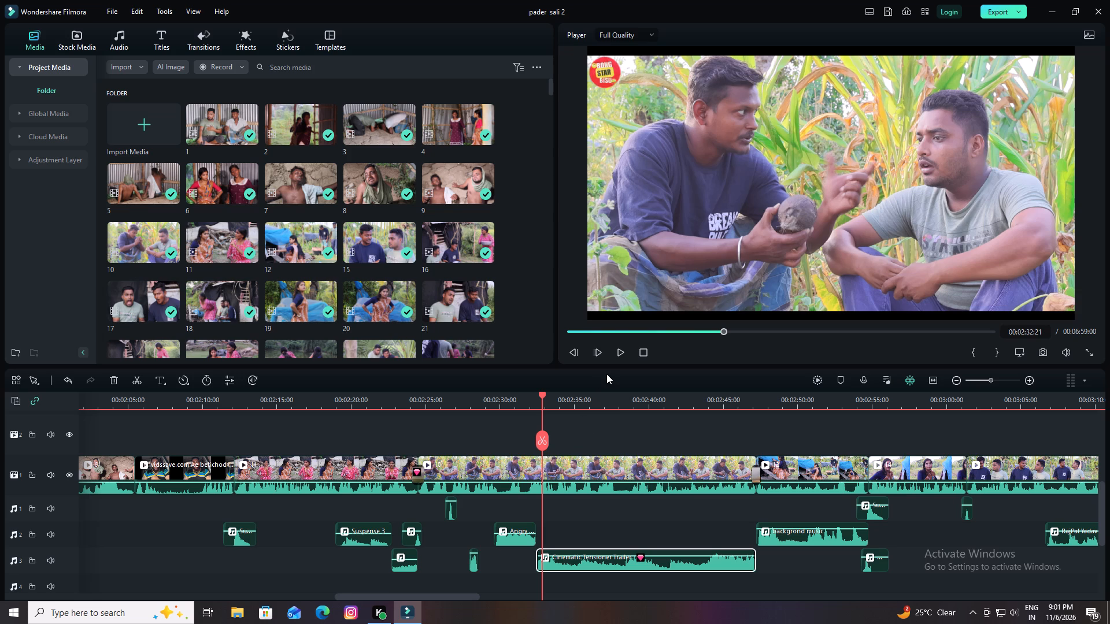
key(space)
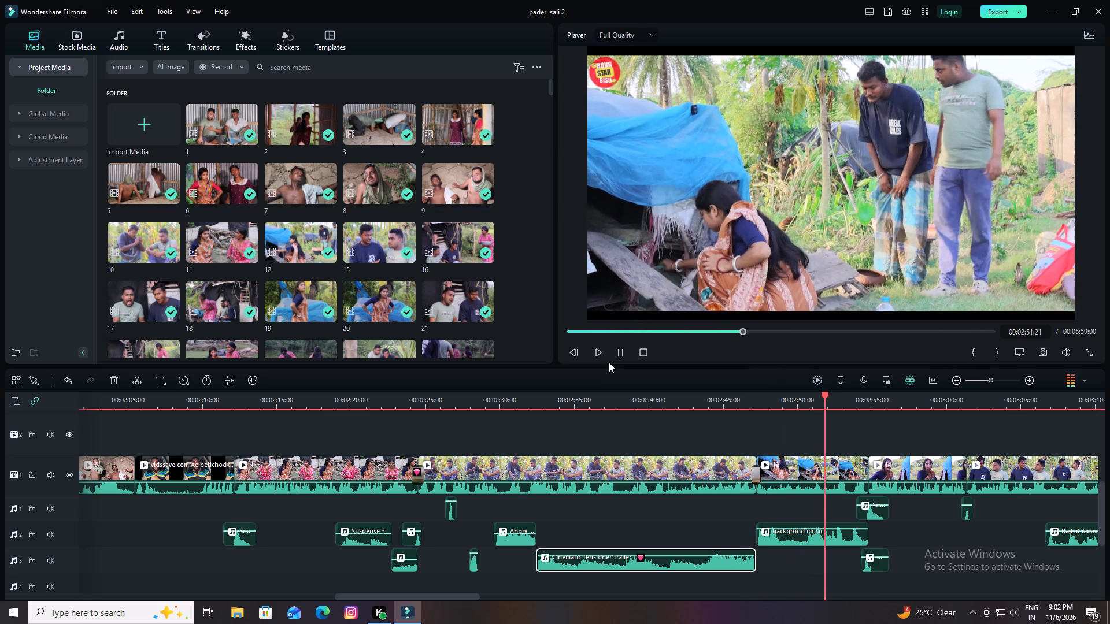
key(space)
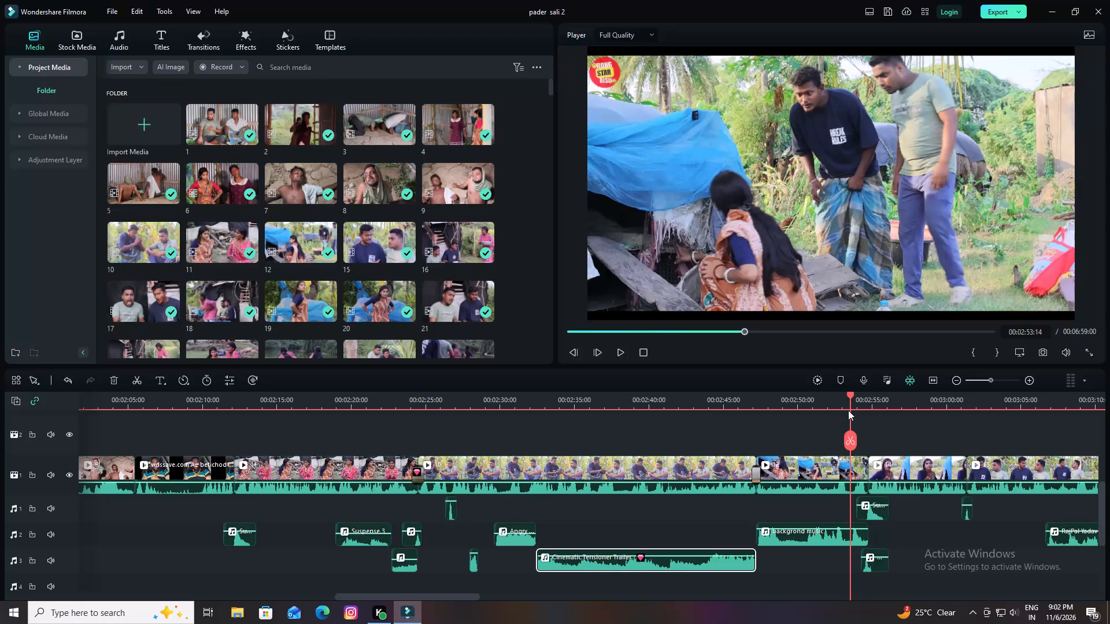
Search the project media for su and place the Sudden_suspense sound on audio track 1 at the hut scene's start, about 00:02:47:05.
drag(850, 398, 815, 415)
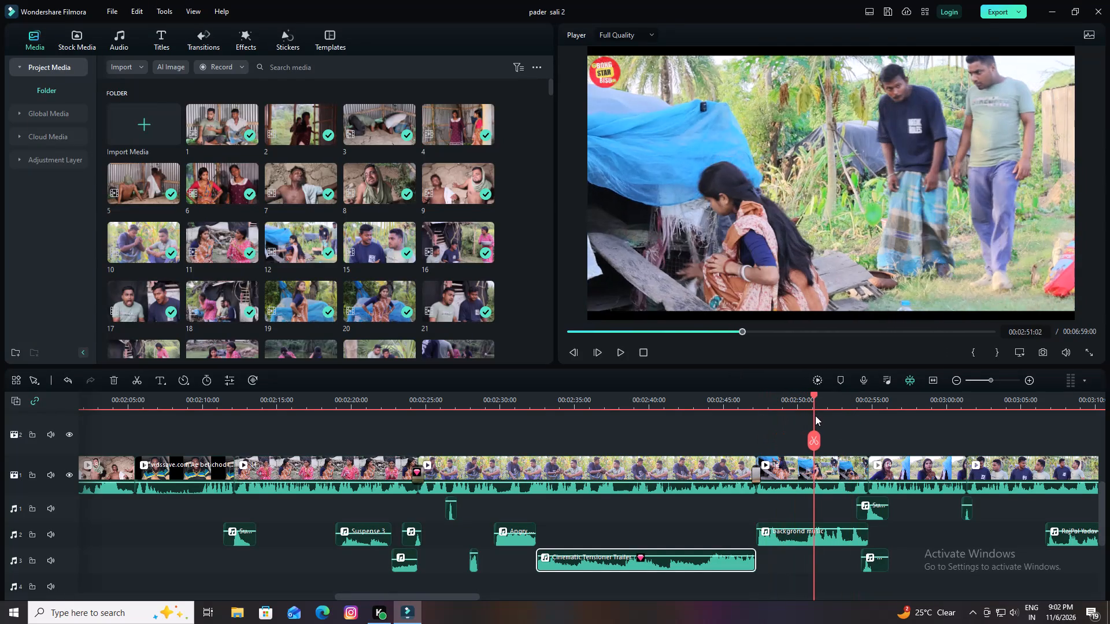
drag(815, 415, 756, 428)
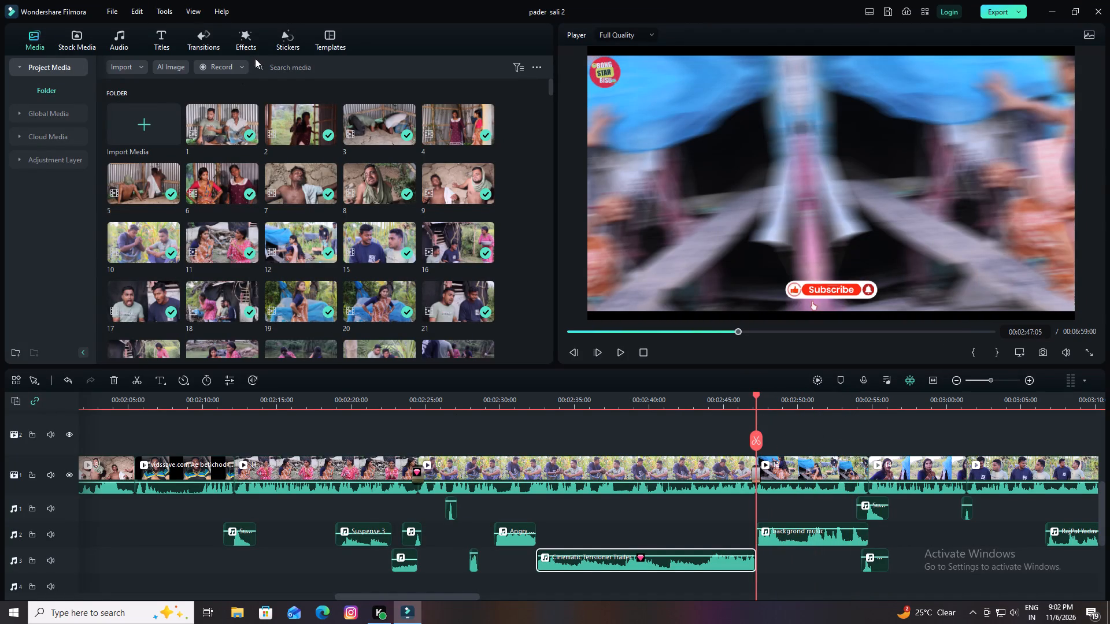
click(277, 66)
key(s)
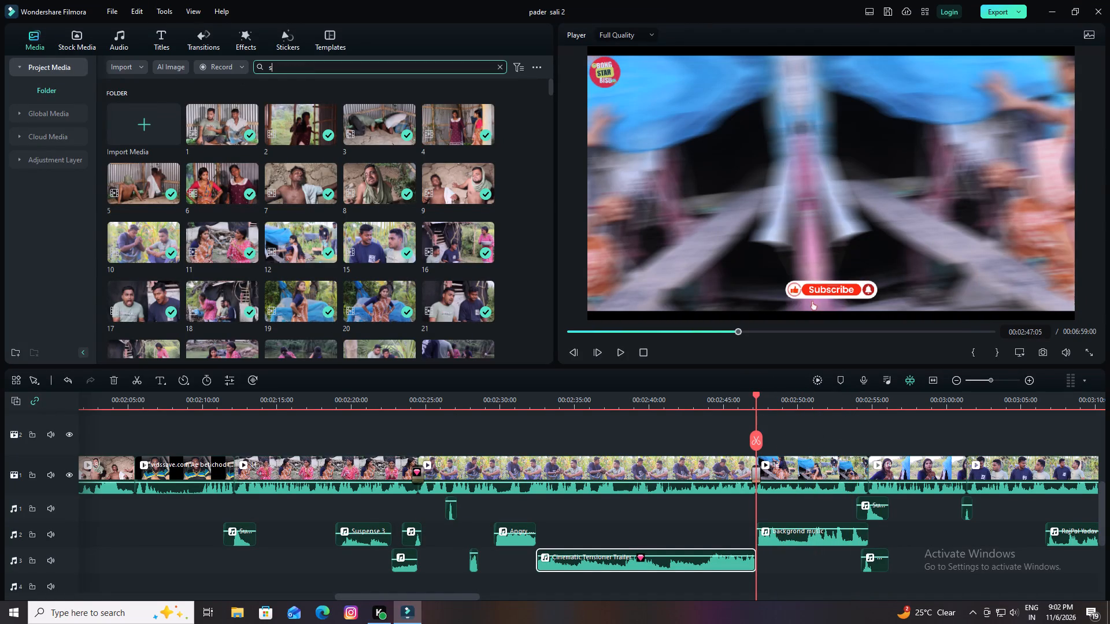
key(u)
key(Return)
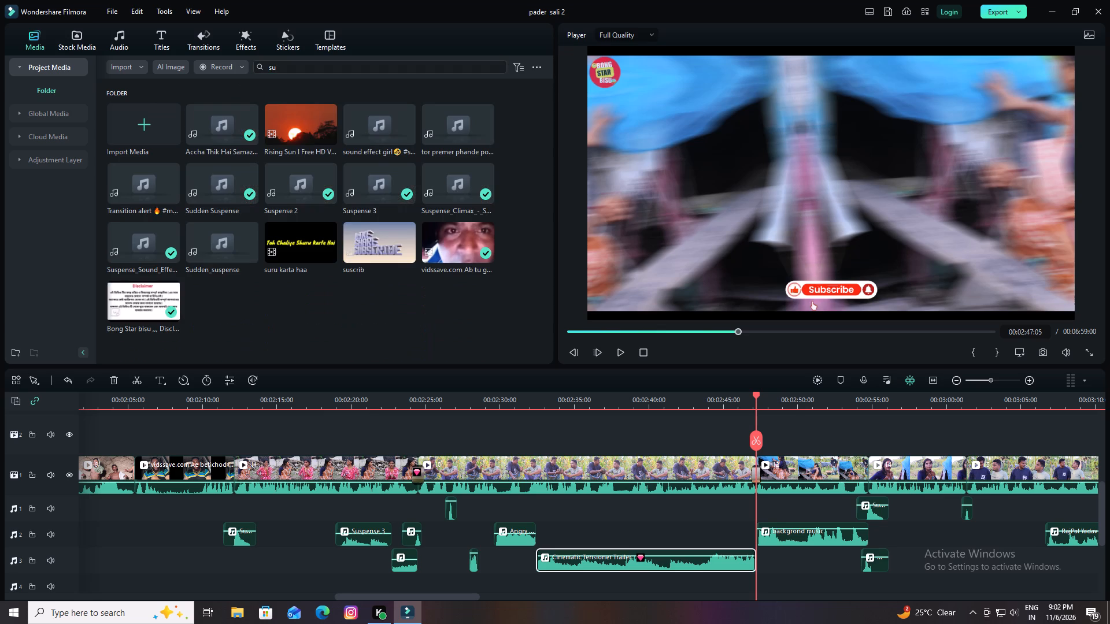
click(224, 247)
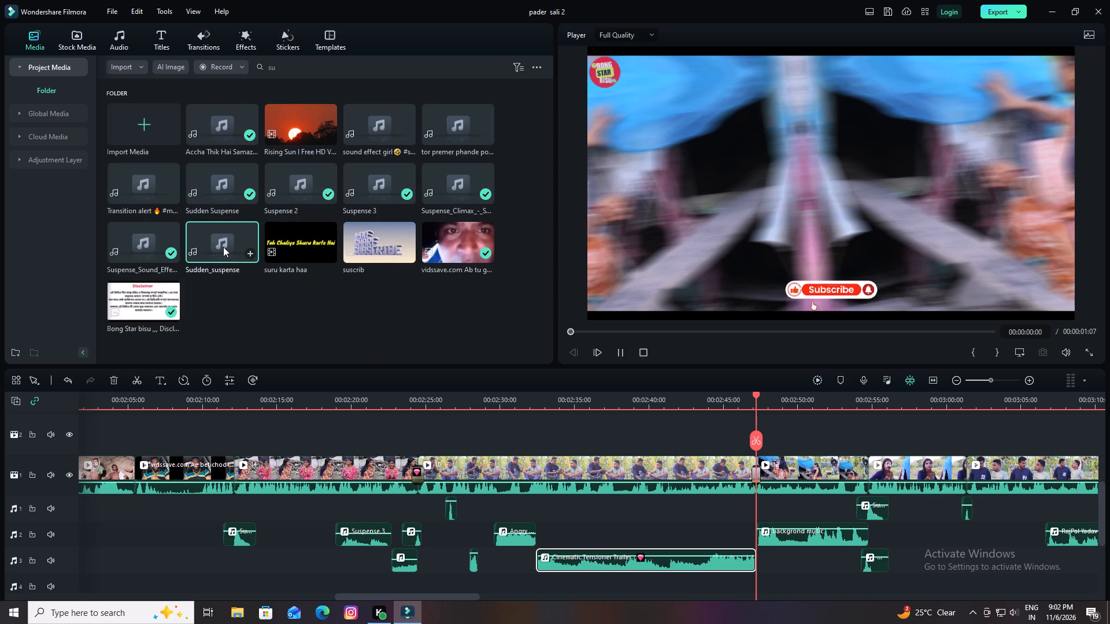
drag(223, 247, 753, 494)
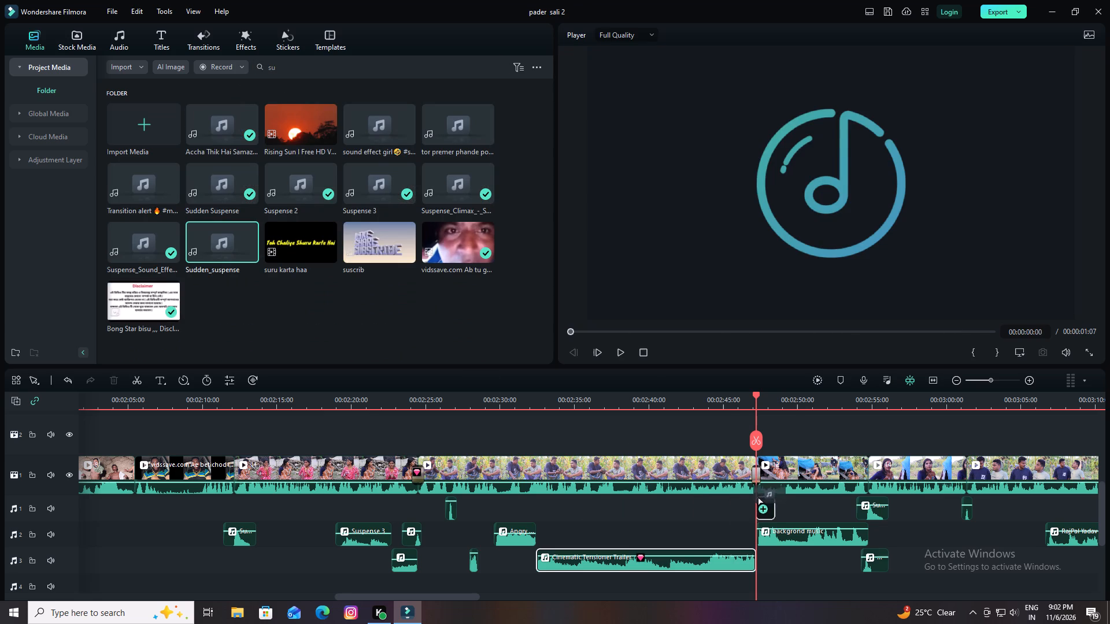
drag(753, 494, 754, 495)
click(756, 394)
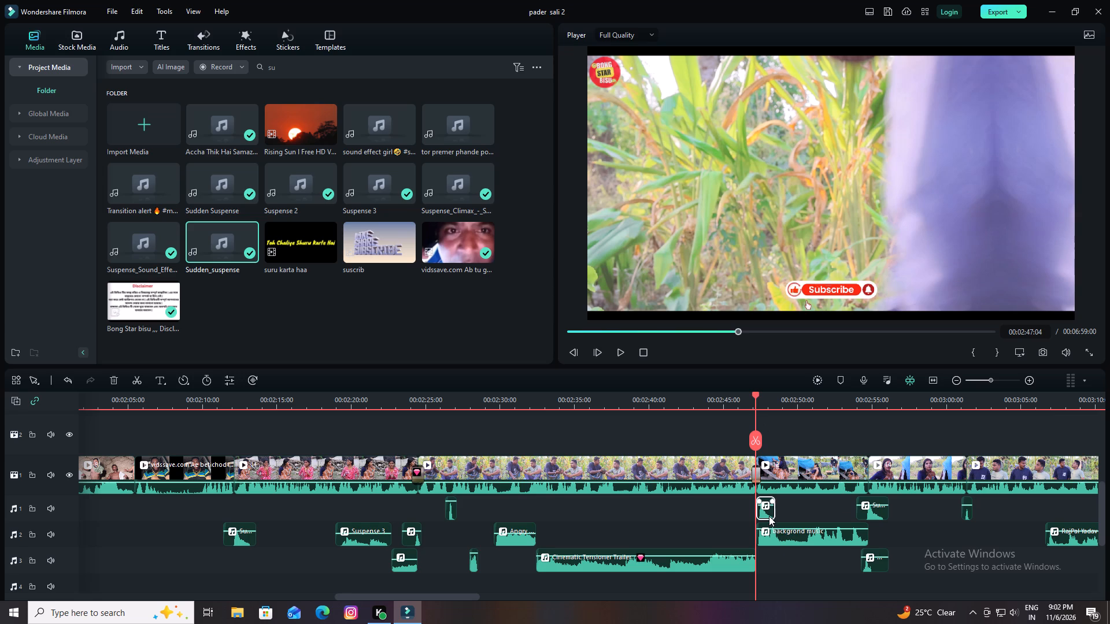
drag(769, 516, 761, 517)
Play back the start of the hut scene to check the Sudden_suspense sound, and return the playhead to 00:02:47:03.
key(space)
key(space)
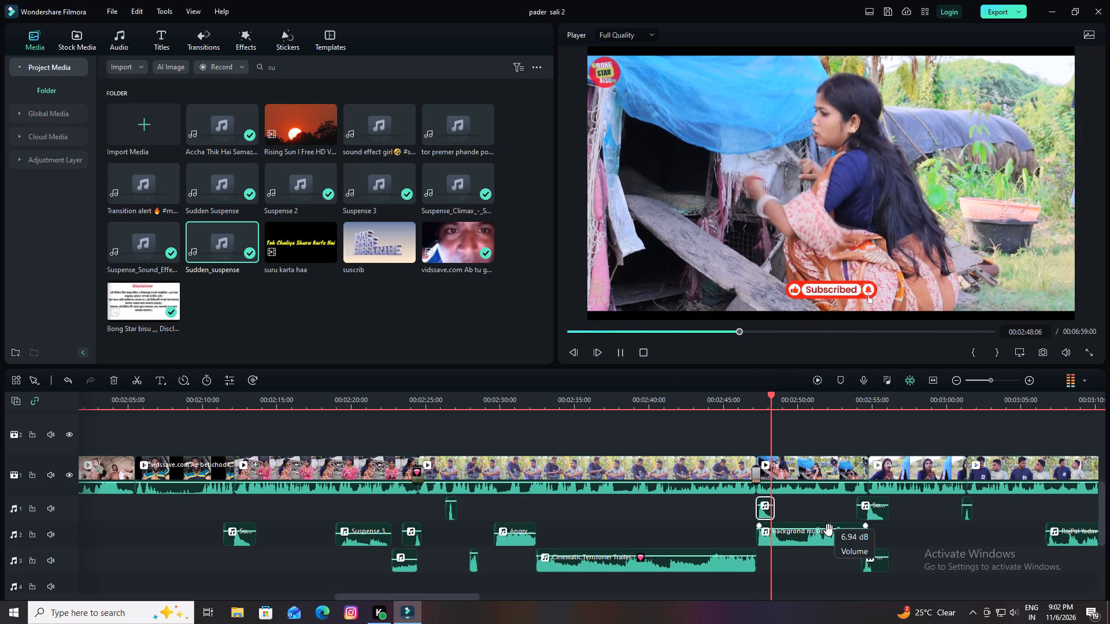
drag(772, 392, 758, 403)
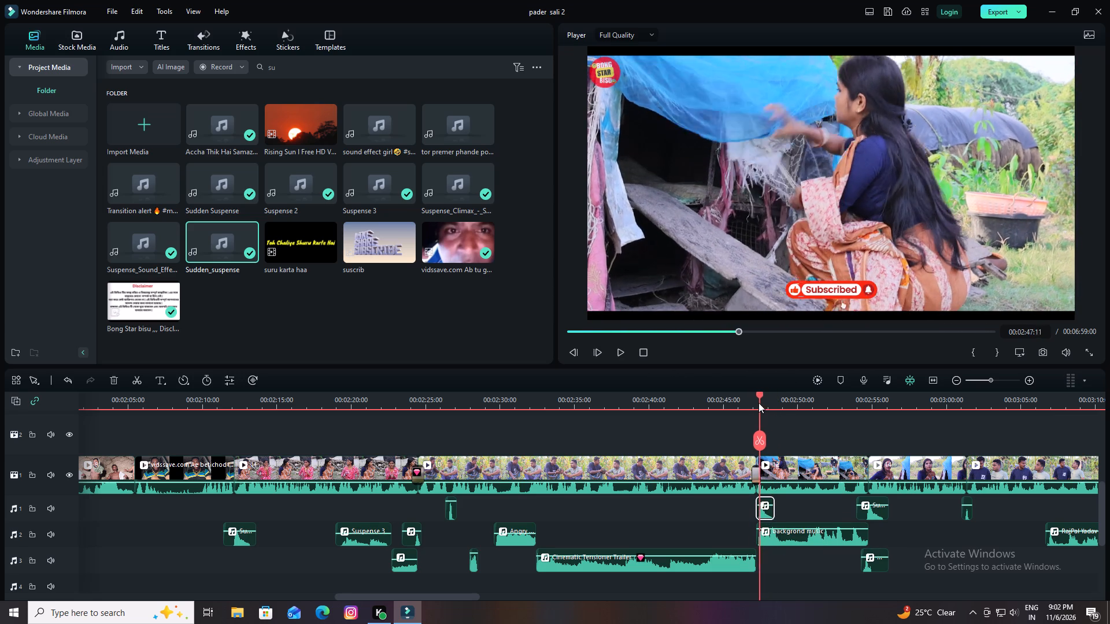
drag(758, 403, 755, 407)
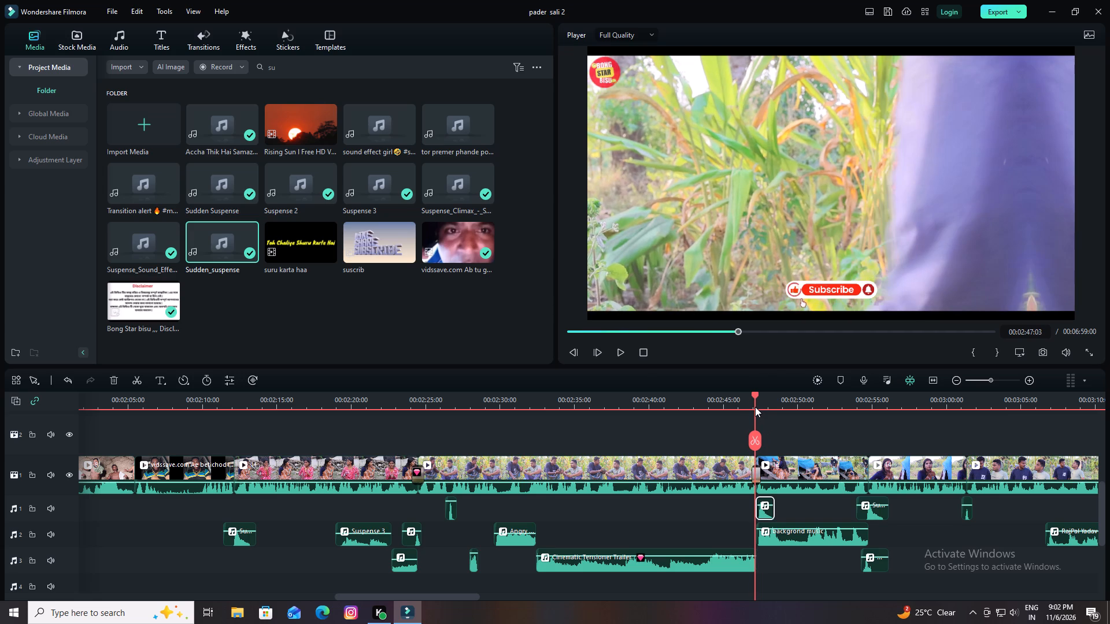
Nudge the Sudden_suspense clip on audio track 1 slightly earlier, to about 00:02:47:03, and play back the cut into the hut scene.
drag(755, 407, 754, 407)
drag(763, 515, 750, 515)
key(space)
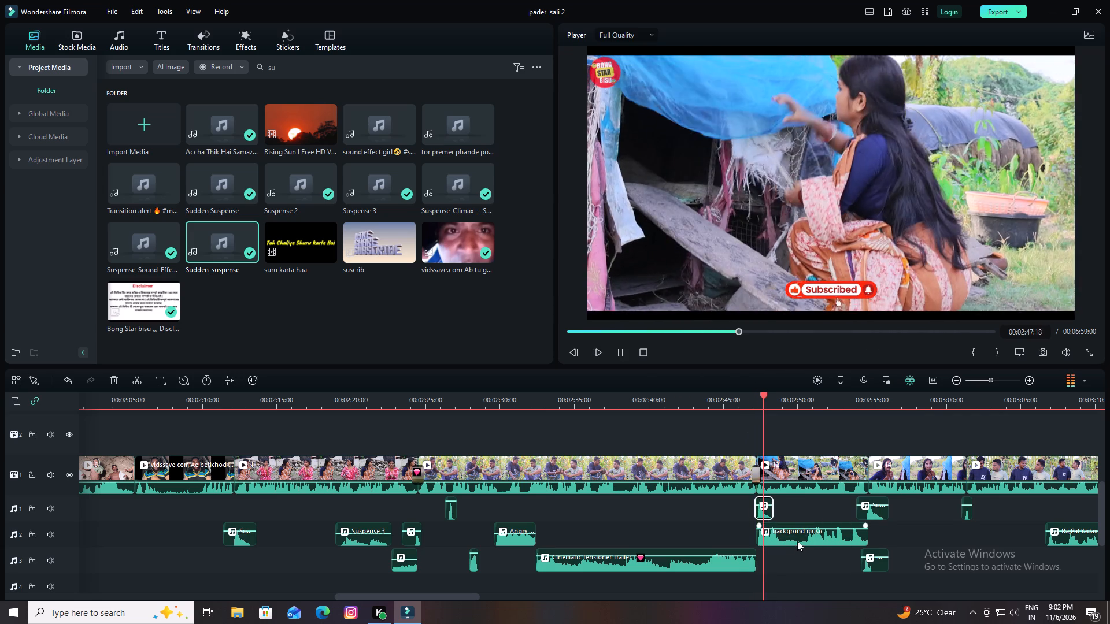
key(space)
drag(766, 505, 764, 493)
drag(775, 393, 731, 411)
key(space)
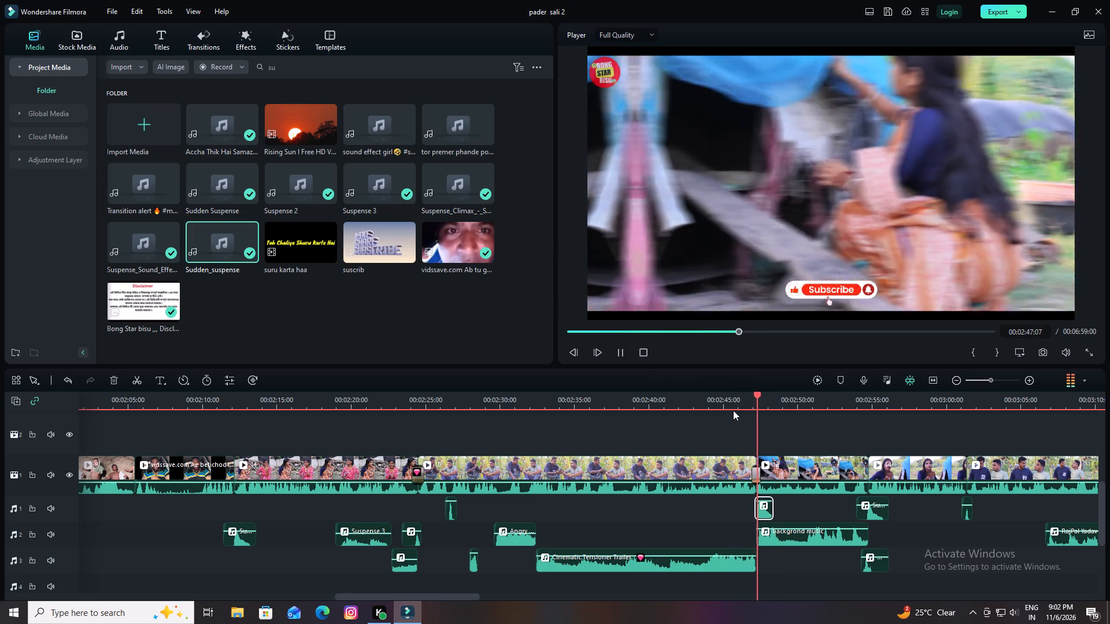
key(space)
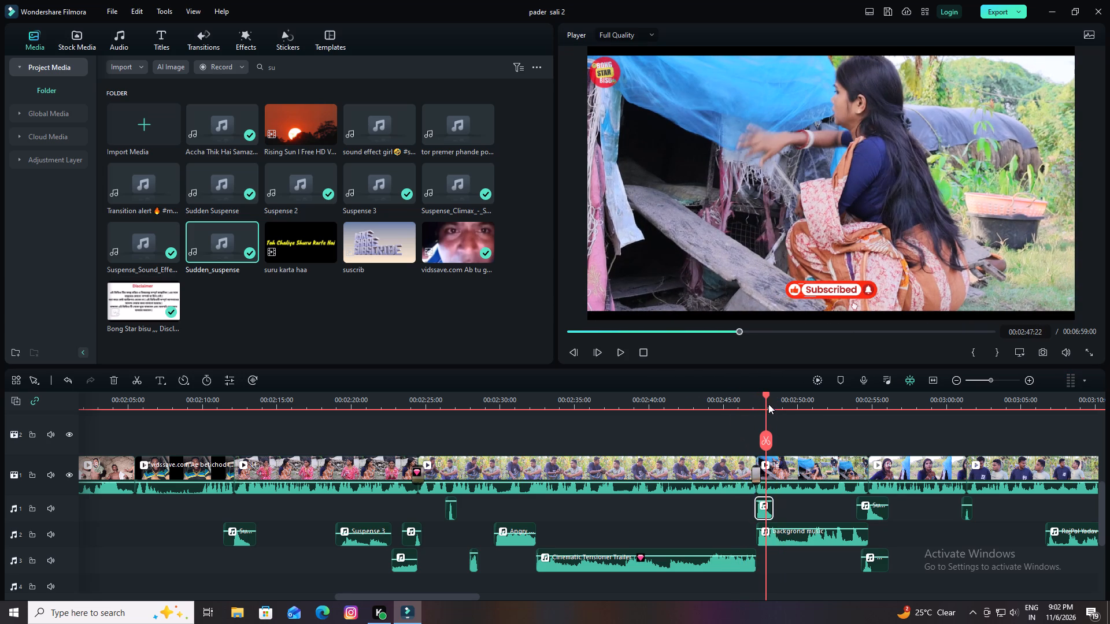
Split the background music clip on audio track 2 at 00:02:47:20, delete its short opening piece, and play back the hut scene's start.
click(766, 396)
click(774, 539)
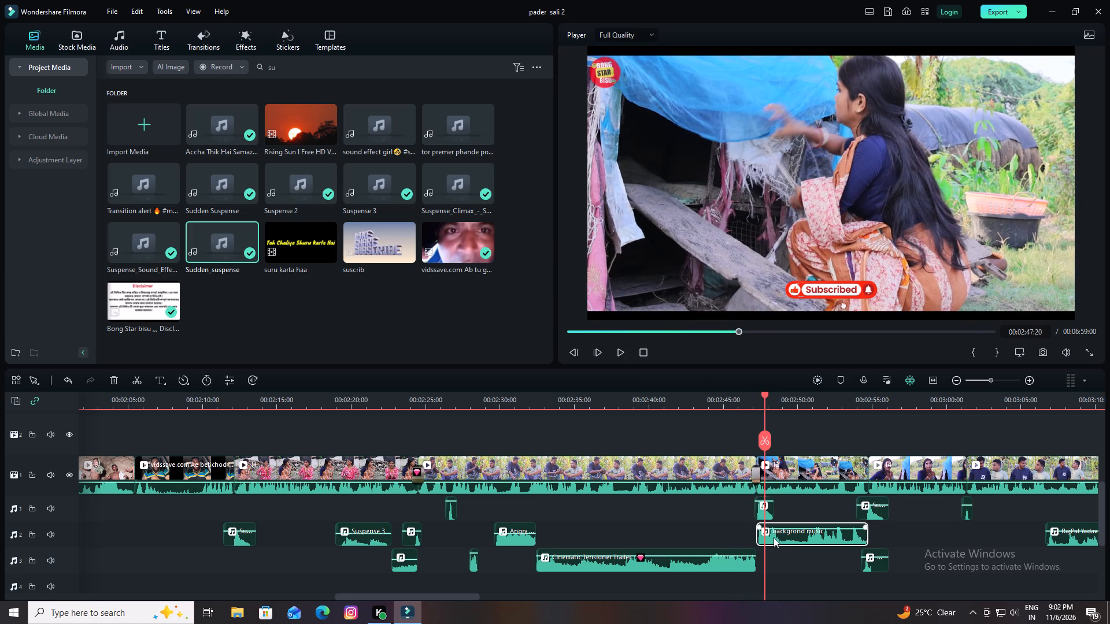
click(765, 440)
click(762, 543)
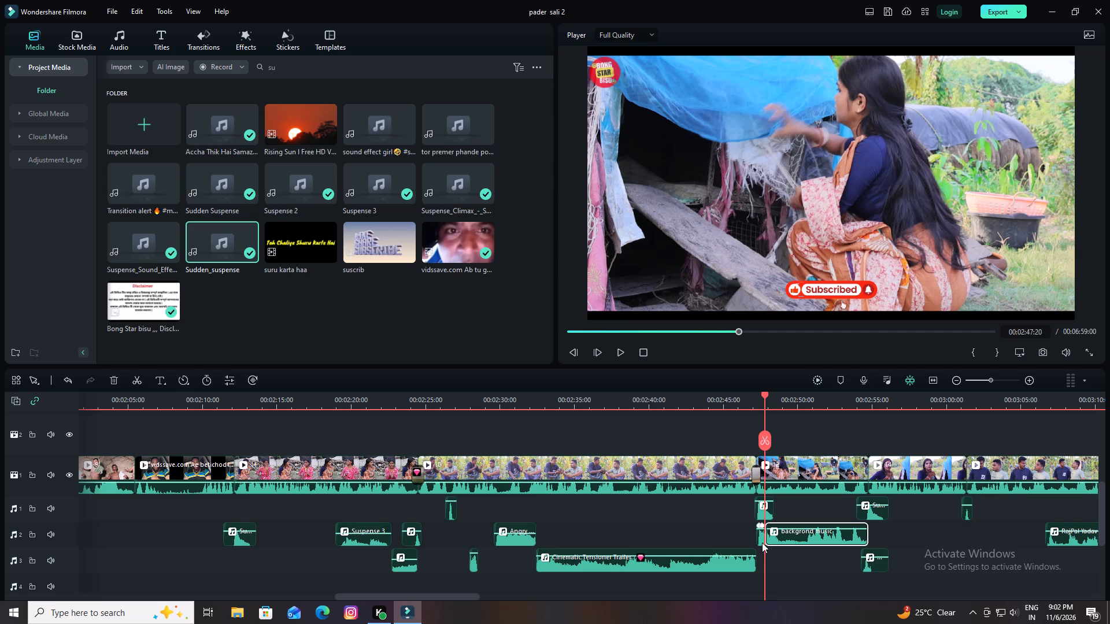
click(110, 380)
key(space)
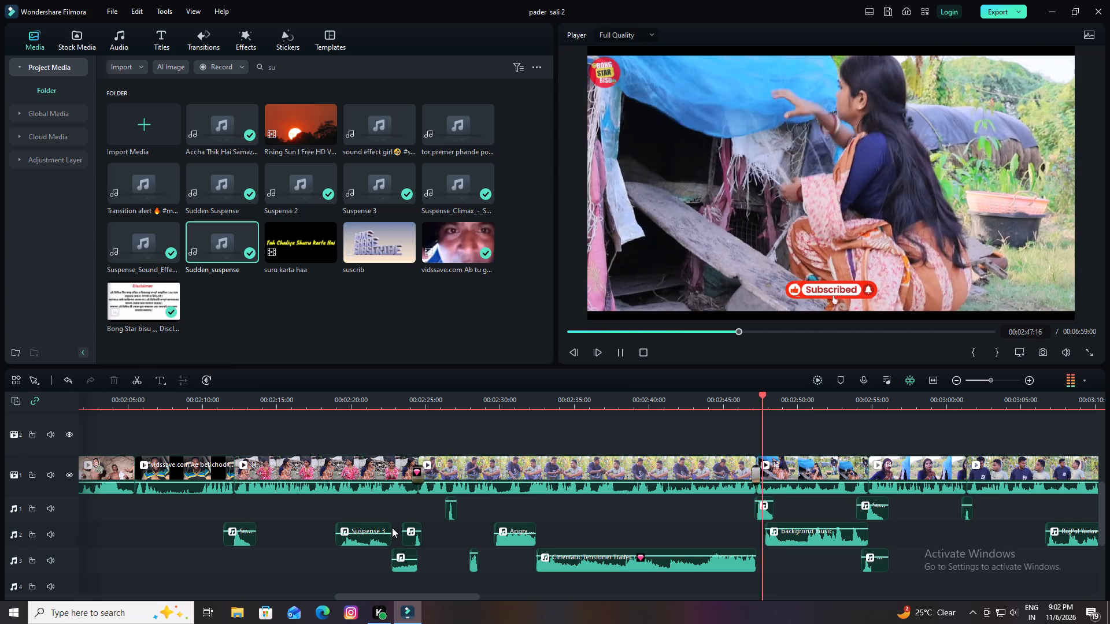
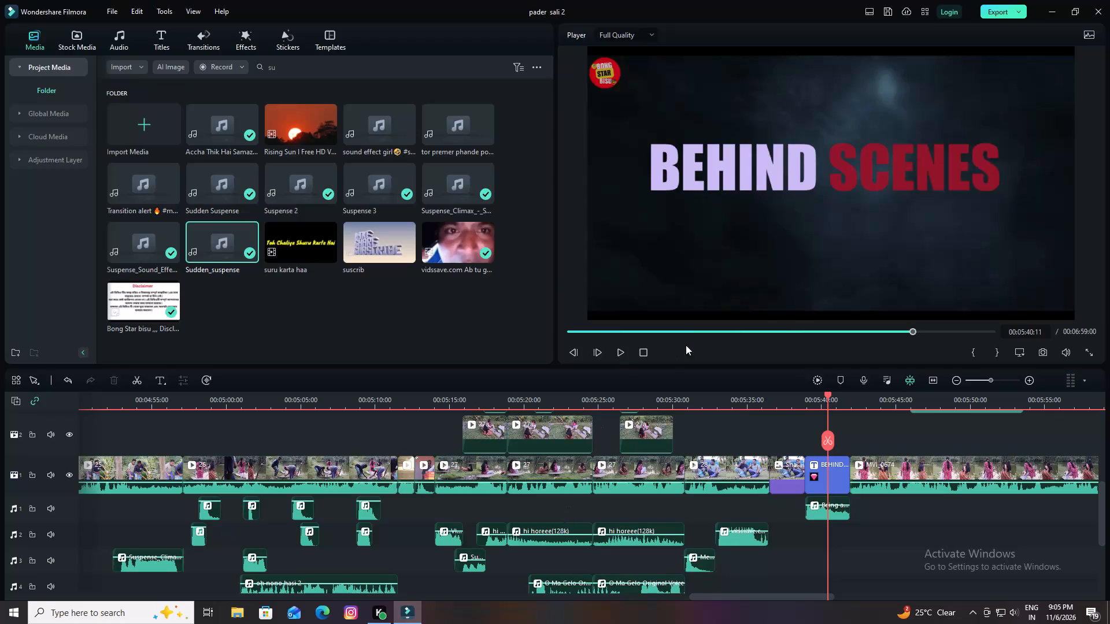
Save the pader sali 2 project.
click(888, 9)
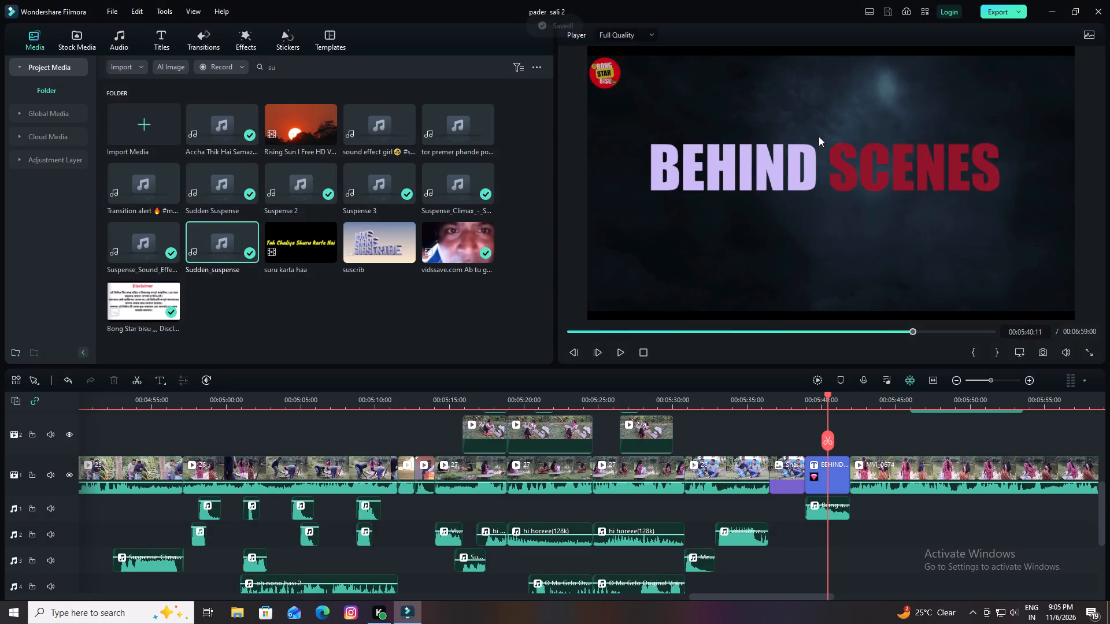